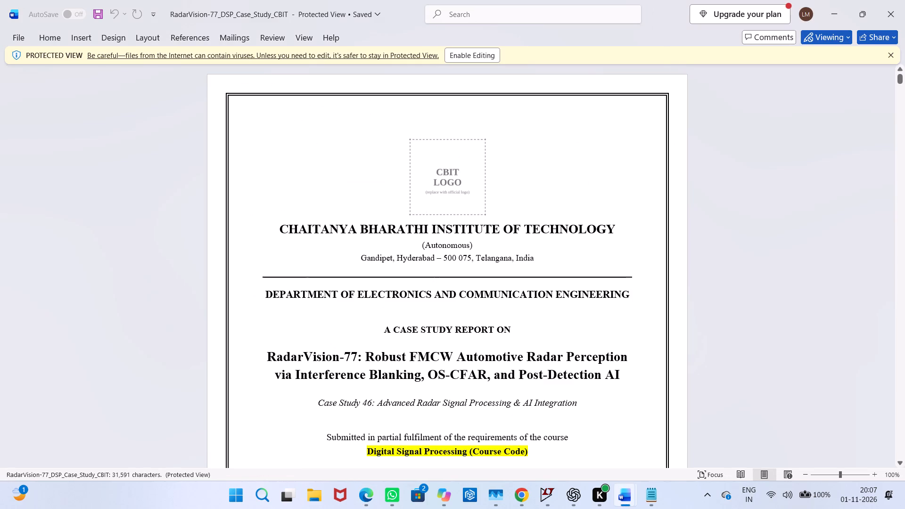
pyautogui.scroll(-5, 468, 244)
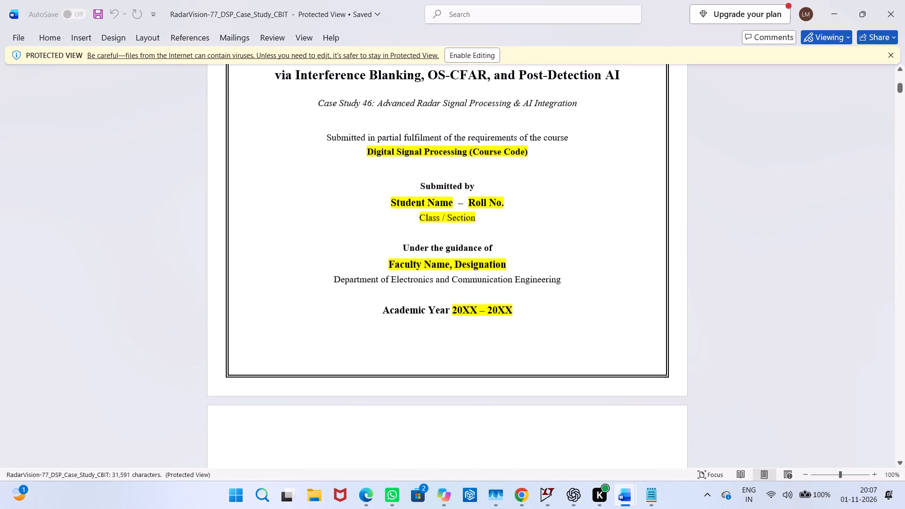
pyautogui.scroll(-6, 468, 244)
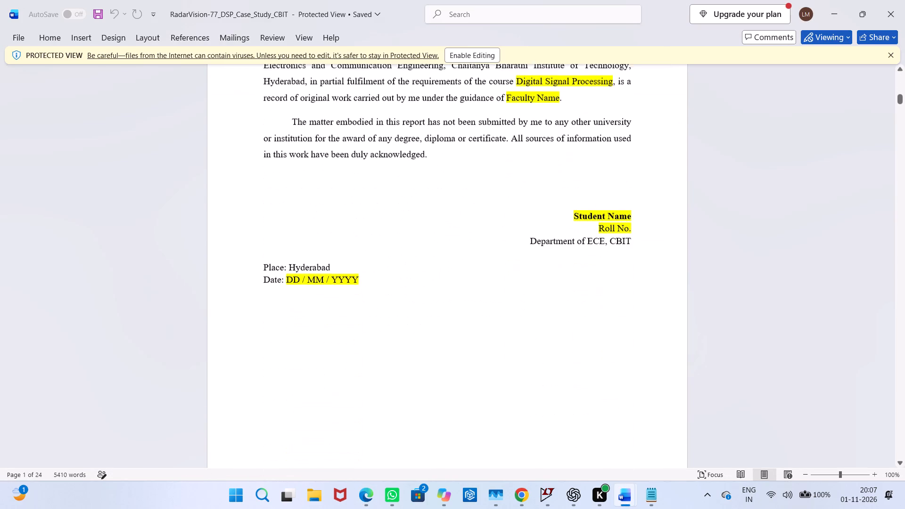
pyautogui.scroll(-8, 468, 244)
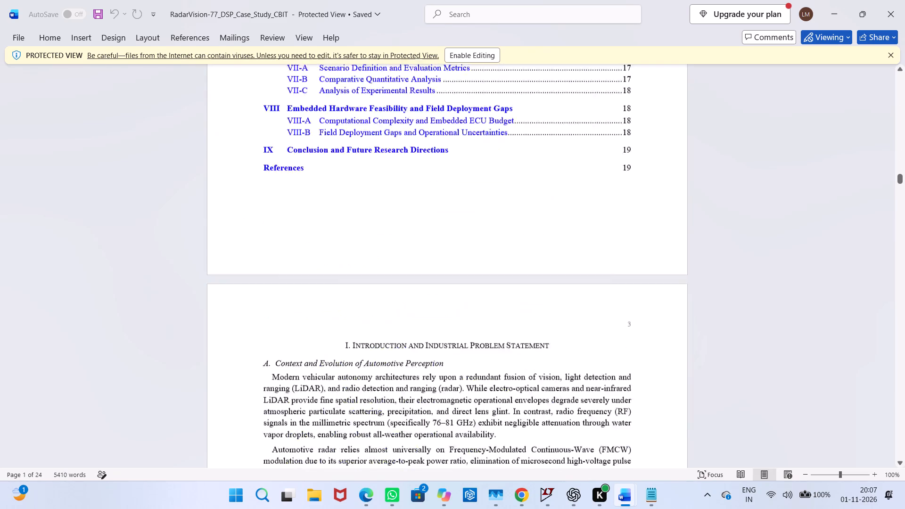
pyautogui.scroll(-4, 468, 244)
pyautogui.scroll(5, 468, 244)
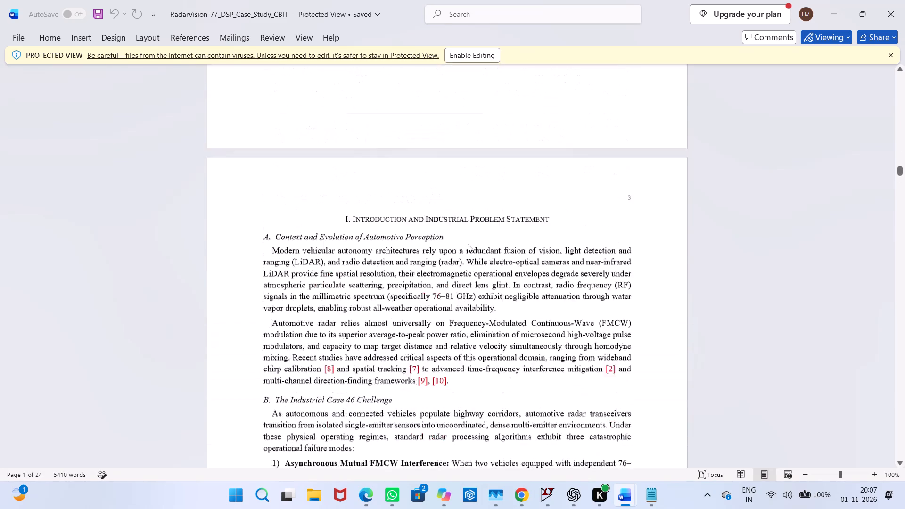
pyautogui.scroll(-3, 468, 244)
pyautogui.scroll(2, 468, 244)
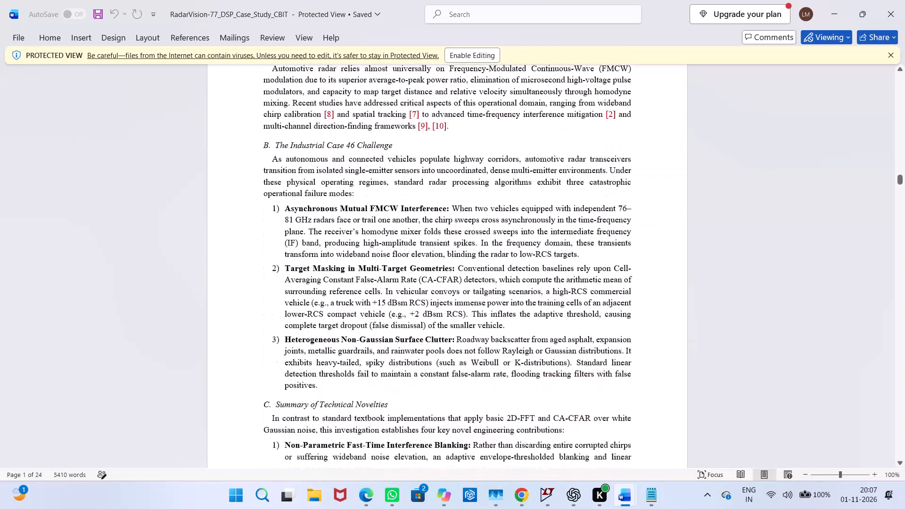
pyautogui.scroll(2, 468, 244)
pyautogui.scroll(-3, 468, 244)
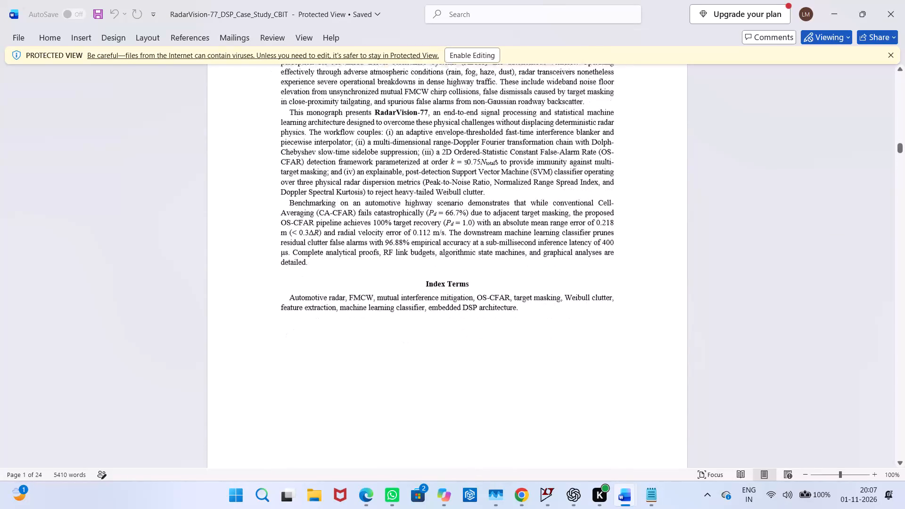
pyautogui.scroll(-6, 468, 244)
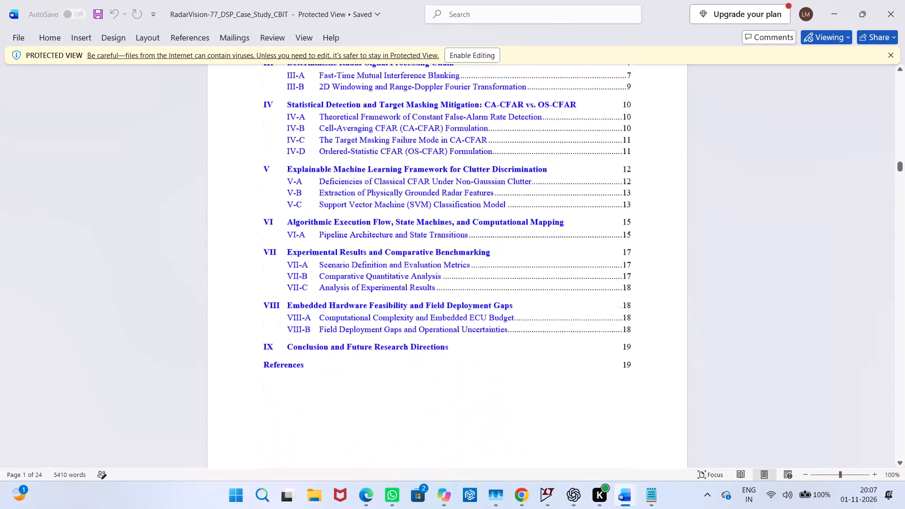
pyautogui.scroll(-7, 468, 244)
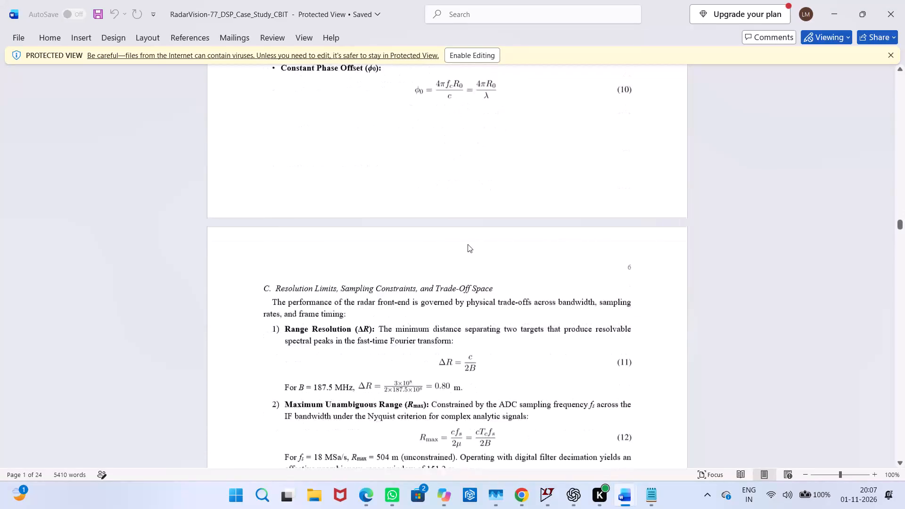
pyautogui.scroll(-7, 468, 244)
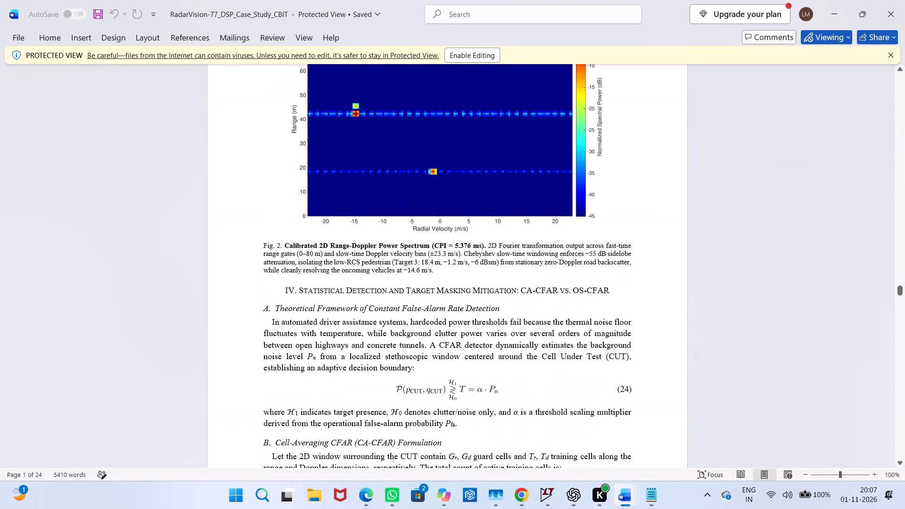
pyautogui.scroll(-9, 468, 244)
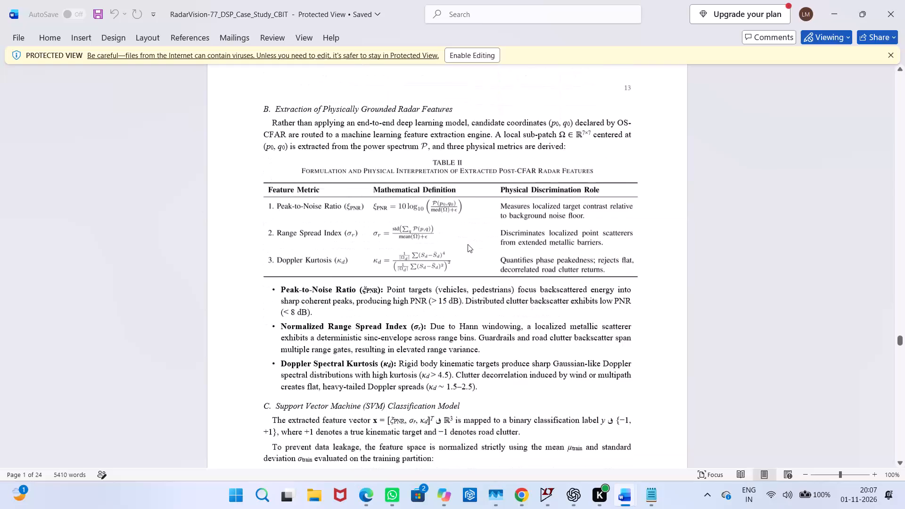
pyautogui.scroll(-6, 468, 244)
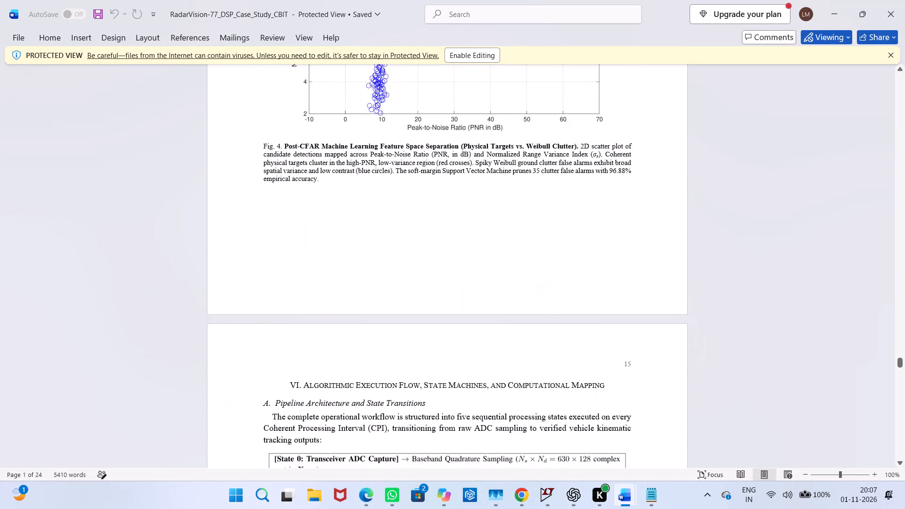
pyautogui.scroll(-2, 468, 244)
# Enable editing for the protected RadarVision-77 document.
pyautogui.click(475, 57)
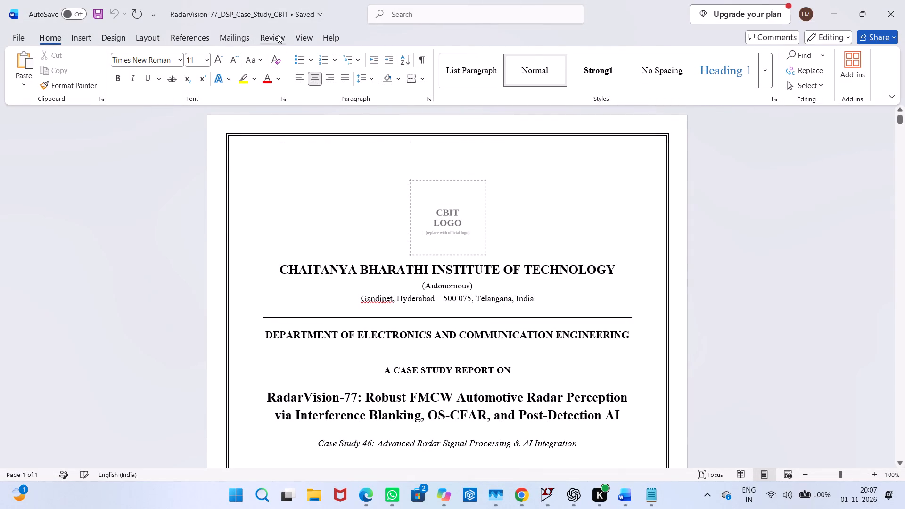
# Apply the title page's black double-line 1½ pt page border on all four sides to the whole document.
pyautogui.click(147, 41)
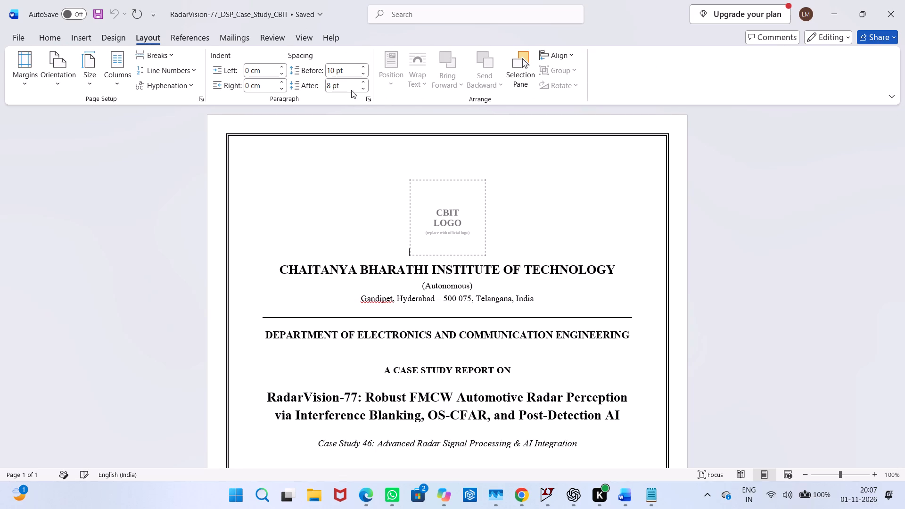
pyautogui.click(121, 43)
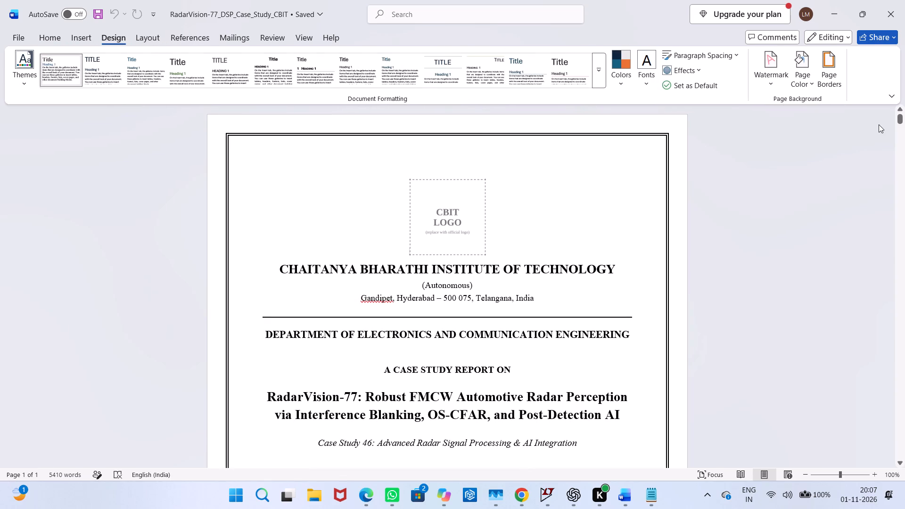
pyautogui.click(831, 84)
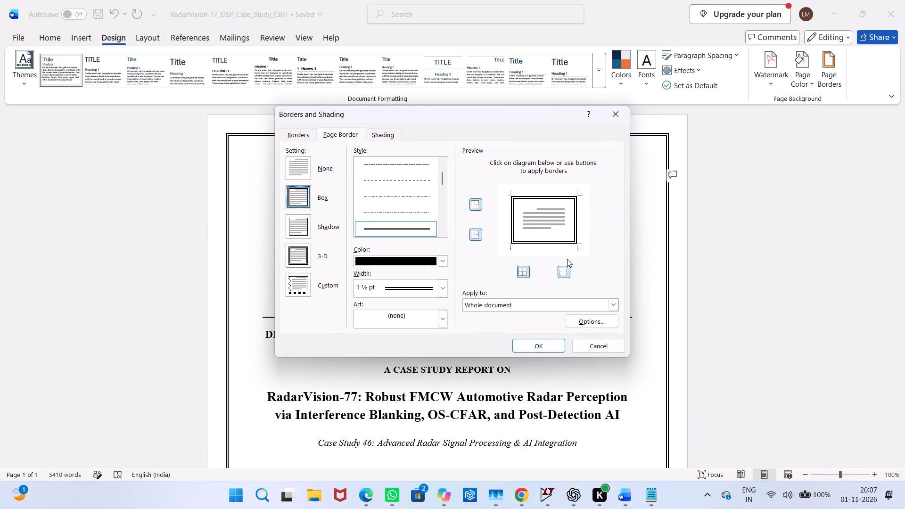
pyautogui.click(562, 279)
pyautogui.click(563, 268)
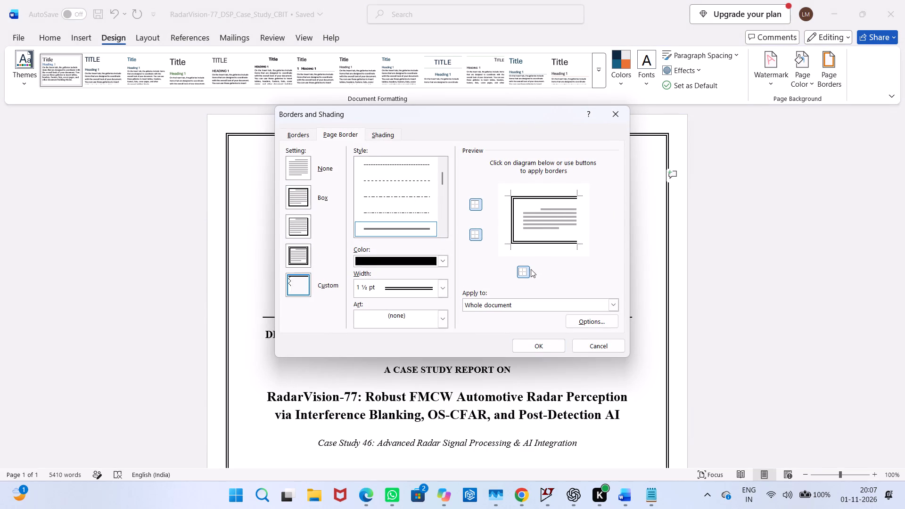
pyautogui.click(566, 271)
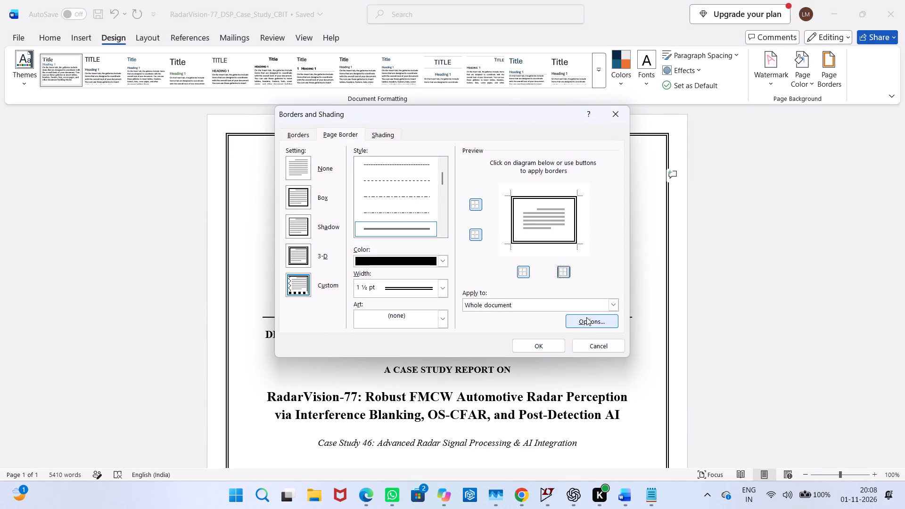
pyautogui.click(546, 348)
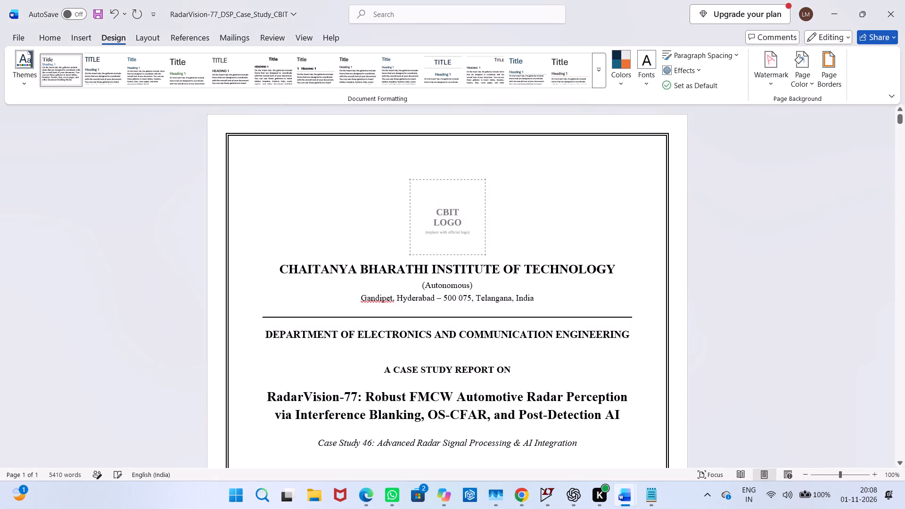
# Change the whole document's page border style to a single solid ½ pt line.
pyautogui.scroll(-15, 546, 348)
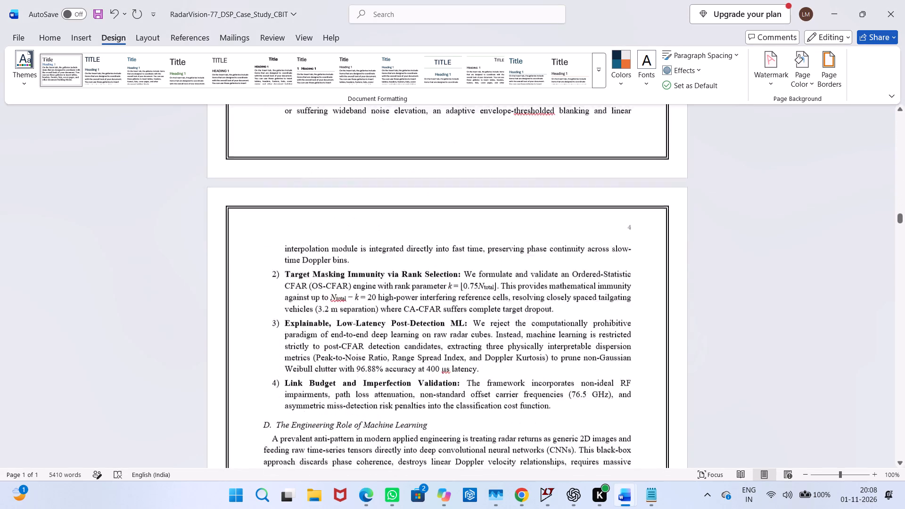
pyautogui.scroll(-8, 546, 348)
pyautogui.scroll(5, 546, 348)
pyautogui.click(821, 85)
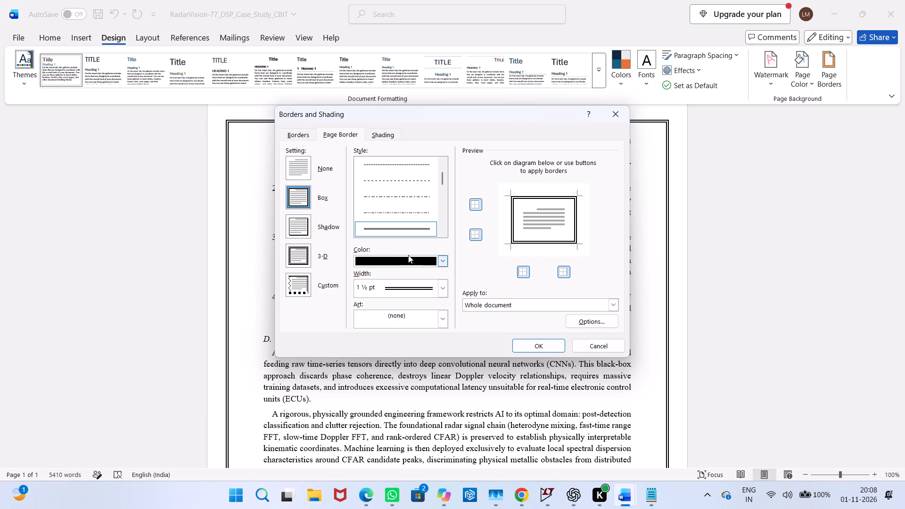
pyautogui.scroll(3, 384, 192)
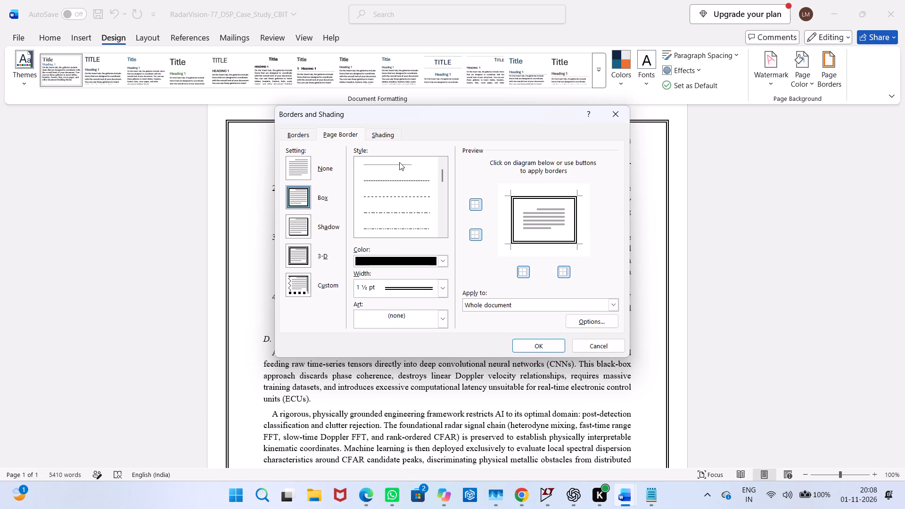
pyautogui.click(399, 162)
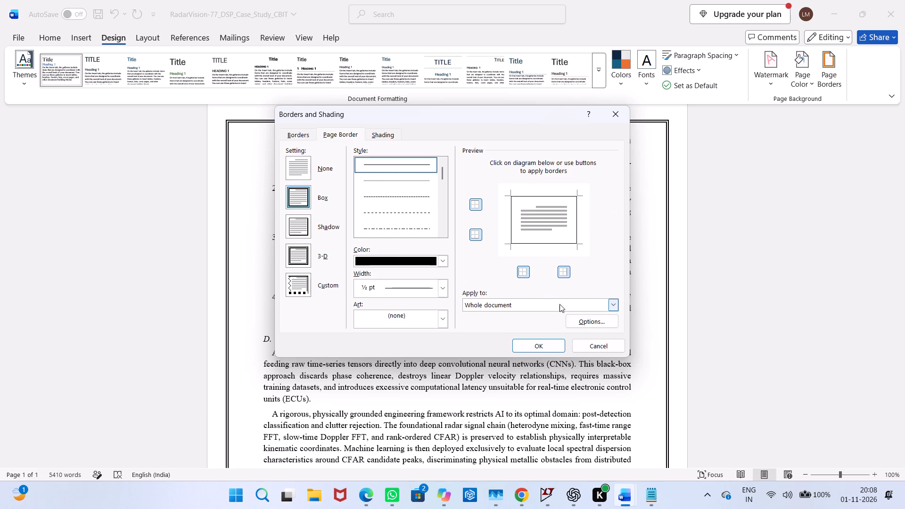
# Apply the single solid ½ pt page border settings to the whole document.
pyautogui.click(529, 347)
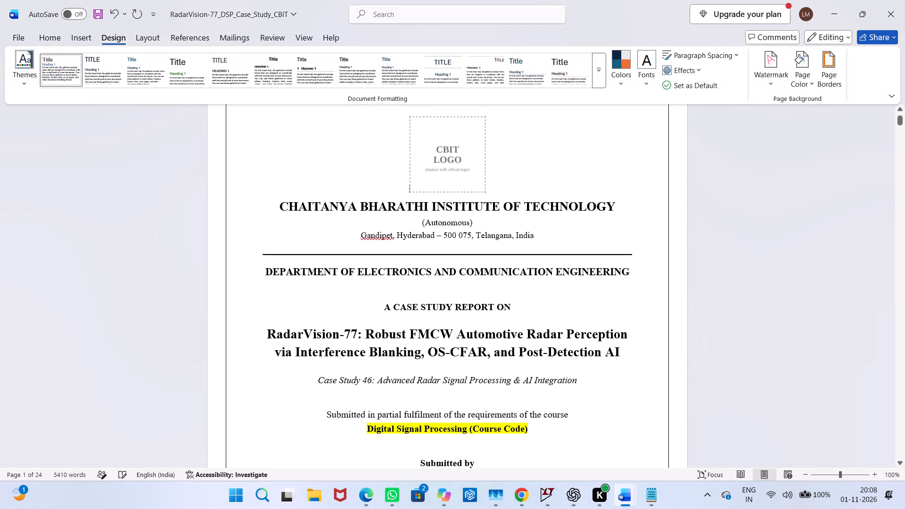
# Set the width of the whole document's single-line page border to 1 ½ pt.
pyautogui.click(831, 89)
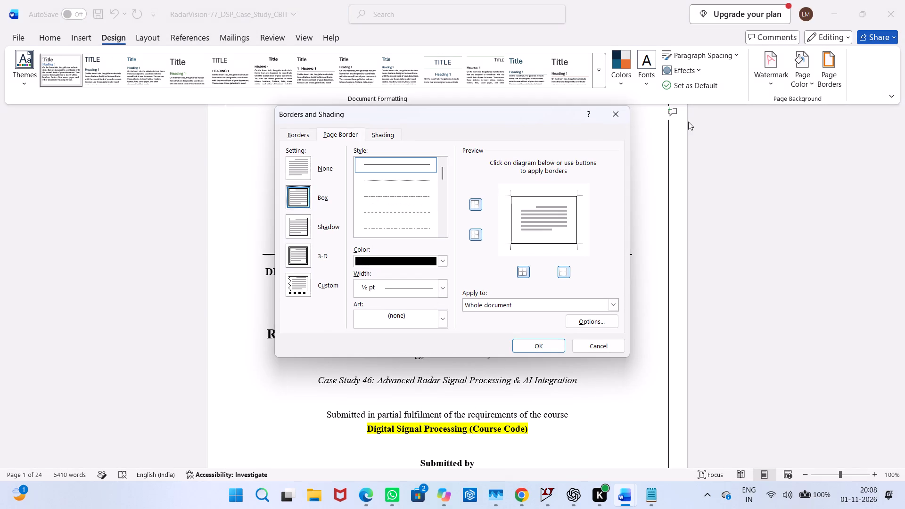
pyautogui.click(397, 296)
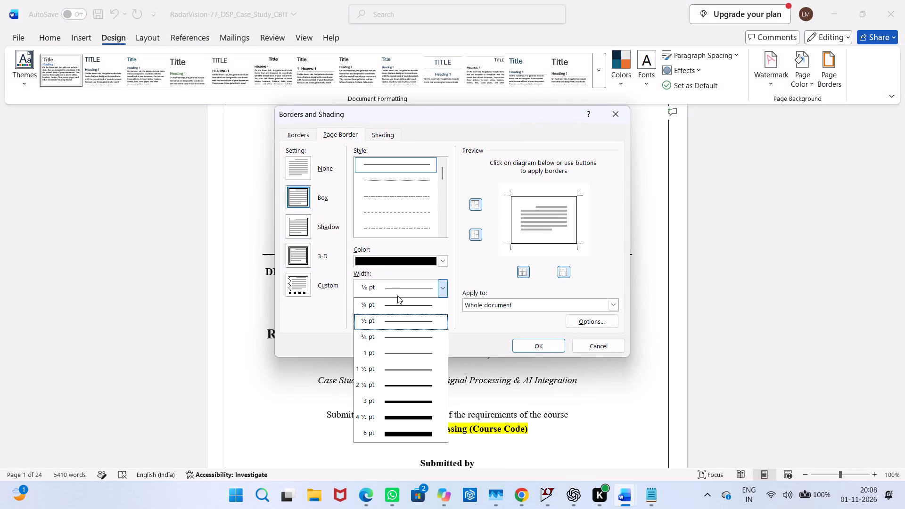
pyautogui.click(395, 369)
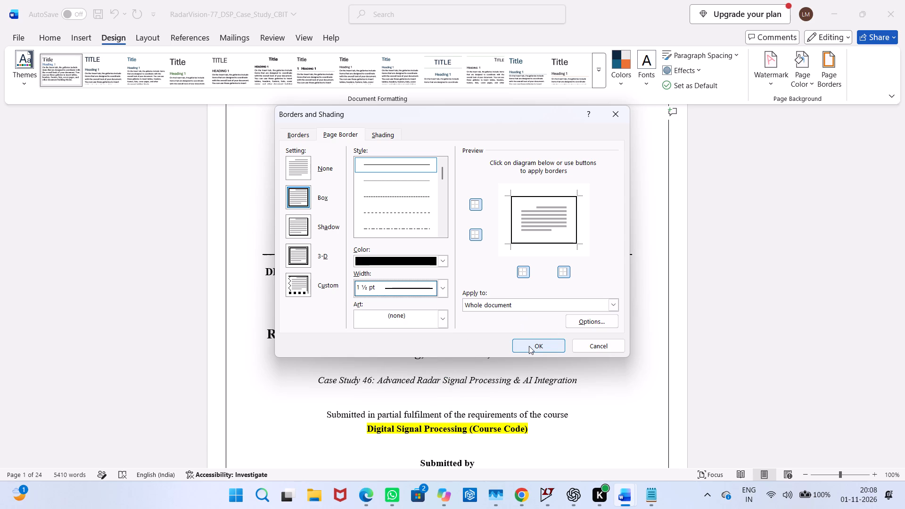
pyautogui.click(530, 345)
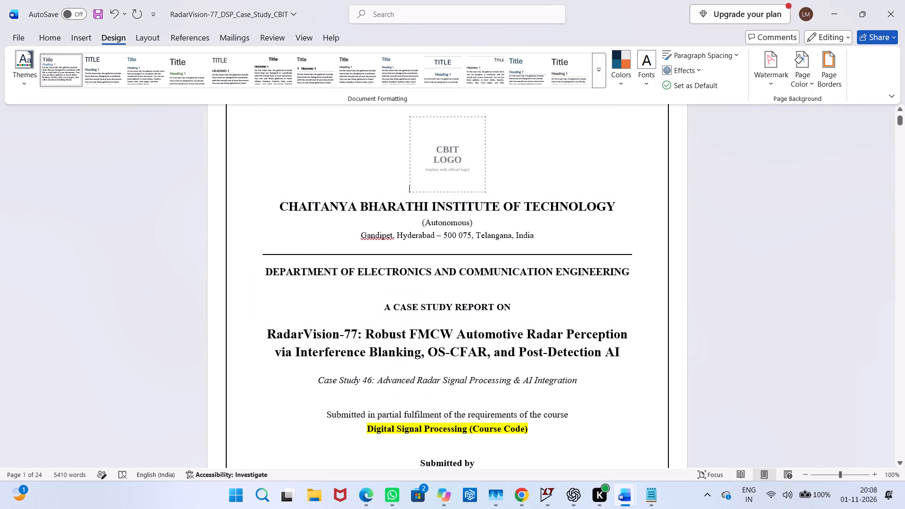
pyautogui.scroll(1, 507, 289)
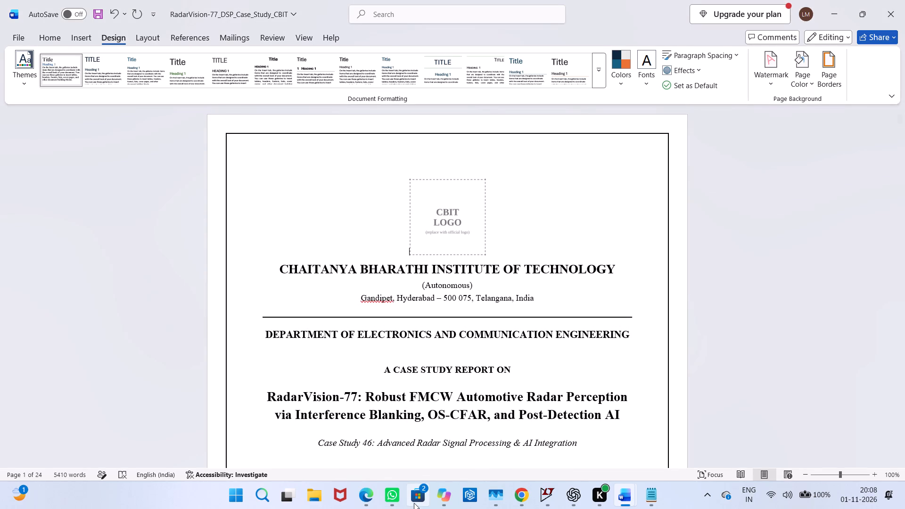
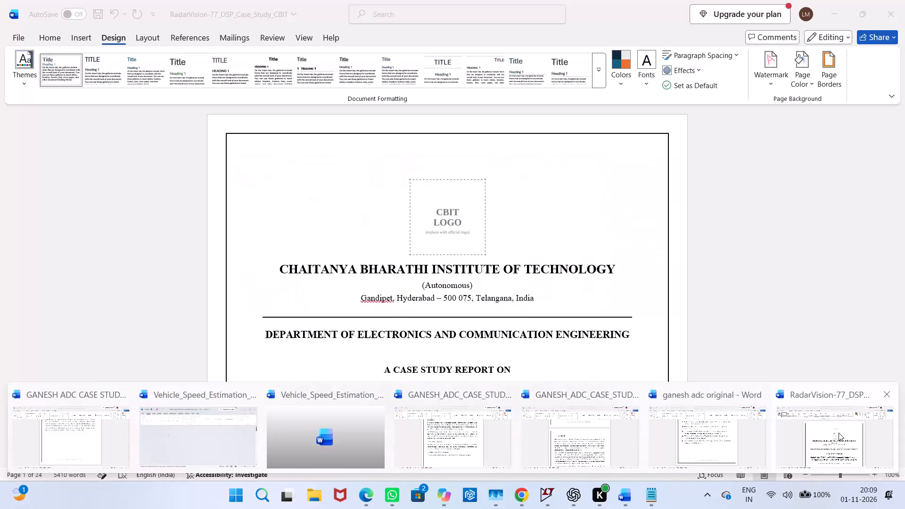
# Return to the RadarVision-77 document and paste the copied institute header banner at the title page's CBIT logo placeholder.
pyautogui.click(839, 434)
pyautogui.click(465, 215)
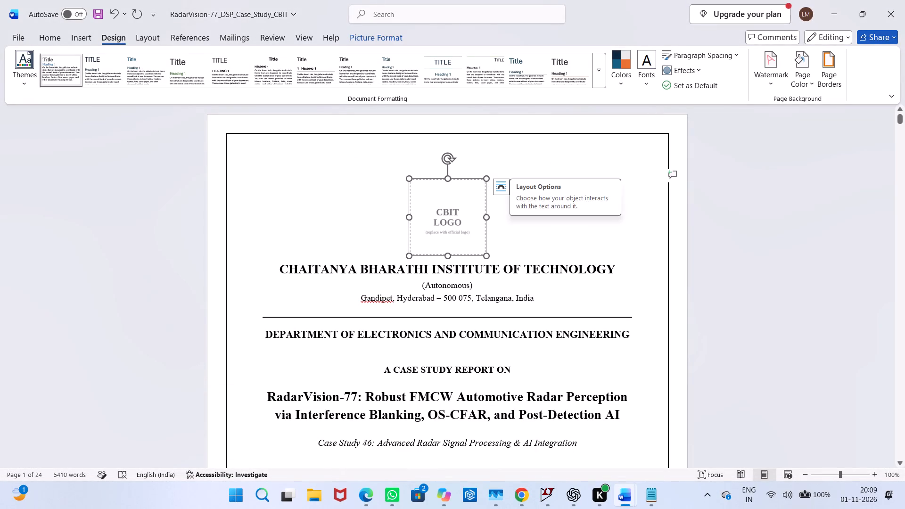
pyautogui.hotkey('ctrl', 'v')
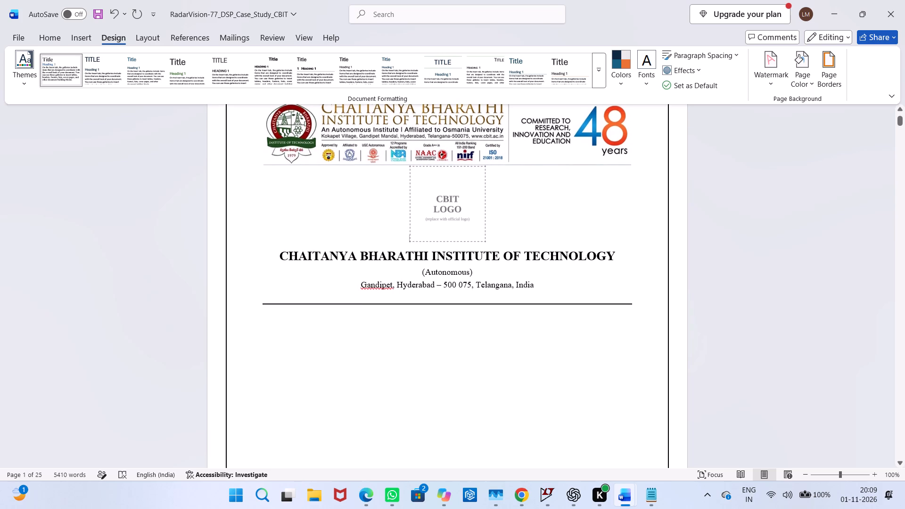
# Delete the CBIT logo placeholder picture below the college banner on the title page.
pyautogui.doubleClick(445, 215)
pyautogui.press('Delete')
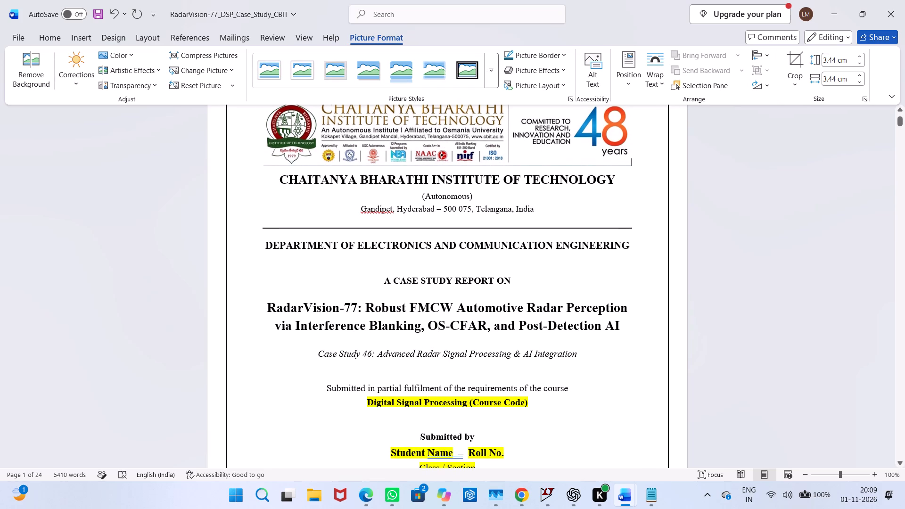
# Review the title page layout and the highlighted placeholders on the title and declaration pages.
pyautogui.scroll(-1, 440, 351)
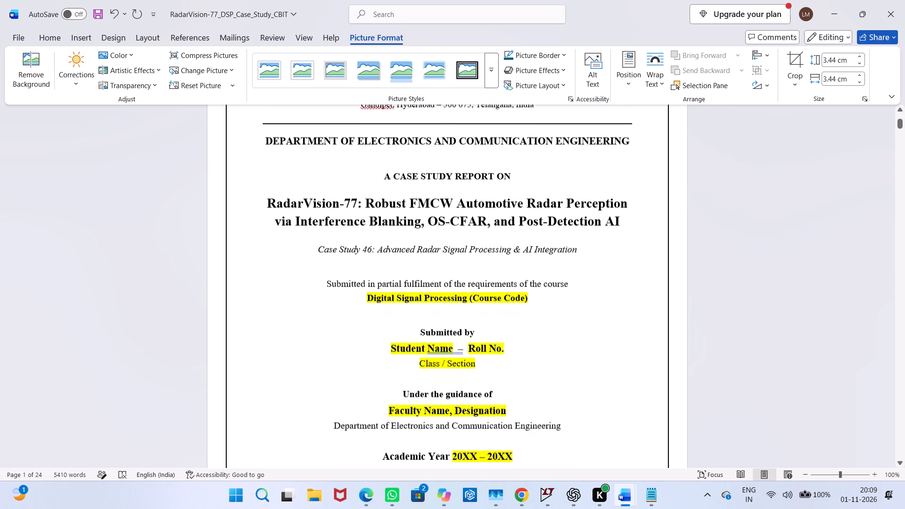
pyautogui.scroll(-1, 440, 351)
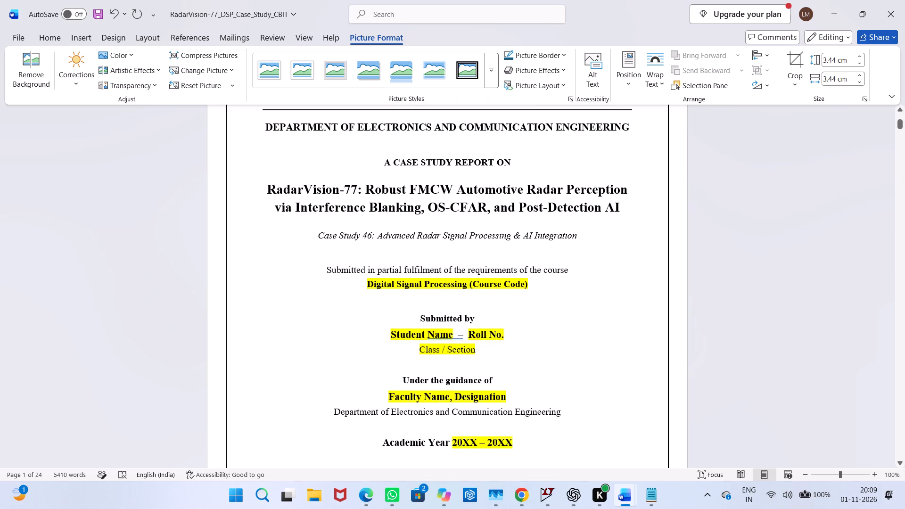
pyautogui.click(456, 331)
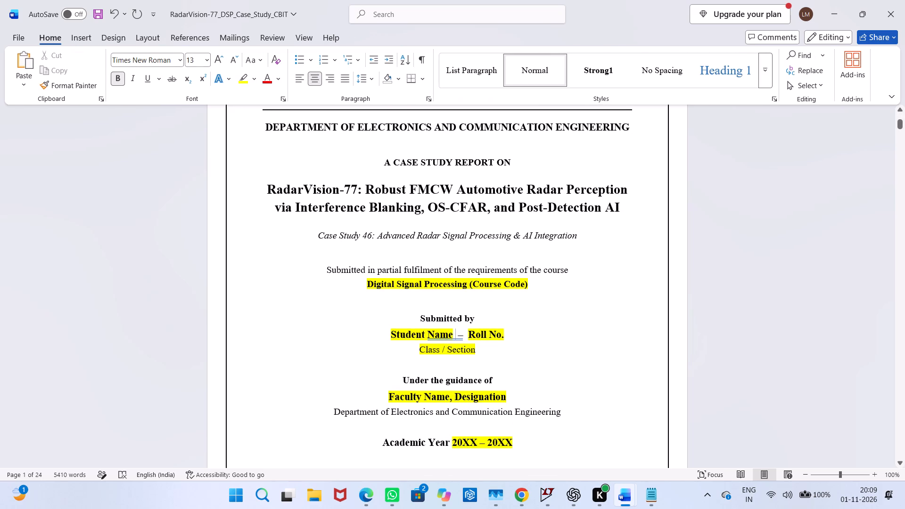
pyautogui.click(457, 332)
pyautogui.scroll(-4, 429, 422)
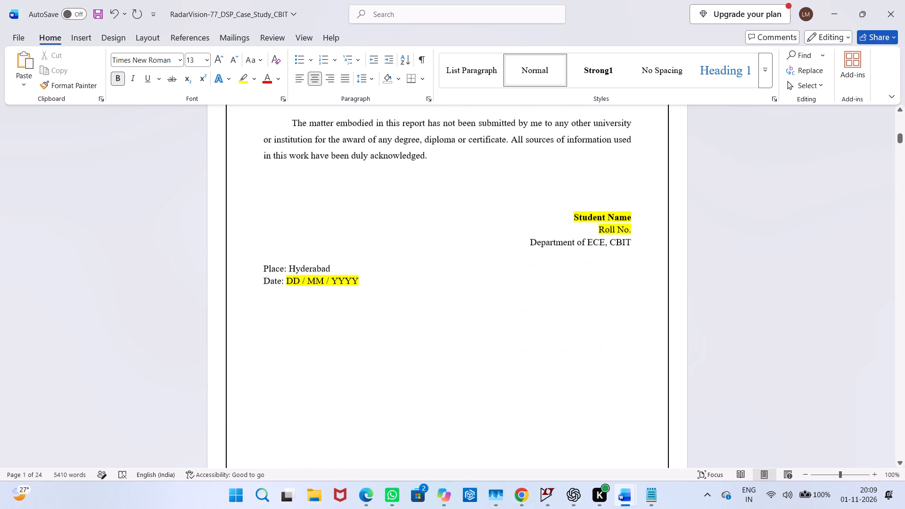
pyautogui.scroll(3, 429, 422)
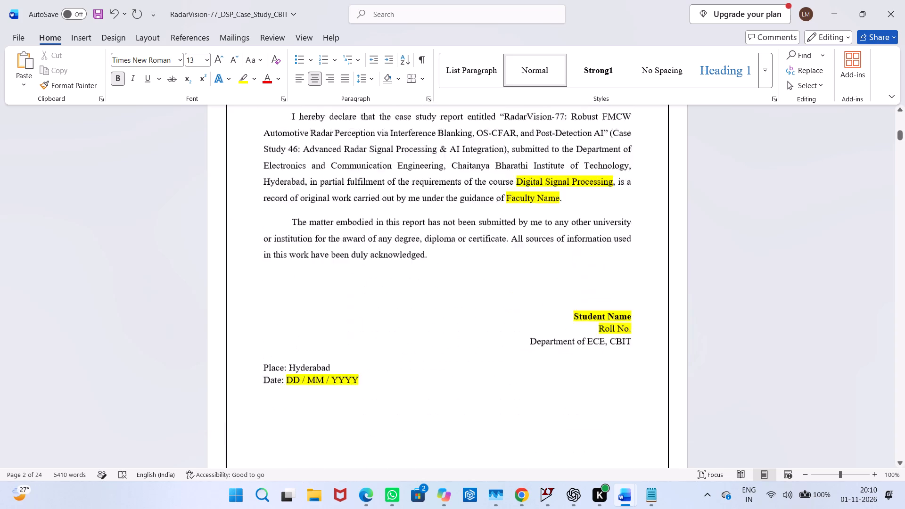
pyautogui.scroll(4, 429, 422)
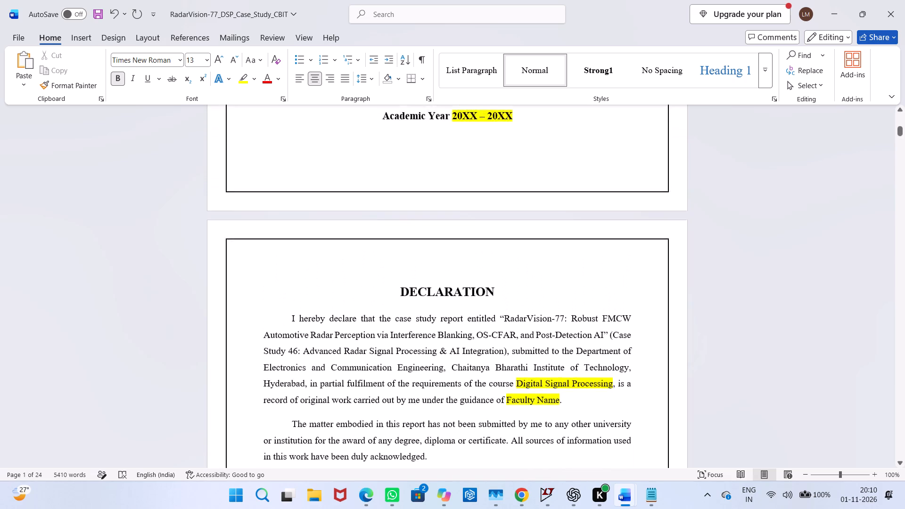
pyautogui.scroll(5, 429, 422)
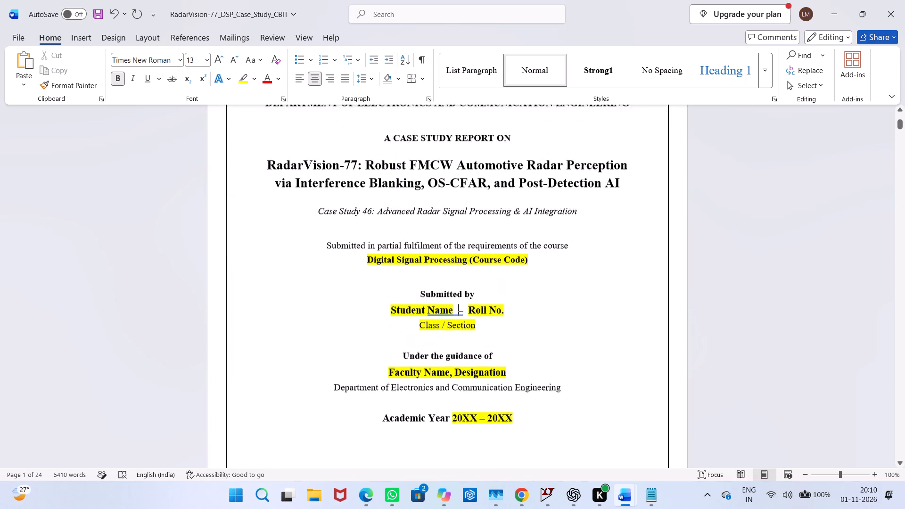
pyautogui.scroll(2, 429, 422)
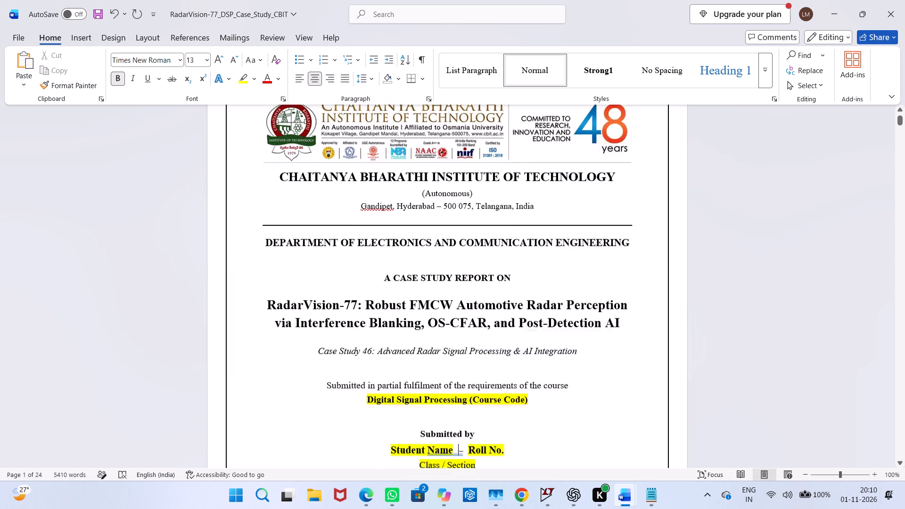
pyautogui.scroll(1, 429, 422)
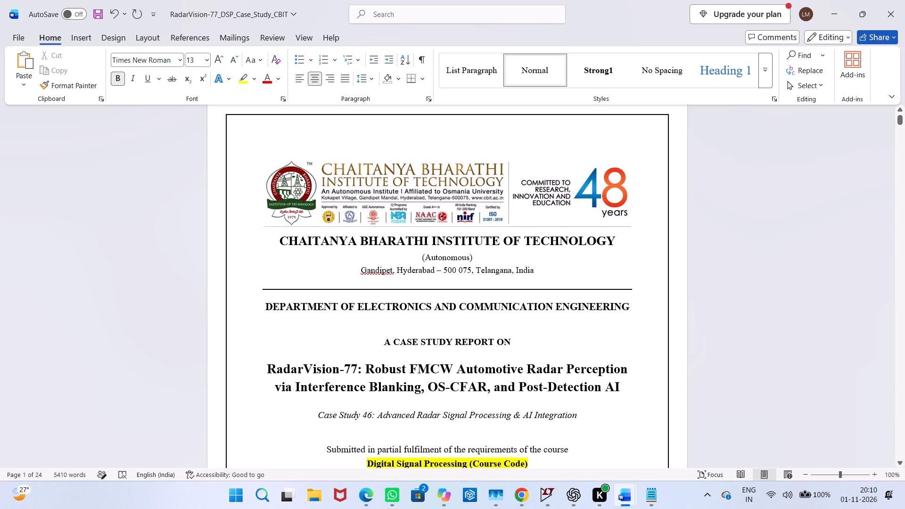
# Remove the horizontal line between the college address and the department heading on the title page.
pyautogui.doubleClick(530, 289)
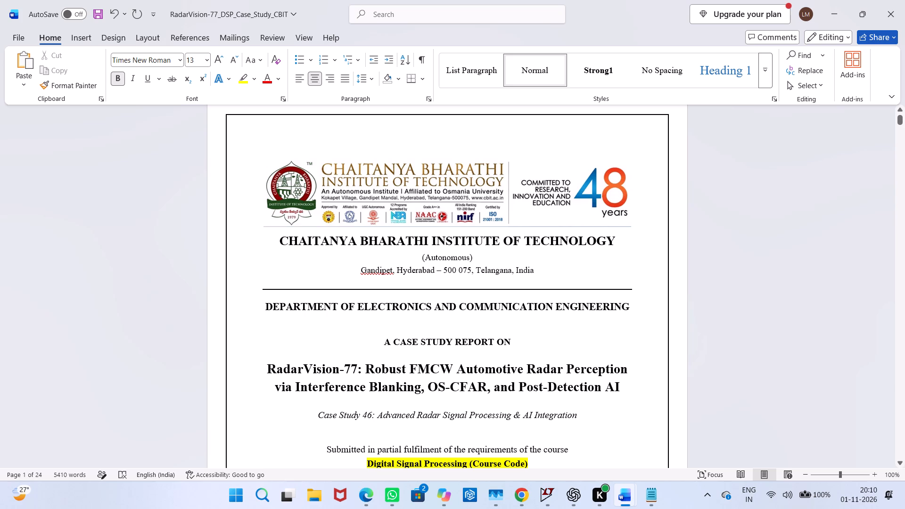
pyautogui.doubleClick(530, 289)
pyautogui.click(548, 285)
pyautogui.press('BackSpace')
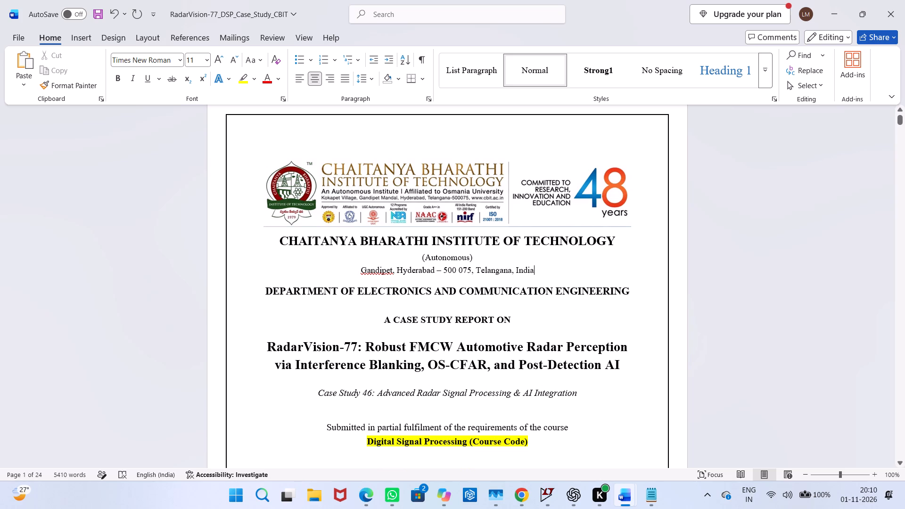
# Format the "(Autonomous)" and college address lines as bold at 12 pt, keeping the department heading directly beneath them.
pyautogui.moveTo(395, 252); pyautogui.dragTo(539, 266)
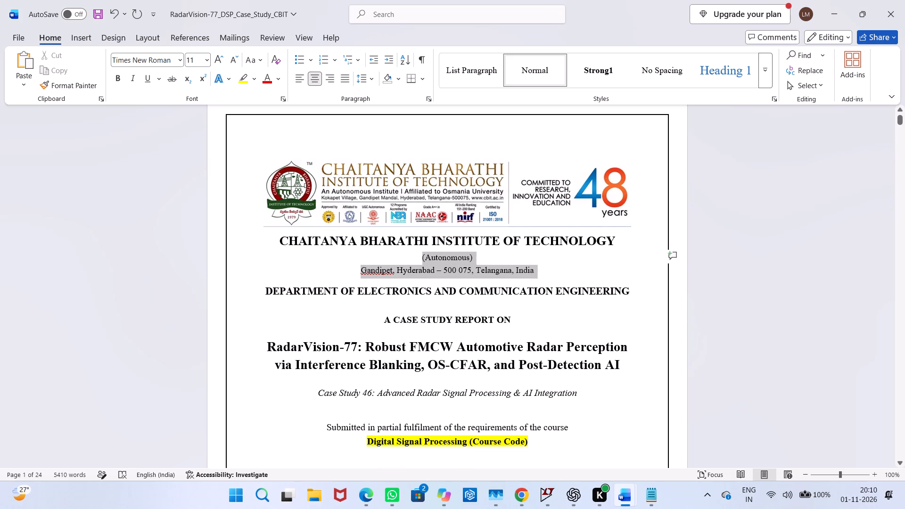
pyautogui.click(615, 233)
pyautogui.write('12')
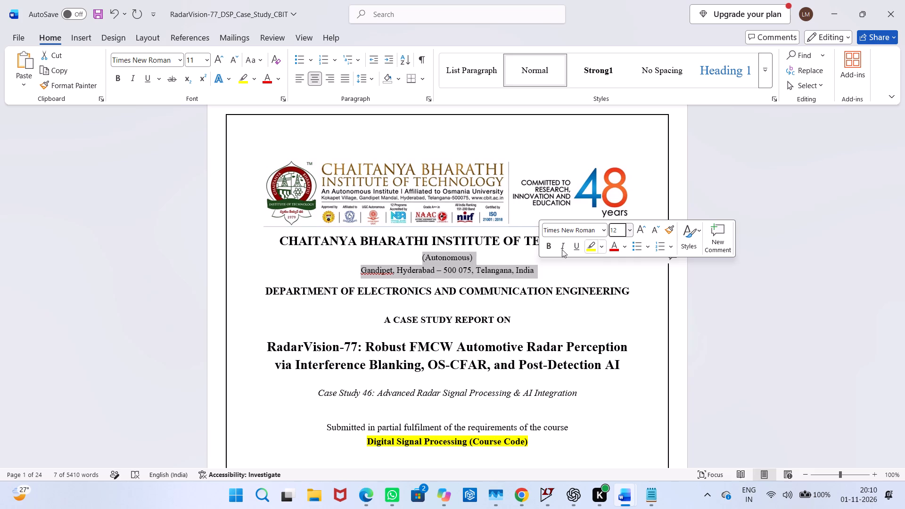
pyautogui.click(550, 248)
pyautogui.press('Return')
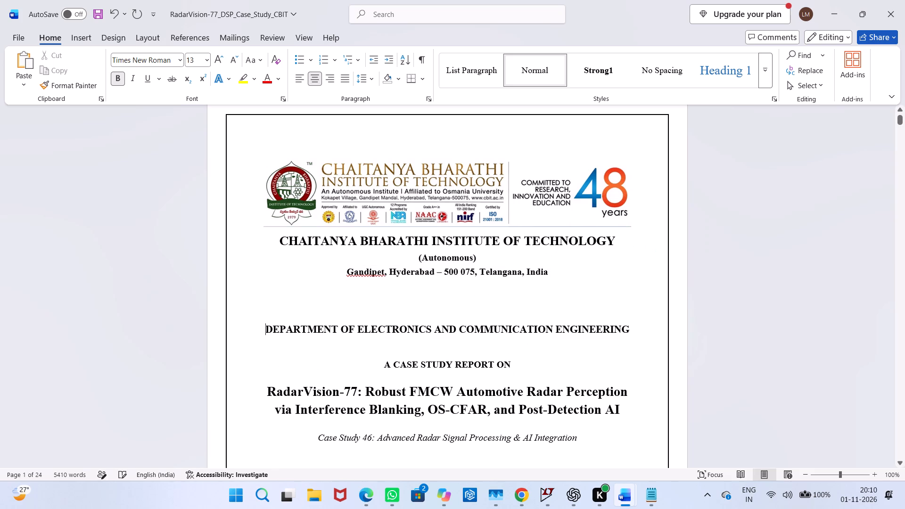
pyautogui.press('BackSpace')
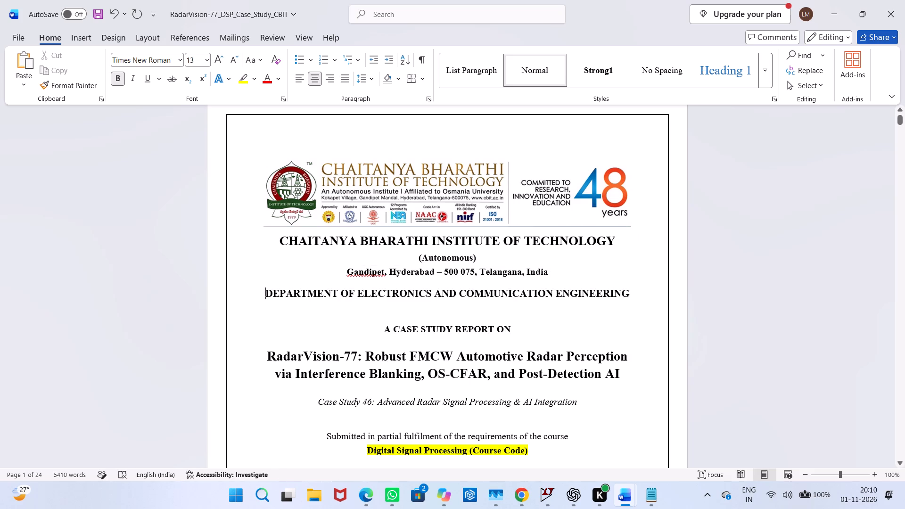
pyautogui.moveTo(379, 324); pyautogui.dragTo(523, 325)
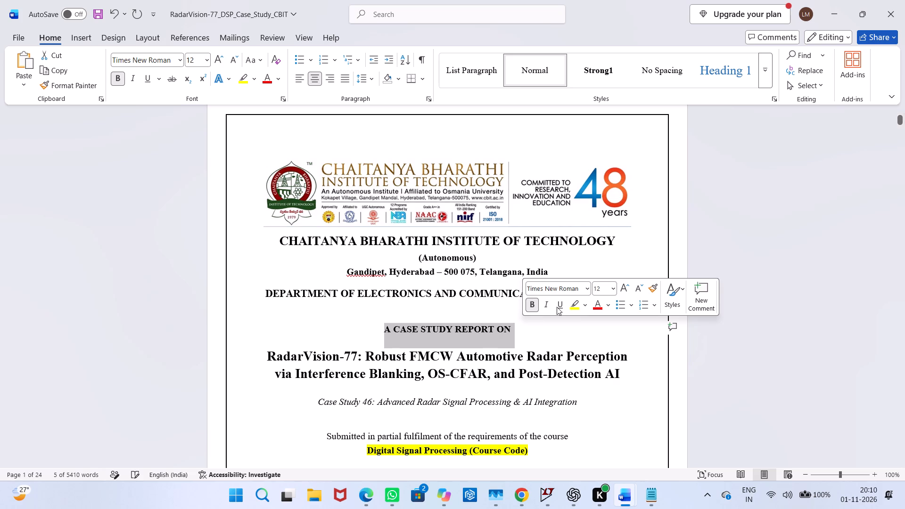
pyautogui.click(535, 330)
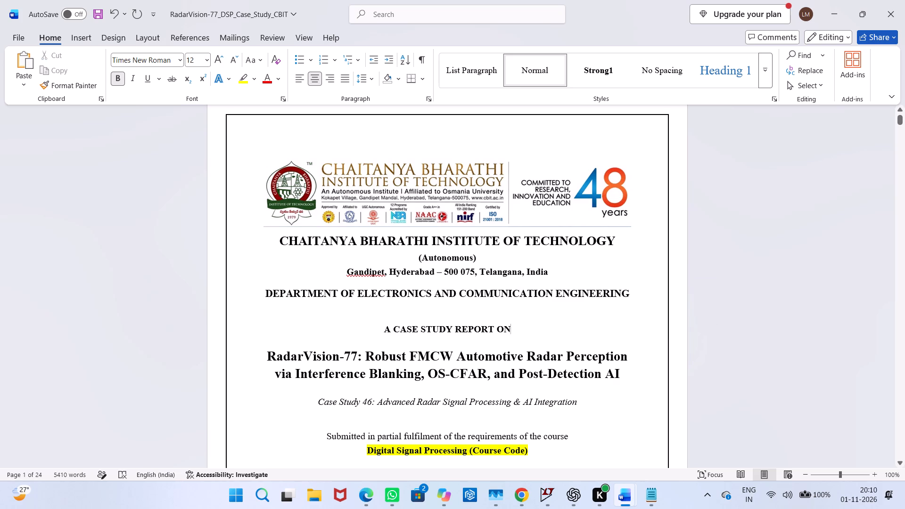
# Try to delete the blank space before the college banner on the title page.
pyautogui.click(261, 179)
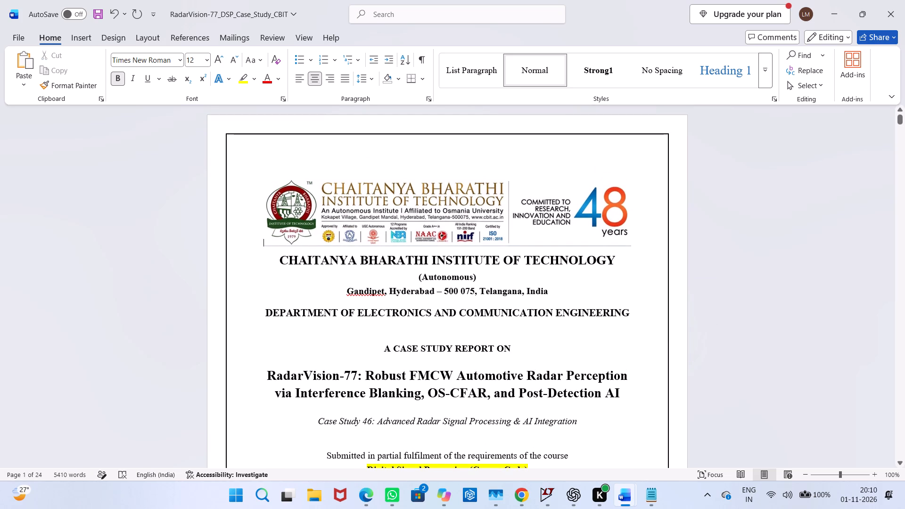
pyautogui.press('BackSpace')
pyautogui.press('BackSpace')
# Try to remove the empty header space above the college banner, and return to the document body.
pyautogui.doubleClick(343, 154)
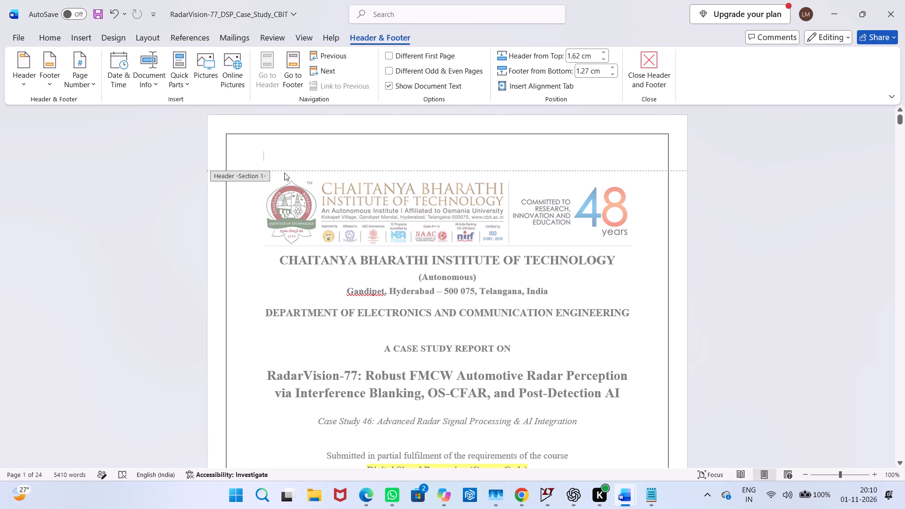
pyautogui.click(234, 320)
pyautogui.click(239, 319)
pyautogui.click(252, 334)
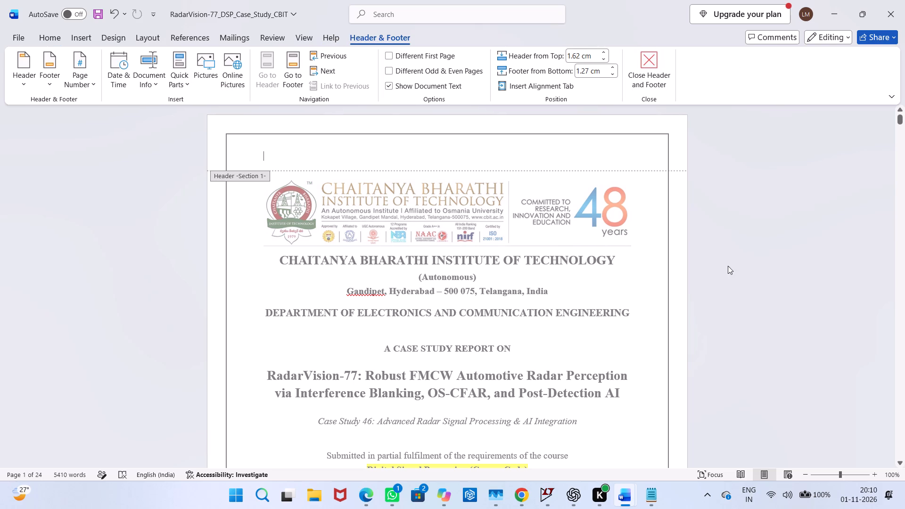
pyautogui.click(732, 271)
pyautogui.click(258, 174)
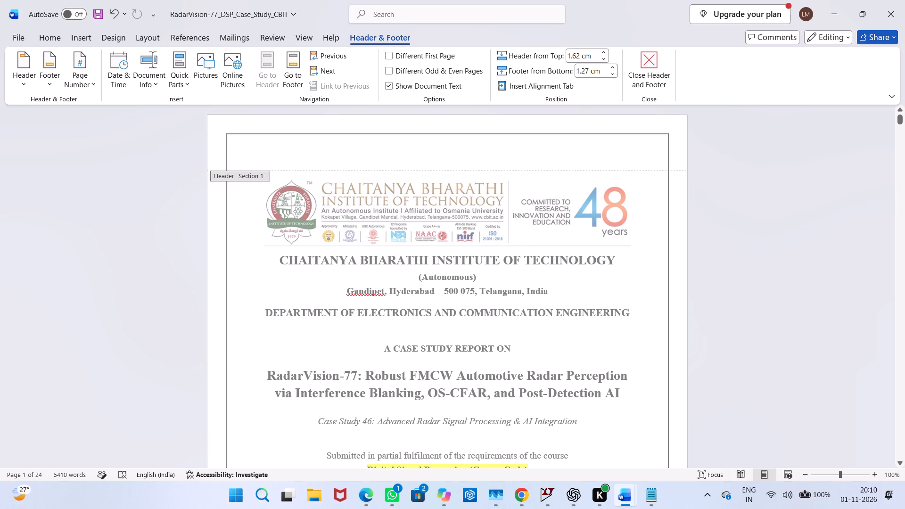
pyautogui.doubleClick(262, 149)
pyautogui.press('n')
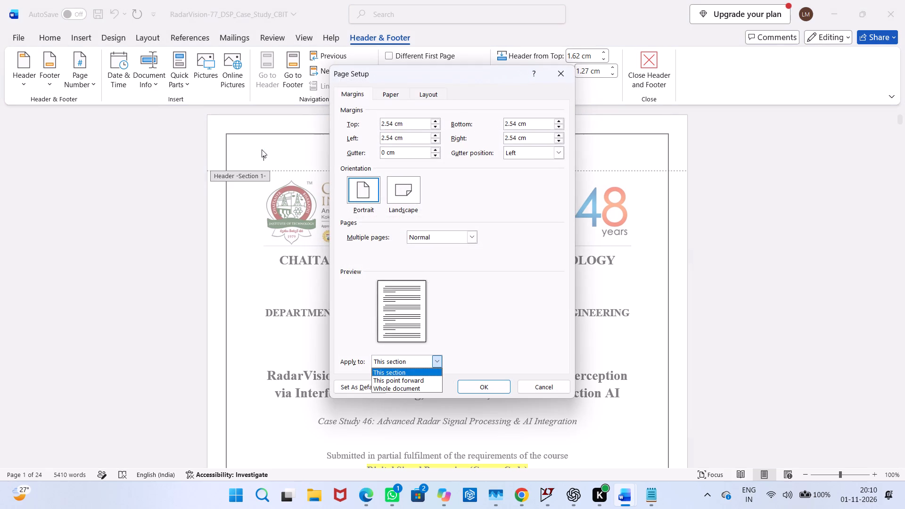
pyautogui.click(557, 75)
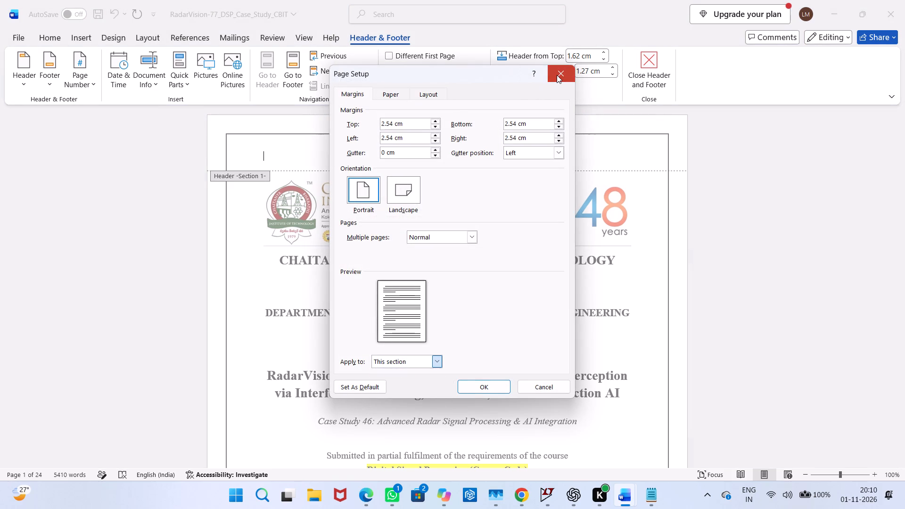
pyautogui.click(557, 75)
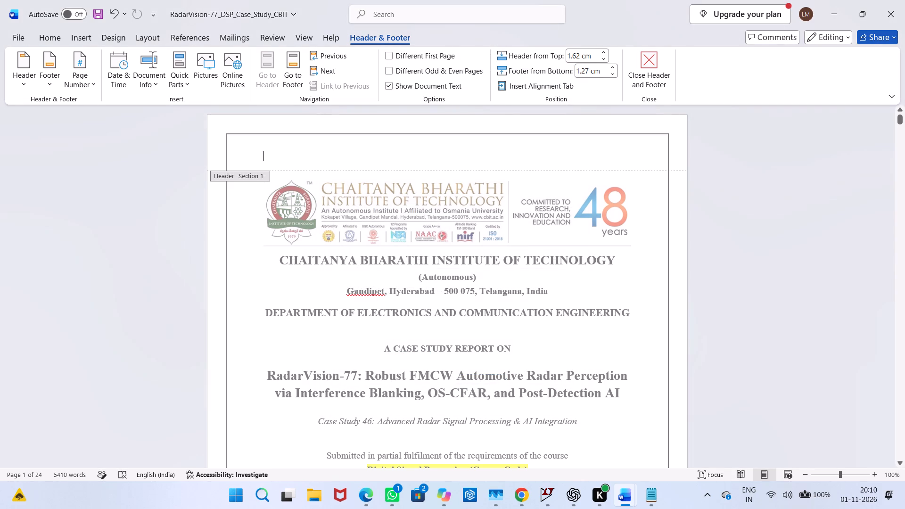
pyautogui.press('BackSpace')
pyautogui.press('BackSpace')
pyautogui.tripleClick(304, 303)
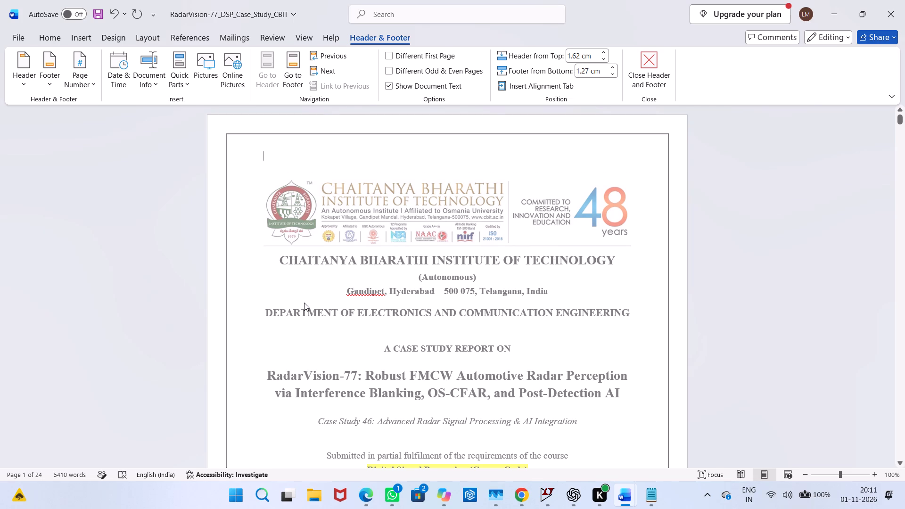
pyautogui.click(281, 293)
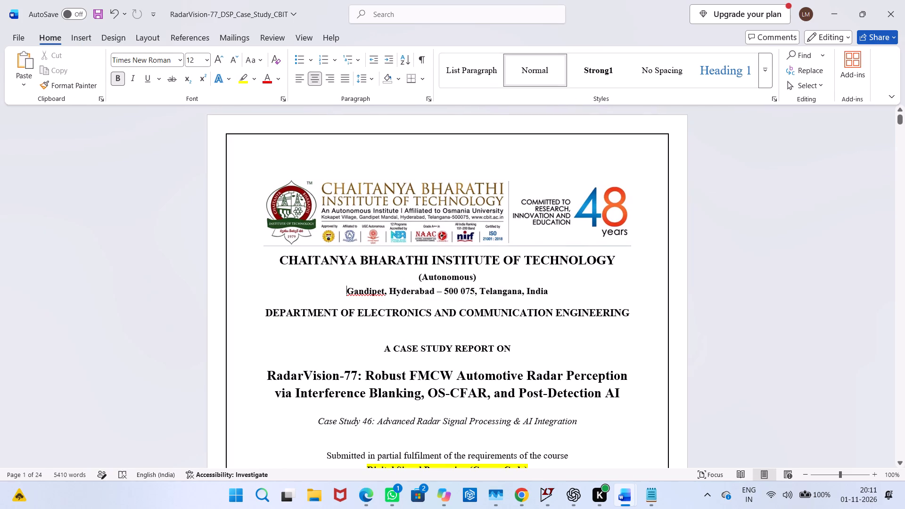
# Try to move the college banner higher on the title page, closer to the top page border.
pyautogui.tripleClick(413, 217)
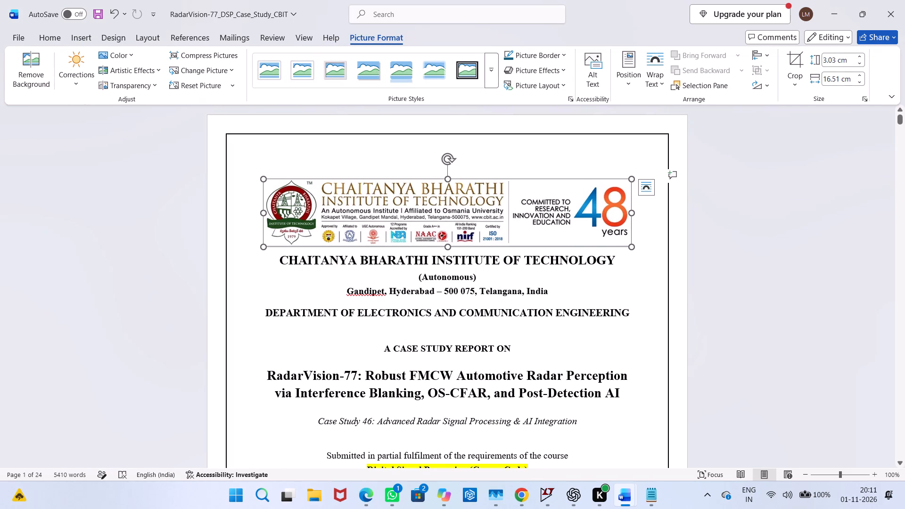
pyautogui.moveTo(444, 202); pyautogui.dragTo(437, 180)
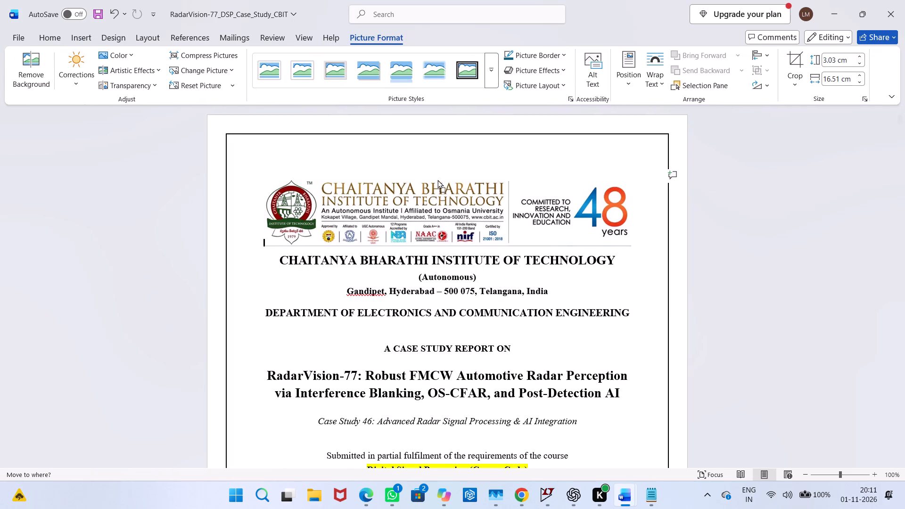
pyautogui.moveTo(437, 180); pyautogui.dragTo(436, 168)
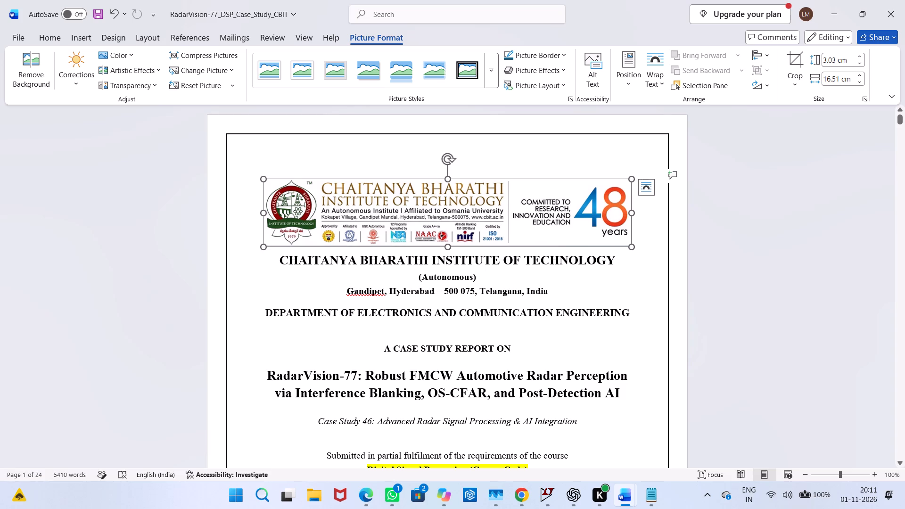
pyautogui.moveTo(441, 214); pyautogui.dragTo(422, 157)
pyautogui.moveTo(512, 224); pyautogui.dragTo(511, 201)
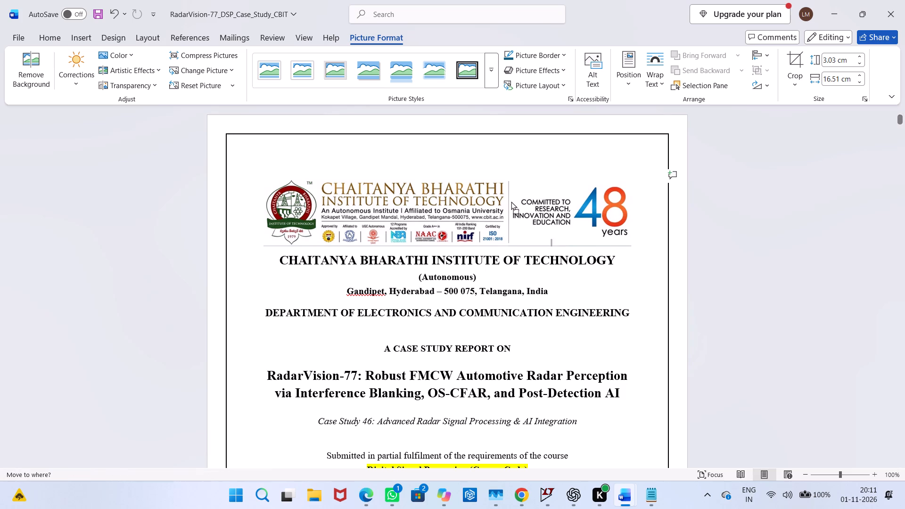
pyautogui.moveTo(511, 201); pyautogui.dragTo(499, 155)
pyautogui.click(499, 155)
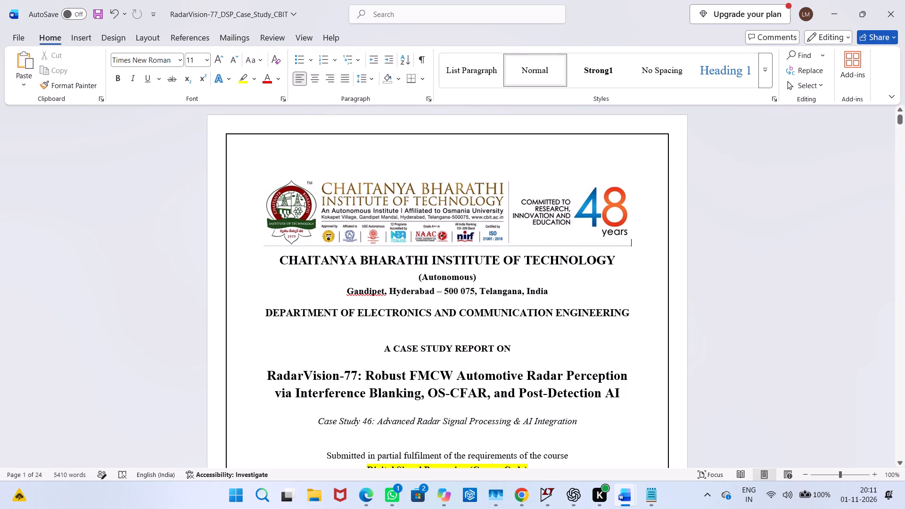
# Stretch the title-page college banner to about 4.03 cm high while keeping its width at 16.51 cm.
pyautogui.doubleClick(457, 204)
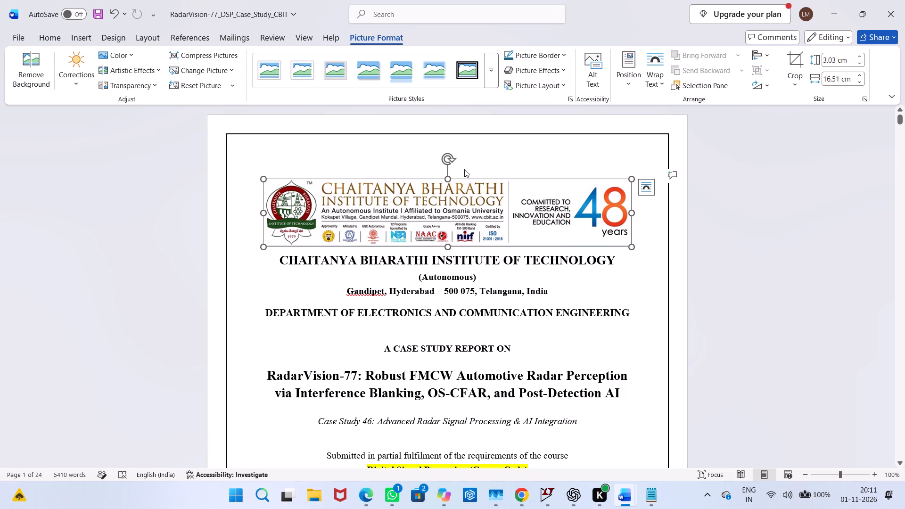
pyautogui.moveTo(449, 180); pyautogui.dragTo(444, 161)
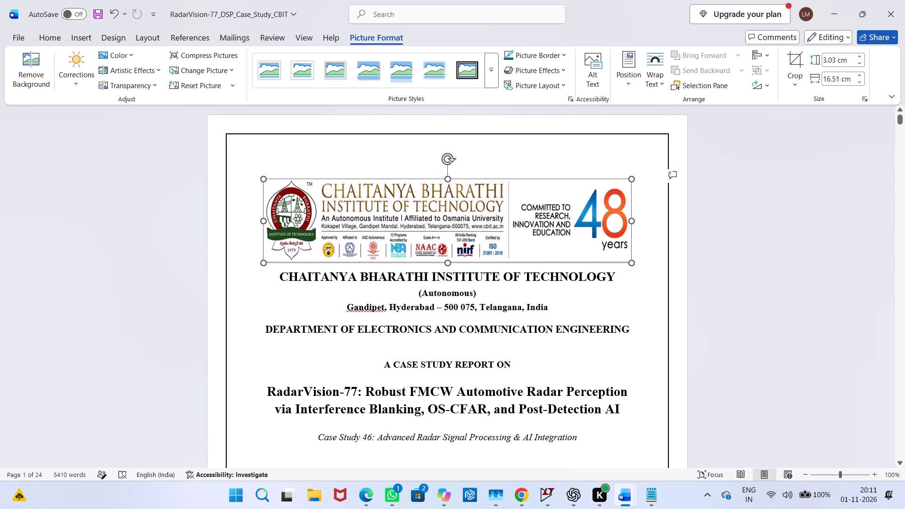
pyautogui.moveTo(444, 161); pyautogui.dragTo(442, 156)
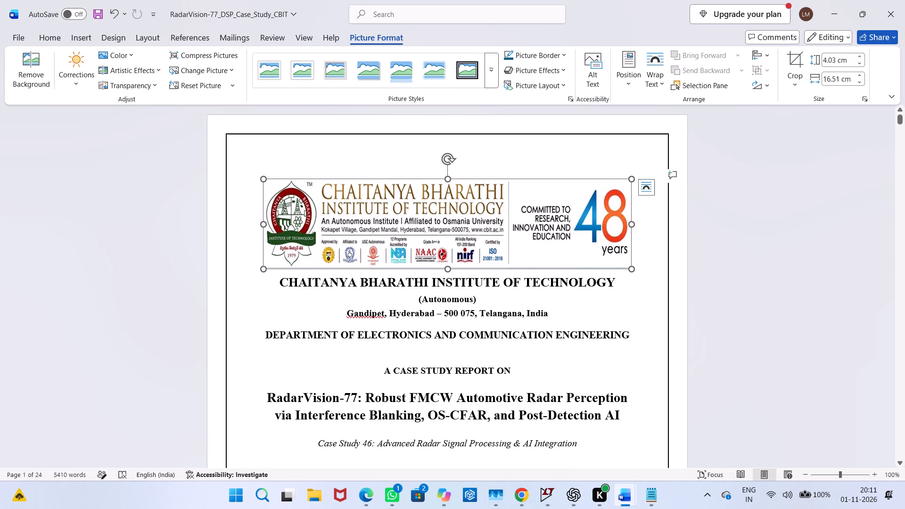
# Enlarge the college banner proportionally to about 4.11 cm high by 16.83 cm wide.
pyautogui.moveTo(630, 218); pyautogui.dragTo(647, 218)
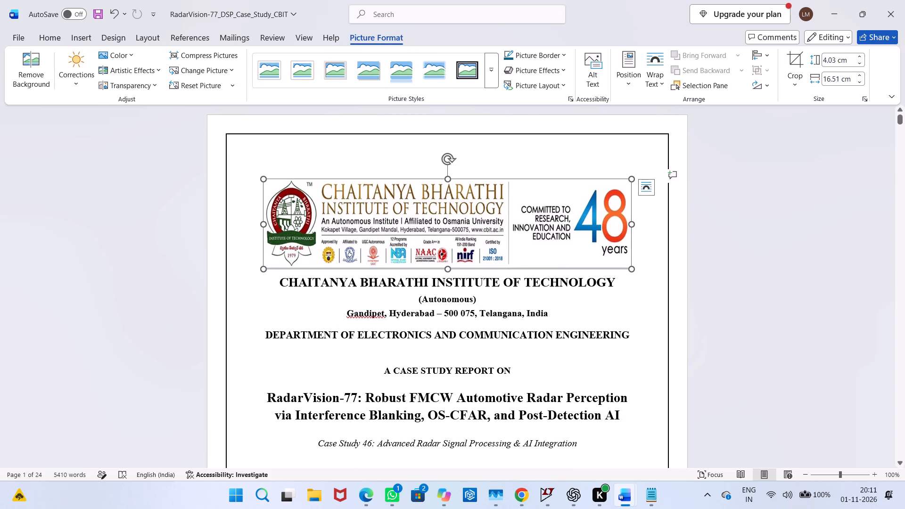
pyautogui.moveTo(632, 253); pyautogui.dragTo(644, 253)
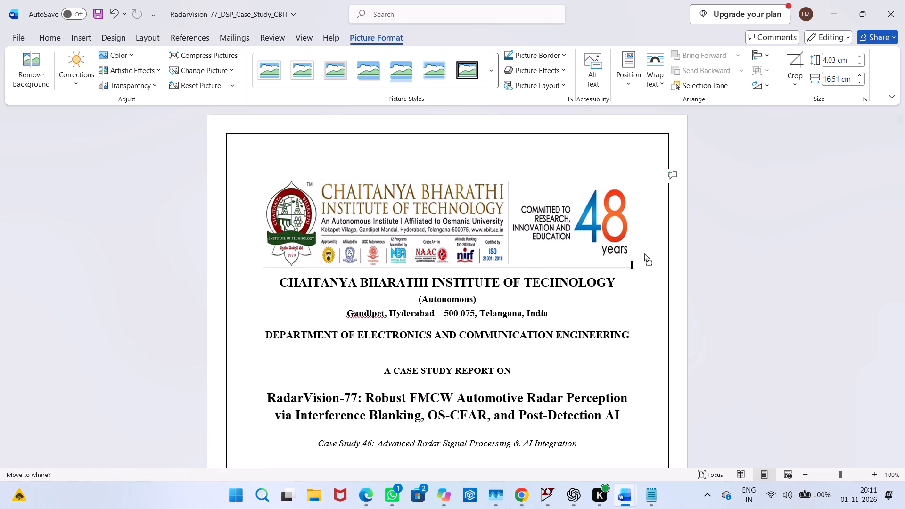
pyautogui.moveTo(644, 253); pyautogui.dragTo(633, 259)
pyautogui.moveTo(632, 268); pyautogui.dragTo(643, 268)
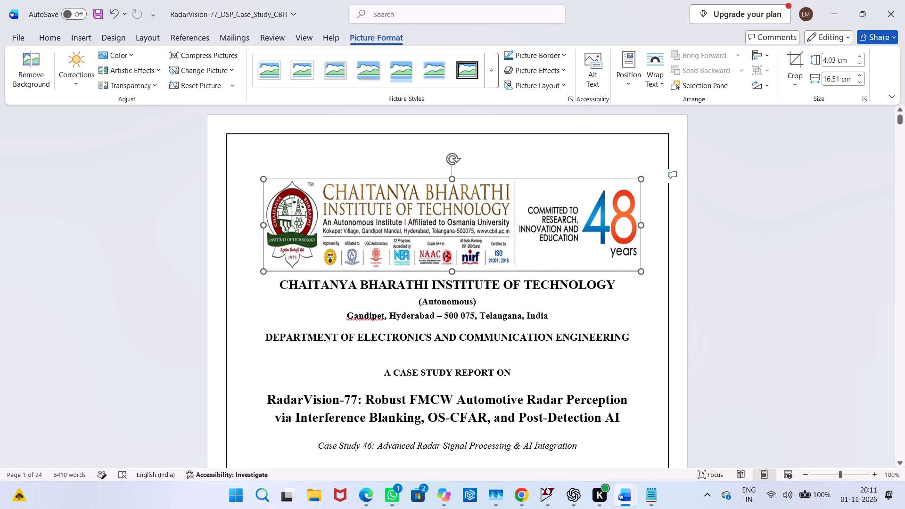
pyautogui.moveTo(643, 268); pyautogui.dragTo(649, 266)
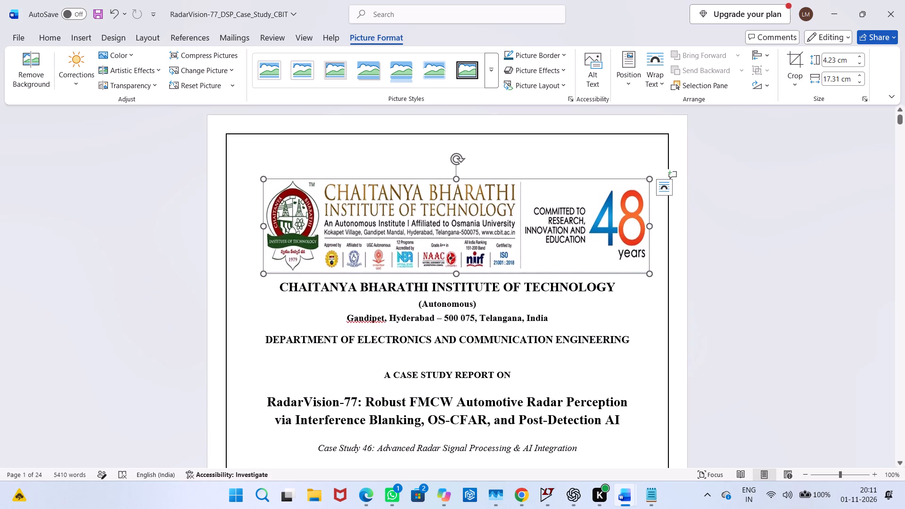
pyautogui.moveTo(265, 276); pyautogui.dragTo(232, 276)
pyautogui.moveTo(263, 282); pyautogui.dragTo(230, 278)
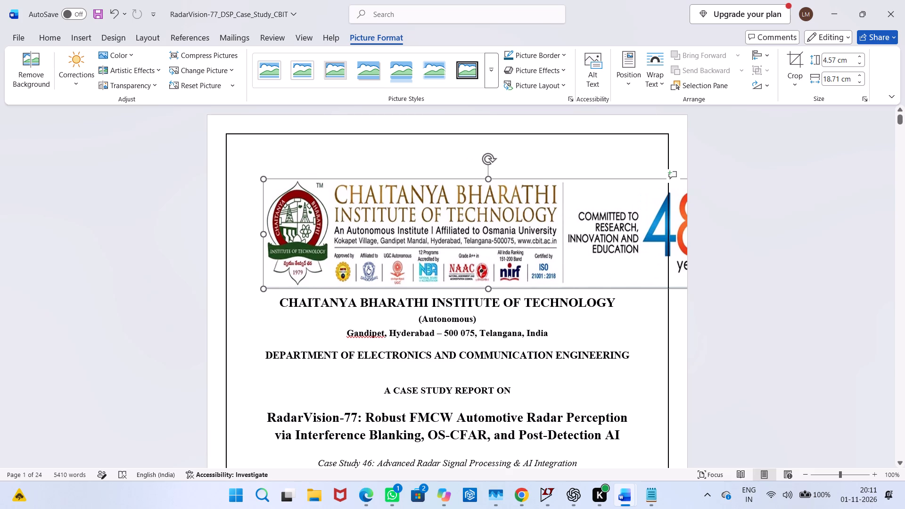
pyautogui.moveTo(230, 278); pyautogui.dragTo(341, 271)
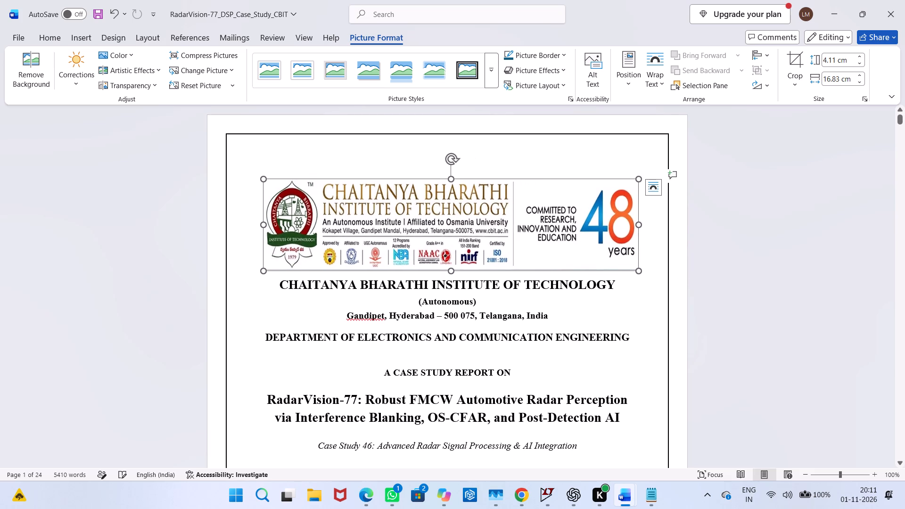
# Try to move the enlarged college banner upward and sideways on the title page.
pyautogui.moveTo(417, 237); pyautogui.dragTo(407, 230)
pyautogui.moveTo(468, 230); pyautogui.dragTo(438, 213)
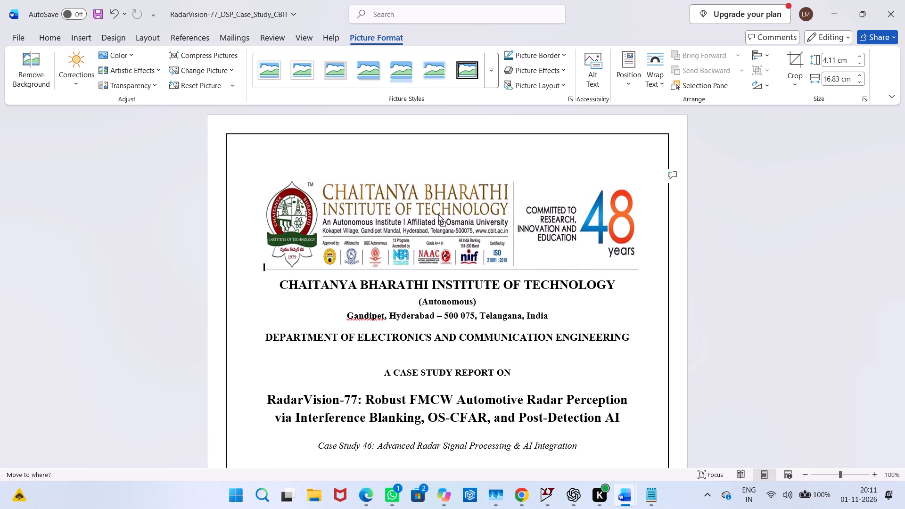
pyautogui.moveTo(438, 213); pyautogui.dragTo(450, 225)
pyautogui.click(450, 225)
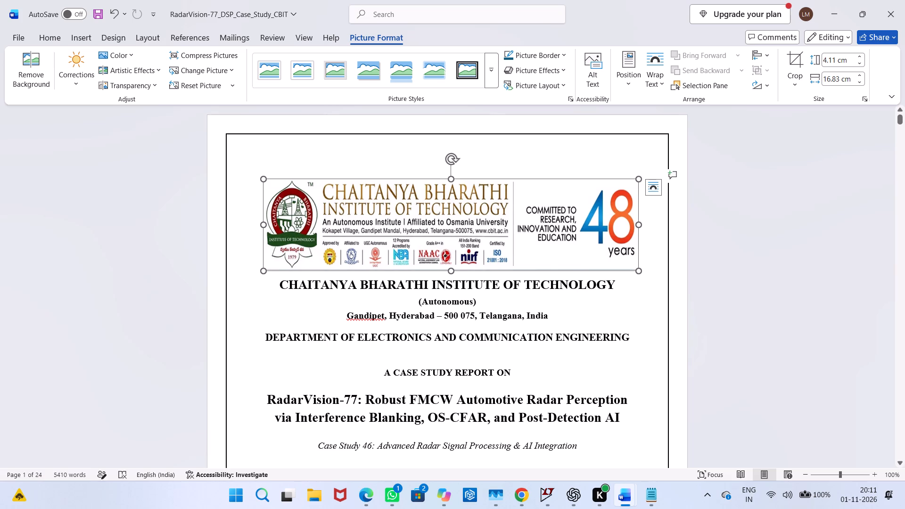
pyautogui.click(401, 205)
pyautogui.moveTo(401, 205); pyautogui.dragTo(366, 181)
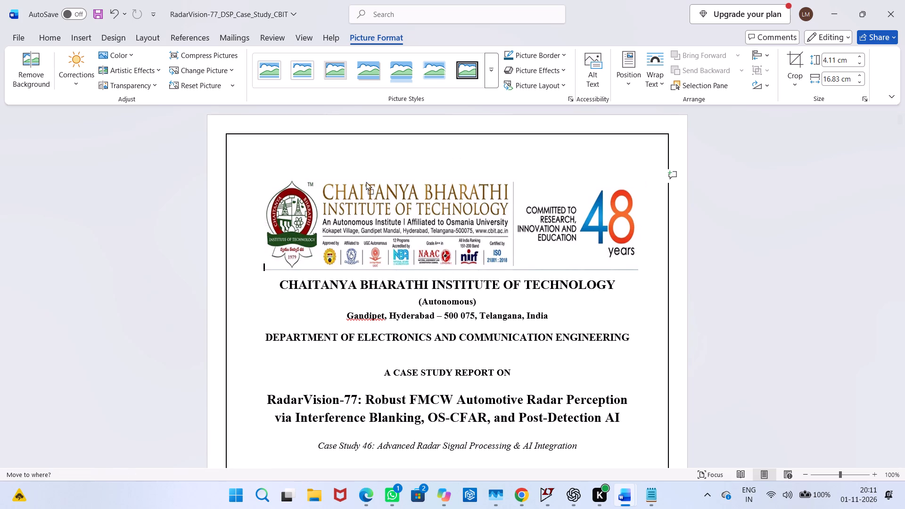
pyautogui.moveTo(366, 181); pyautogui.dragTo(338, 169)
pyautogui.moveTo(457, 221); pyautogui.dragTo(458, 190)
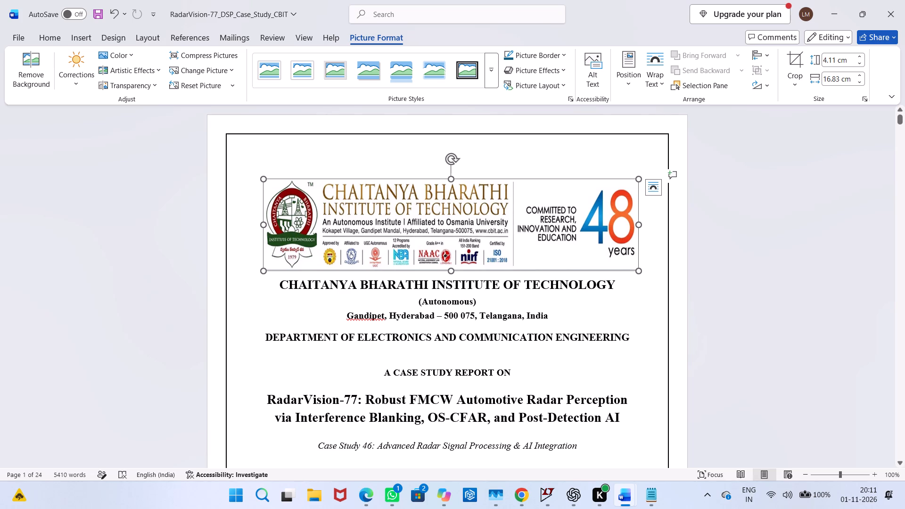
# Shrink the title-page banner slightly from its corner so its width matches the text margins.
pyautogui.scroll(-4, 391, 257)
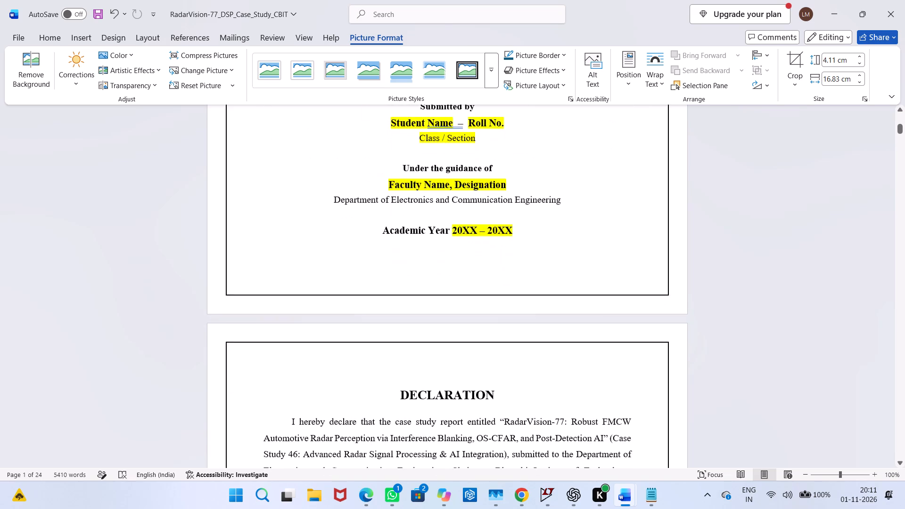
pyautogui.scroll(4, 391, 257)
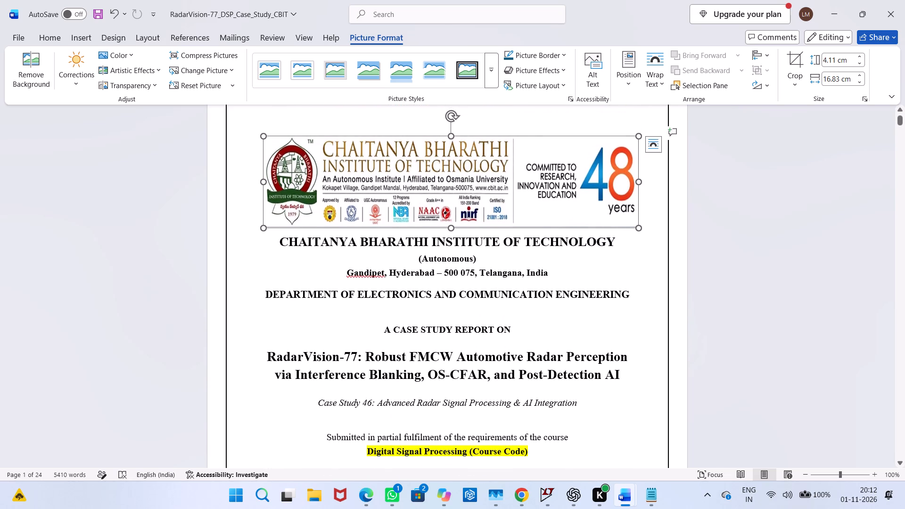
pyautogui.scroll(1, 342, 167)
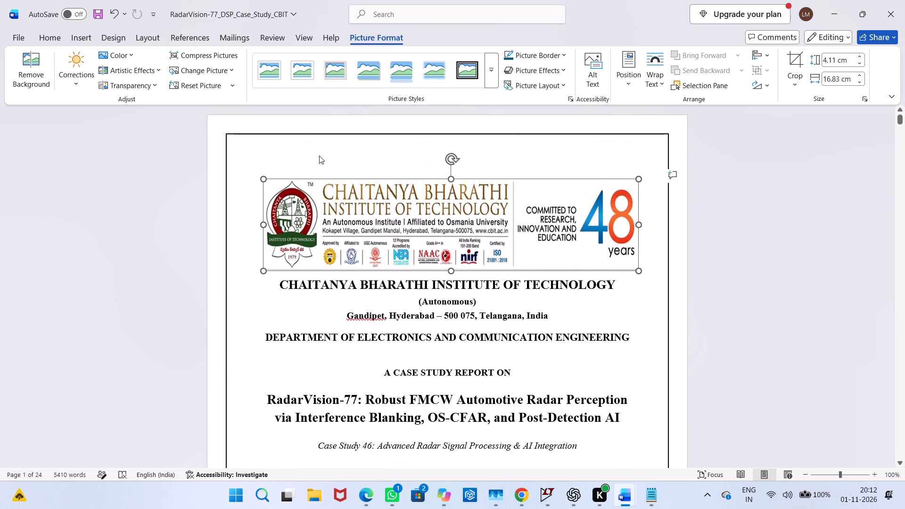
pyautogui.click(319, 156)
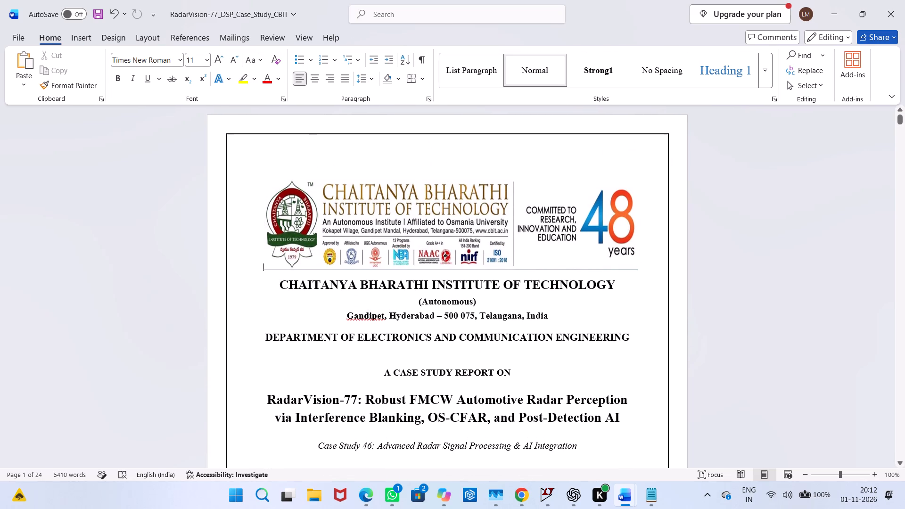
pyautogui.click(387, 199)
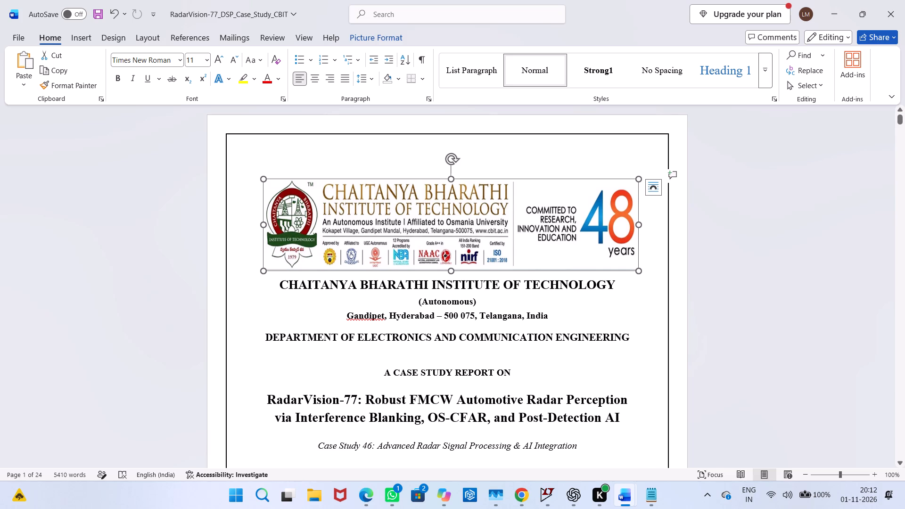
pyautogui.moveTo(635, 270); pyautogui.dragTo(609, 236)
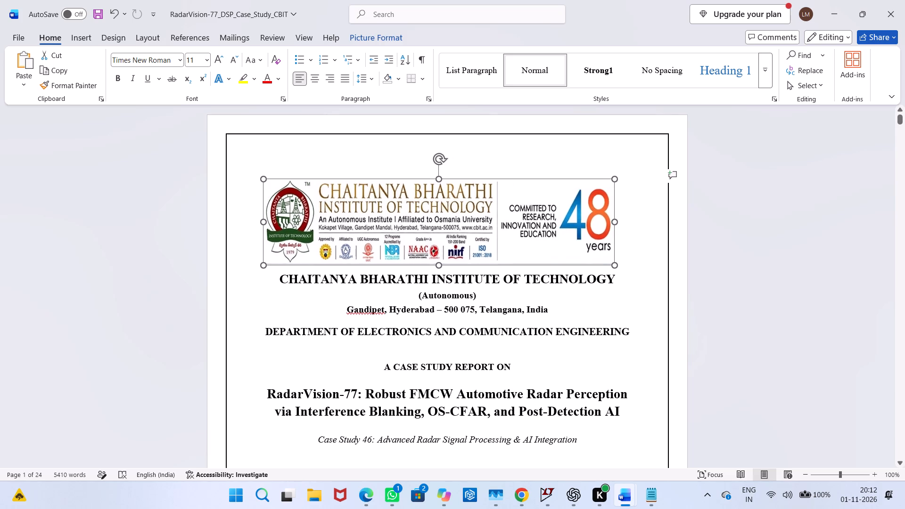
pyautogui.moveTo(609, 236); pyautogui.dragTo(631, 246)
pyautogui.click(745, 262)
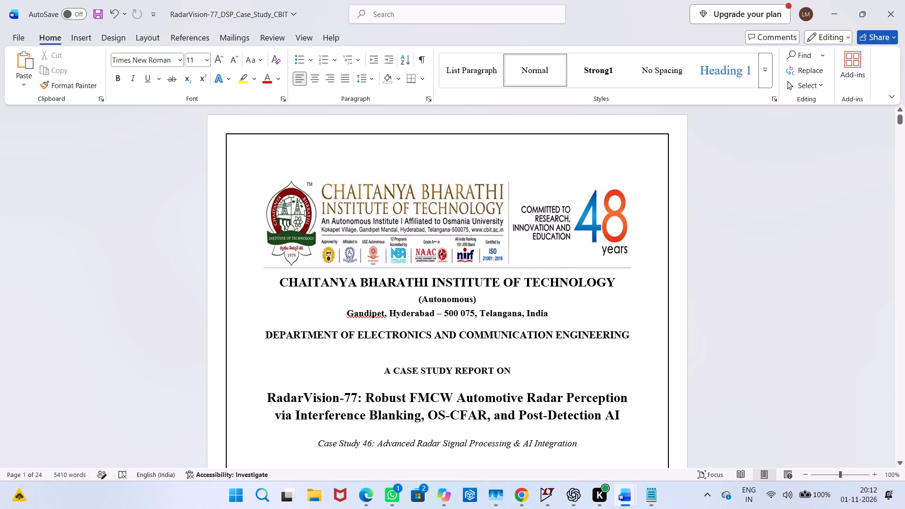
# Copy the title-page banner to just before the DECLARATION heading and start the heading on a new line.
pyautogui.click(528, 226)
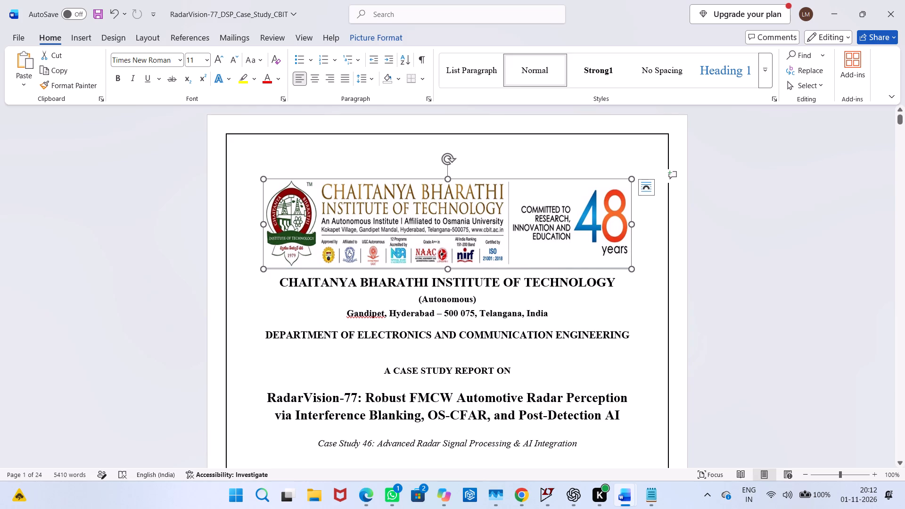
pyautogui.hotkey('ctrl', 'c')
pyautogui.scroll(-3, 507, 292)
pyautogui.click(386, 427)
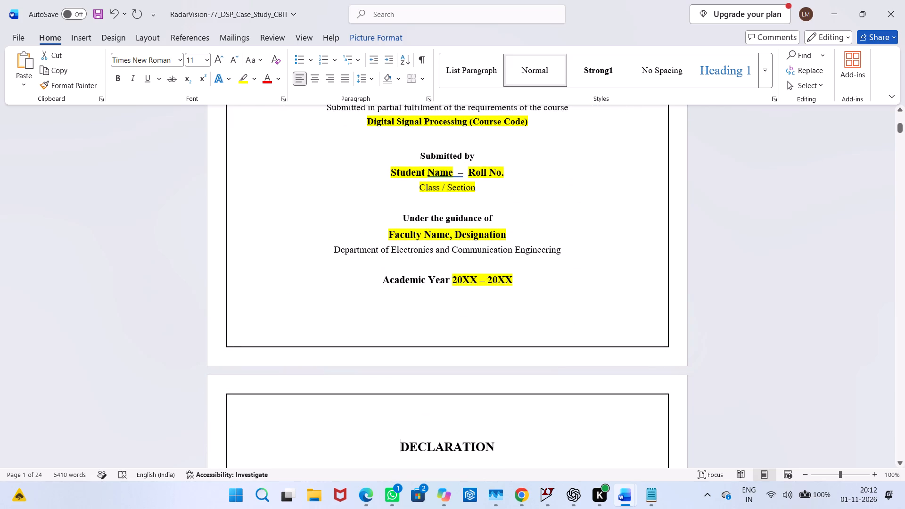
pyautogui.hotkey('ctrl', 'v')
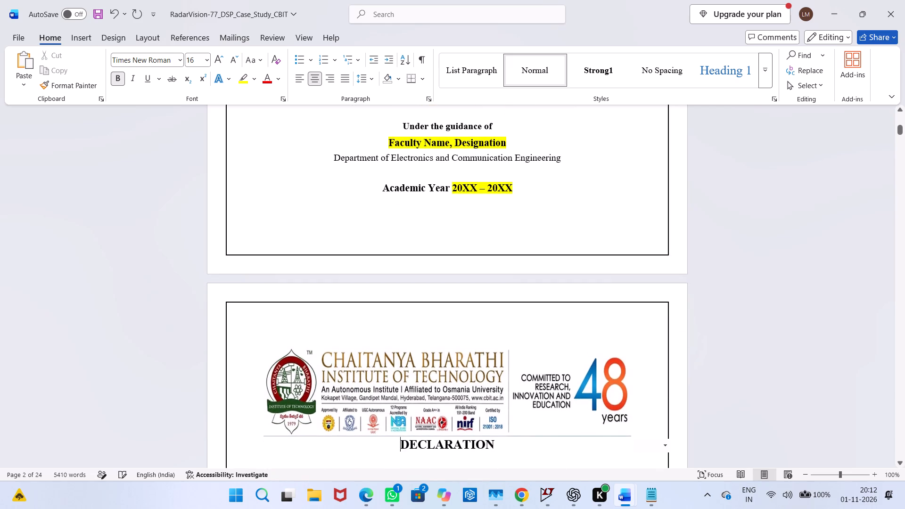
pyautogui.press('Return')
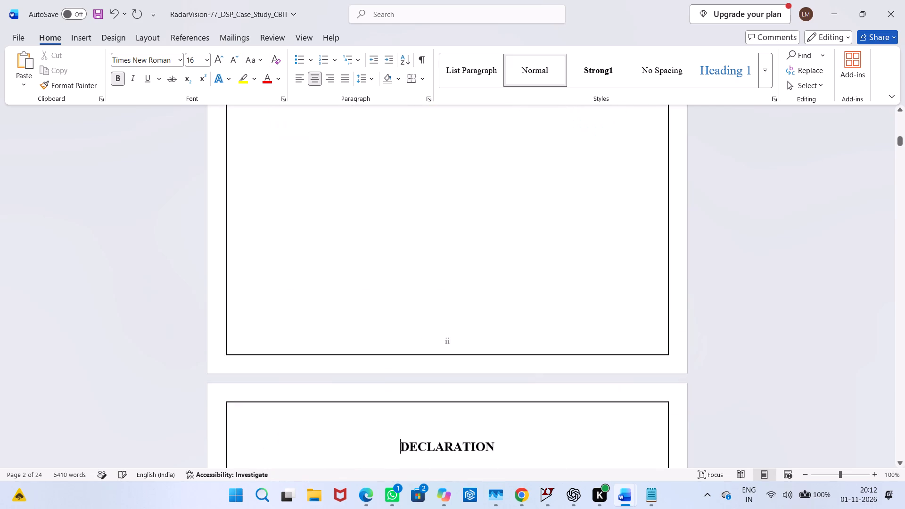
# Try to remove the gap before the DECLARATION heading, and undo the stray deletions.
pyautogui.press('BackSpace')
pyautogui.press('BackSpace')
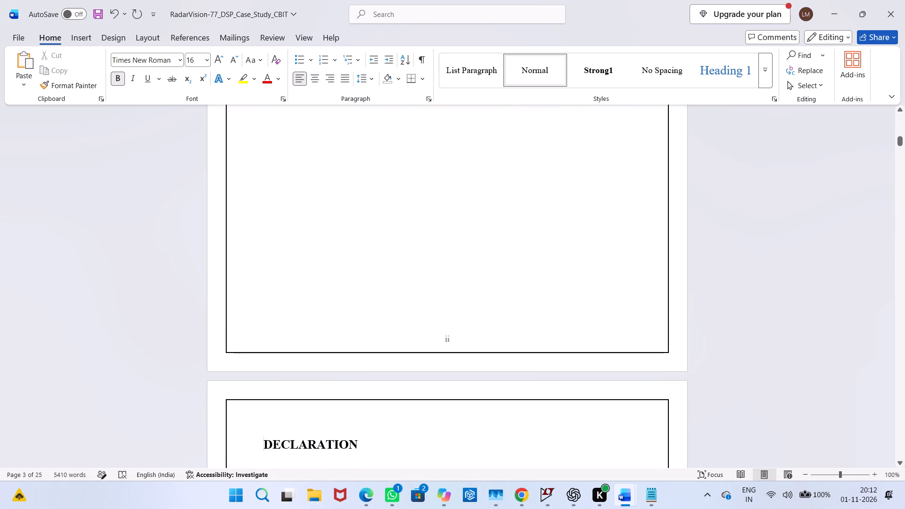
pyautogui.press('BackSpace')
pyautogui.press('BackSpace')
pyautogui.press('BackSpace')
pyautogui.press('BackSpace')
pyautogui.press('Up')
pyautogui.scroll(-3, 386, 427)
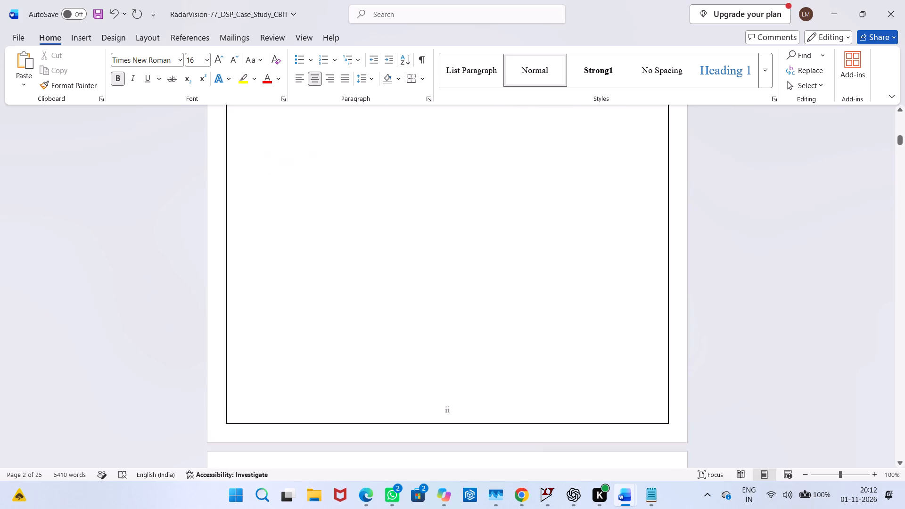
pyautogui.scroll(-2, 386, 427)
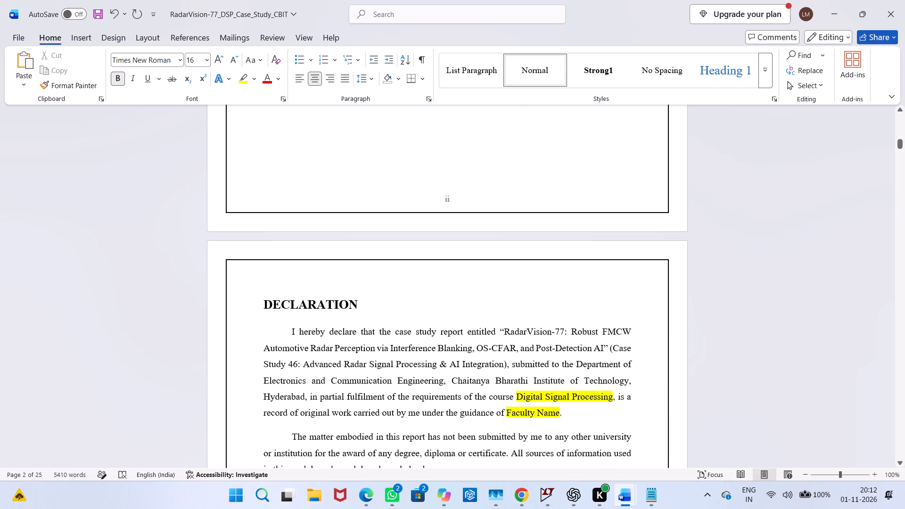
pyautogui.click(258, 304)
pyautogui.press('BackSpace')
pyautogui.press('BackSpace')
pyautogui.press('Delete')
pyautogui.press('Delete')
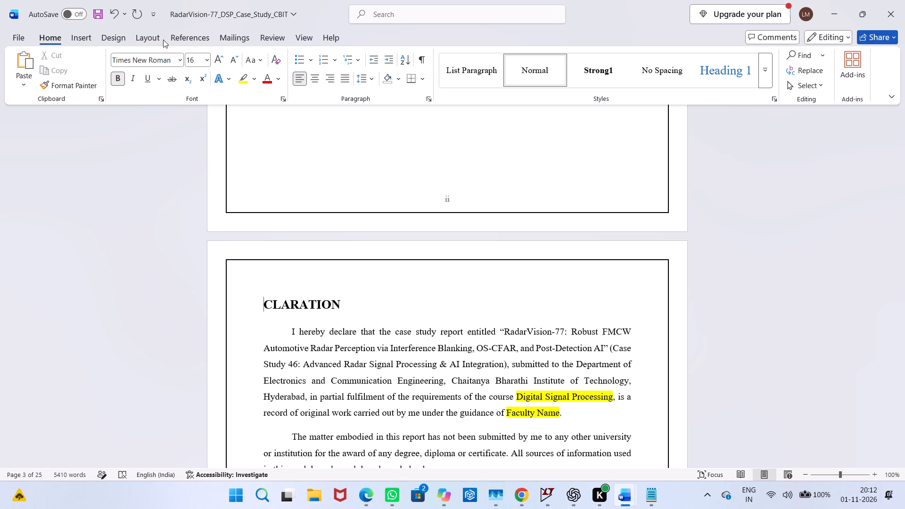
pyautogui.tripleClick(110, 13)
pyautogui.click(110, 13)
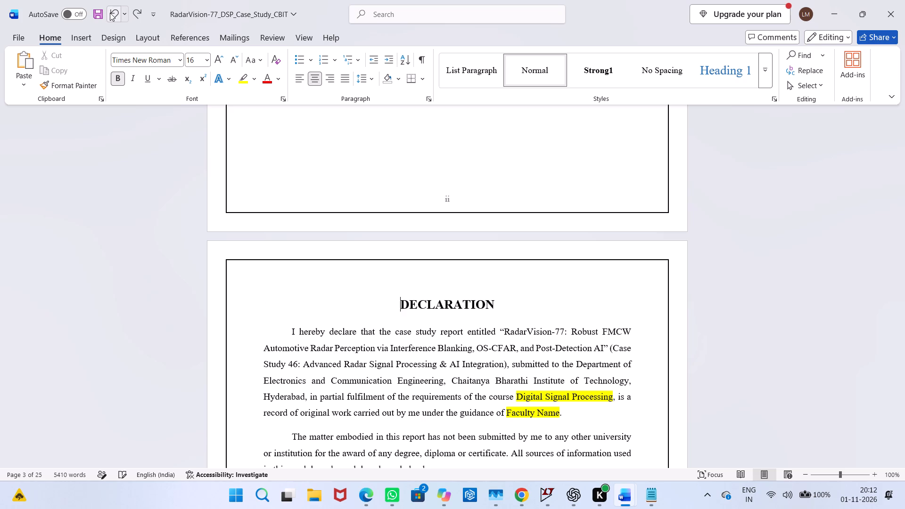
# Undo the banner copy above the DECLARATION heading and the last edit to the title-page banner.
pyautogui.scroll(1, 209, 162)
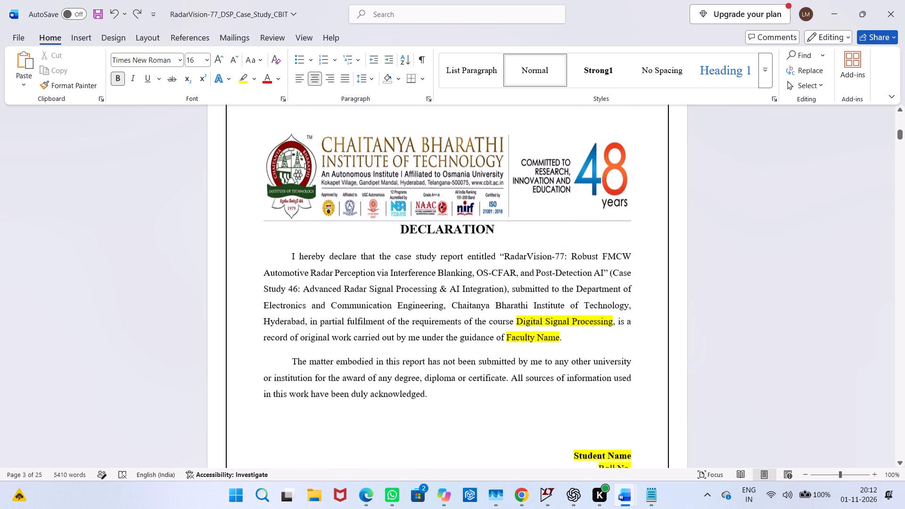
pyautogui.click(368, 223)
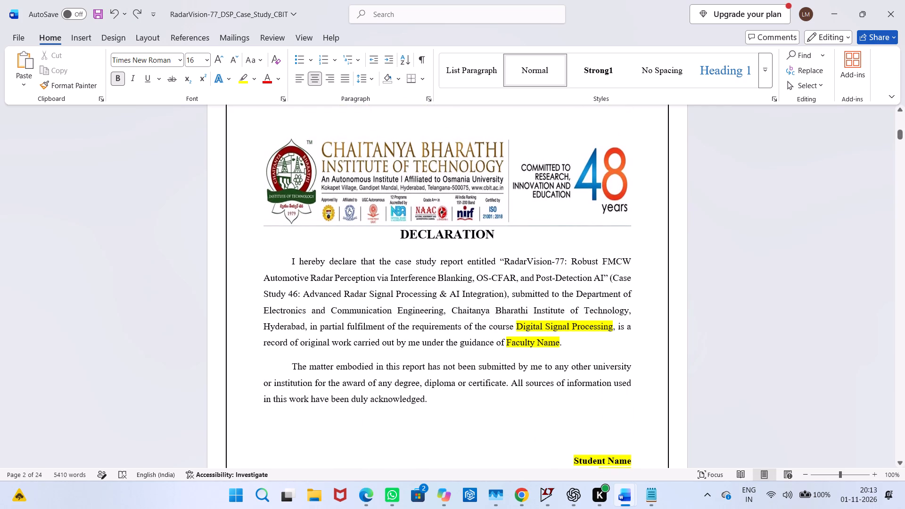
pyautogui.press('Tab')
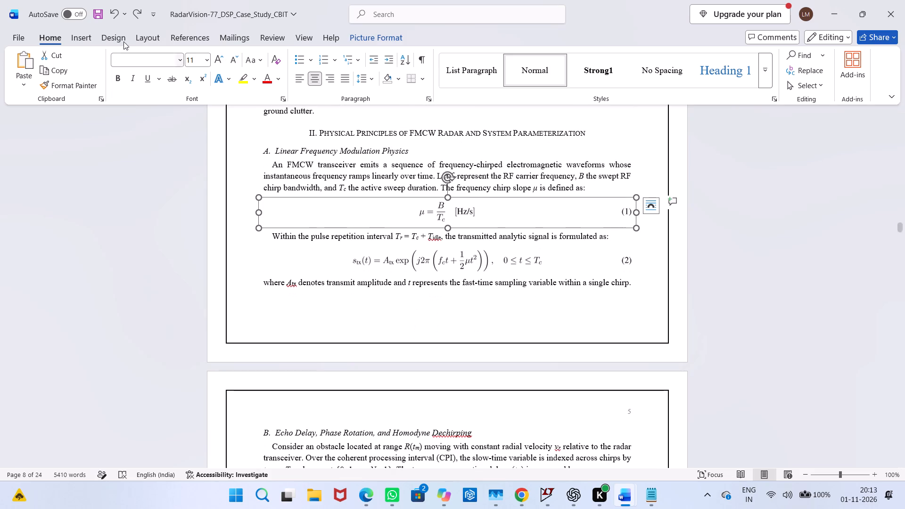
pyautogui.click(113, 17)
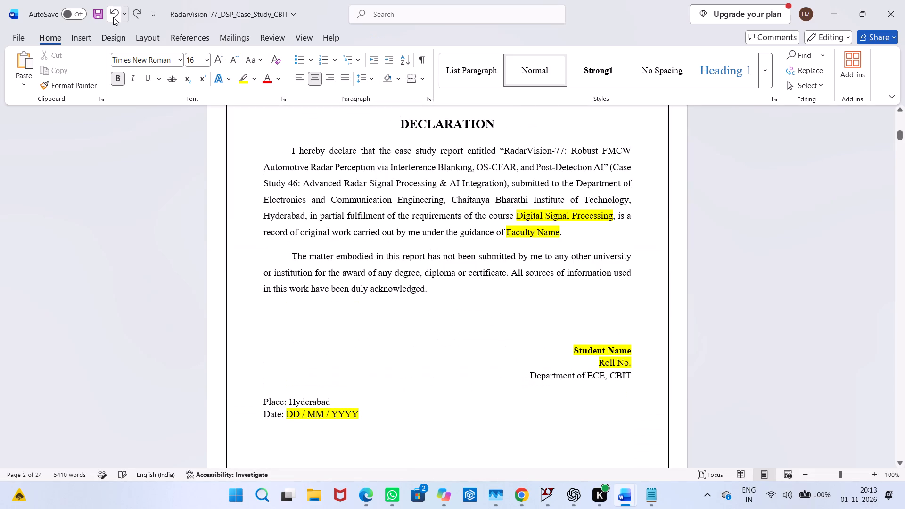
pyautogui.click(113, 17)
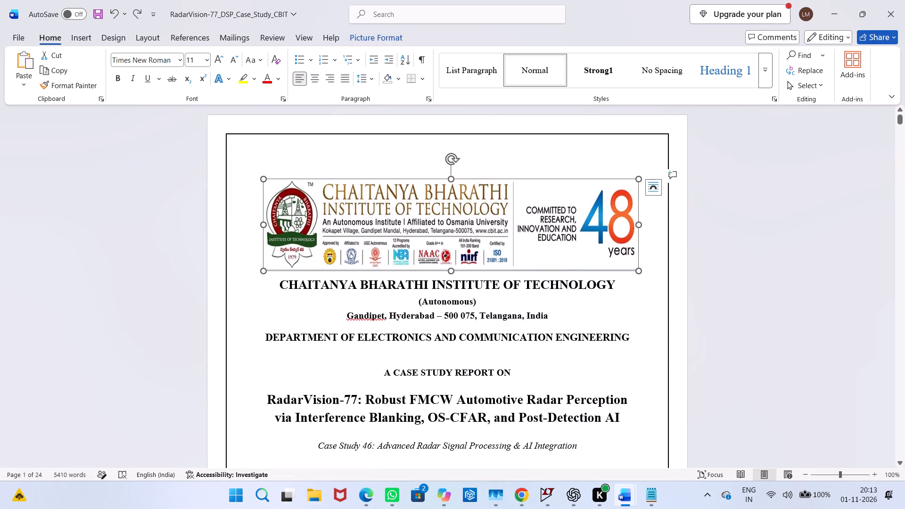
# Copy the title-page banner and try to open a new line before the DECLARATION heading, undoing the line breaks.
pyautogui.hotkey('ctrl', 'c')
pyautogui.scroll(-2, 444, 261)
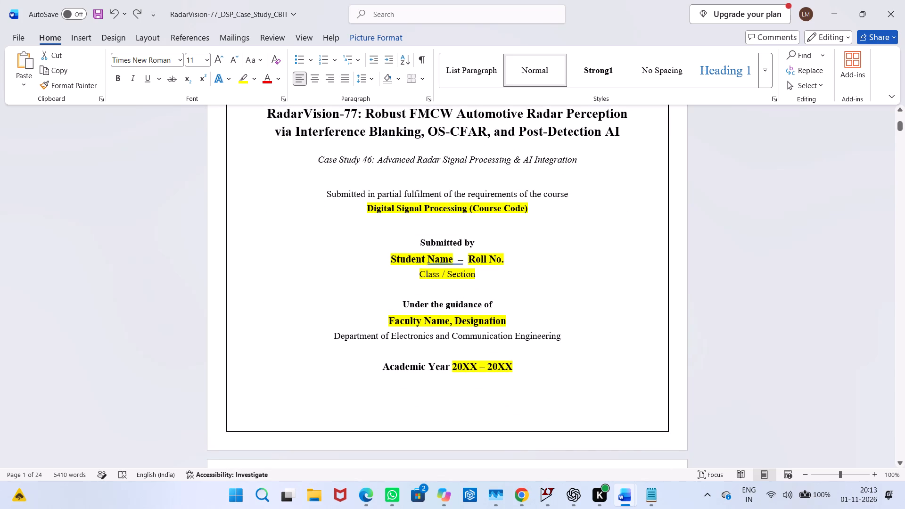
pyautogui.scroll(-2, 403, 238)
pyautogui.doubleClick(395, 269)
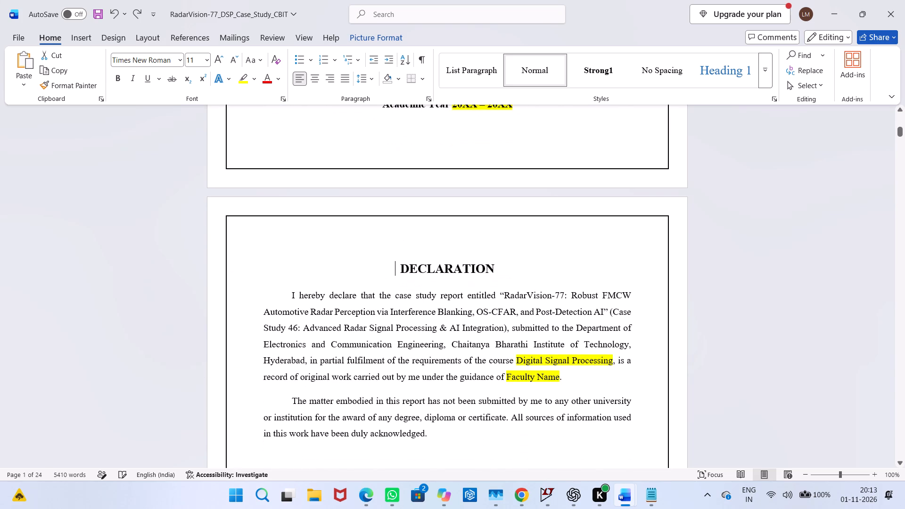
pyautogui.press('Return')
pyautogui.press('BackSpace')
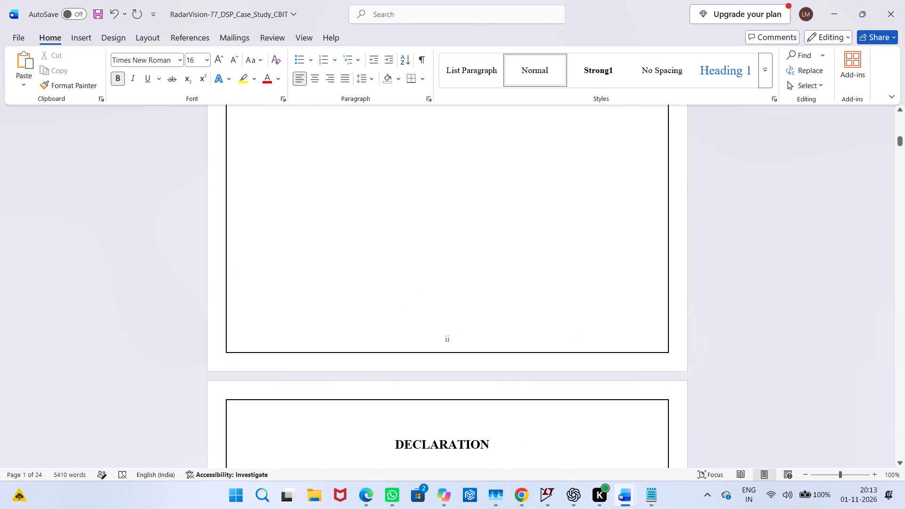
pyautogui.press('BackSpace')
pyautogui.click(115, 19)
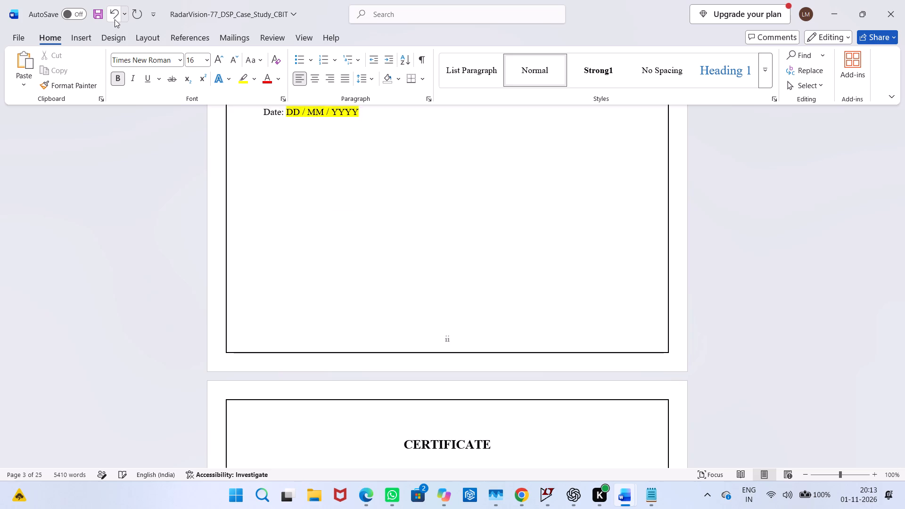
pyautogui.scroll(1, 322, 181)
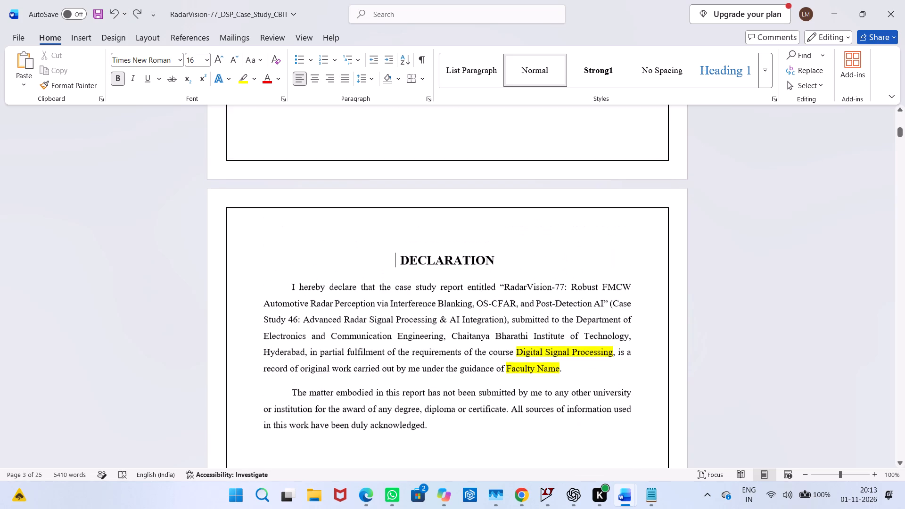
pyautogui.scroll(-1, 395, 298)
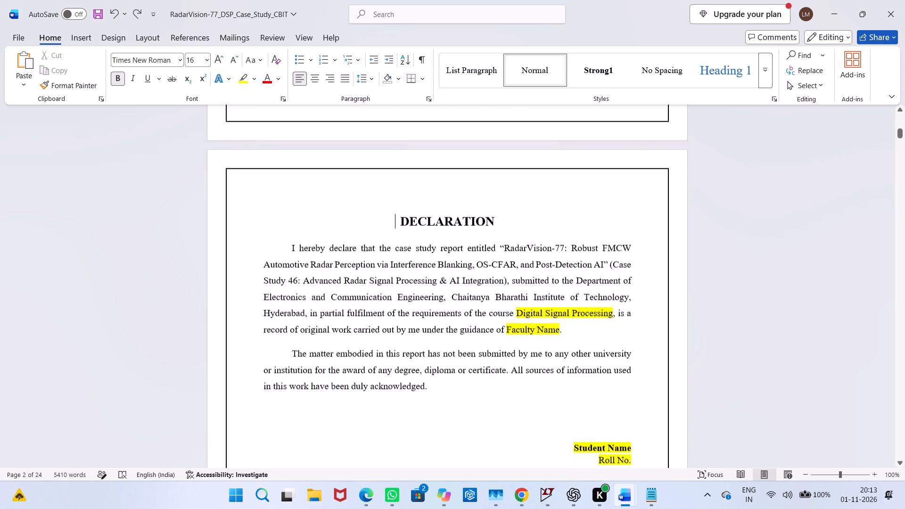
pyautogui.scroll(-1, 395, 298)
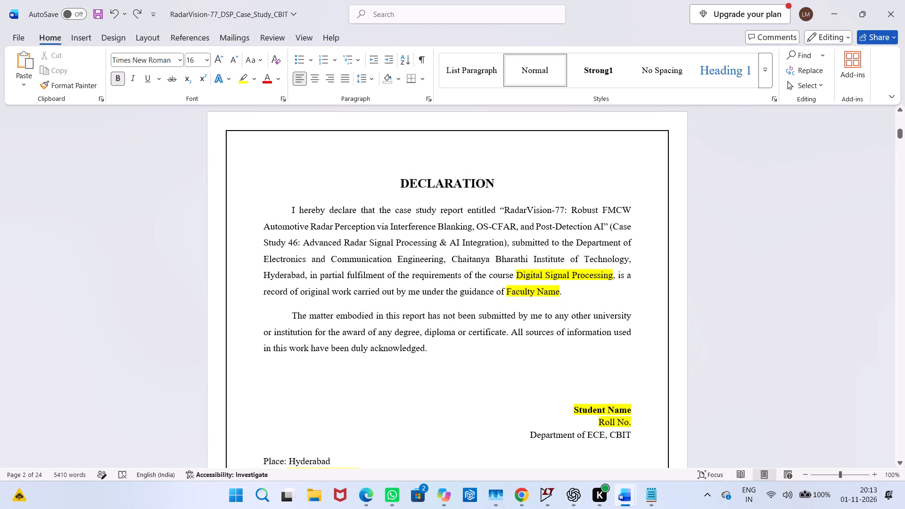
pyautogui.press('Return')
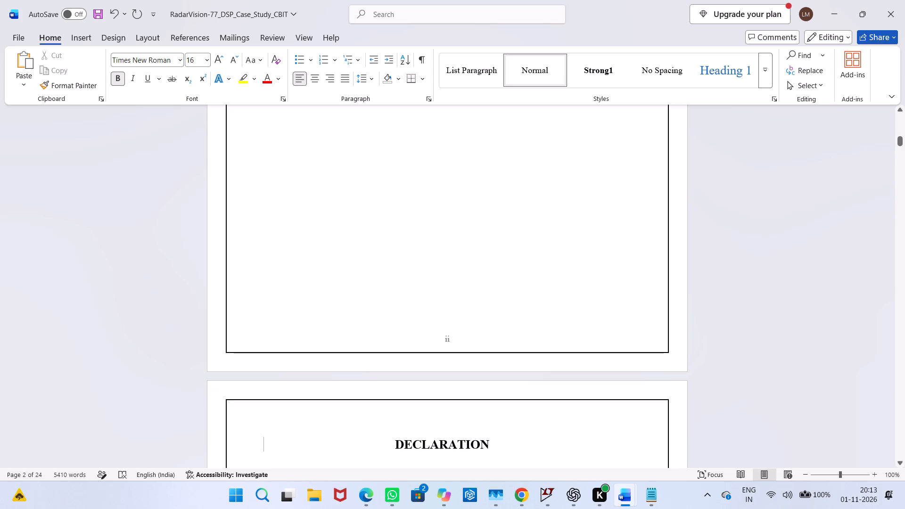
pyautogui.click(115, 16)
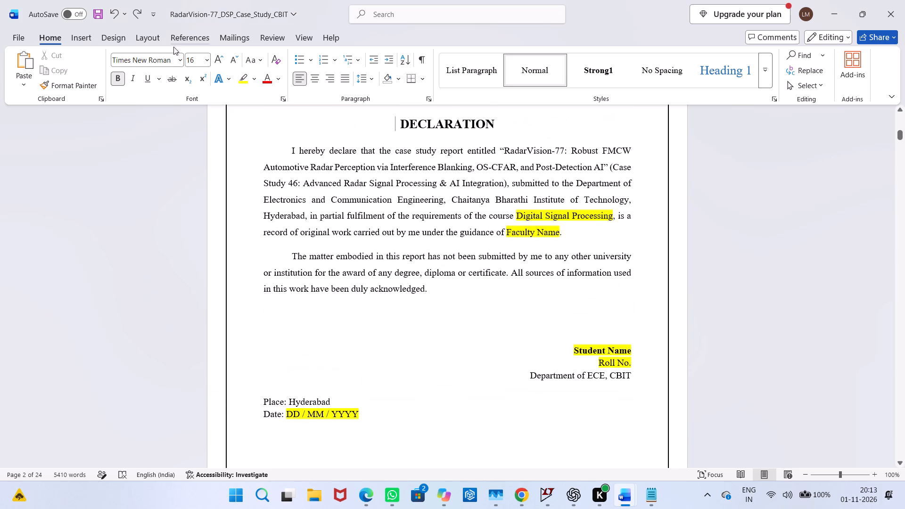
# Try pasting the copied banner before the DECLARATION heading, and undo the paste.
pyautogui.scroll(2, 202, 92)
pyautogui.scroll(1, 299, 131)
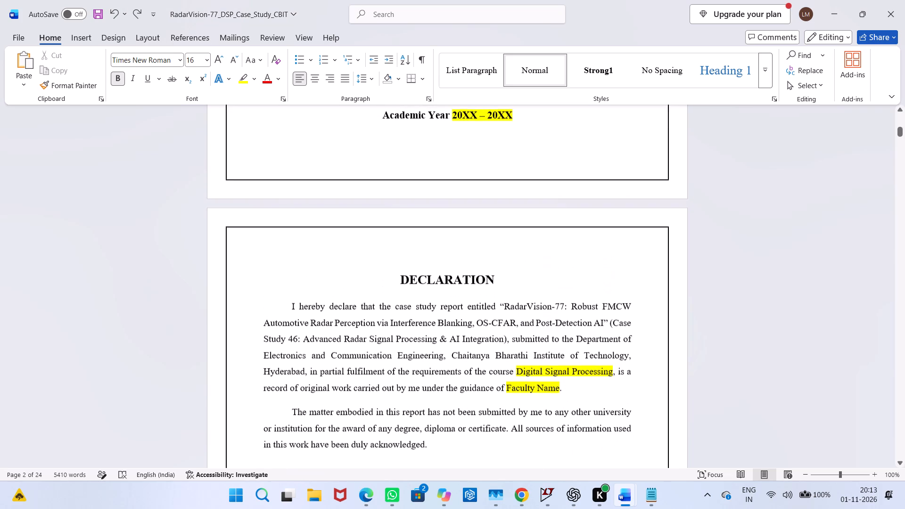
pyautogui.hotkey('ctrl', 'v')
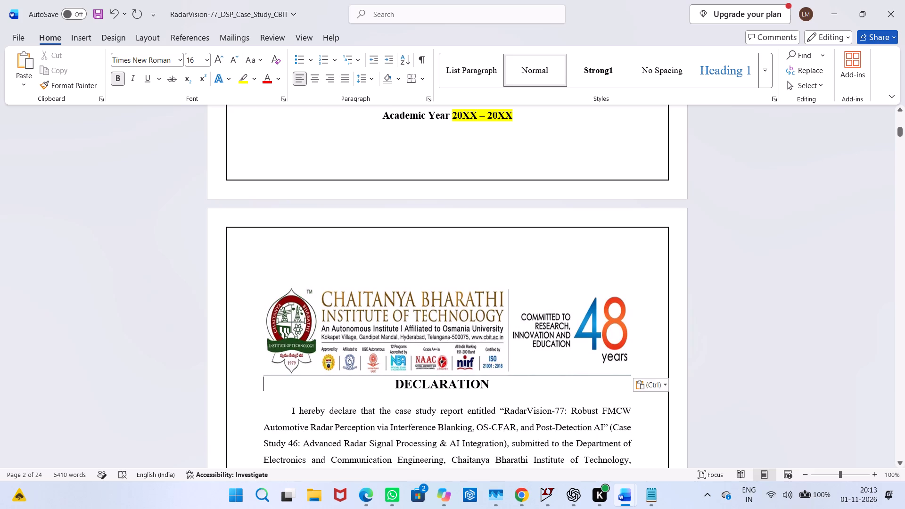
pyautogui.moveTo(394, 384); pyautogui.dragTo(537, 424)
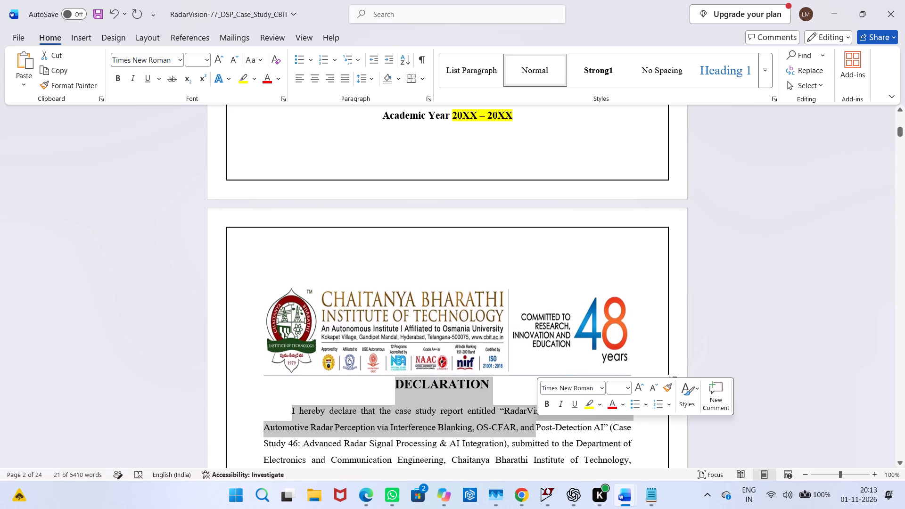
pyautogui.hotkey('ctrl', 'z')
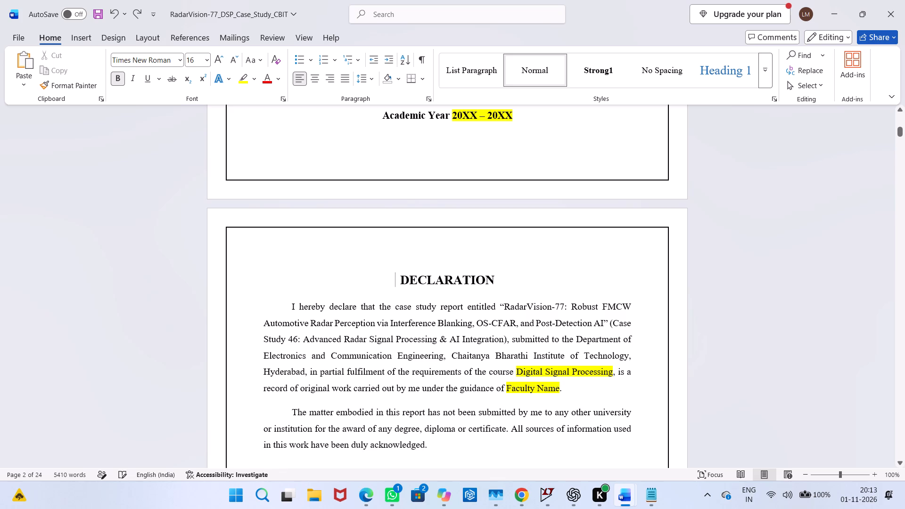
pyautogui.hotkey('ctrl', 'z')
# Try to remove the gap before the DECLARATION heading, and retype the deleted last characters of the academic year as xx.
pyautogui.press('BackSpace')
pyautogui.press('BackSpace')
pyautogui.press('BackSpace')
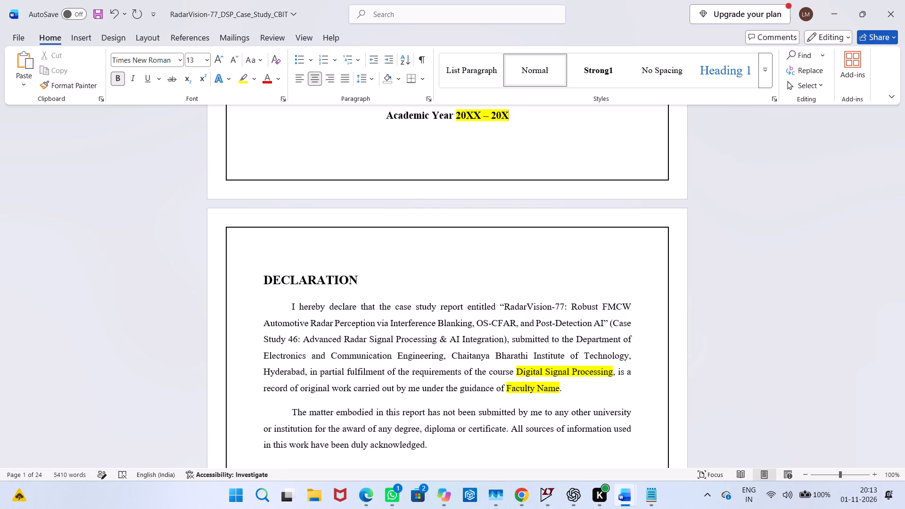
pyautogui.press('Right')
pyautogui.press('BackSpace')
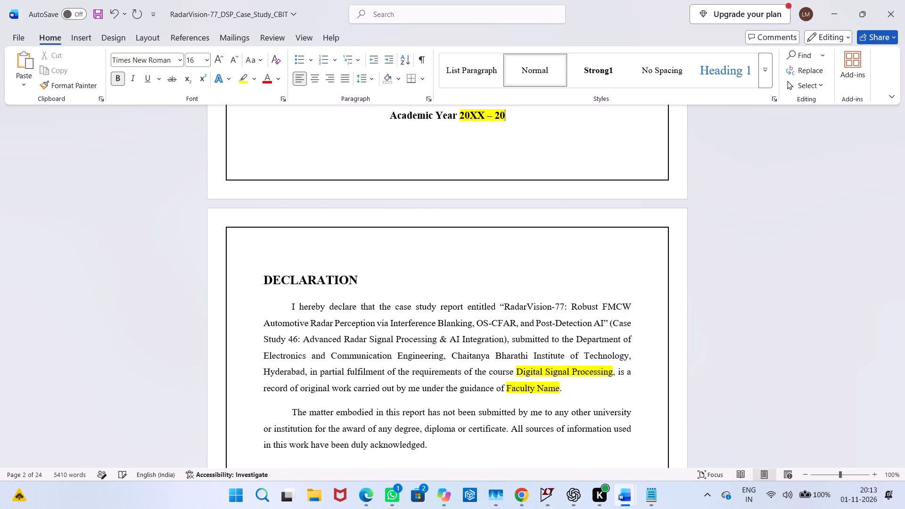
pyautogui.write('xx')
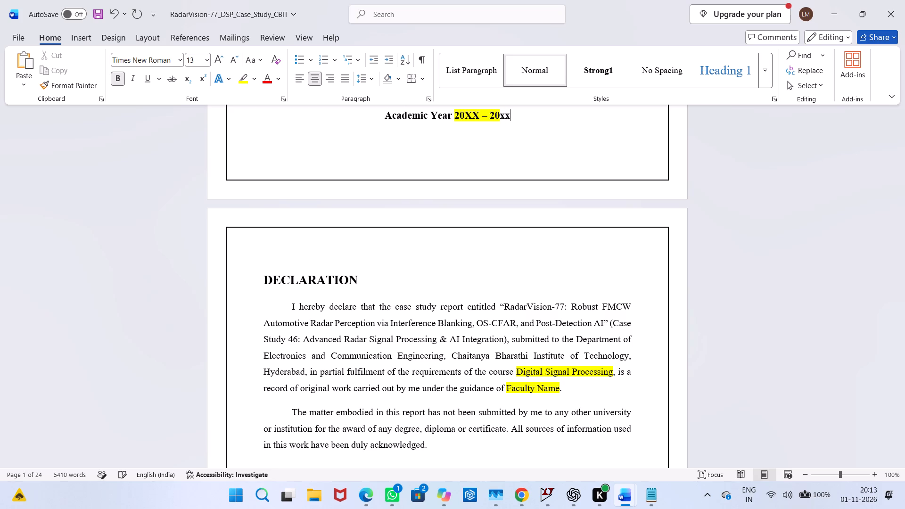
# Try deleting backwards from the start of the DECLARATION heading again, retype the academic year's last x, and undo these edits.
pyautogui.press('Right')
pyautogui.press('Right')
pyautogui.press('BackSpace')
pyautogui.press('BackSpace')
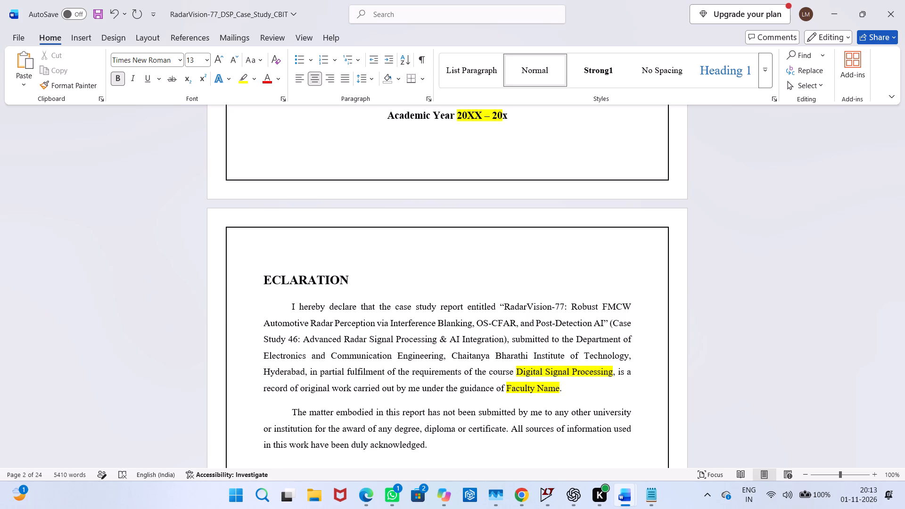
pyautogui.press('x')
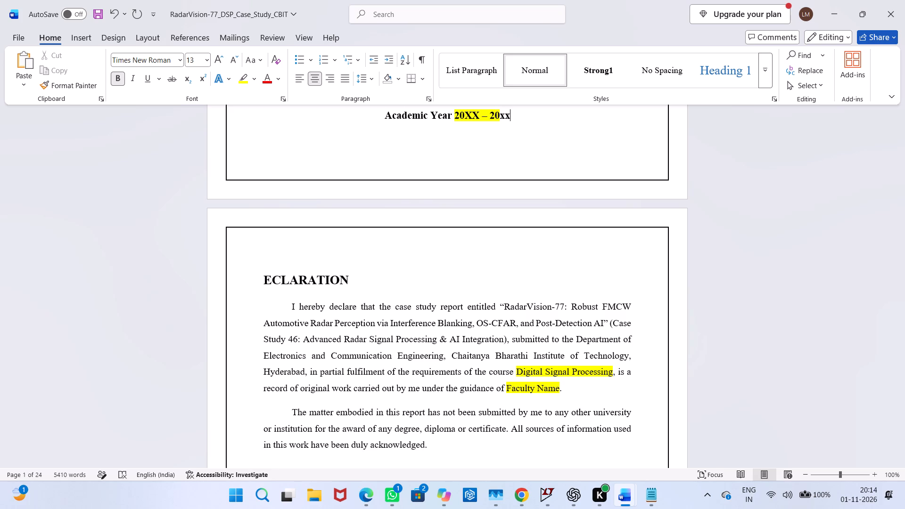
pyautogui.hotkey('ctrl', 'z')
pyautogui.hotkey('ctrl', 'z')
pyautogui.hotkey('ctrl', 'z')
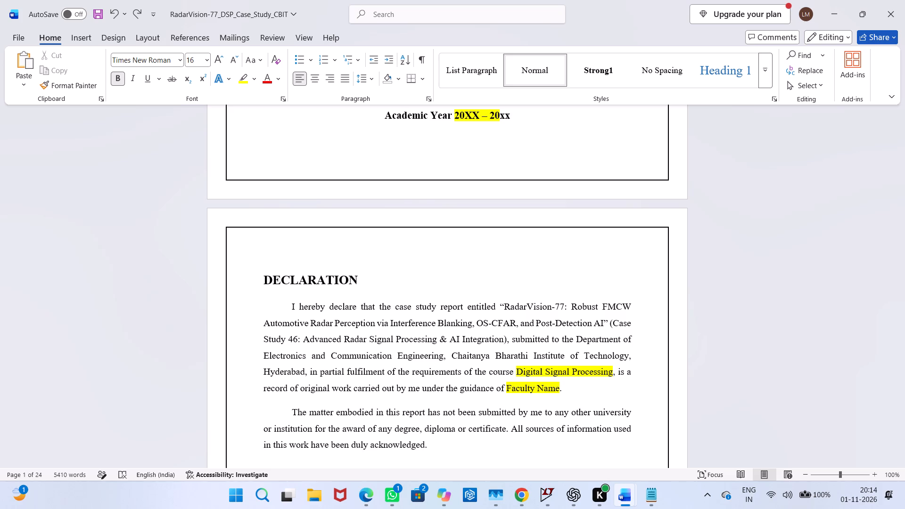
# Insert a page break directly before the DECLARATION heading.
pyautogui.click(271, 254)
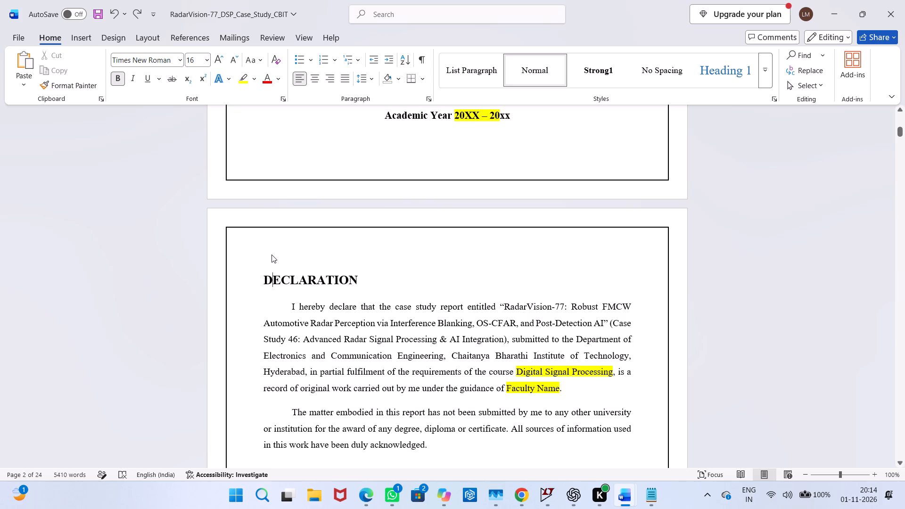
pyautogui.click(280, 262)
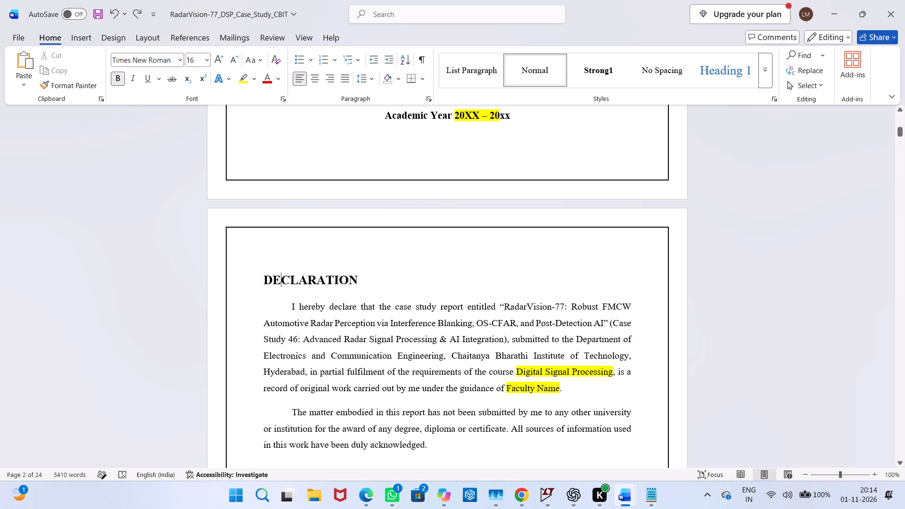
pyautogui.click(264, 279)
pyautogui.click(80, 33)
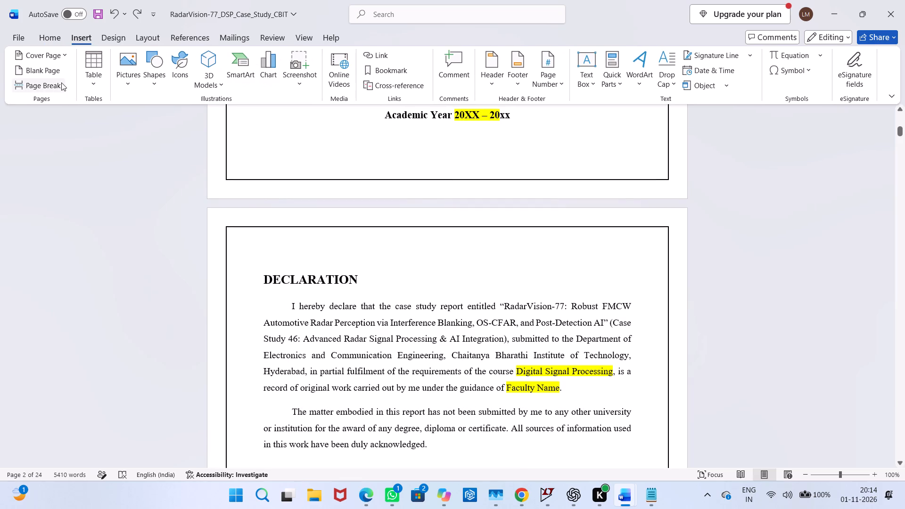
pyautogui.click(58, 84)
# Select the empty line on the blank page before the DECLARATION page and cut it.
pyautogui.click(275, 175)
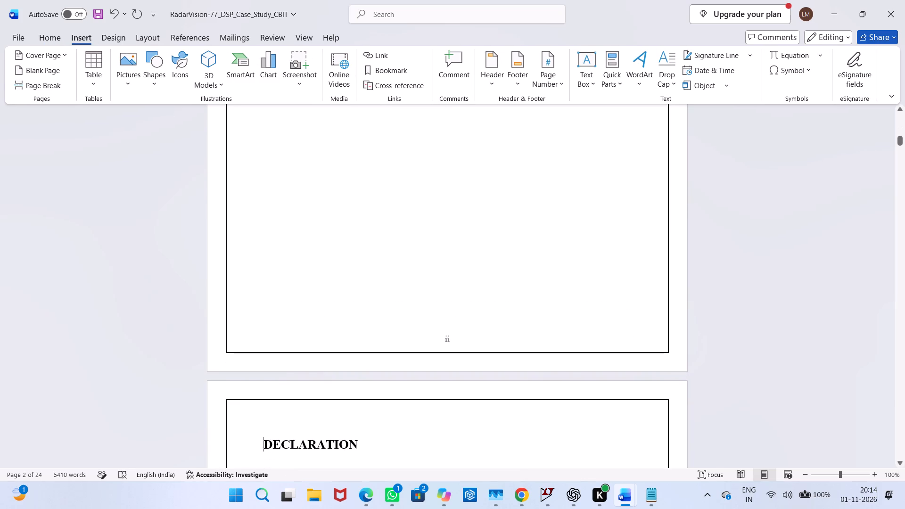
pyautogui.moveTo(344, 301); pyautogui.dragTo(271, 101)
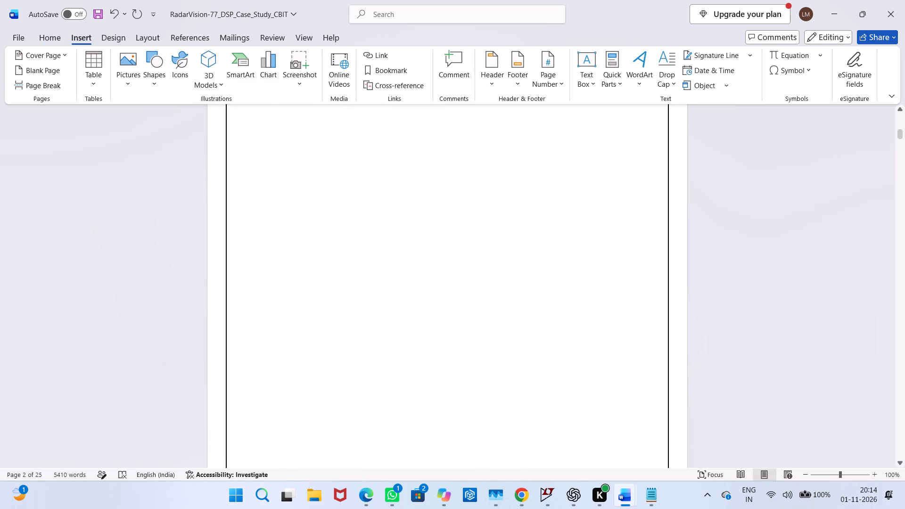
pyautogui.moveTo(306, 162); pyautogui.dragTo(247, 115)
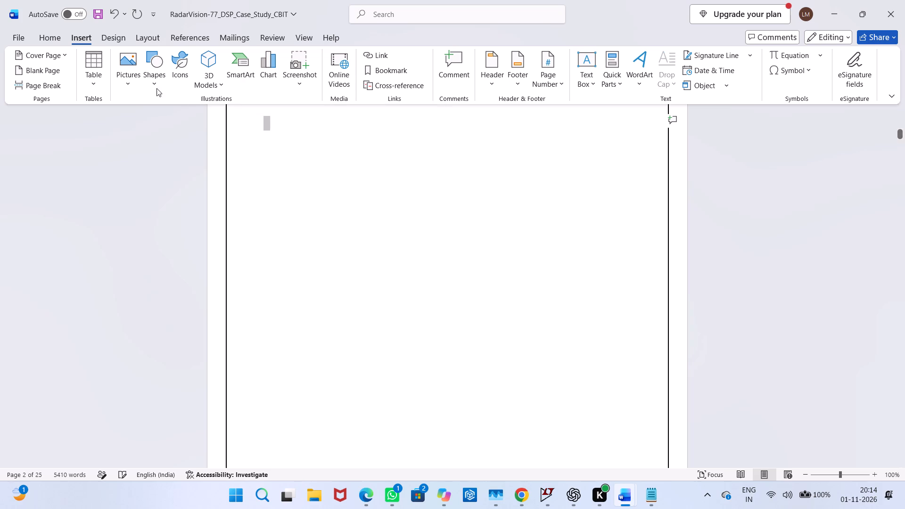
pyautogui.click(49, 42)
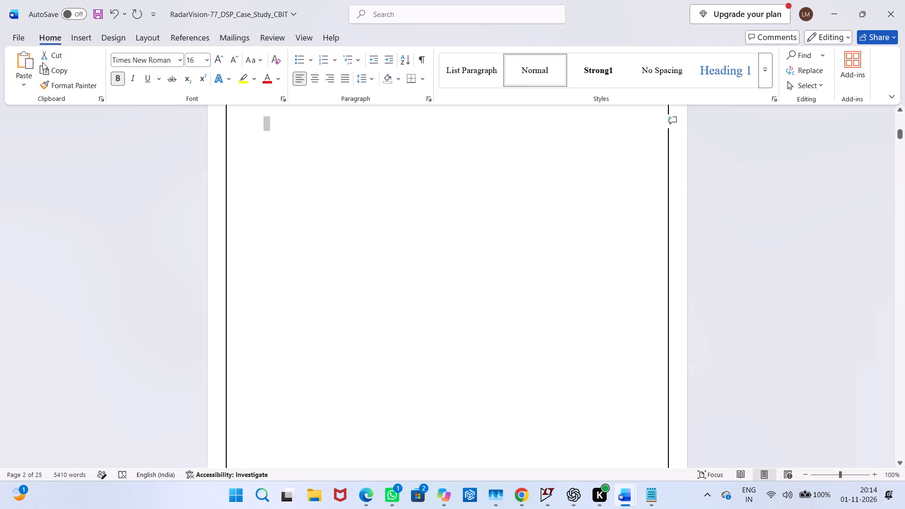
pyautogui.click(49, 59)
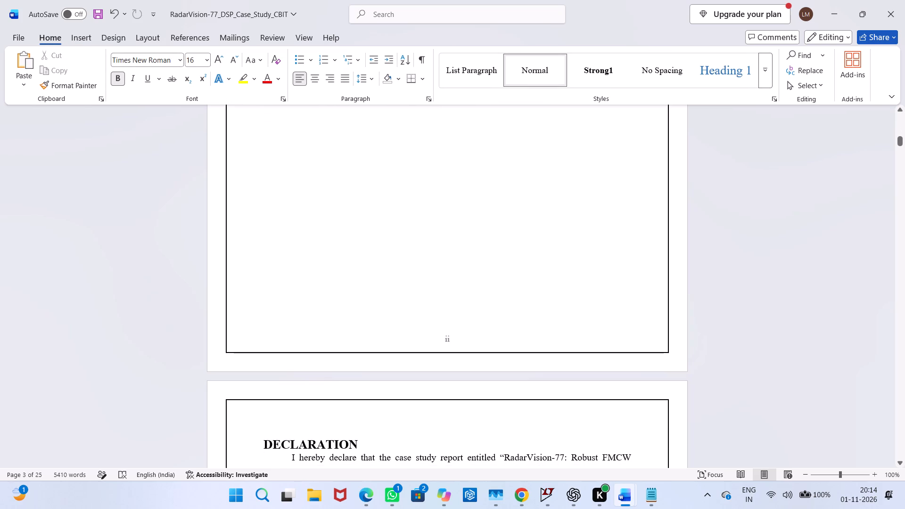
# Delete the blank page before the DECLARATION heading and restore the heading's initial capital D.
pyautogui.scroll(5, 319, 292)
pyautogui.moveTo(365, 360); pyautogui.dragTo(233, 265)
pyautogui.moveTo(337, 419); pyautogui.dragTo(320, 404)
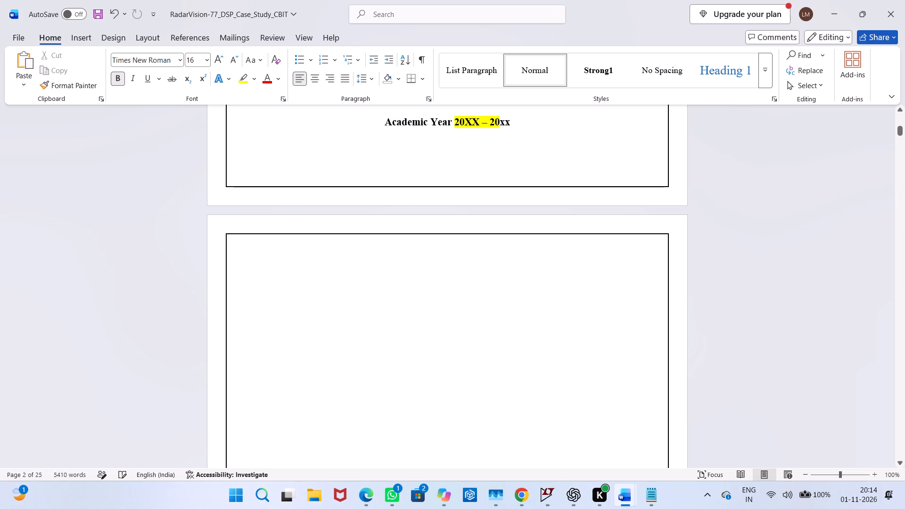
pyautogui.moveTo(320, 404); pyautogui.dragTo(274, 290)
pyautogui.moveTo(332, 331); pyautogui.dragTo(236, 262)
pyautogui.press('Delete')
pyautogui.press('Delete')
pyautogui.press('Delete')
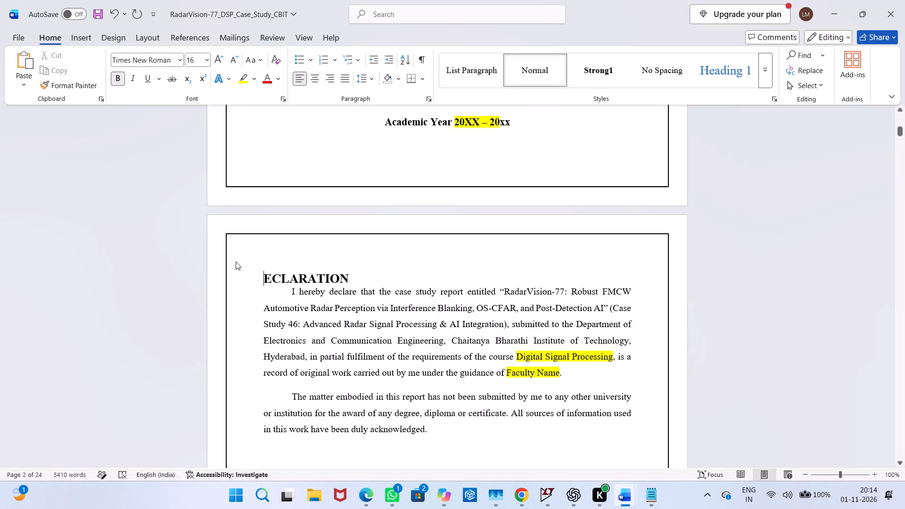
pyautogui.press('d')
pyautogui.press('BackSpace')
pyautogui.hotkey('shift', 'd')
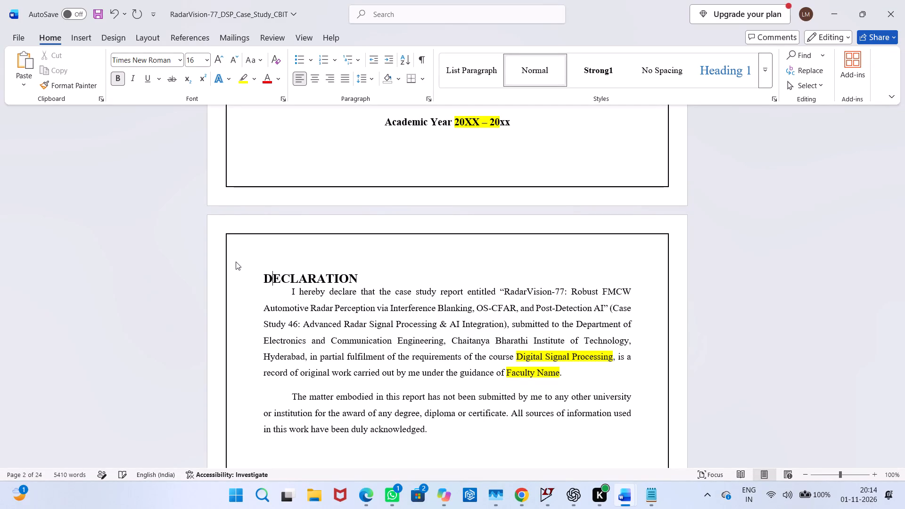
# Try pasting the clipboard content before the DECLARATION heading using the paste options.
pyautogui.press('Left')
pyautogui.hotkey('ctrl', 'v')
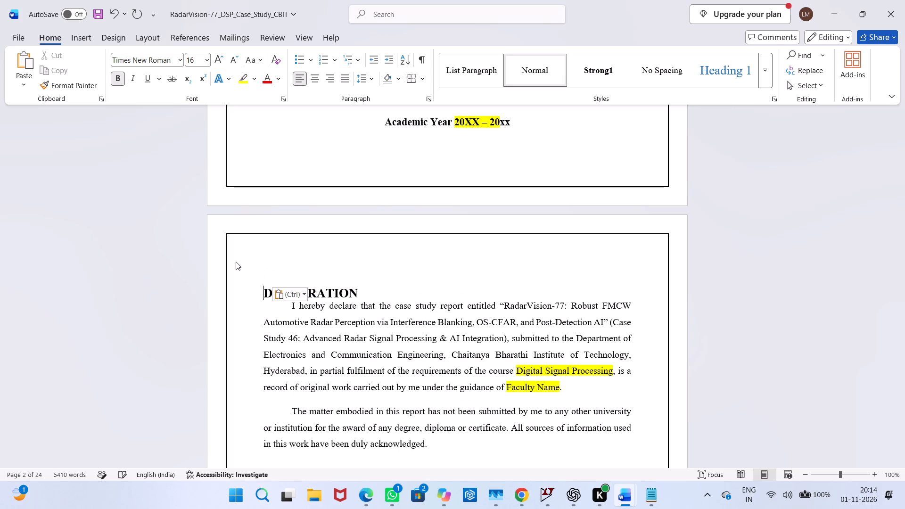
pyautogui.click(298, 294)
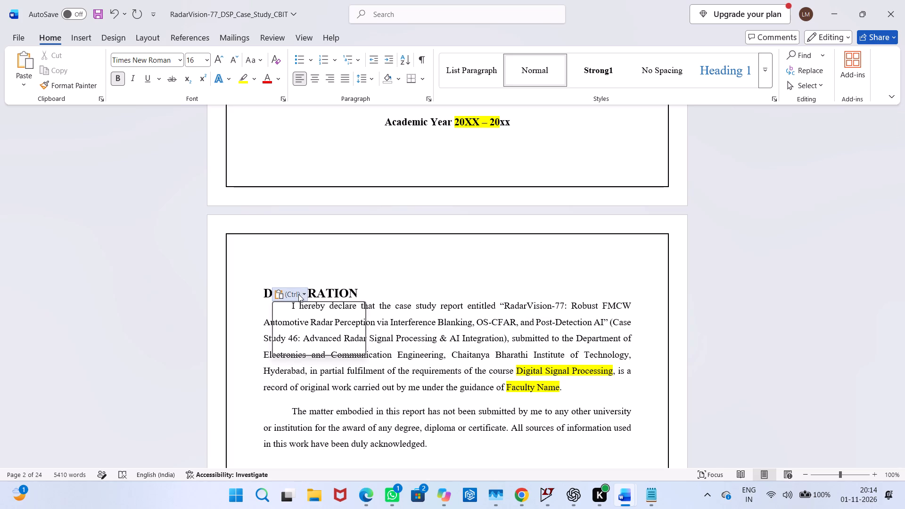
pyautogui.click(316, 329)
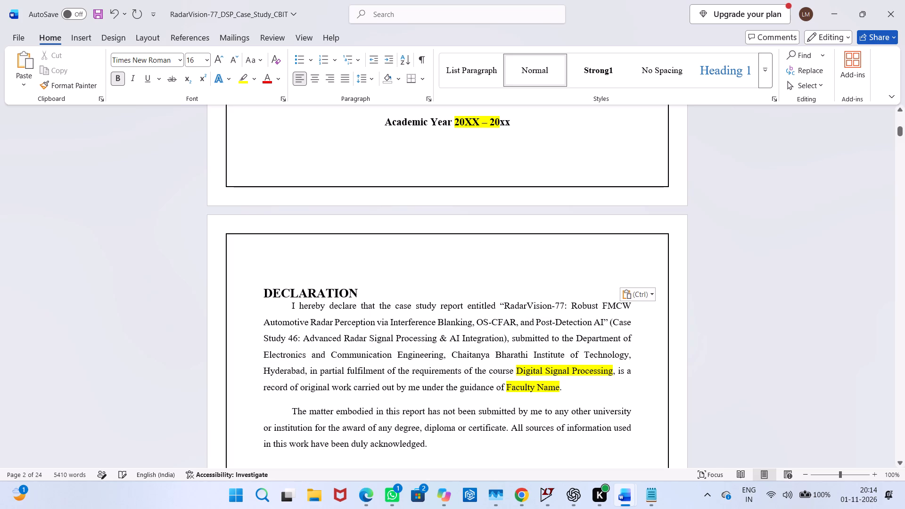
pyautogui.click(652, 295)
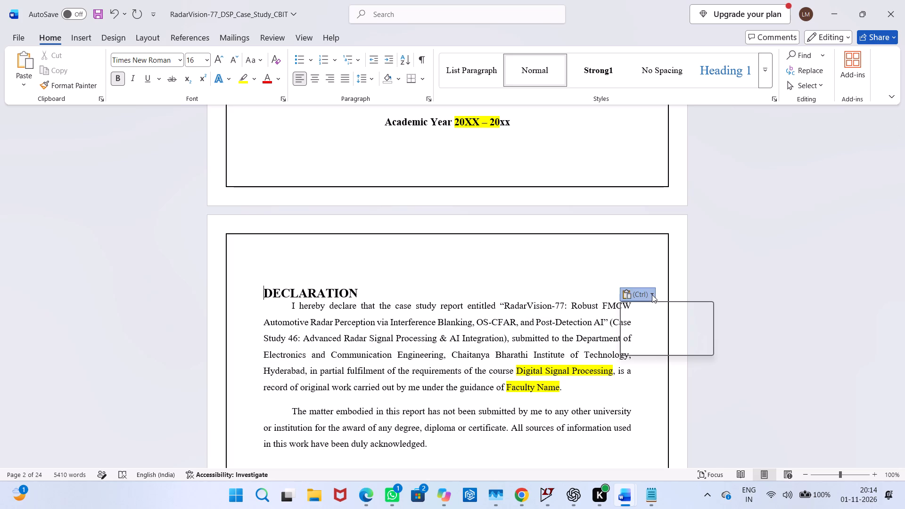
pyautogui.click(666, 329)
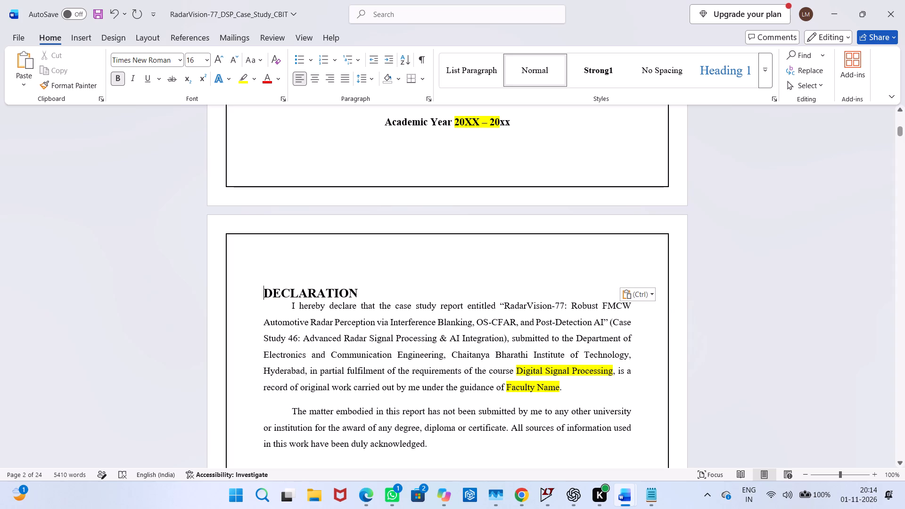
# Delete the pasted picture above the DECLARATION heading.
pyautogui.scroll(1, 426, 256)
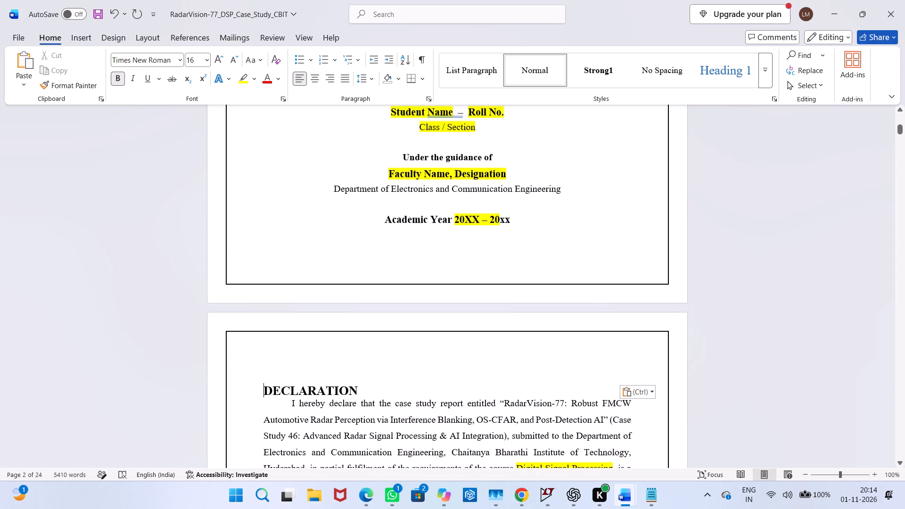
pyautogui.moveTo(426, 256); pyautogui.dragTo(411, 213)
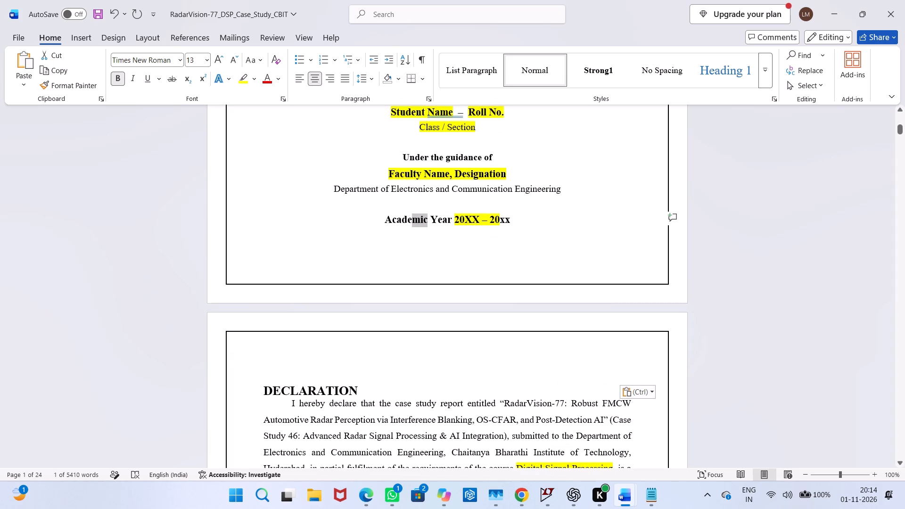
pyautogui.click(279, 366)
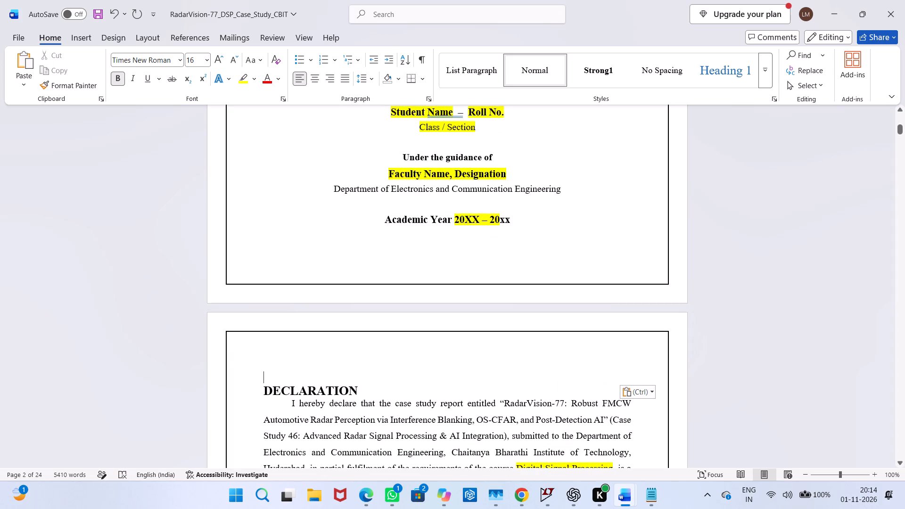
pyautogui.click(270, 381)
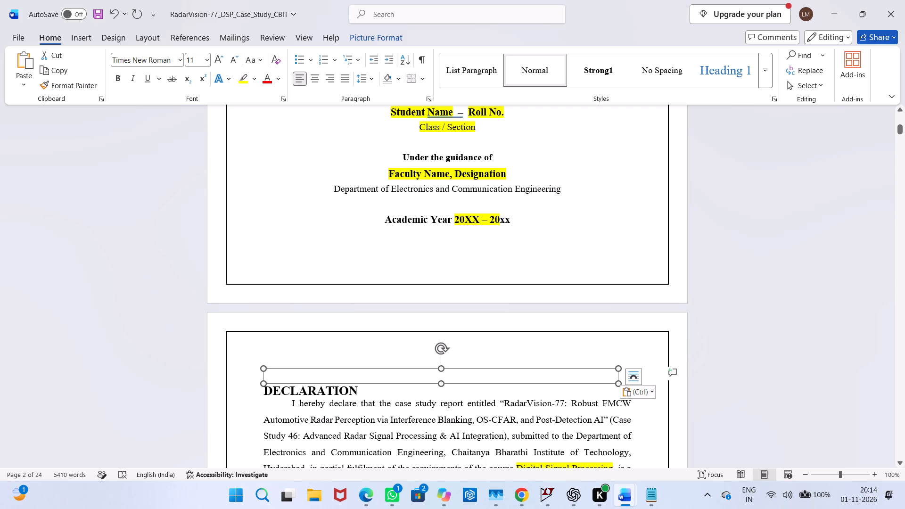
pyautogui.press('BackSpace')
# Copy the CBIT banner from the title page and paste it directly before the DECLARATION heading.
pyautogui.scroll(3, 270, 381)
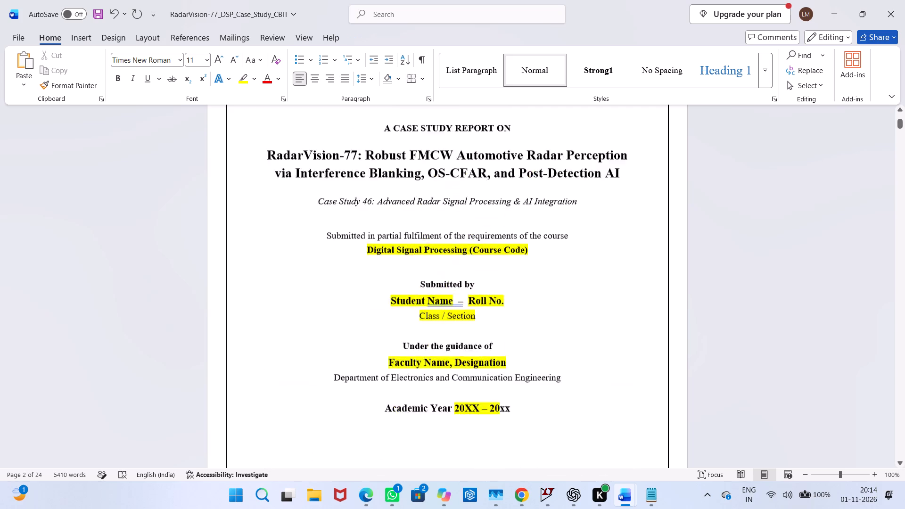
pyautogui.scroll(1, 270, 381)
pyautogui.scroll(2, 379, 258)
pyautogui.click(388, 250)
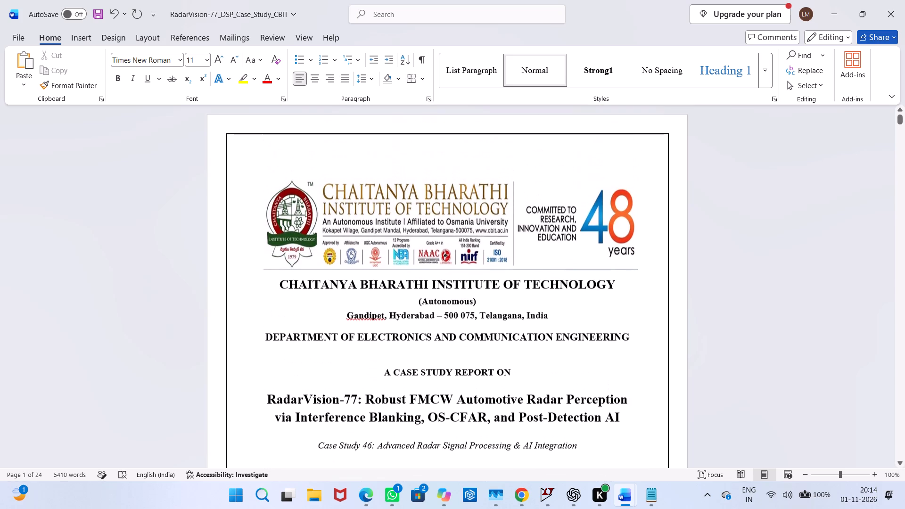
pyautogui.hotkey('ctrl', 'c')
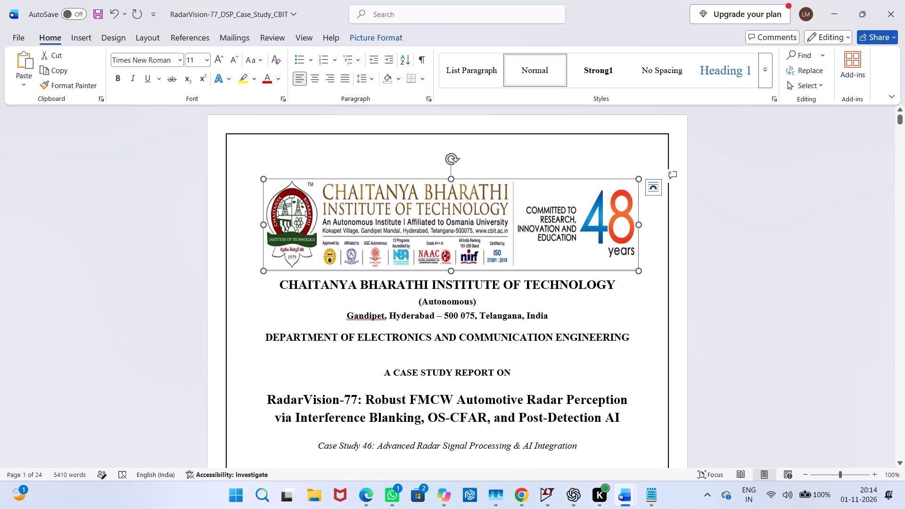
pyautogui.scroll(5, 388, 250)
pyautogui.scroll(-3, 402, 321)
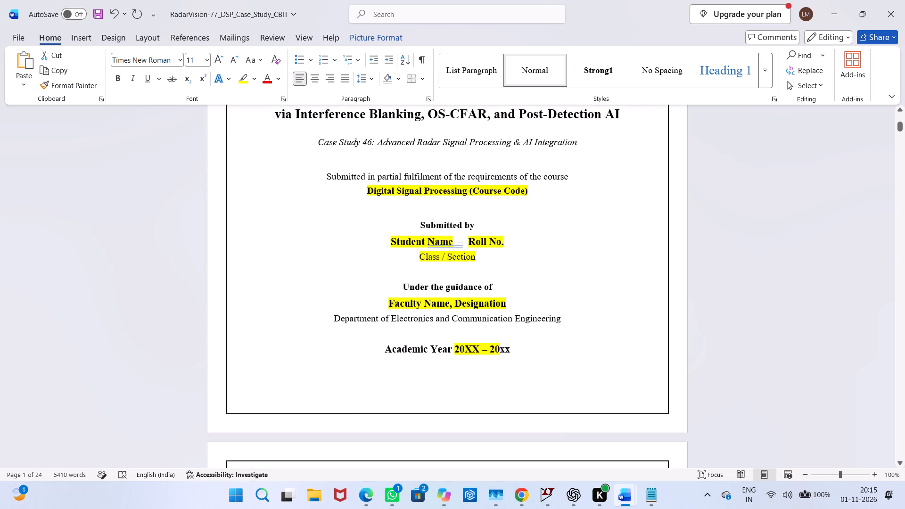
pyautogui.scroll(-2, 402, 321)
pyautogui.click(277, 403)
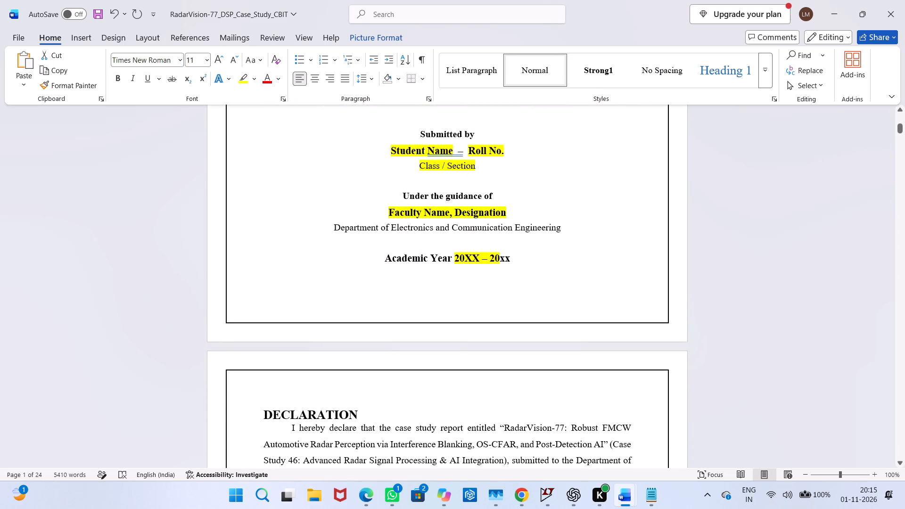
pyautogui.press('Left')
pyautogui.press('Left')
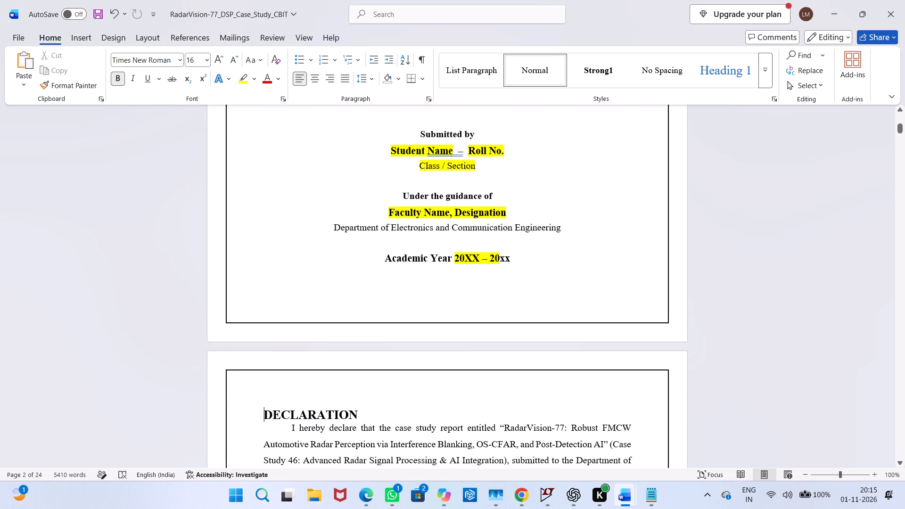
pyautogui.hotkey('ctrl', 'v')
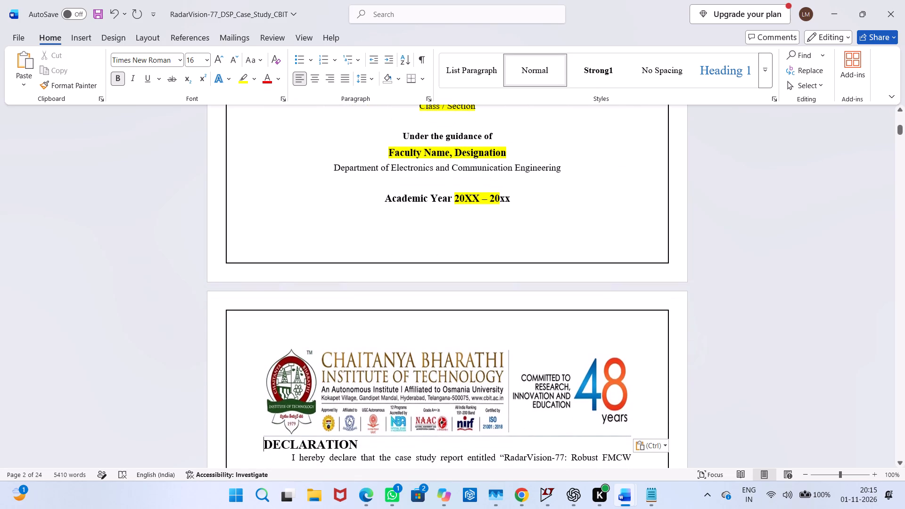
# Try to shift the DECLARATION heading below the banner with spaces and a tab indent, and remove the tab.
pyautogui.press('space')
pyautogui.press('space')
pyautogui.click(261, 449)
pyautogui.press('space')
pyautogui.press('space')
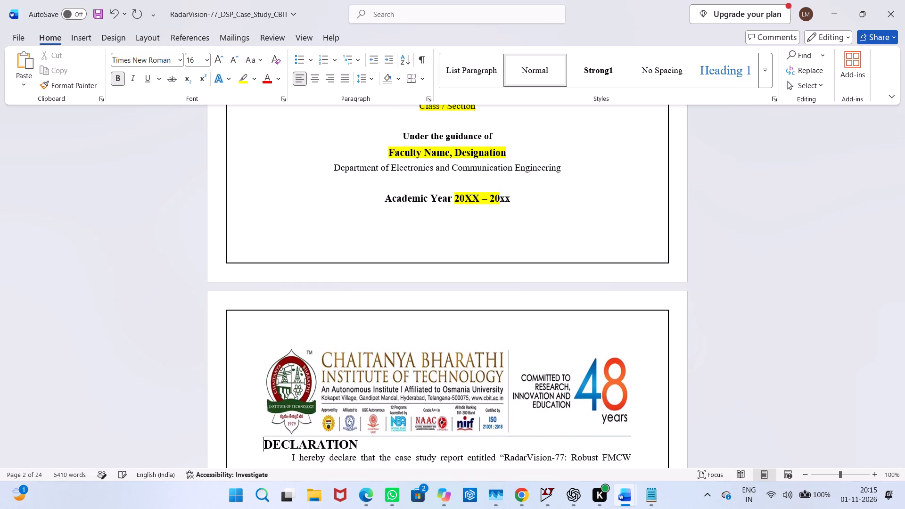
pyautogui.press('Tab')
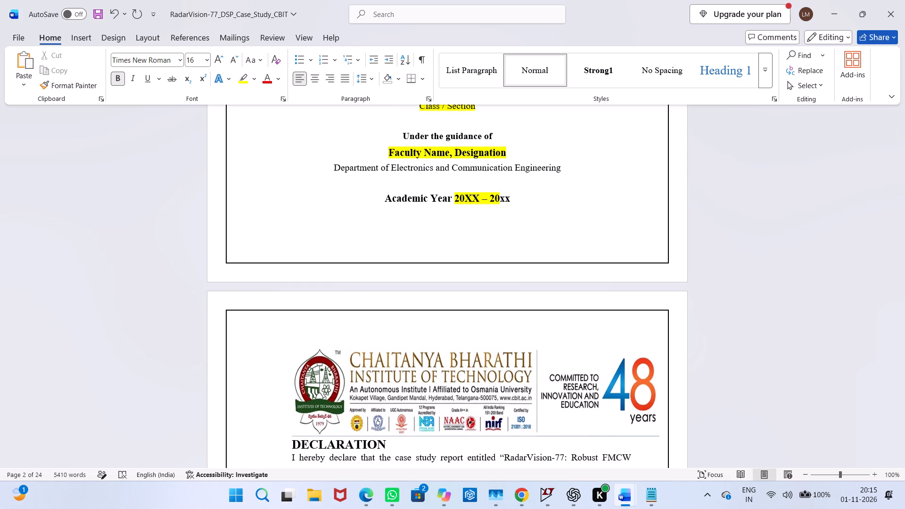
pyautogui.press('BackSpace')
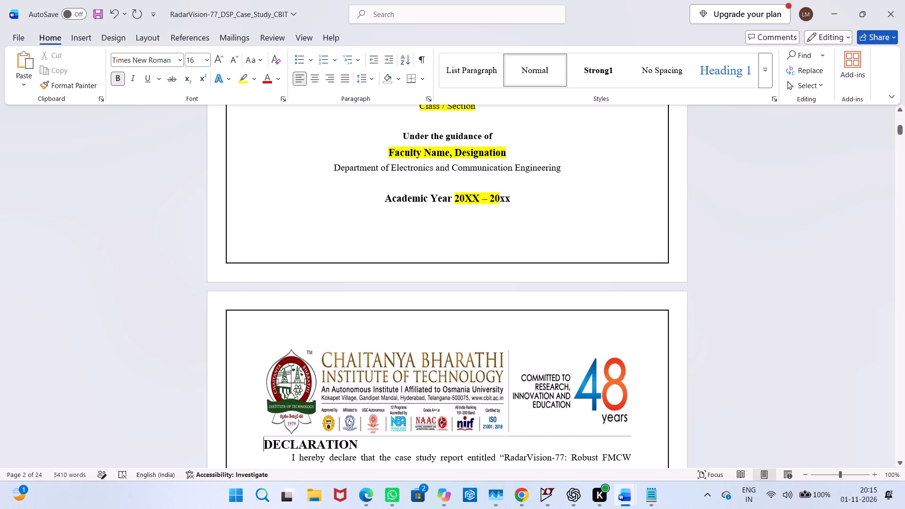
# Insert five spaces in front of the banner above the DECLARATION heading.
pyautogui.moveTo(372, 443); pyautogui.dragTo(256, 451)
pyautogui.click(256, 451)
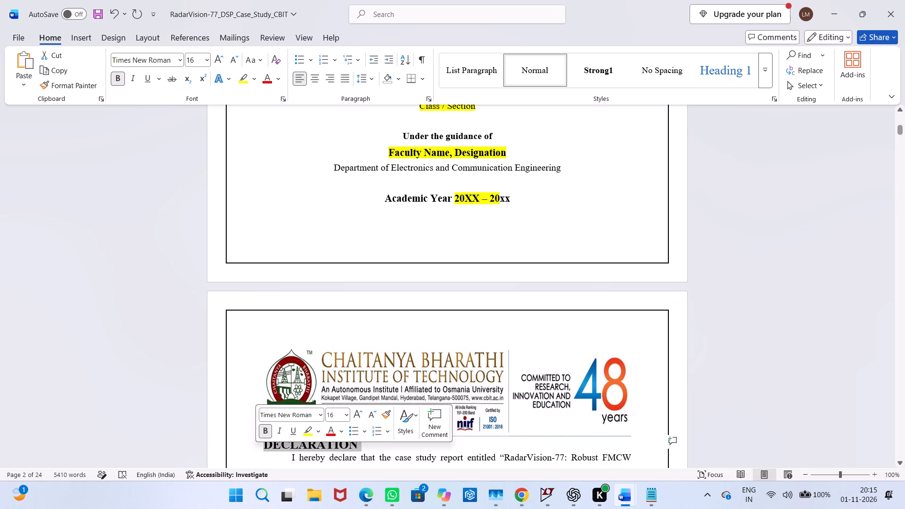
pyautogui.click(258, 379)
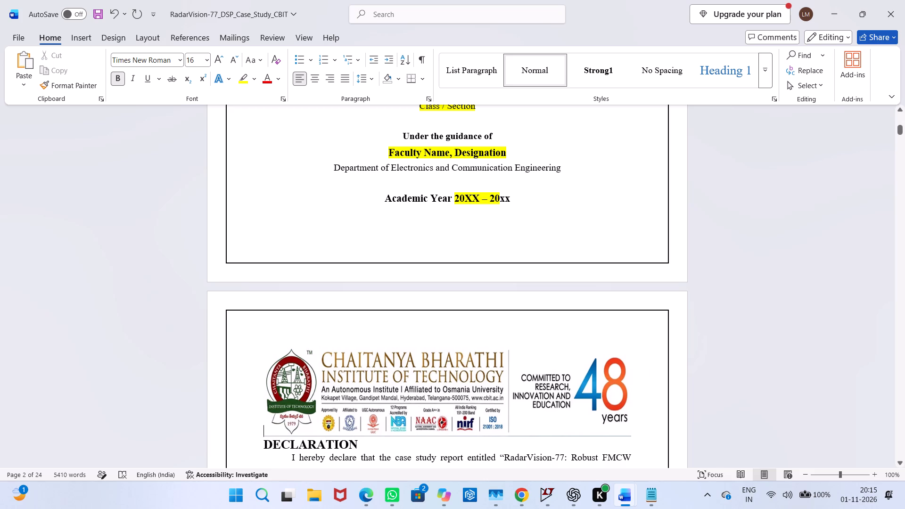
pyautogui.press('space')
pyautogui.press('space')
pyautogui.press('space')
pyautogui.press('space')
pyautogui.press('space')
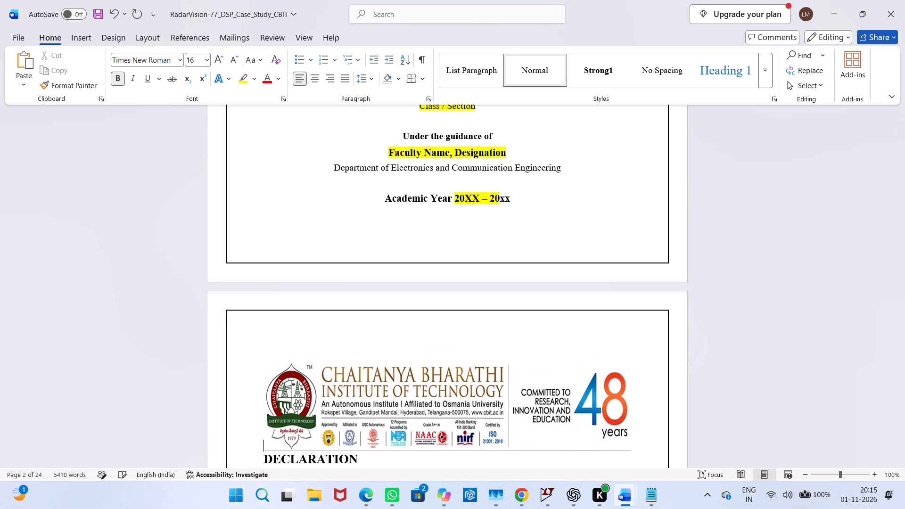
# Remove the Section 2 header above the CERTIFICATE heading and return to the document body.
pyautogui.scroll(-2, 259, 446)
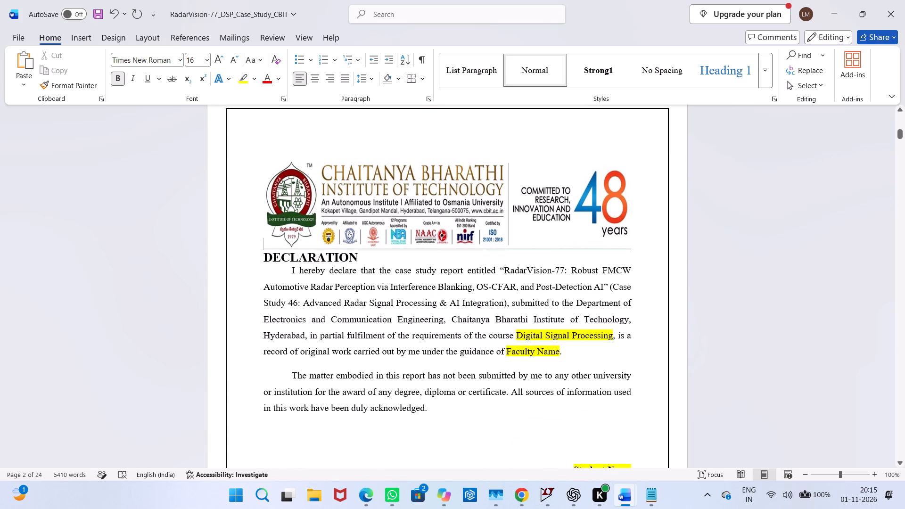
pyautogui.scroll(-5, 259, 446)
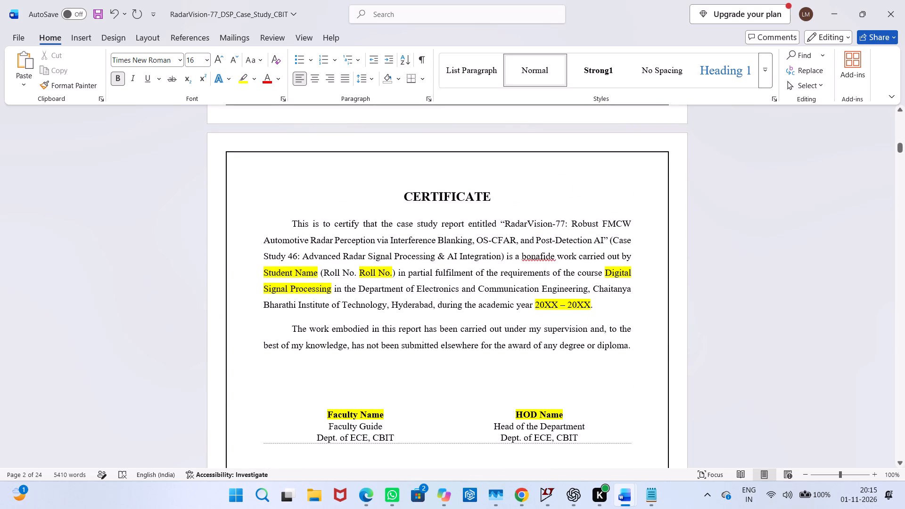
pyautogui.doubleClick(393, 195)
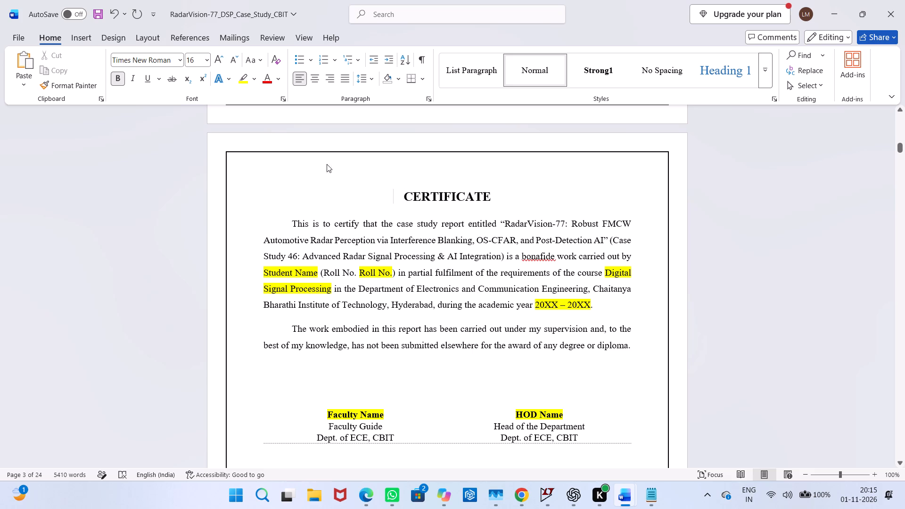
pyautogui.moveTo(312, 161); pyautogui.dragTo(384, 172)
pyautogui.moveTo(280, 164); pyautogui.dragTo(554, 170)
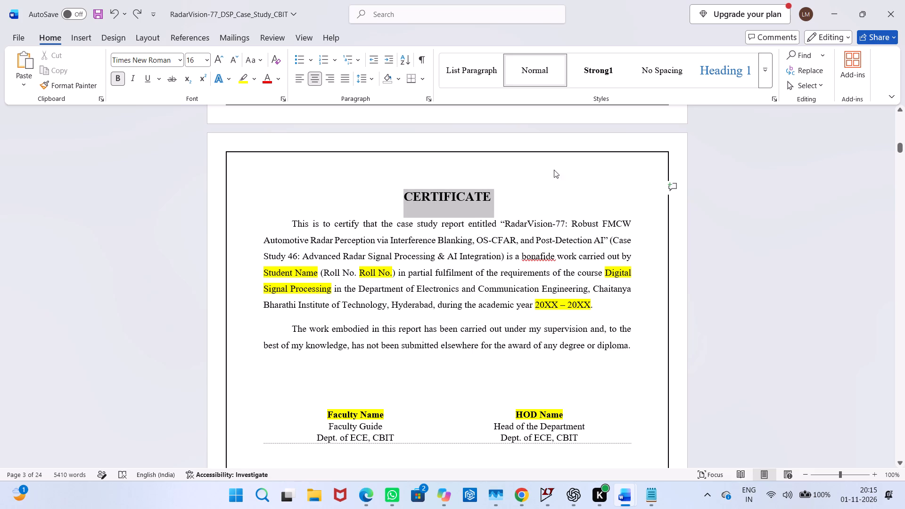
pyautogui.moveTo(554, 170); pyautogui.dragTo(559, 172)
pyautogui.click(559, 172)
pyautogui.doubleClick(559, 172)
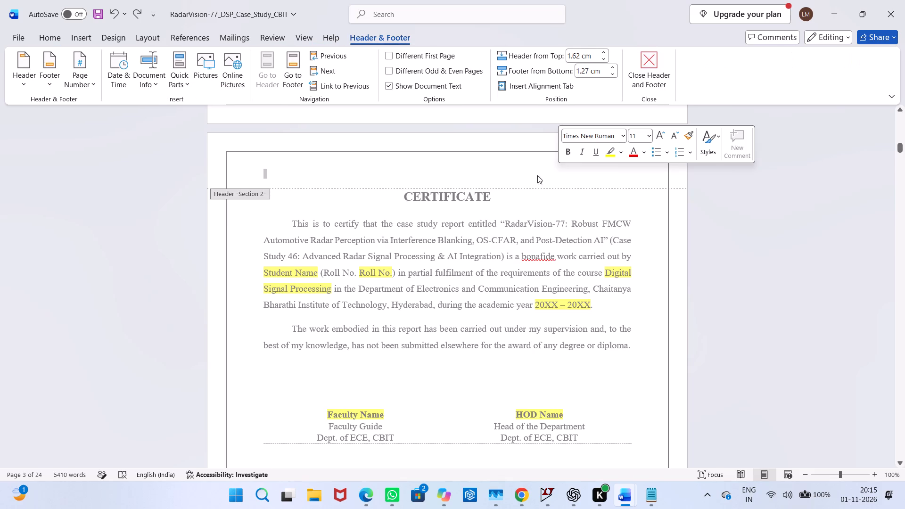
pyautogui.click(260, 194)
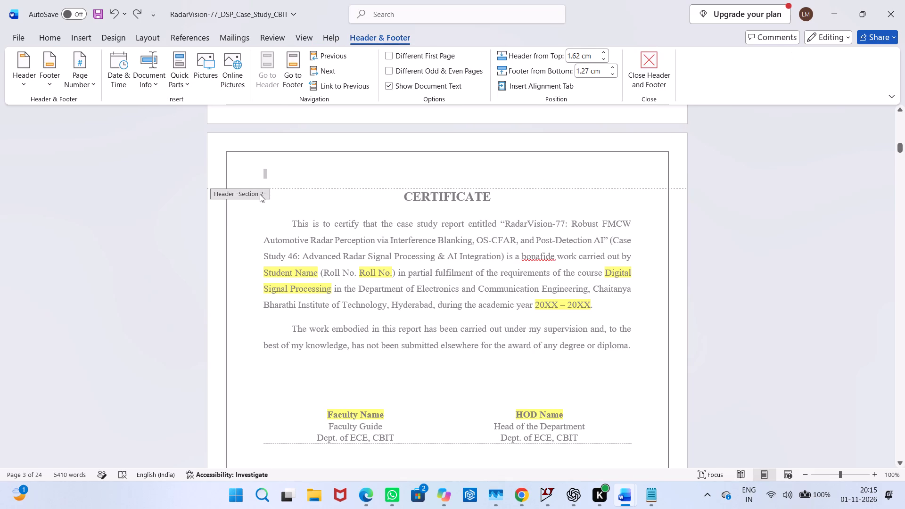
pyautogui.click(264, 177)
pyautogui.moveTo(255, 195); pyautogui.dragTo(253, 180)
pyautogui.click(22, 85)
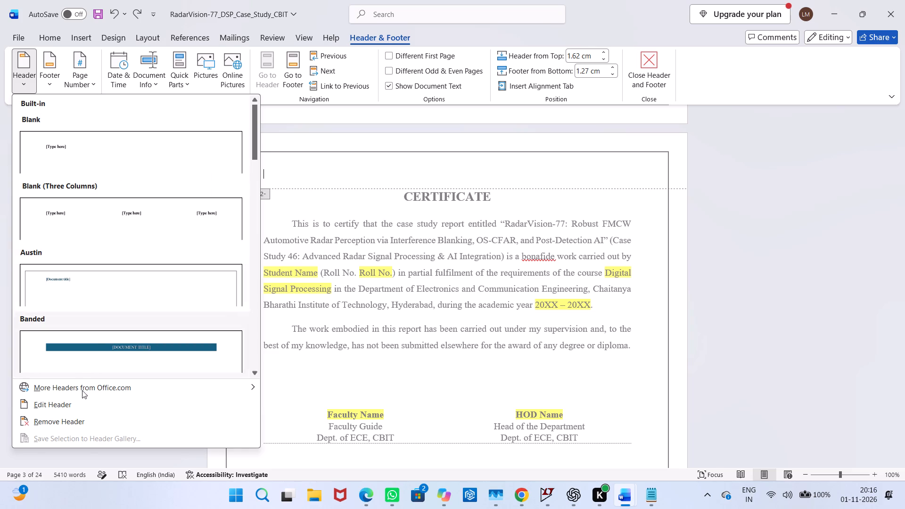
pyautogui.click(85, 425)
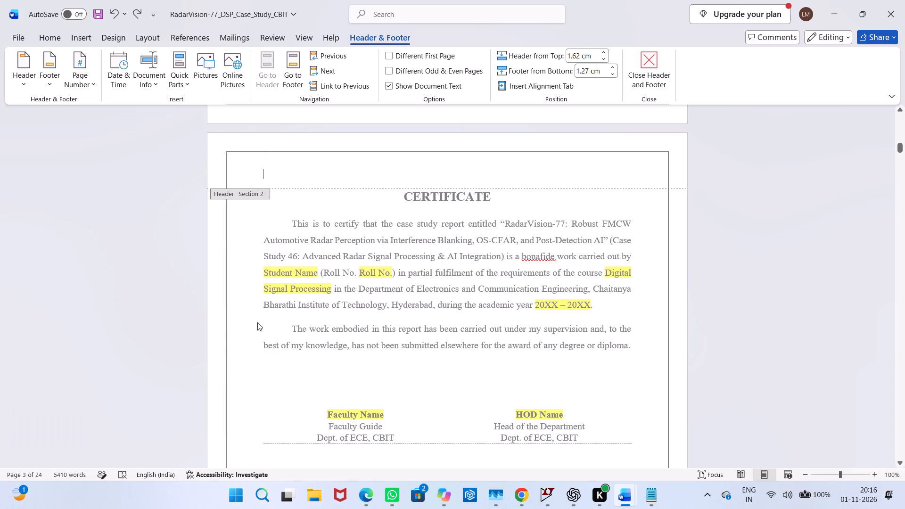
pyautogui.click(290, 189)
pyautogui.doubleClick(288, 181)
pyautogui.click(511, 191)
pyautogui.doubleClick(638, 375)
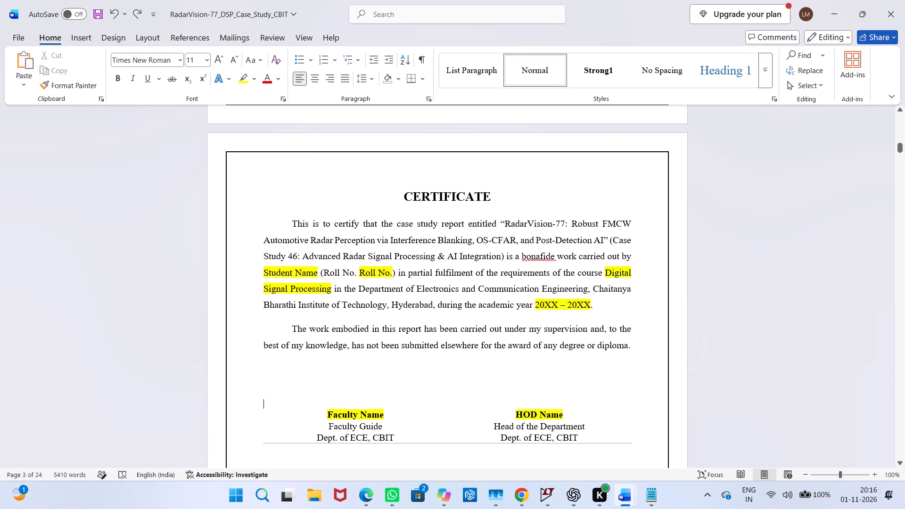
# Format the Contents heading above the table of contents as bold at 16 pt.
pyautogui.scroll(-9, 638, 375)
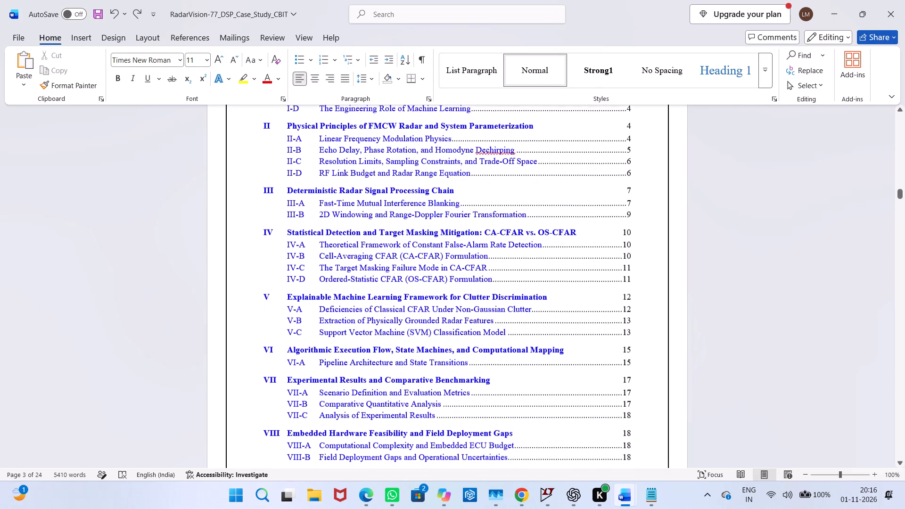
pyautogui.scroll(2, 638, 375)
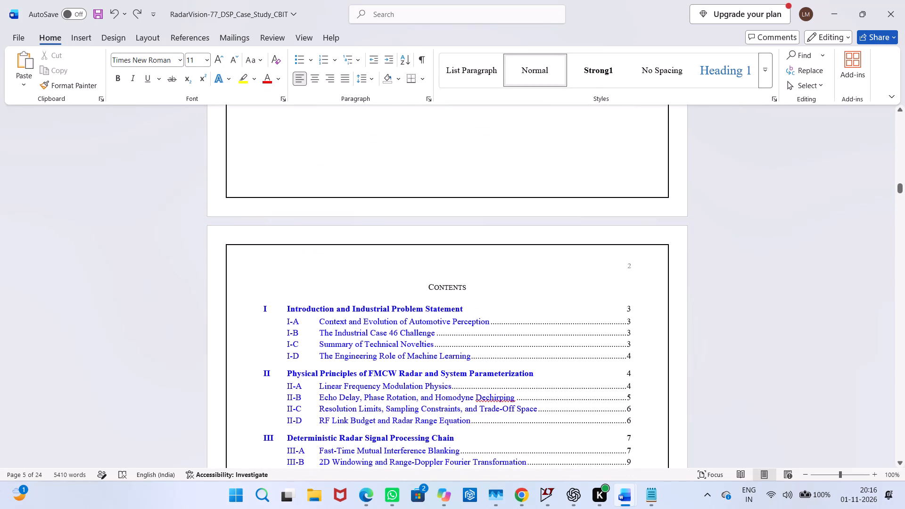
pyautogui.moveTo(500, 280); pyautogui.dragTo(419, 284)
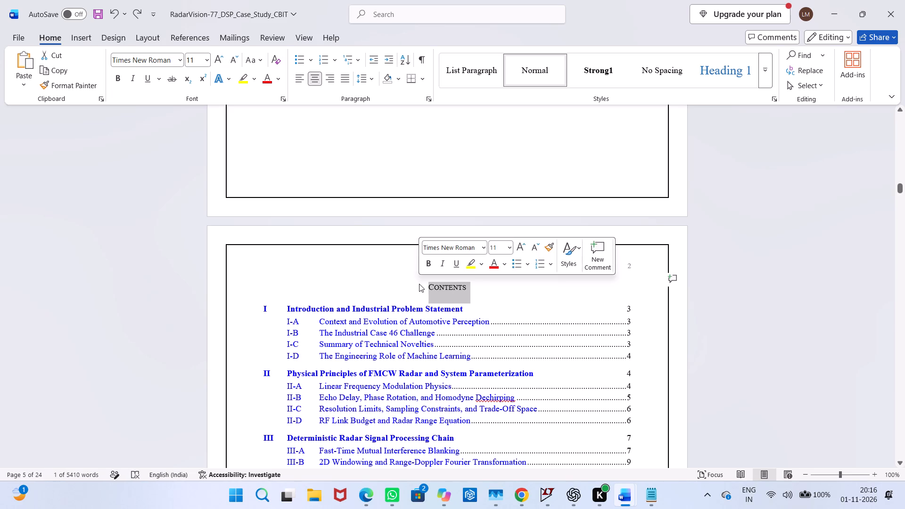
pyautogui.click(419, 284)
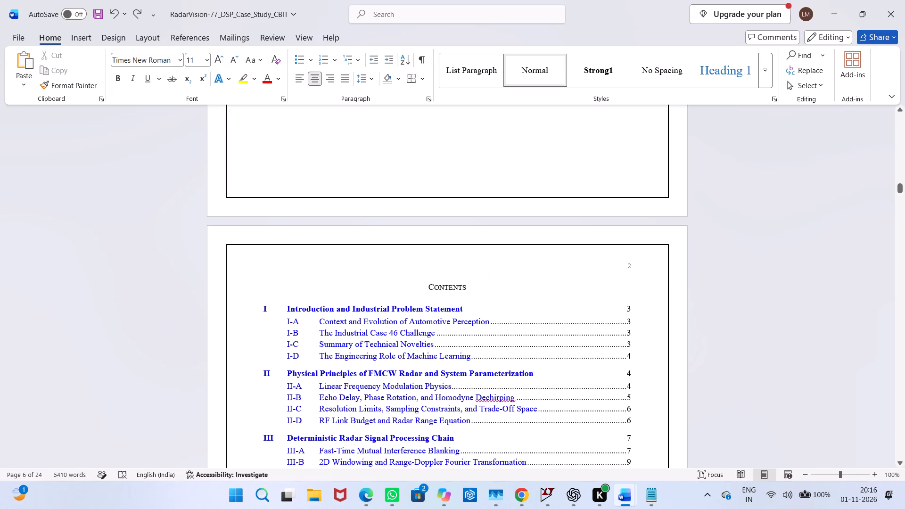
pyautogui.moveTo(423, 285); pyautogui.dragTo(483, 290)
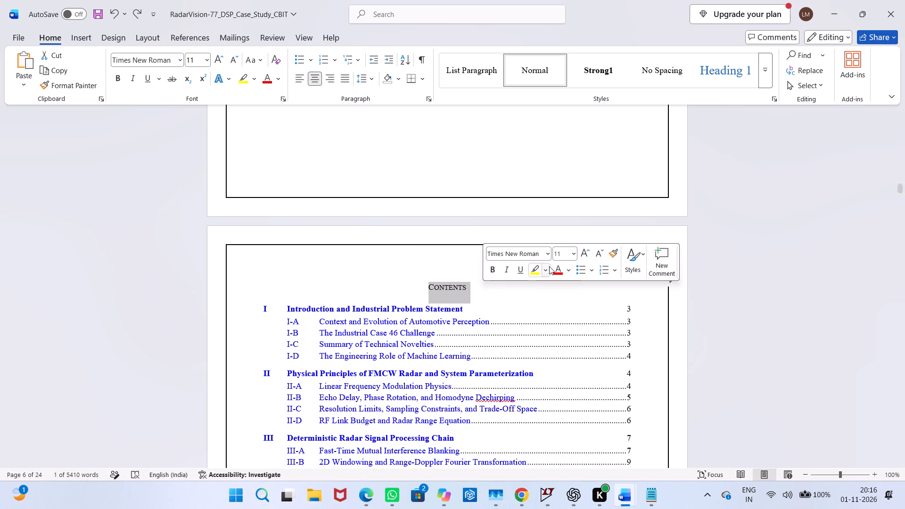
pyautogui.click(559, 256)
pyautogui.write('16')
pyautogui.click(490, 270)
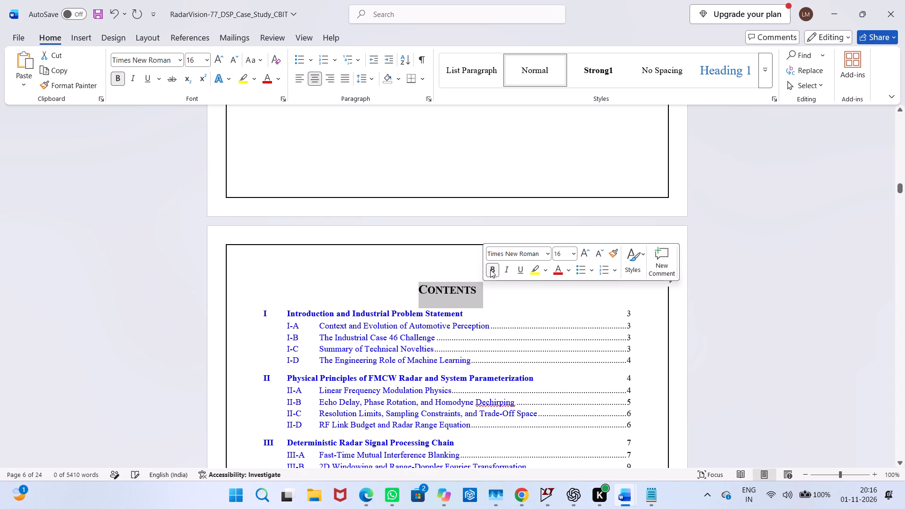
# Set the line spacing of the Contents heading and all table of contents entries through References to 1.5.
pyautogui.moveTo(264, 303); pyautogui.dragTo(476, 428)
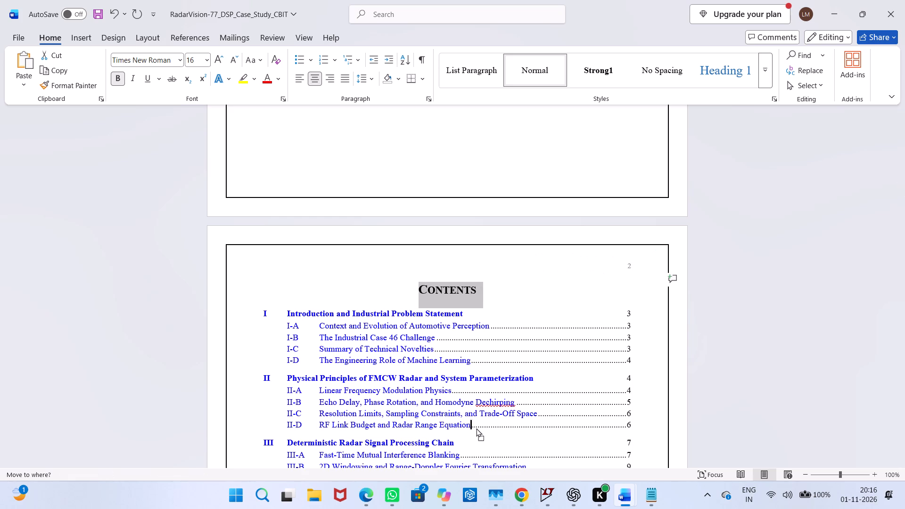
pyautogui.moveTo(476, 428); pyautogui.dragTo(258, 294)
pyautogui.moveTo(258, 294); pyautogui.dragTo(484, 439)
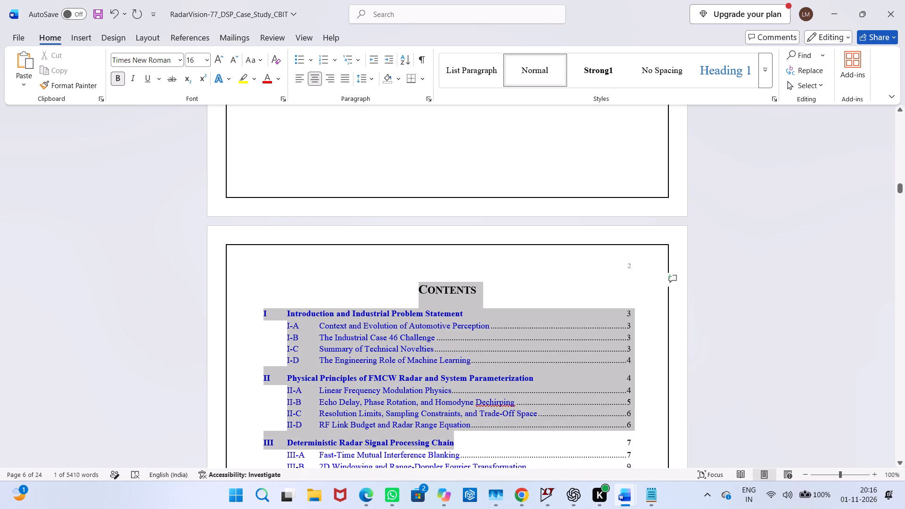
pyautogui.moveTo(484, 439); pyautogui.dragTo(446, 164)
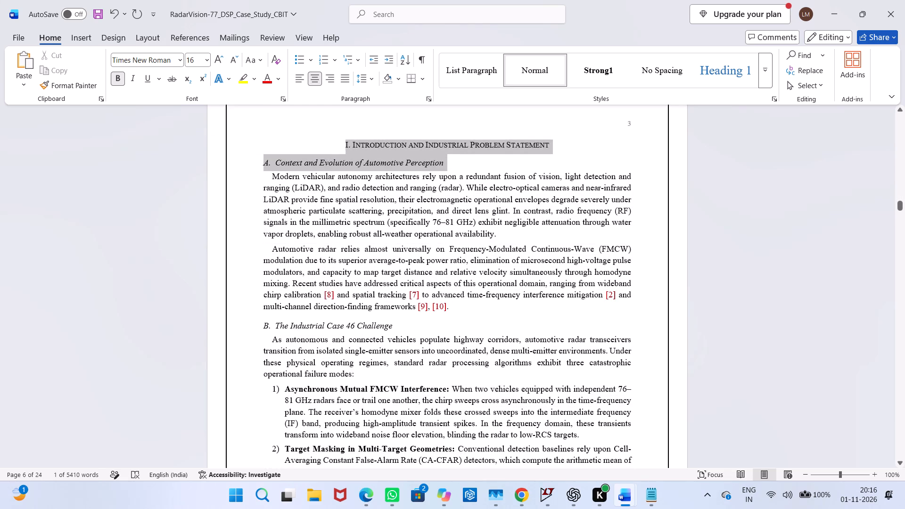
pyautogui.moveTo(446, 164); pyautogui.dragTo(472, 170)
pyautogui.scroll(3, 472, 170)
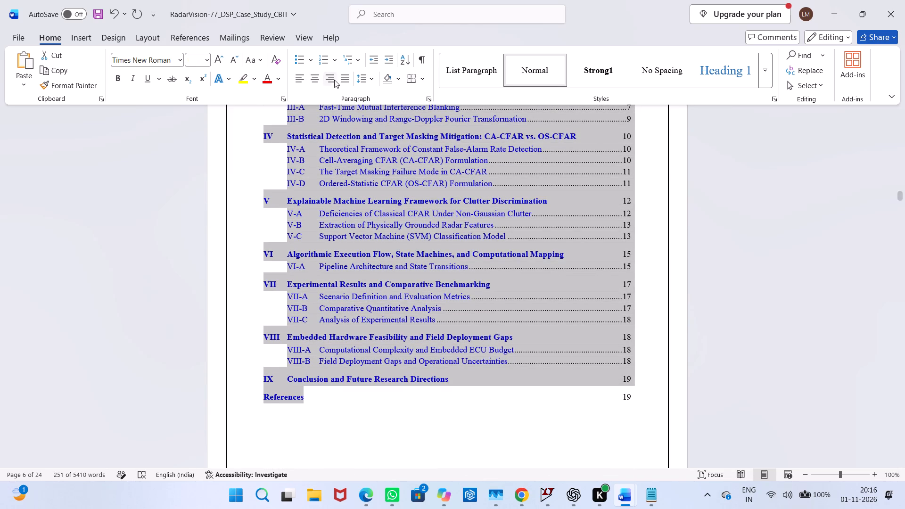
pyautogui.click(362, 77)
pyautogui.click(381, 108)
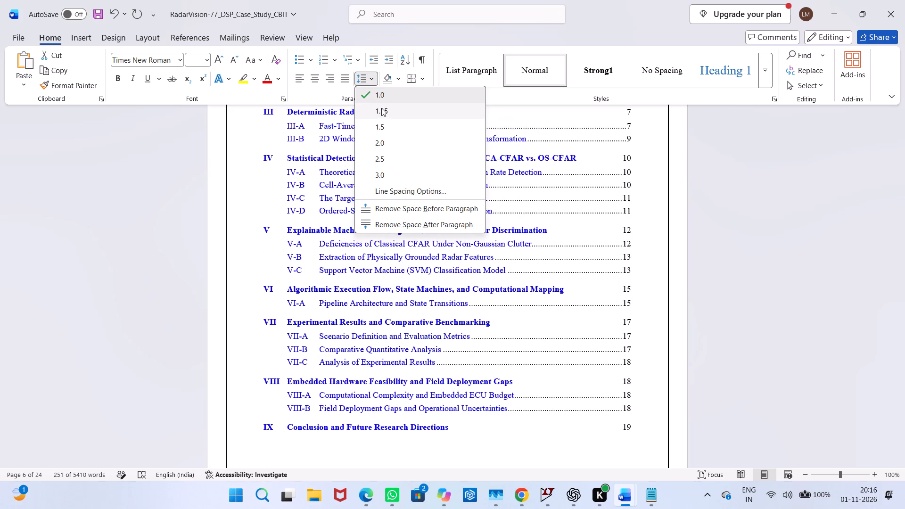
pyautogui.click(362, 79)
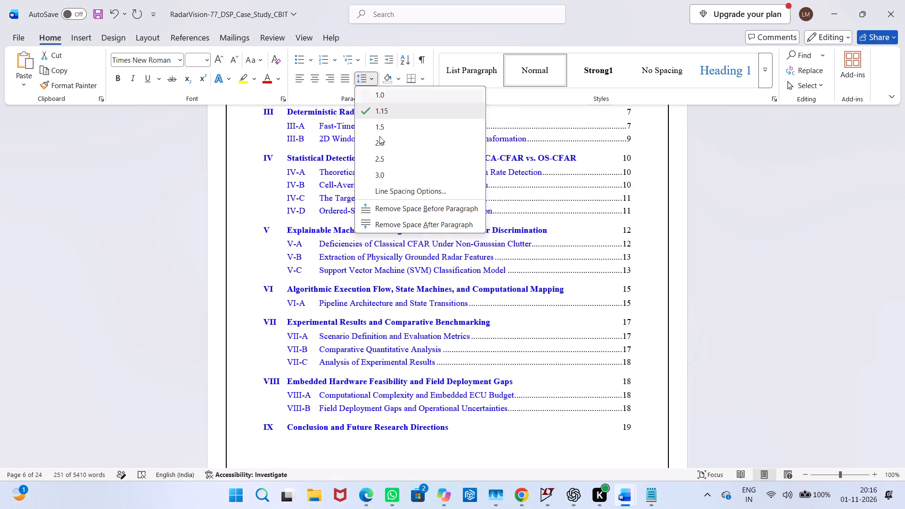
pyautogui.click(383, 129)
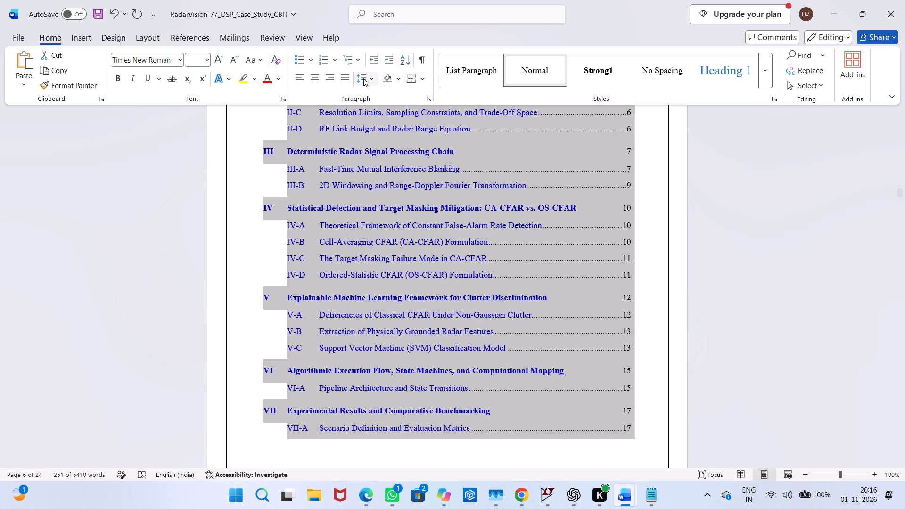
# Set the font size of the Contents heading and the whole table of contents to 12 pt.
pyautogui.click(197, 59)
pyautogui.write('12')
pyautogui.click(166, 168)
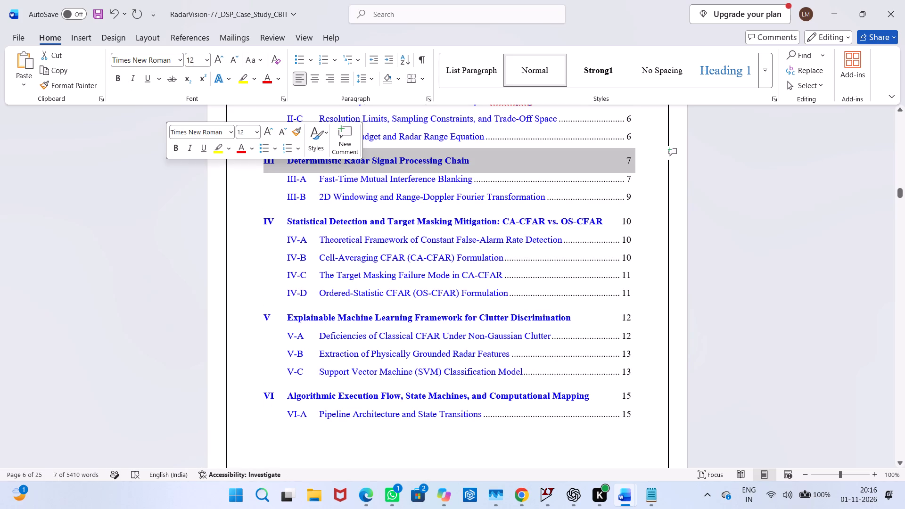
pyautogui.click(258, 278)
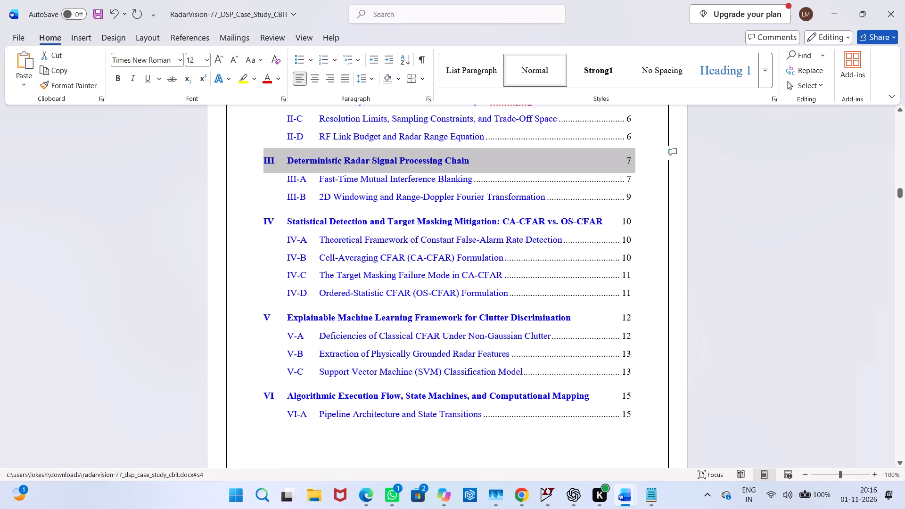
# Set the Contents heading above the table of contents to 16 pt.
pyautogui.scroll(3, 258, 278)
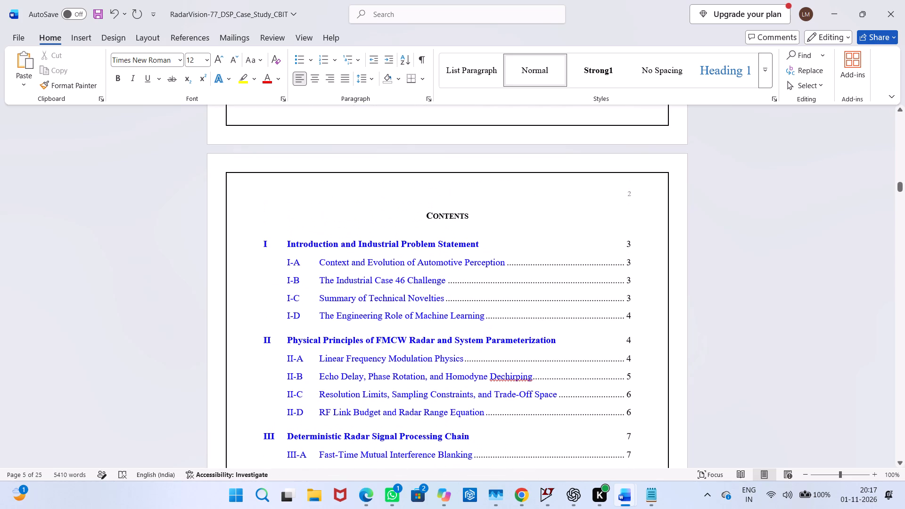
pyautogui.scroll(-1, 258, 278)
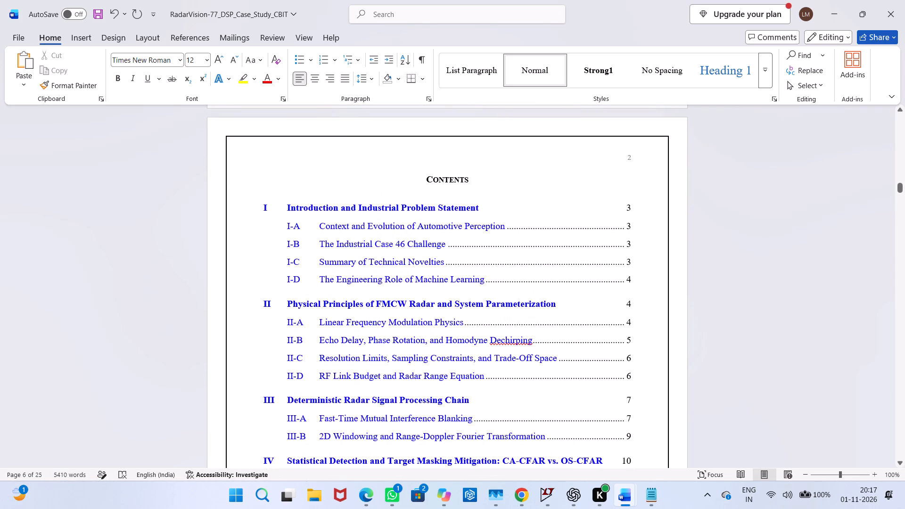
pyautogui.moveTo(428, 177); pyautogui.dragTo(491, 181)
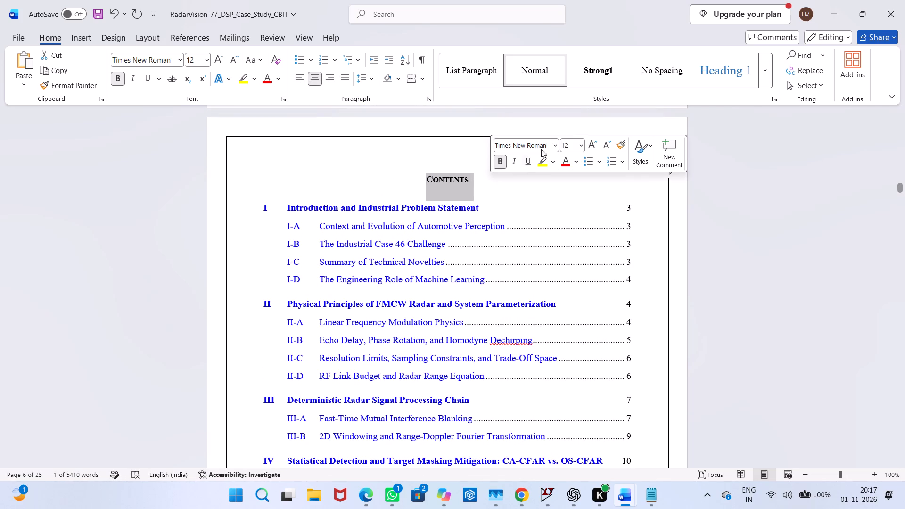
pyautogui.click(568, 150)
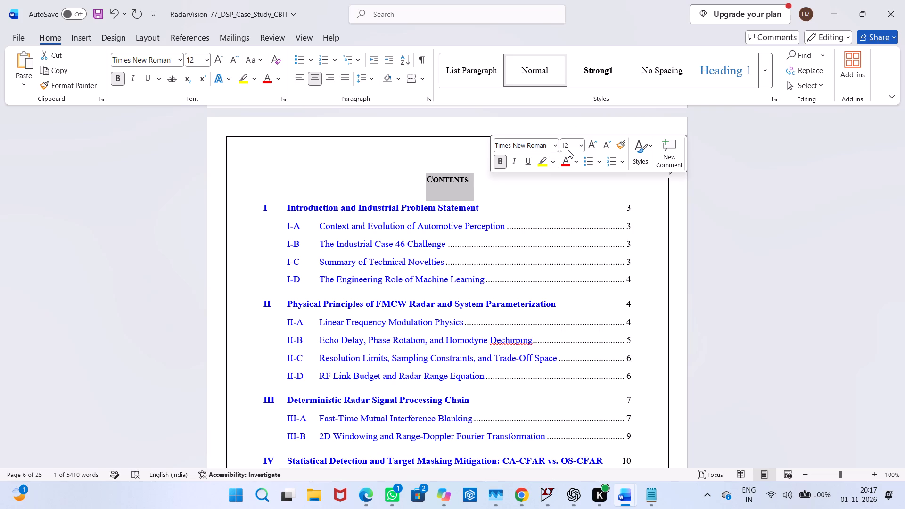
pyautogui.click(568, 146)
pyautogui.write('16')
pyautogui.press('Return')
pyautogui.click(575, 216)
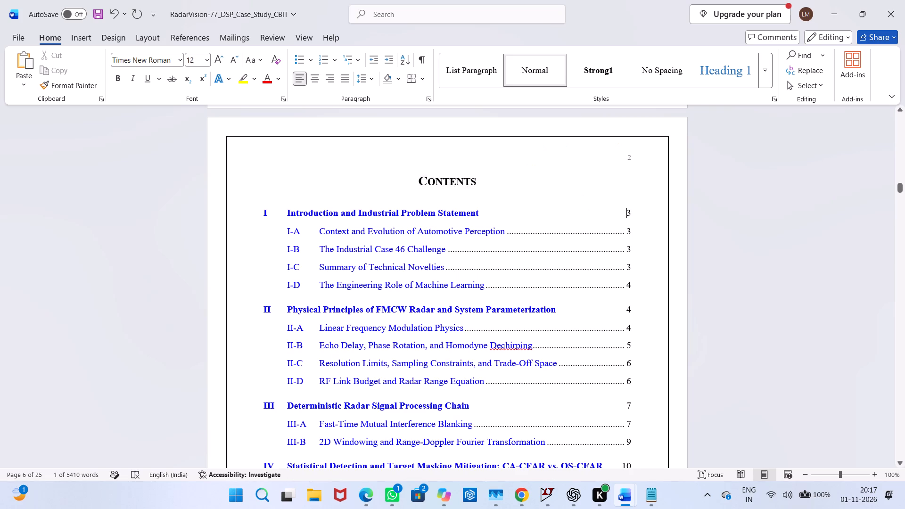
# Set all text from the Introduction and Industrial Problem Statement heading through the last reference to 12 pt.
pyautogui.scroll(-1, 575, 216)
pyautogui.moveTo(369, 193); pyautogui.dragTo(422, 235)
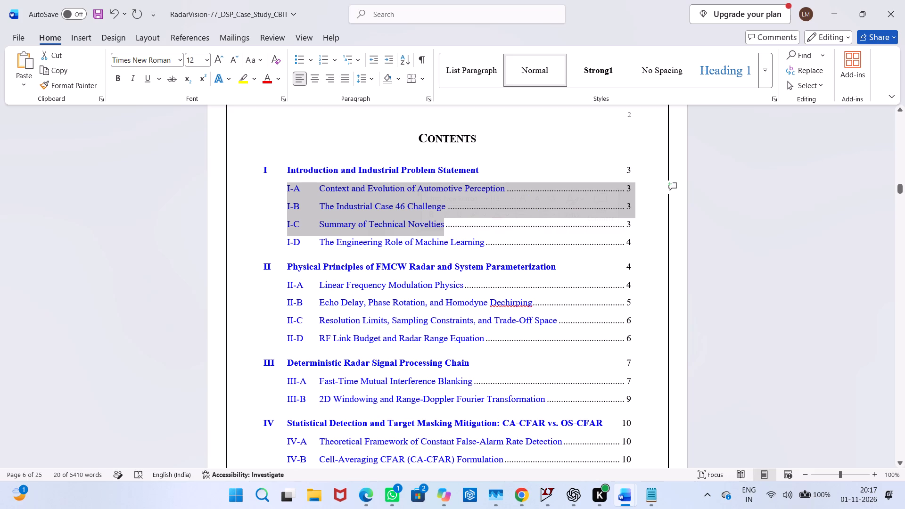
pyautogui.click(245, 221)
pyautogui.scroll(-3, 245, 221)
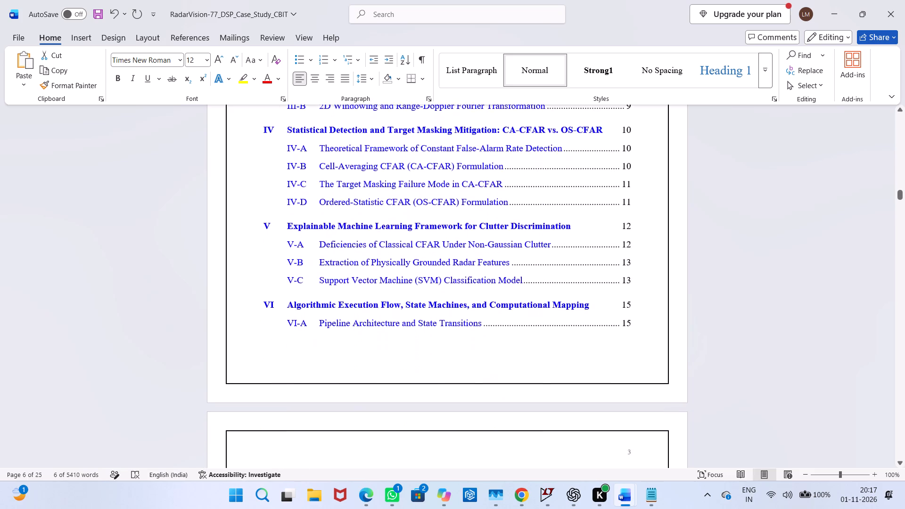
pyautogui.scroll(-6, 245, 221)
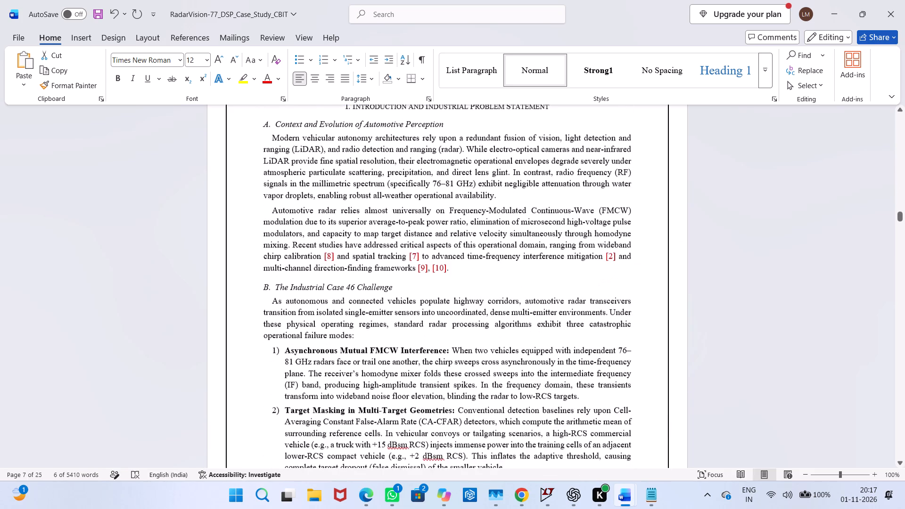
pyautogui.scroll(1, 245, 221)
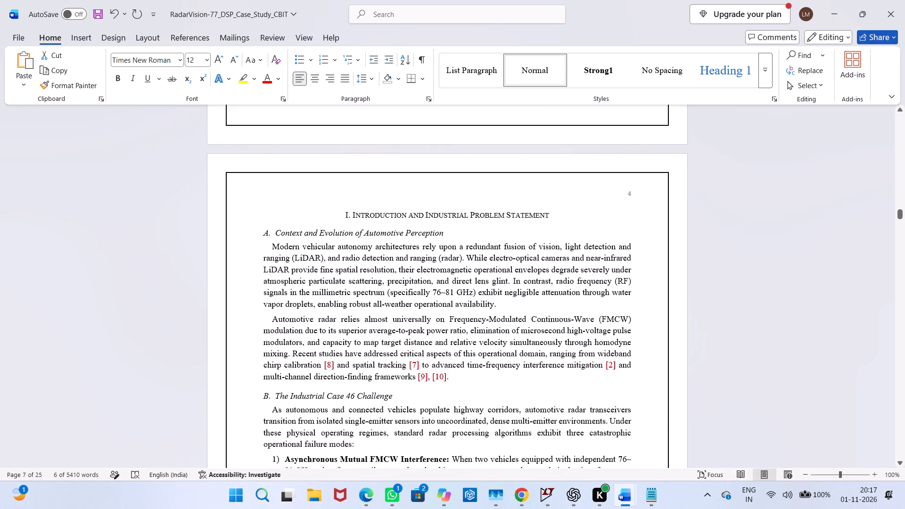
pyautogui.moveTo(271, 220); pyautogui.dragTo(369, 456)
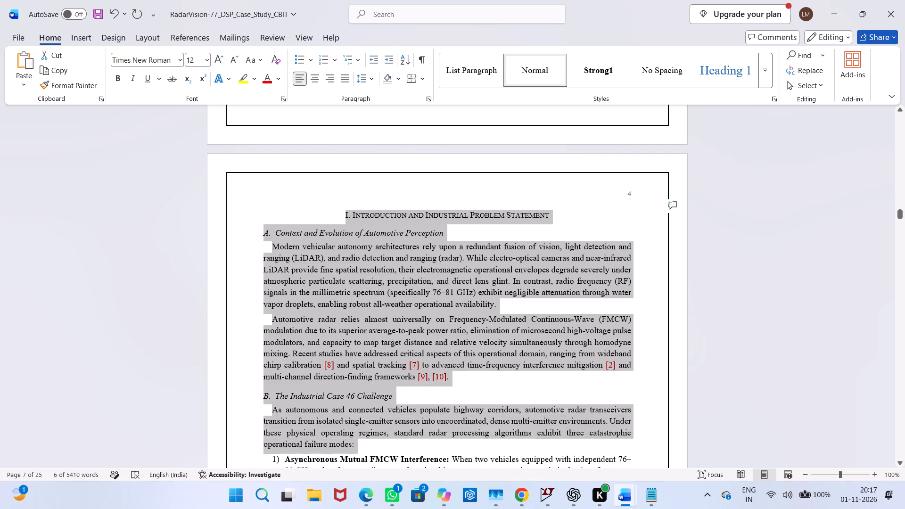
pyautogui.moveTo(369, 456); pyautogui.dragTo(376, 508)
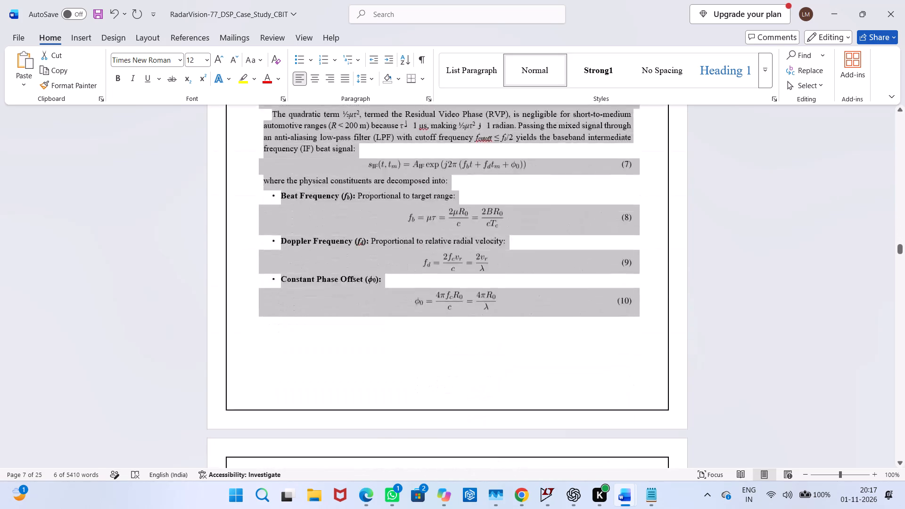
pyautogui.moveTo(376, 508); pyautogui.dragTo(405, 473)
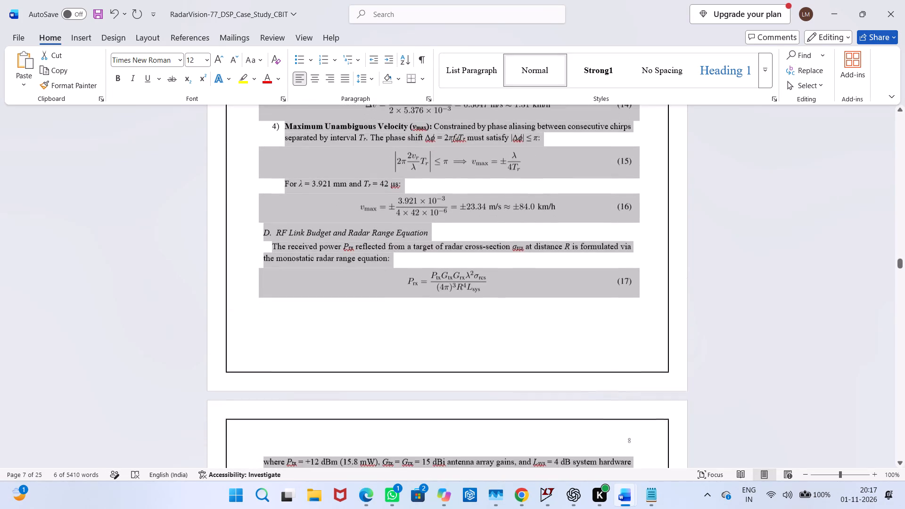
pyautogui.moveTo(405, 473); pyautogui.dragTo(395, 508)
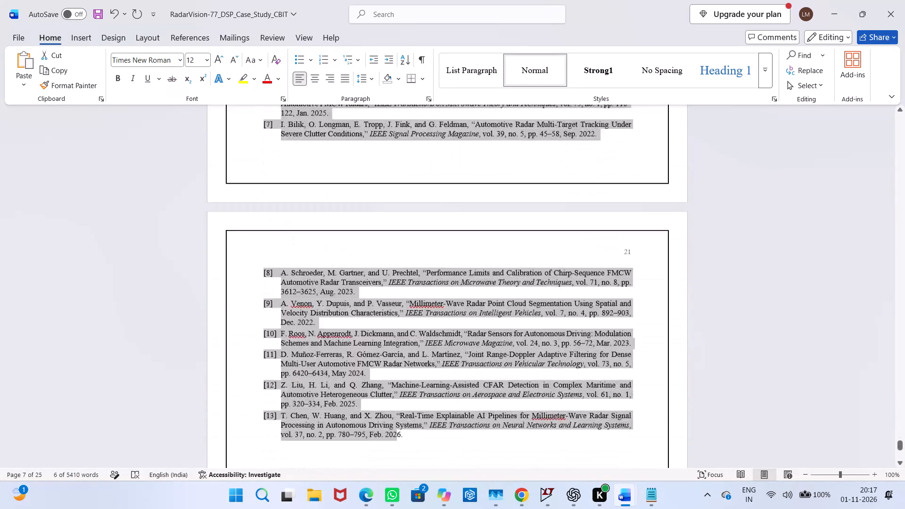
pyautogui.moveTo(395, 508); pyautogui.dragTo(365, 320)
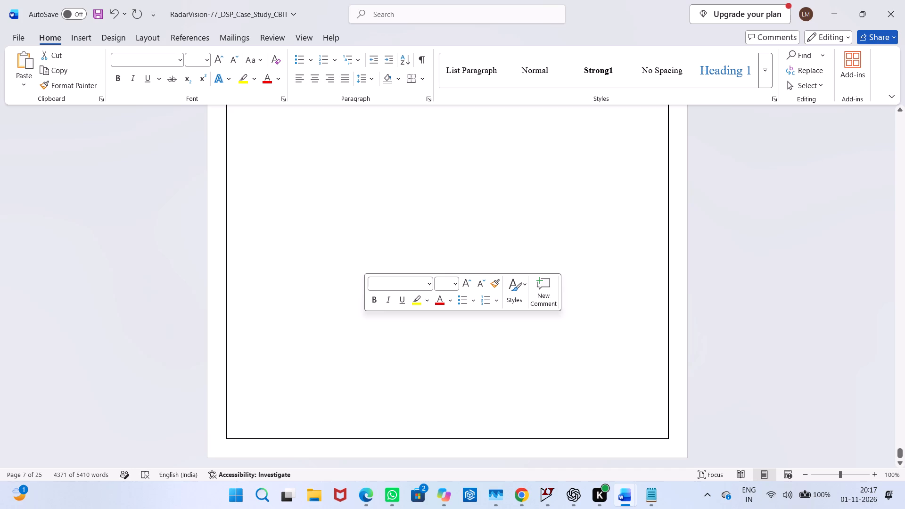
pyautogui.click(450, 282)
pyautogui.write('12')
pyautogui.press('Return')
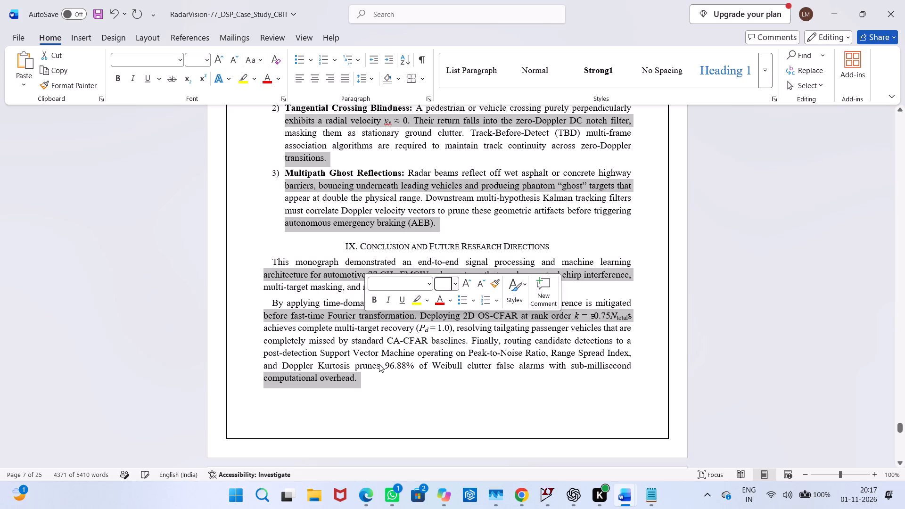
pyautogui.scroll(-15, 379, 364)
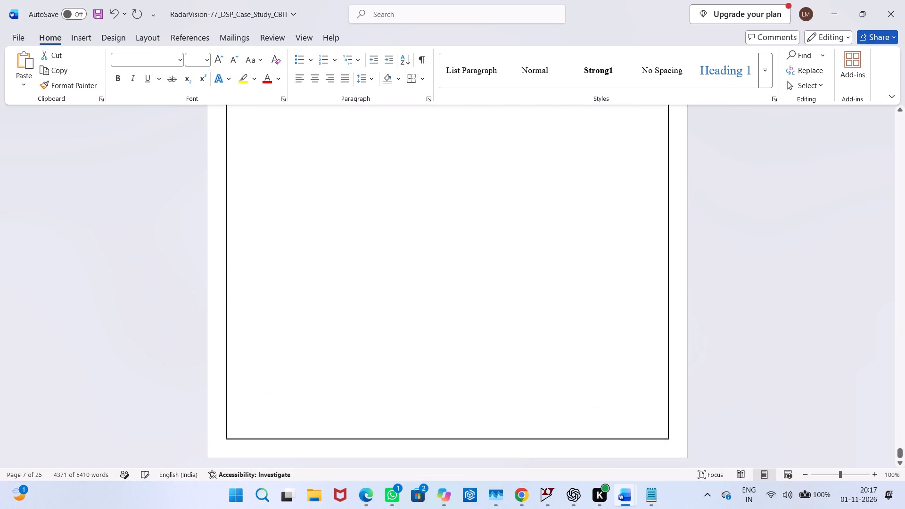
pyautogui.click(378, 331)
# Review the 12 pt body pages from the end of the document back to the Figure 1 interference blanking plot.
pyautogui.scroll(6, 378, 331)
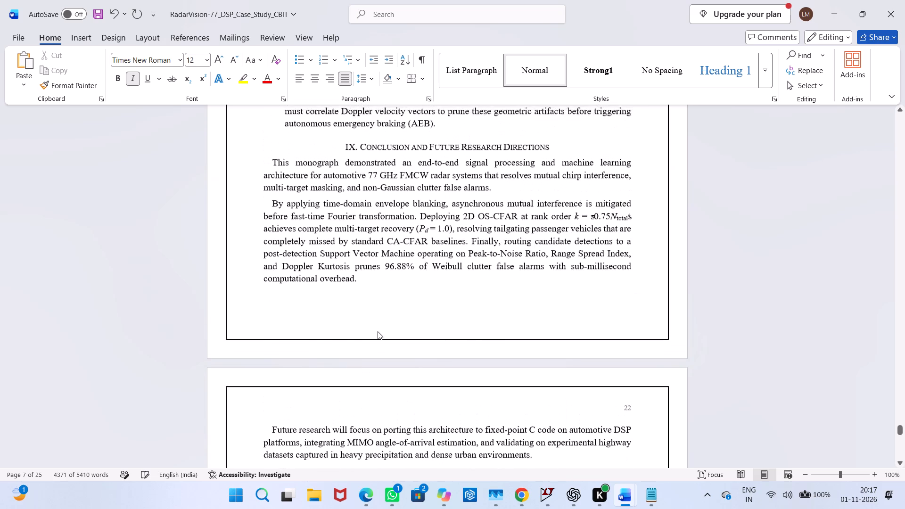
pyautogui.scroll(5, 378, 331)
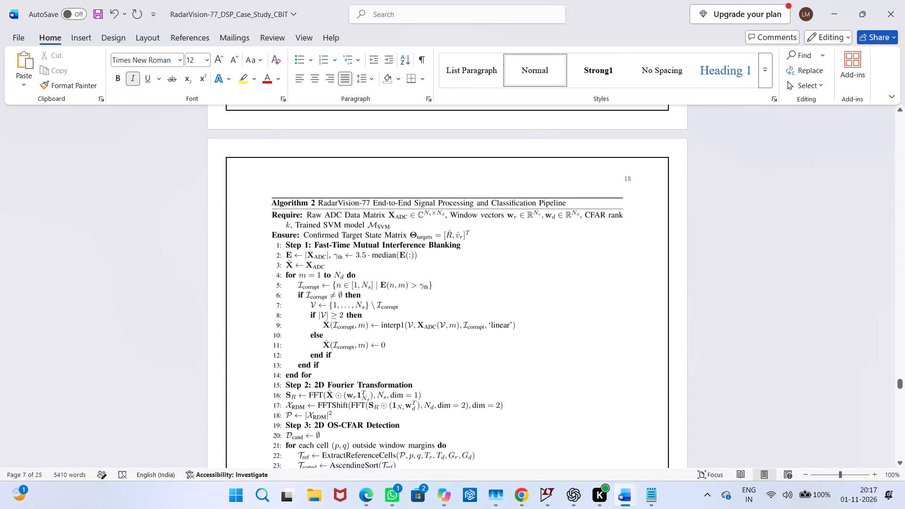
pyautogui.scroll(-6, 378, 331)
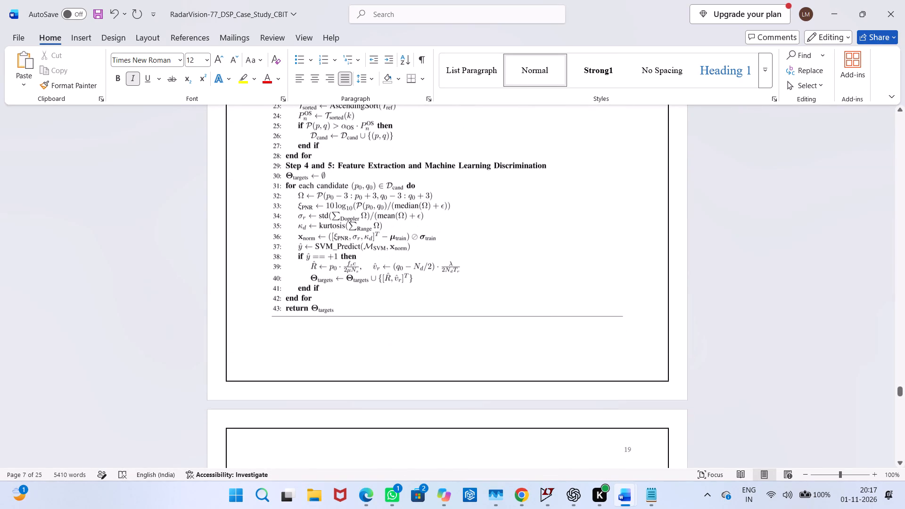
pyautogui.scroll(7, 378, 331)
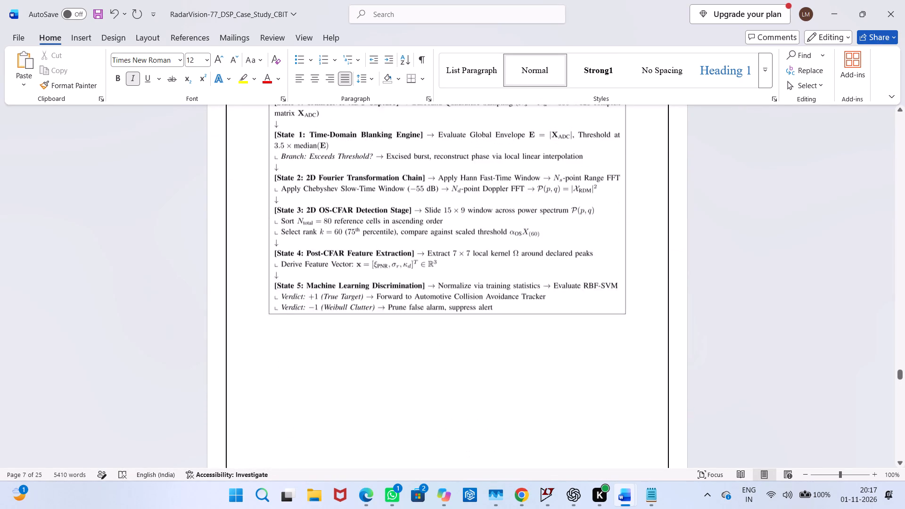
pyautogui.scroll(9, 378, 331)
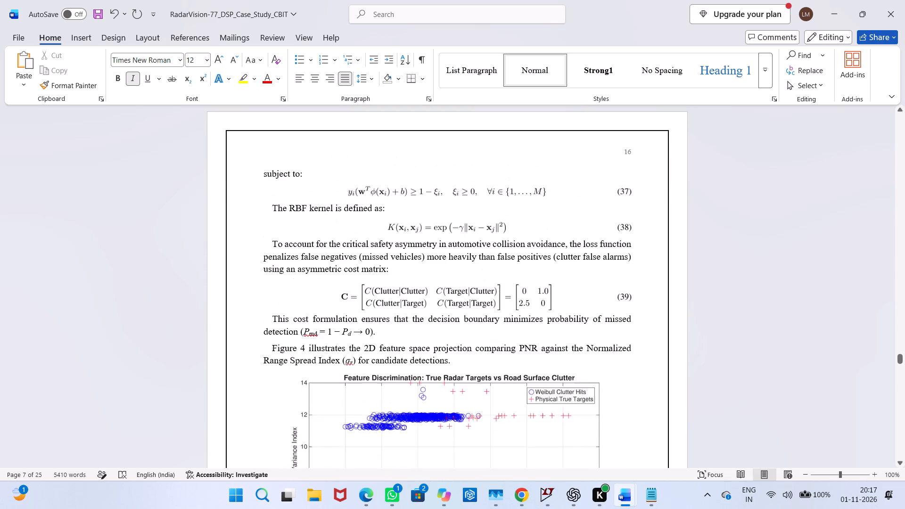
pyautogui.scroll(7, 378, 331)
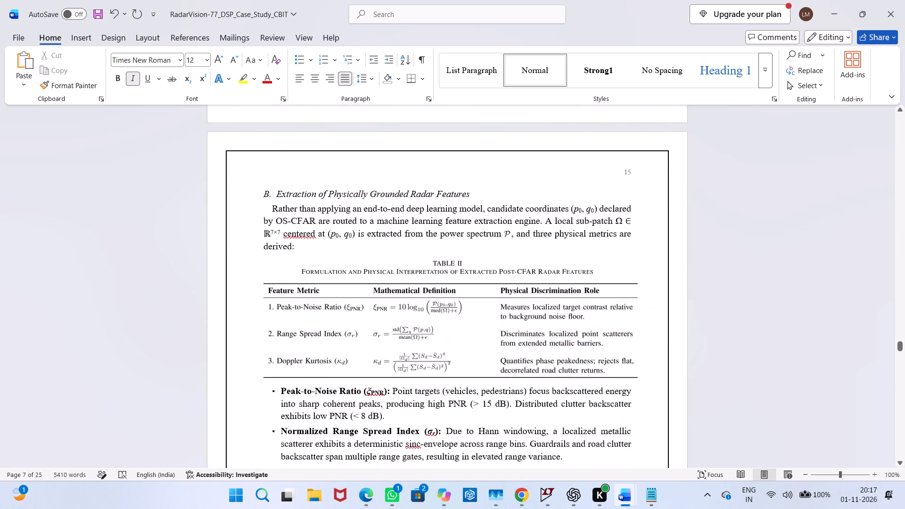
pyautogui.scroll(6, 378, 331)
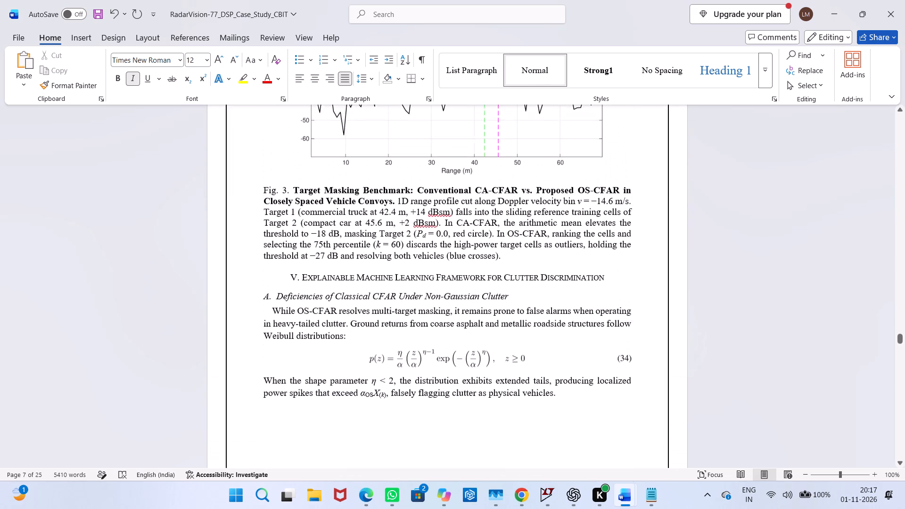
pyautogui.scroll(6, 378, 331)
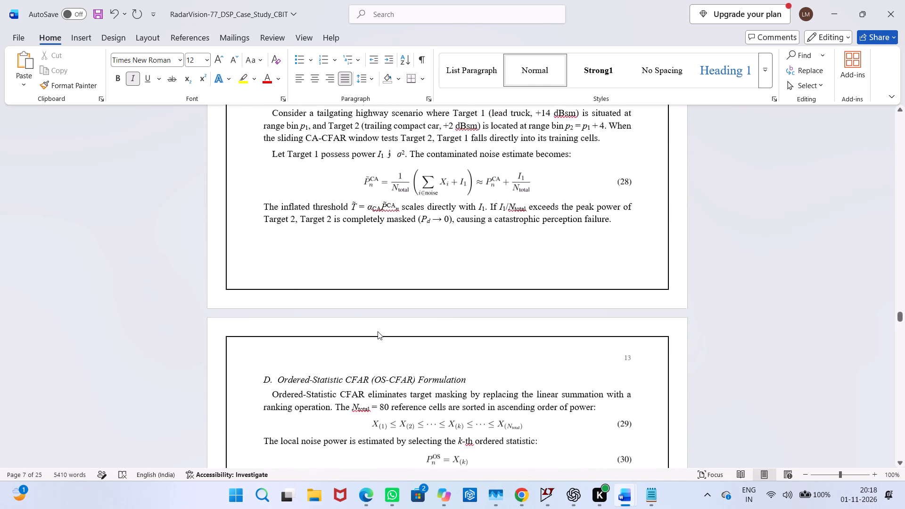
pyautogui.scroll(6, 378, 331)
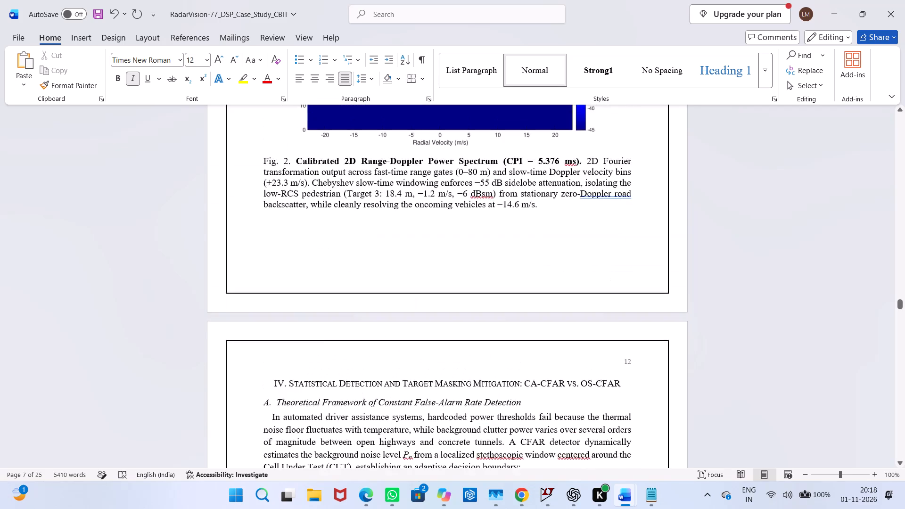
pyautogui.scroll(6, 378, 331)
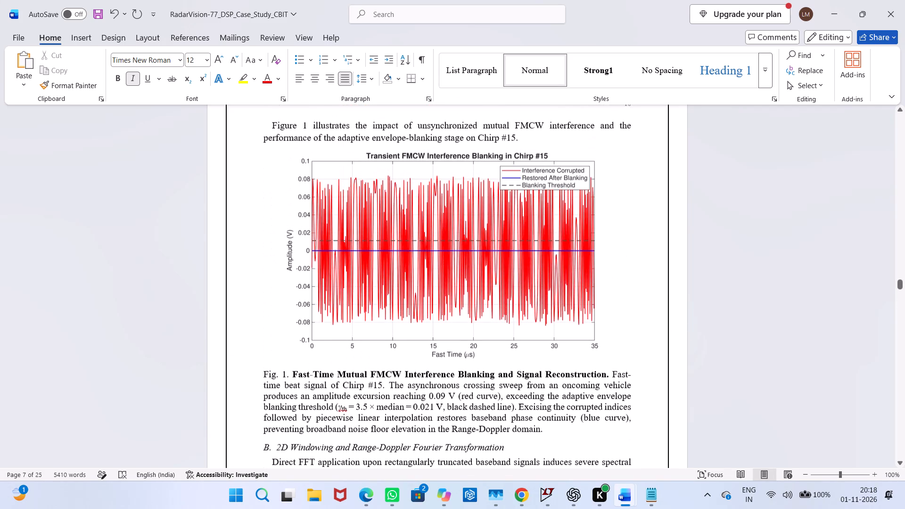
# Left-align the paragraph holding the cursor at the end of the References section.
pyautogui.click(299, 80)
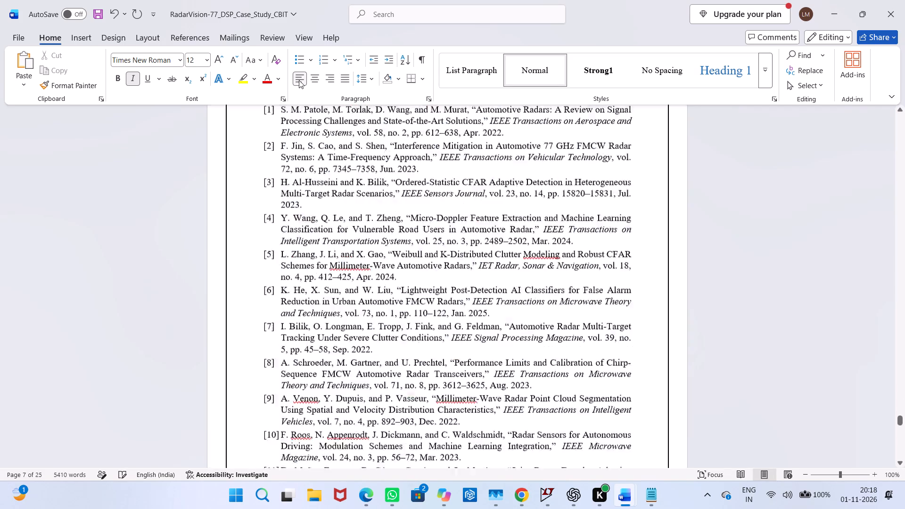
# Review the layout of all pages from the references back through the contents, abstract and certificate to the cover page.
pyautogui.scroll(6, 329, 254)
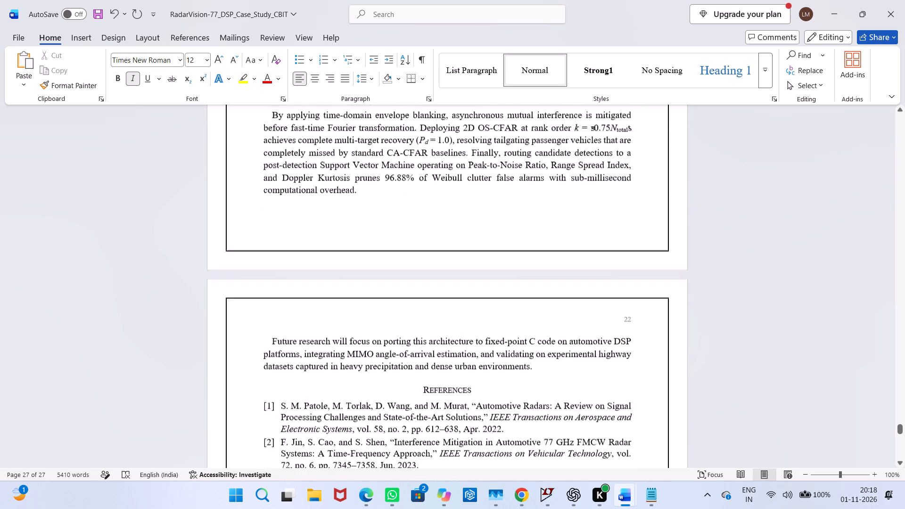
pyautogui.scroll(8, 329, 254)
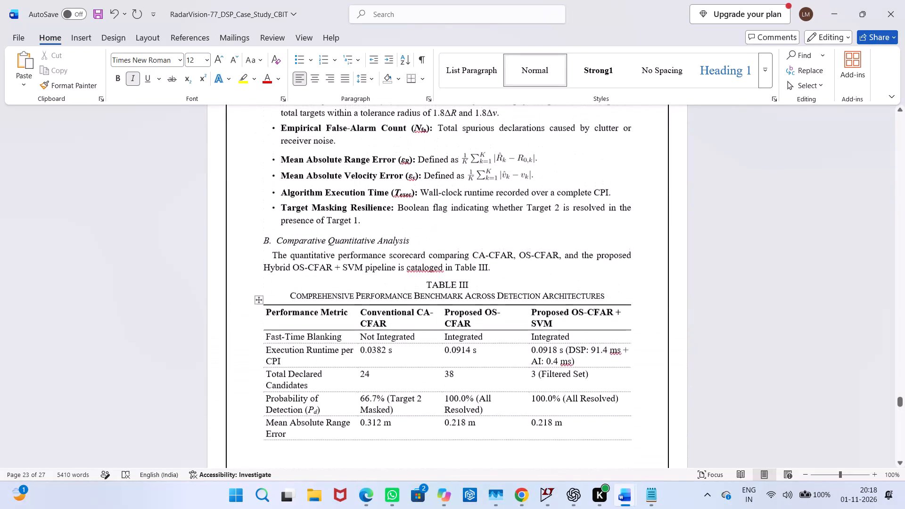
pyautogui.scroll(8, 329, 254)
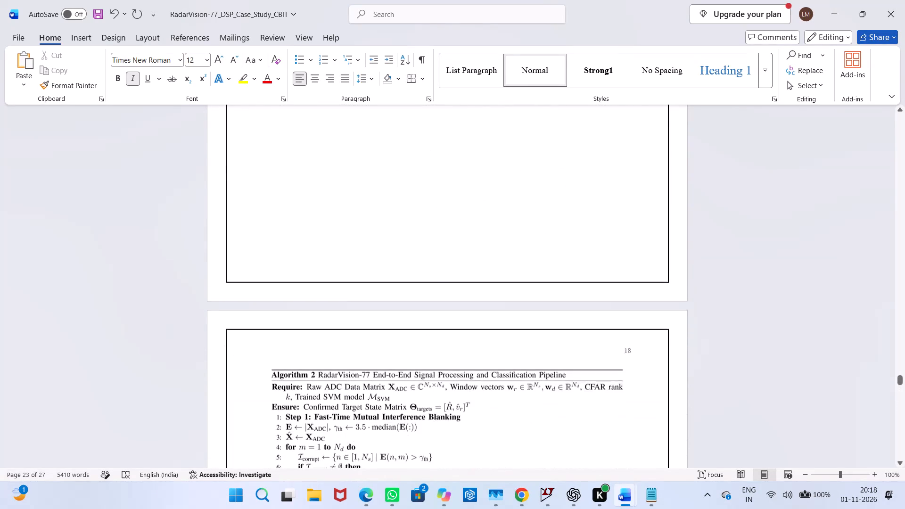
pyautogui.scroll(7, 329, 254)
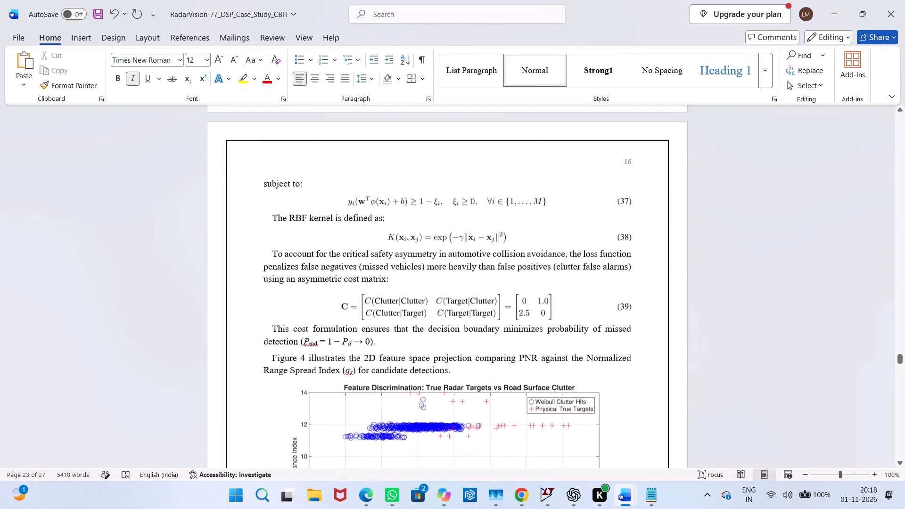
pyautogui.scroll(18, 329, 254)
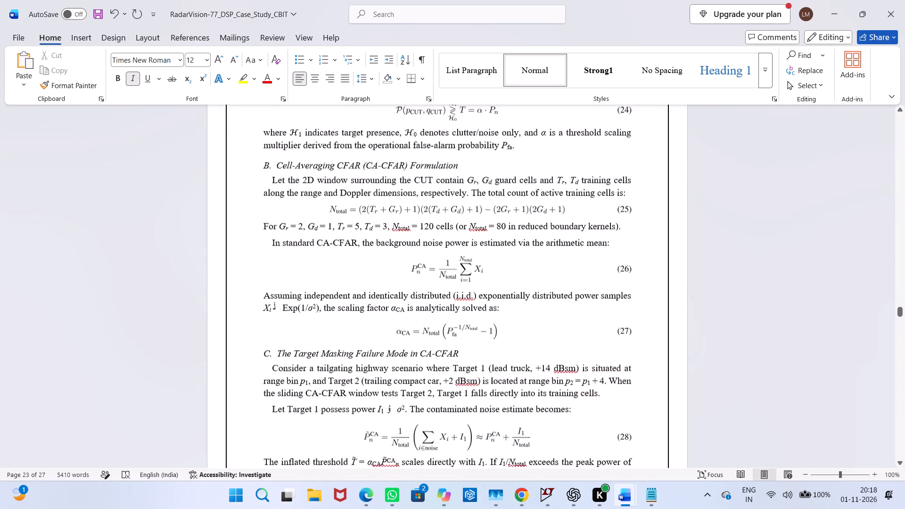
pyautogui.scroll(6, 329, 254)
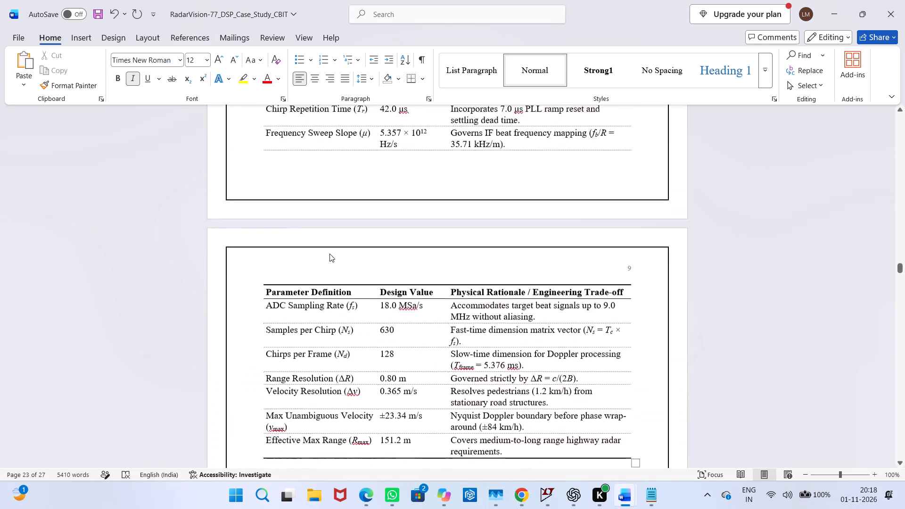
pyautogui.scroll(6, 329, 254)
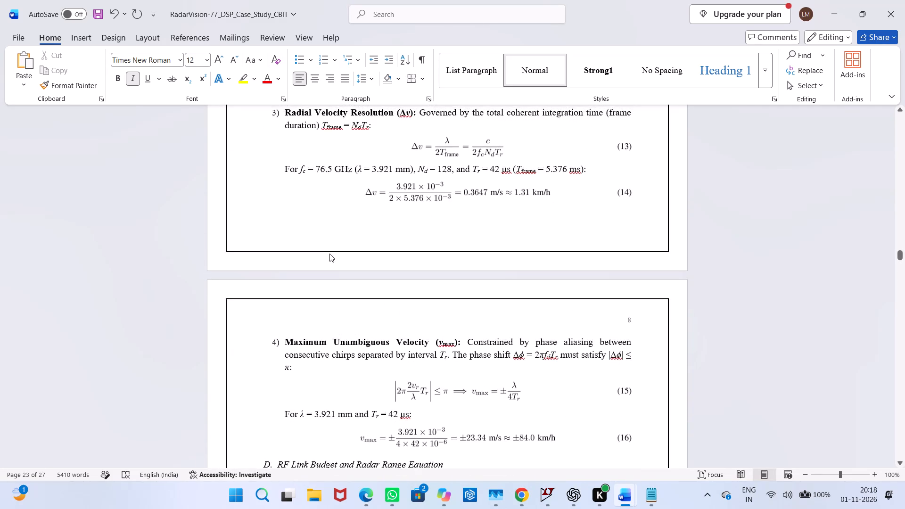
pyautogui.scroll(17, 329, 254)
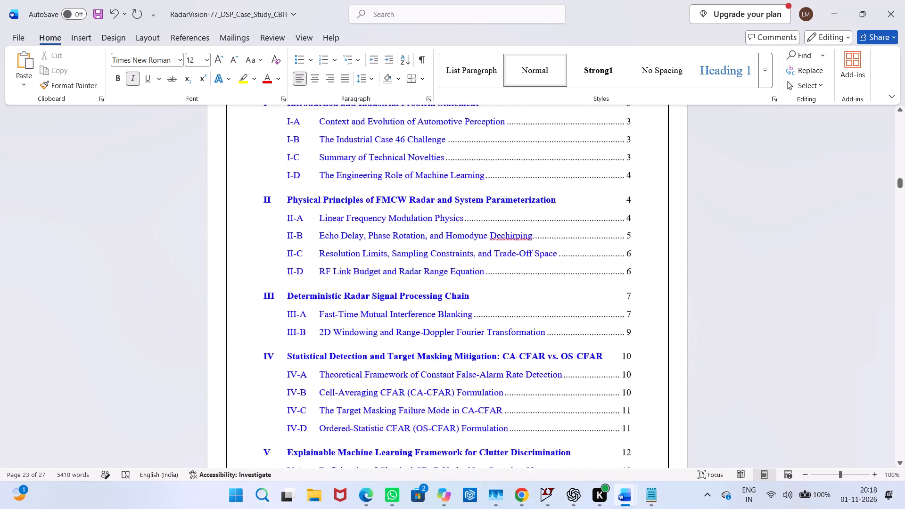
pyautogui.scroll(4, 329, 254)
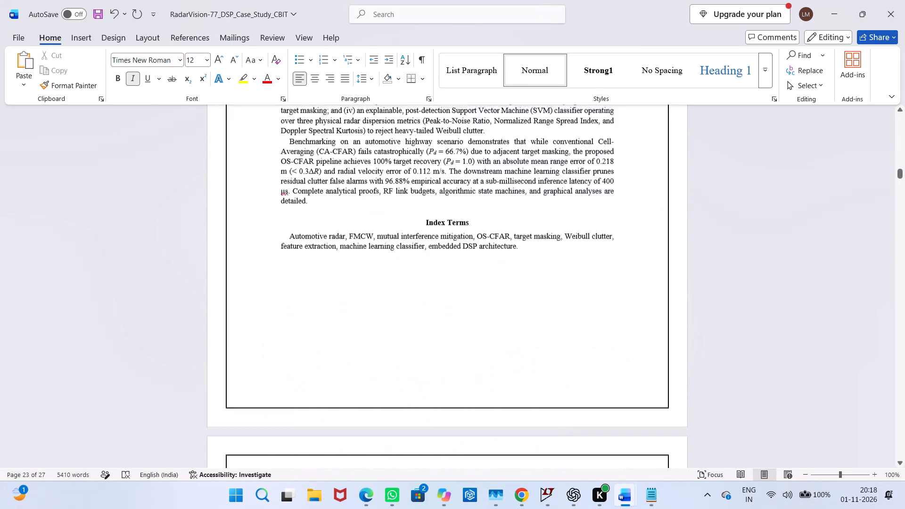
pyautogui.scroll(2, 329, 254)
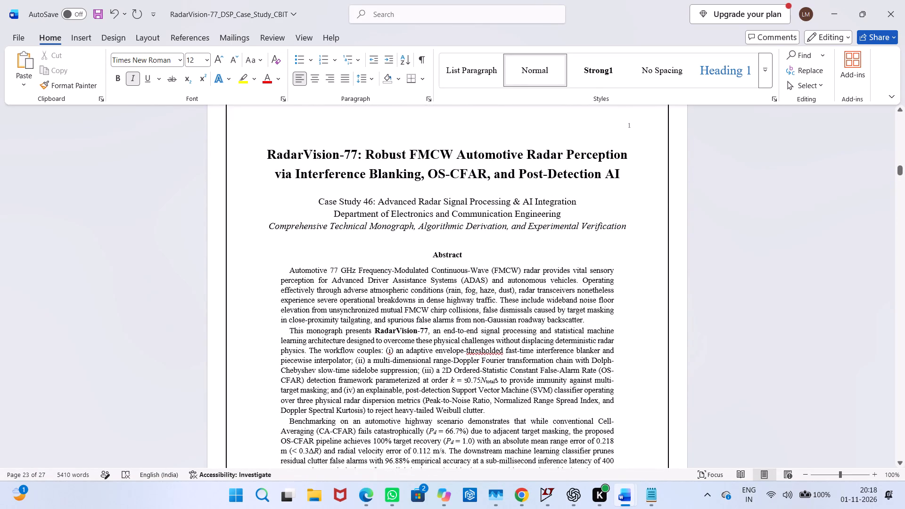
pyautogui.scroll(3, 303, 204)
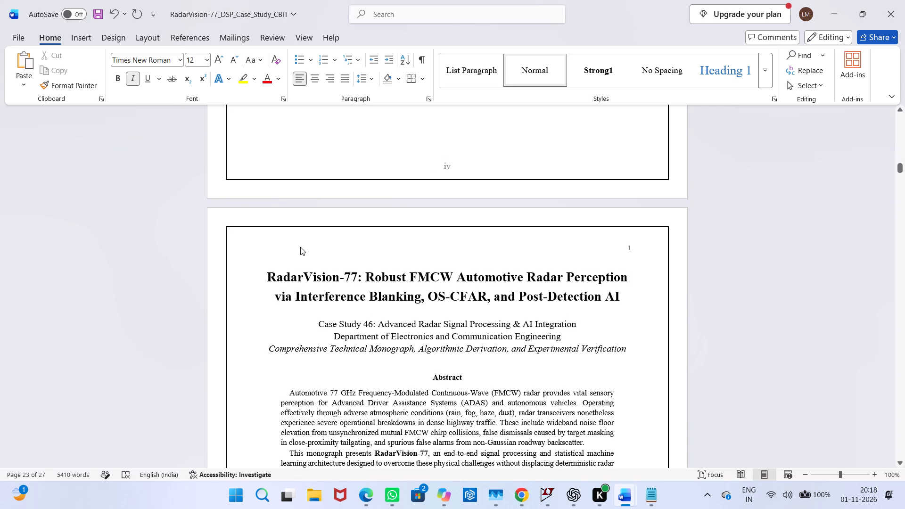
pyautogui.scroll(9, 299, 275)
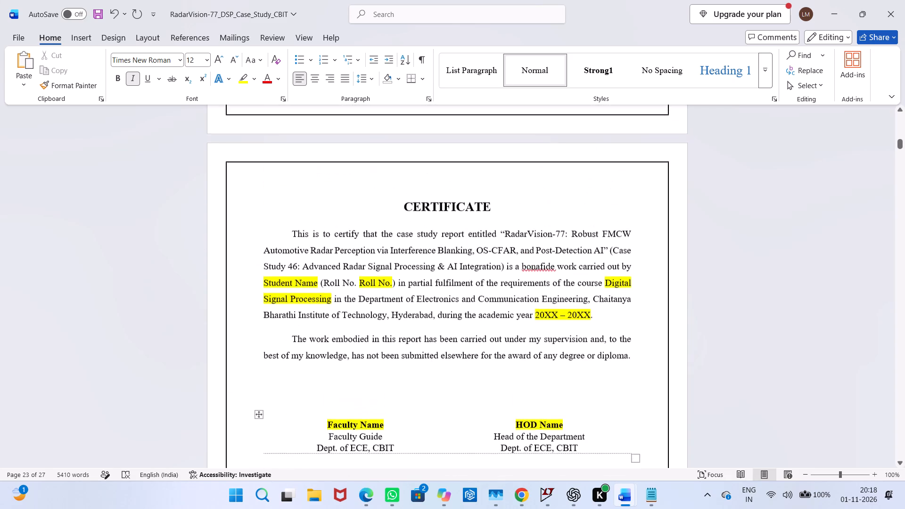
pyautogui.scroll(6, 299, 275)
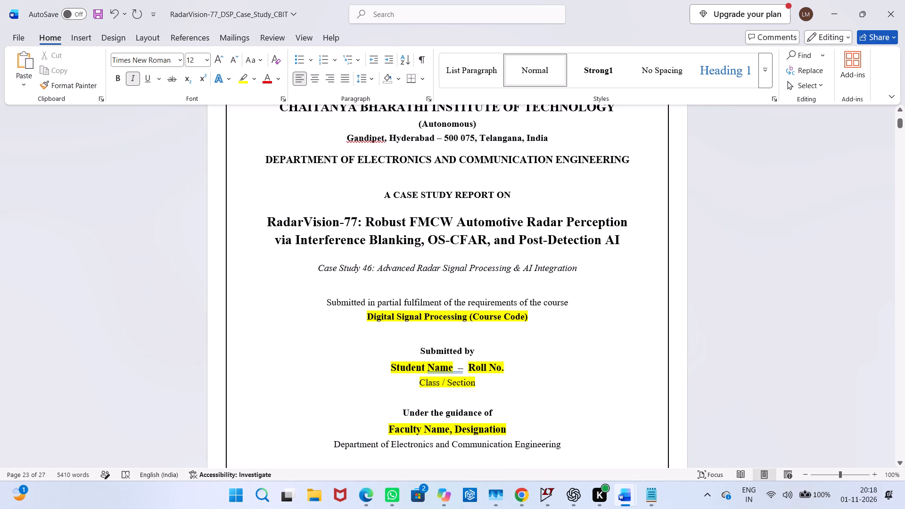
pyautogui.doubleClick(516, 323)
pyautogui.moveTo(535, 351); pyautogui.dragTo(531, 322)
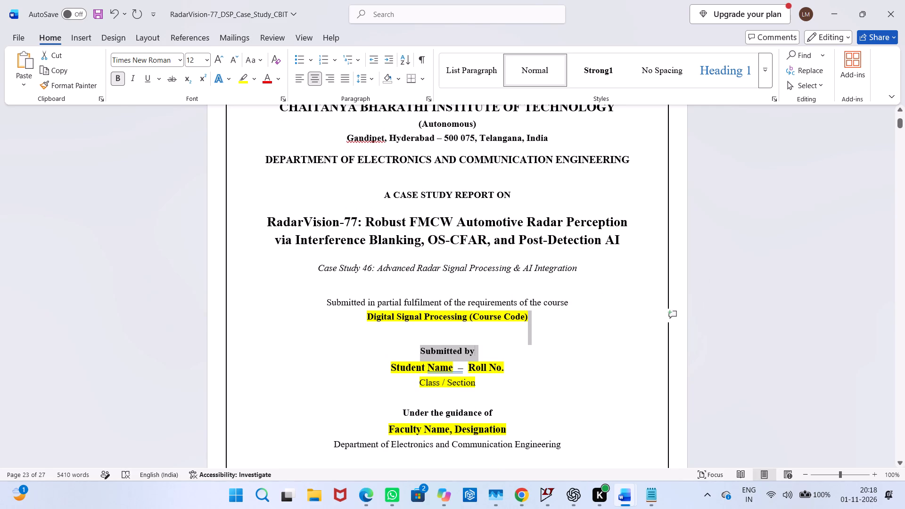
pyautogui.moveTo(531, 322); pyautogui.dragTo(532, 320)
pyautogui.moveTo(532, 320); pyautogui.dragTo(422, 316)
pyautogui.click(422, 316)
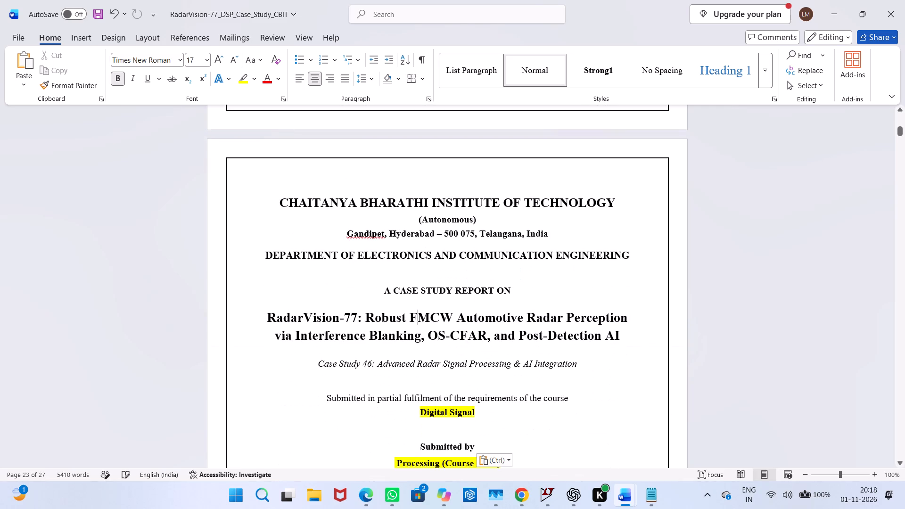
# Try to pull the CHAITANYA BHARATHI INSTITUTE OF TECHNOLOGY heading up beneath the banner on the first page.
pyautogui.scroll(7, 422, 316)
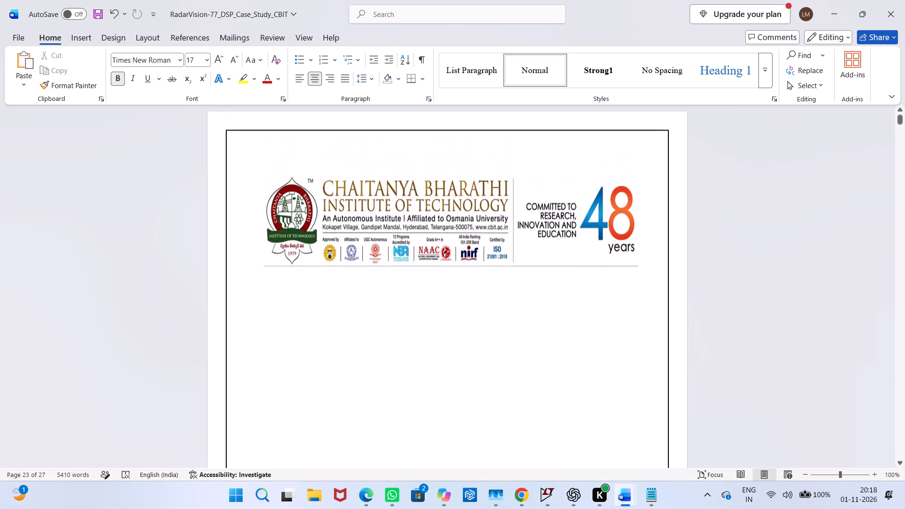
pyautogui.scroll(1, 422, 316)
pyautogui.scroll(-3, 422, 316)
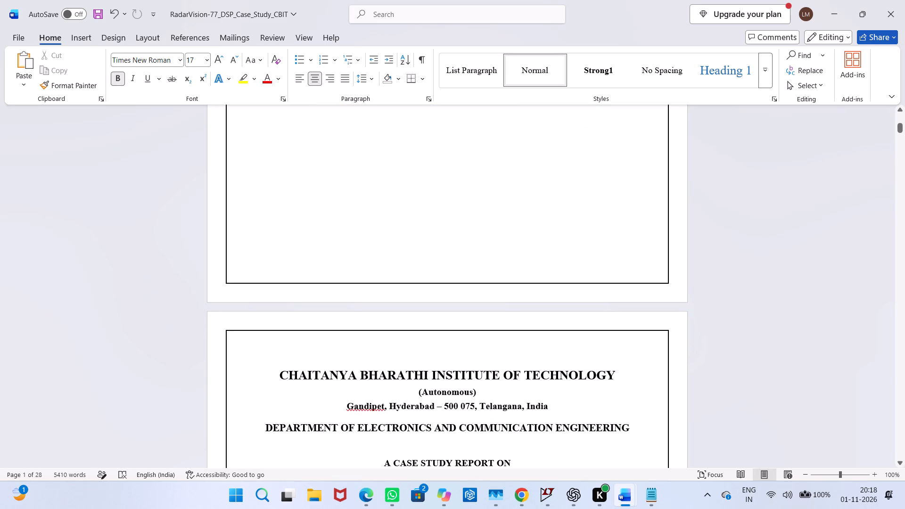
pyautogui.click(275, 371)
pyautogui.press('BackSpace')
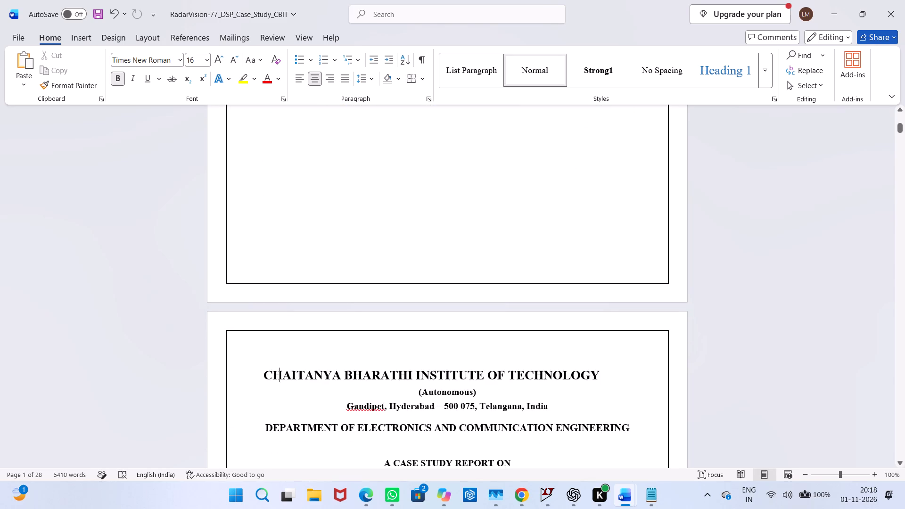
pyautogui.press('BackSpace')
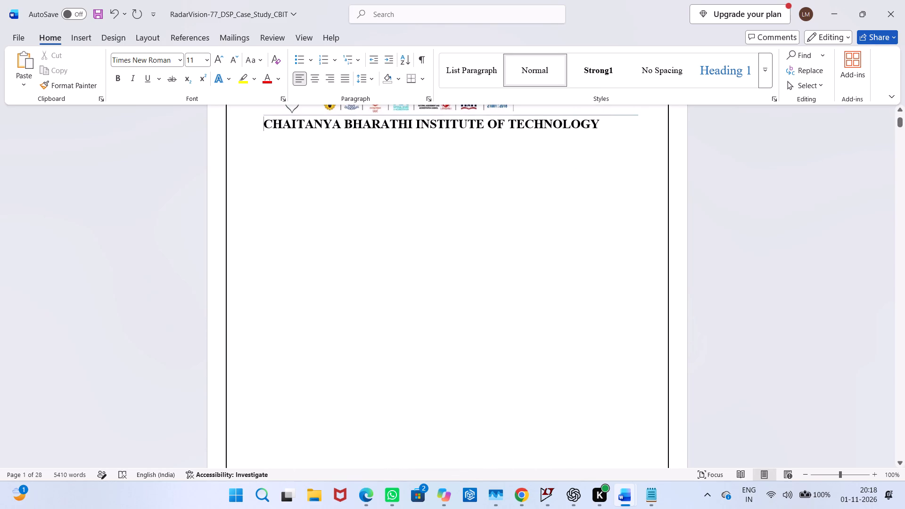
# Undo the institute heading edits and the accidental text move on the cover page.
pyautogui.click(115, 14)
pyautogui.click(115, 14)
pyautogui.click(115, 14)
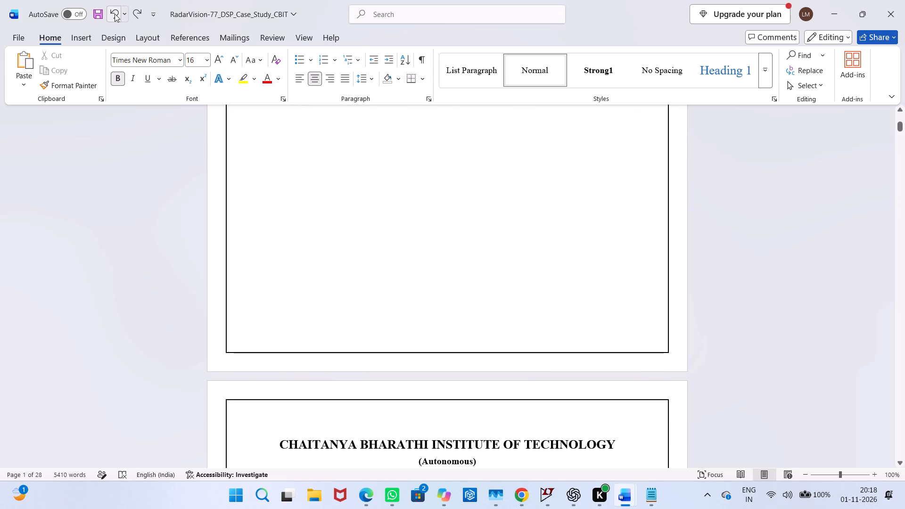
# Replace the highlighted course name and code placeholder on the cover page with DIGITAL SIGNAL PROCESSING in capitals.
pyautogui.click(274, 213)
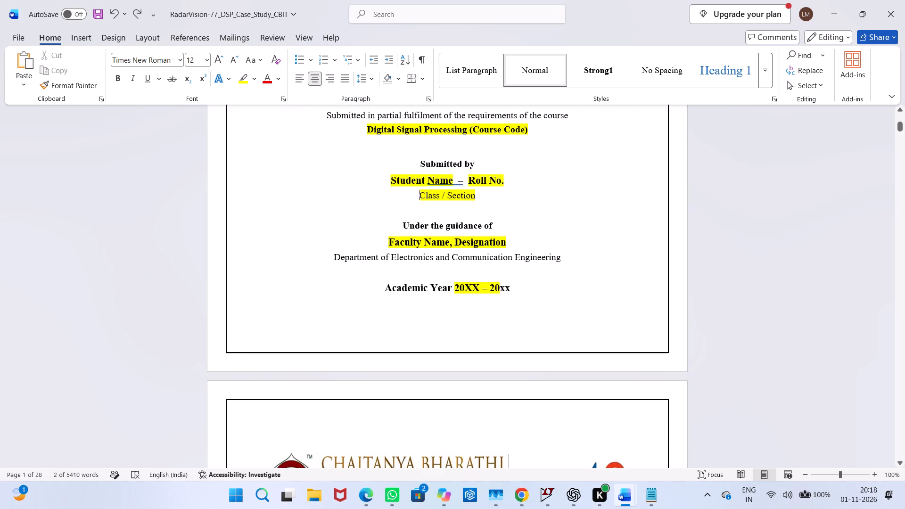
pyautogui.doubleClick(415, 123)
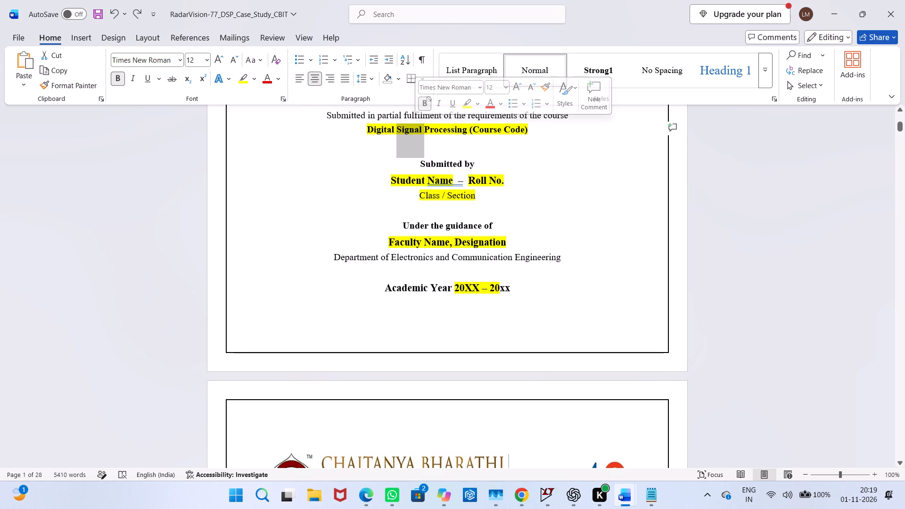
pyautogui.moveTo(520, 130); pyautogui.dragTo(369, 141)
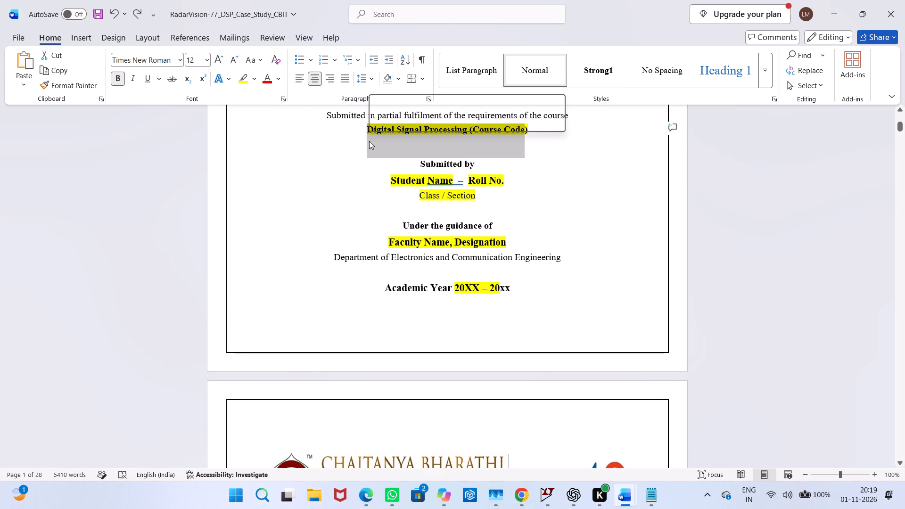
pyautogui.press('BackSpace')
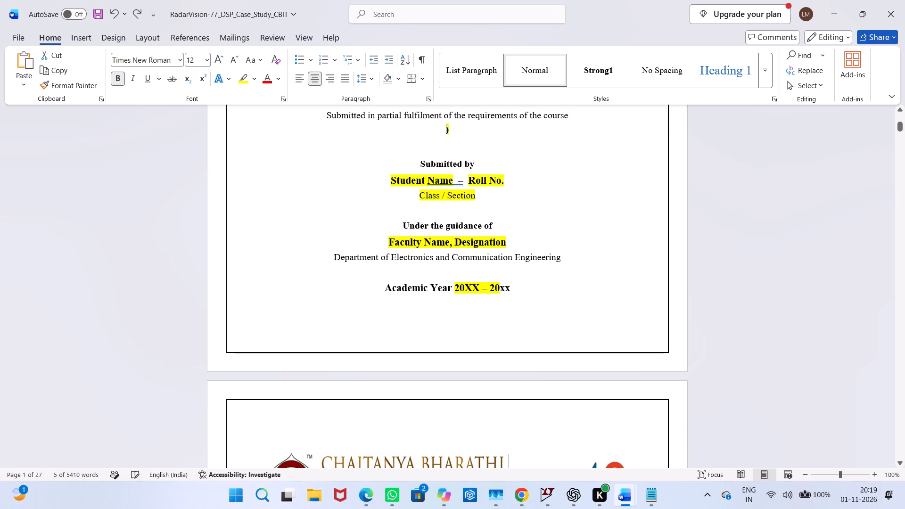
pyautogui.press('Right')
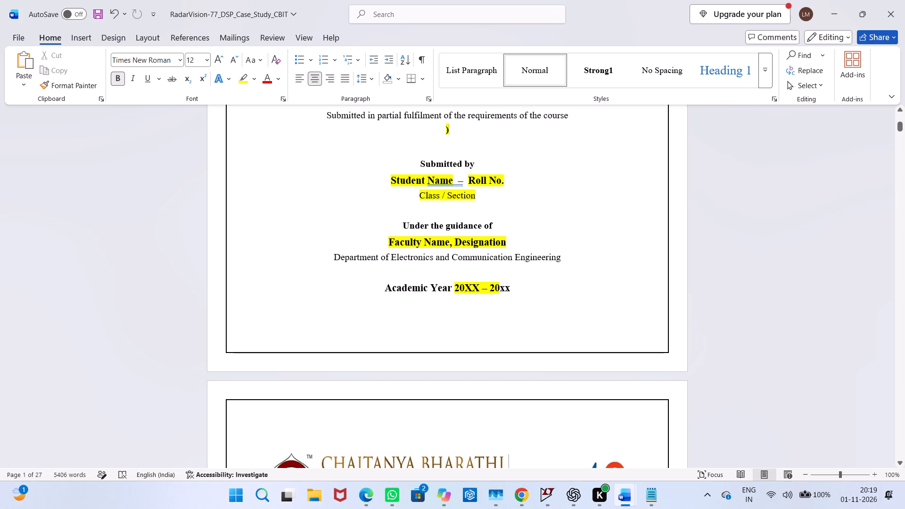
pyautogui.press('BackSpace')
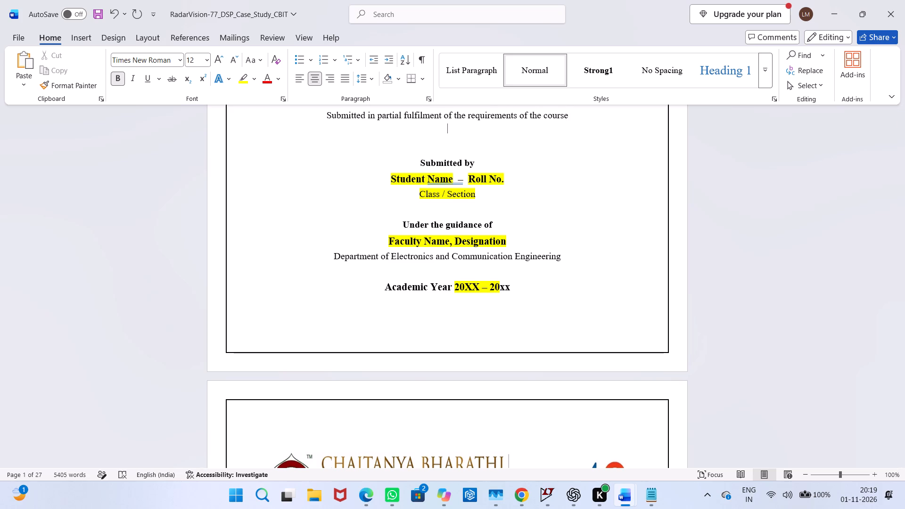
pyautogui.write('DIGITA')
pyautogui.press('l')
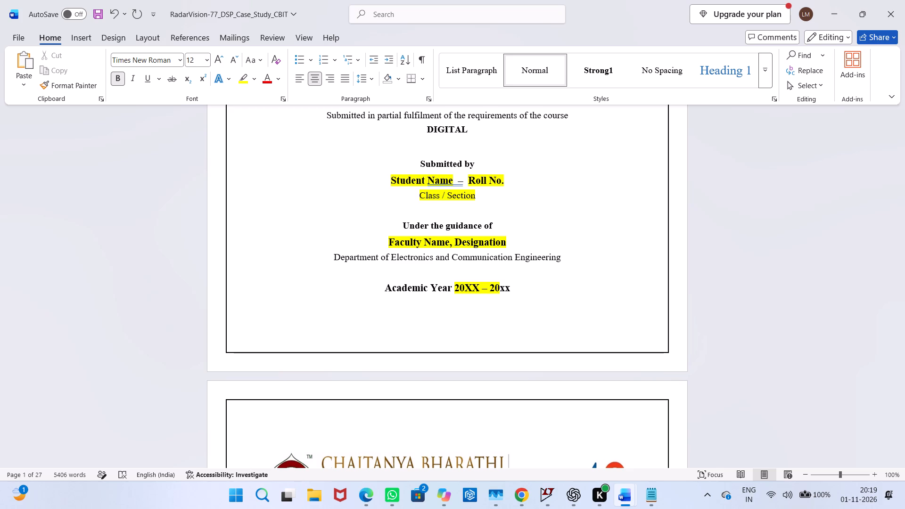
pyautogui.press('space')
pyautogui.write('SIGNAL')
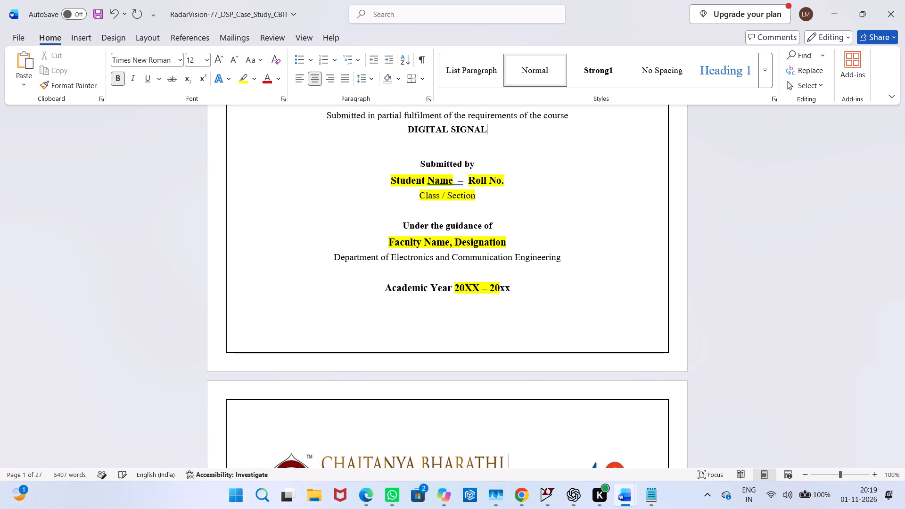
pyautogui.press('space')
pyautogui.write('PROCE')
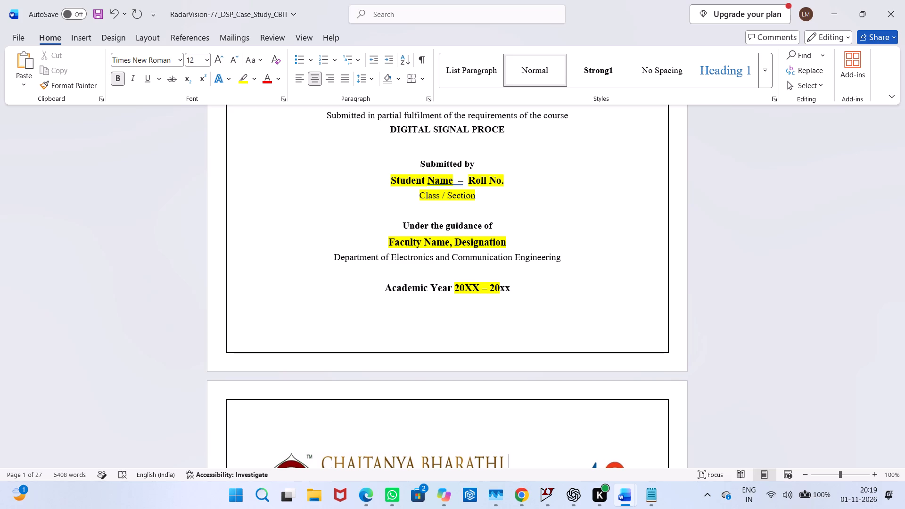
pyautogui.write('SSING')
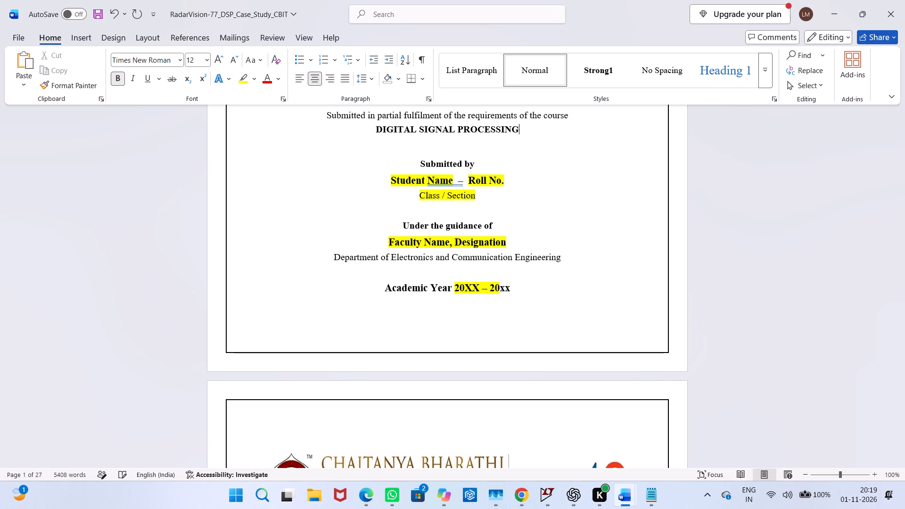
# Append the course code (22ECE02) in parentheses to the course name on the cover page.
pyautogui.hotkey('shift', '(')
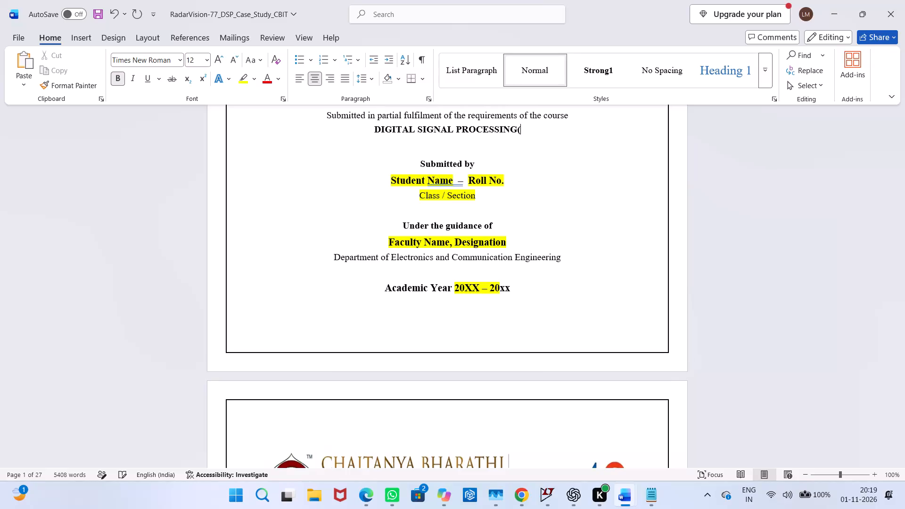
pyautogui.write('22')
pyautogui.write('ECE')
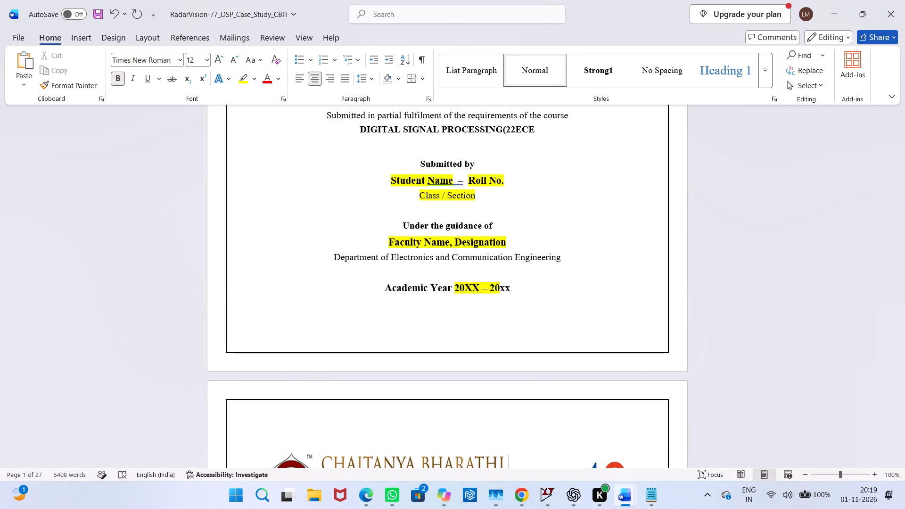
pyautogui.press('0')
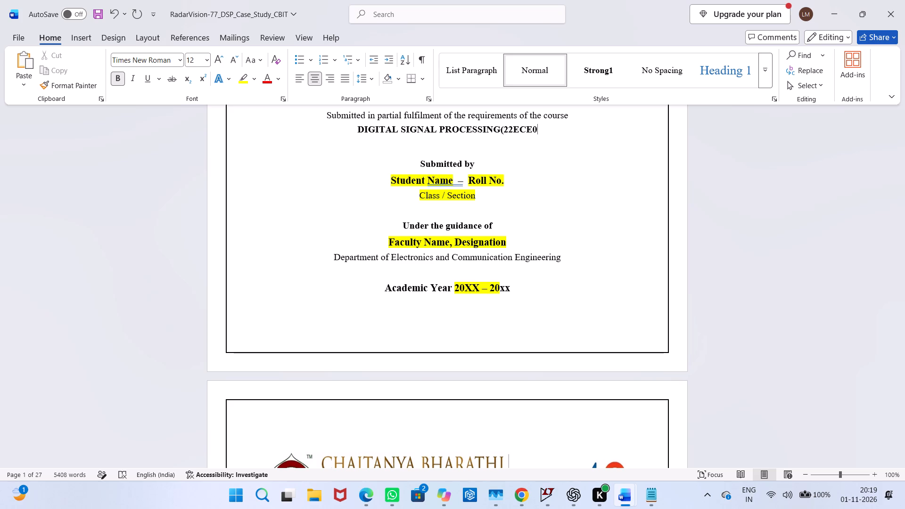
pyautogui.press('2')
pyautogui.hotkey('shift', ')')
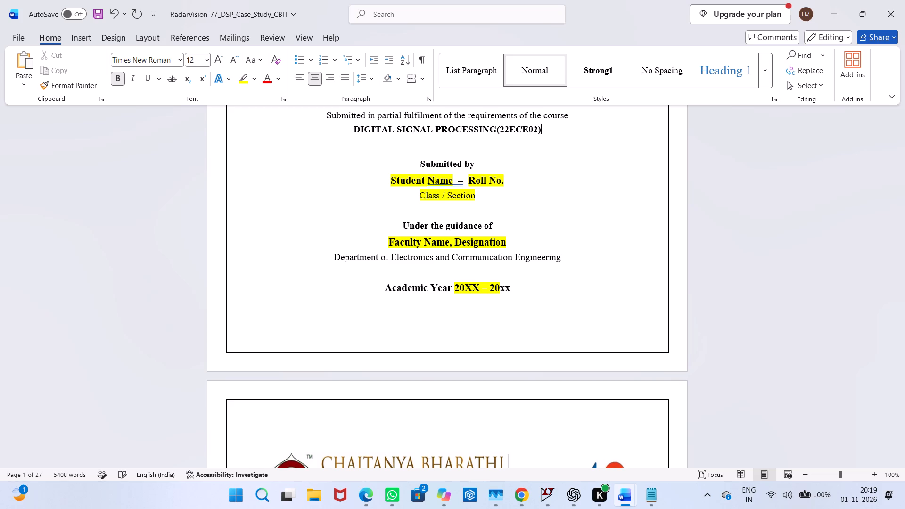
# Delete the highlighted student name, roll number and class/section placeholder lines beneath Submitted by on the cover page.
pyautogui.moveTo(388, 175); pyautogui.dragTo(414, 179)
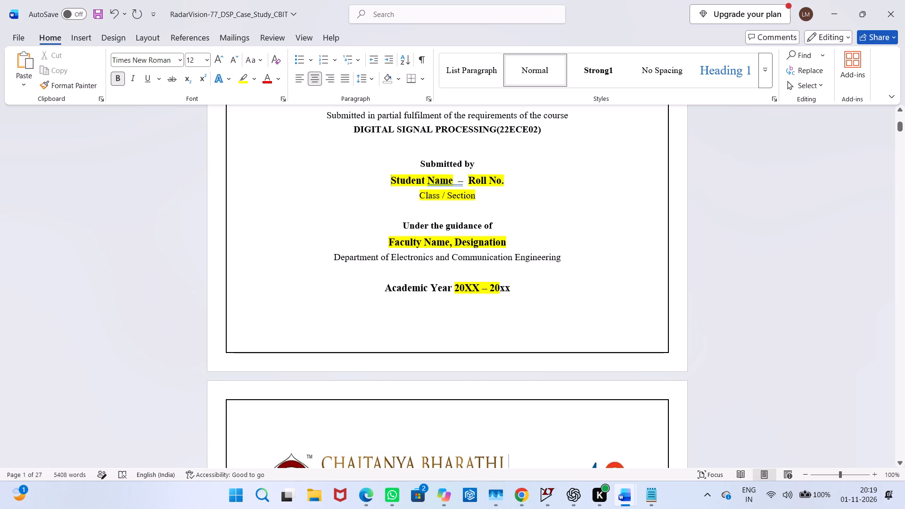
pyautogui.moveTo(414, 179); pyautogui.dragTo(499, 201)
pyautogui.click(499, 201)
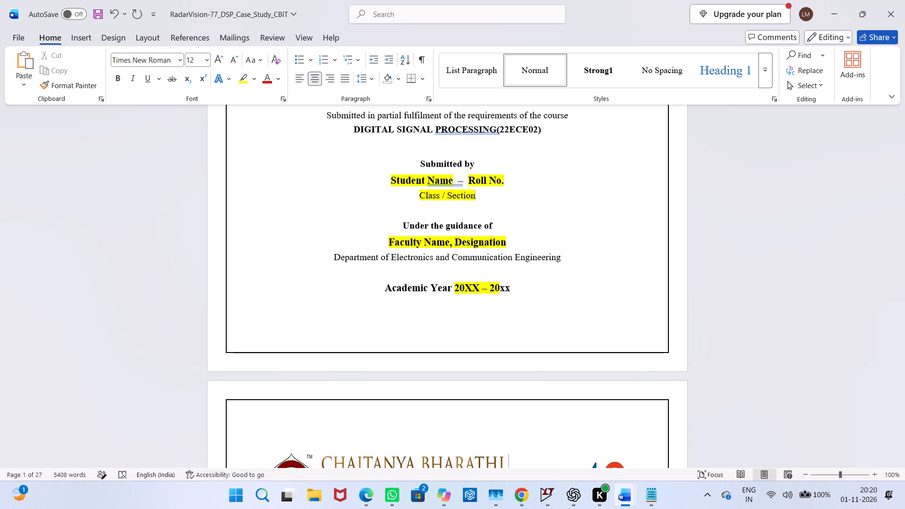
pyautogui.moveTo(486, 197); pyautogui.dragTo(391, 172)
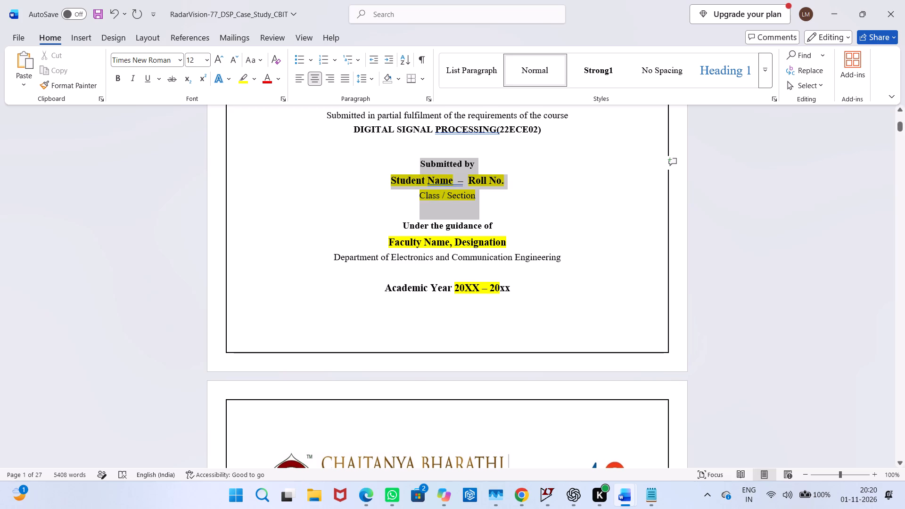
pyautogui.moveTo(391, 172); pyautogui.dragTo(382, 179)
pyautogui.press('BackSpace')
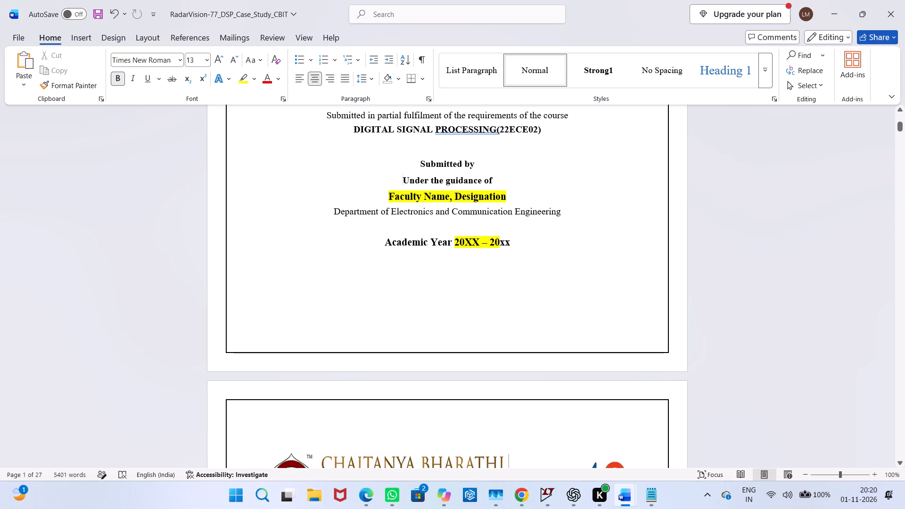
# Copy the cover-page block from Submitted by through HYDERABAD in the GANESH ADC CASE STUDY document.
pyautogui.scroll(4, 453, 155)
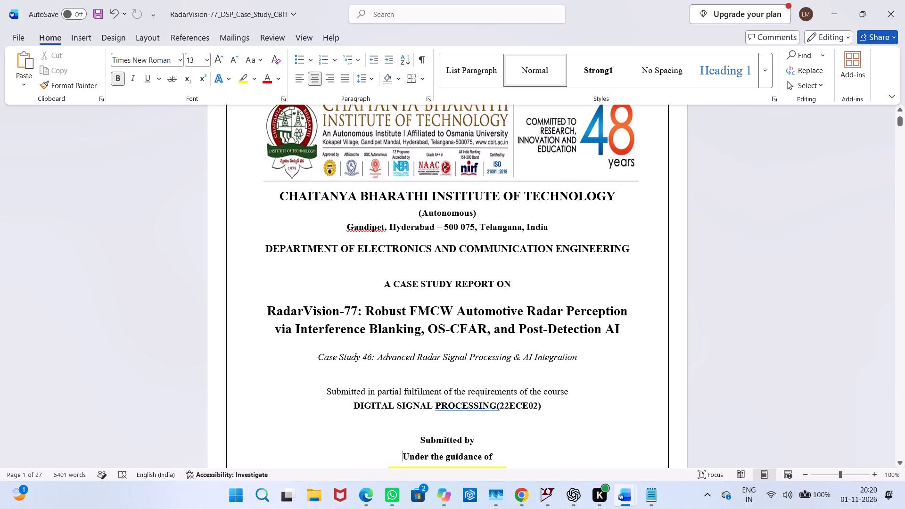
pyautogui.scroll(-1, 394, 312)
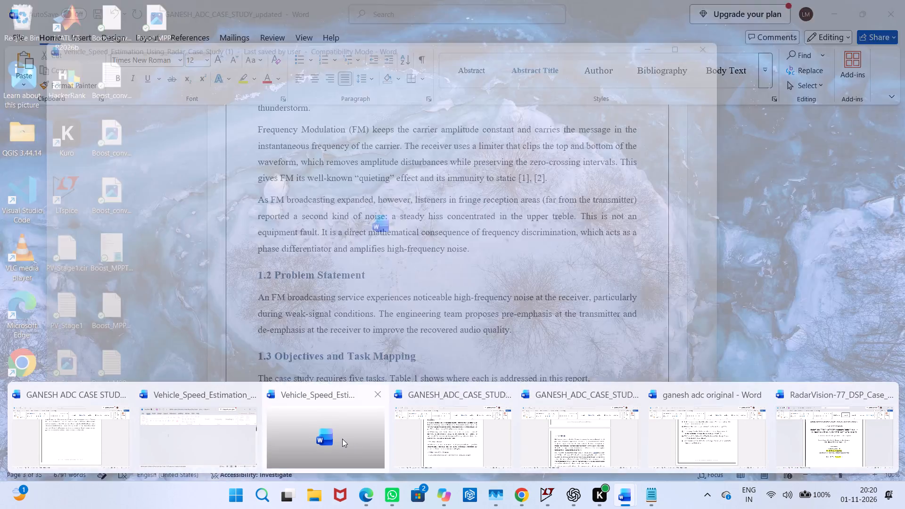
pyautogui.click(38, 416)
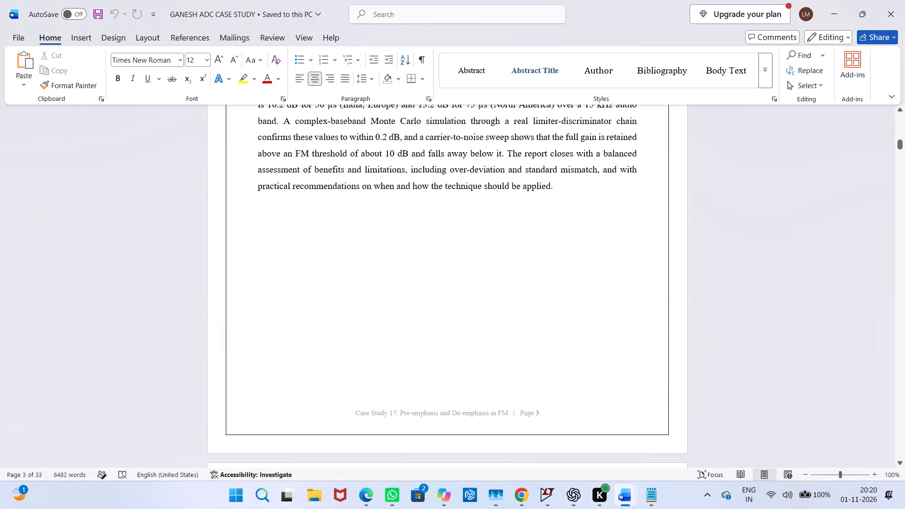
pyautogui.scroll(10, 250, 369)
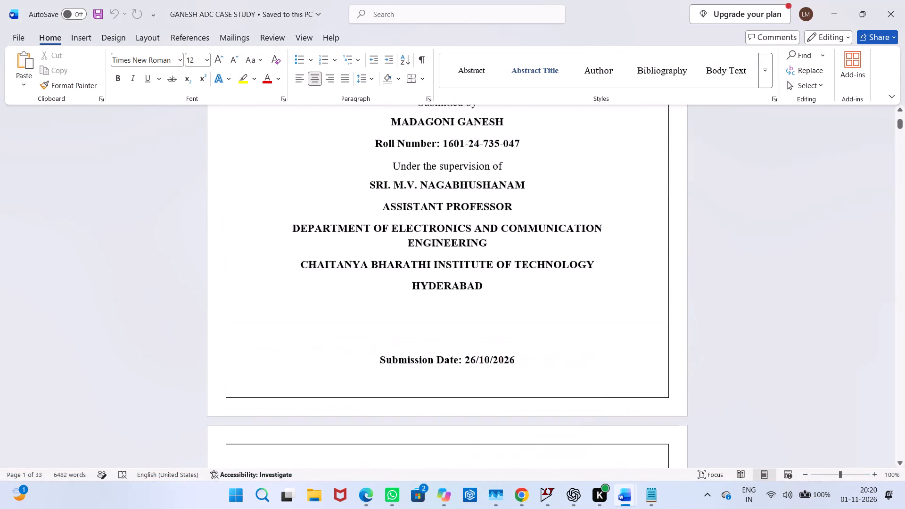
pyautogui.scroll(1, 250, 369)
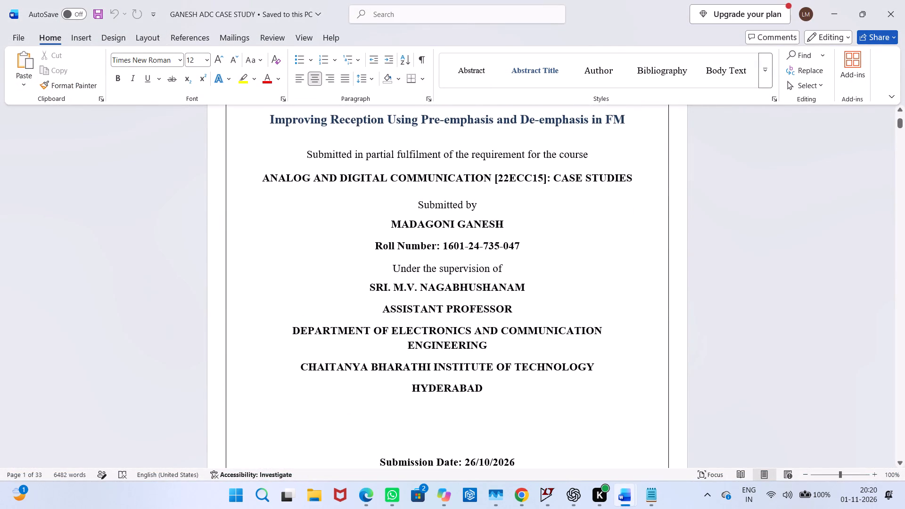
pyautogui.scroll(1, 369, 220)
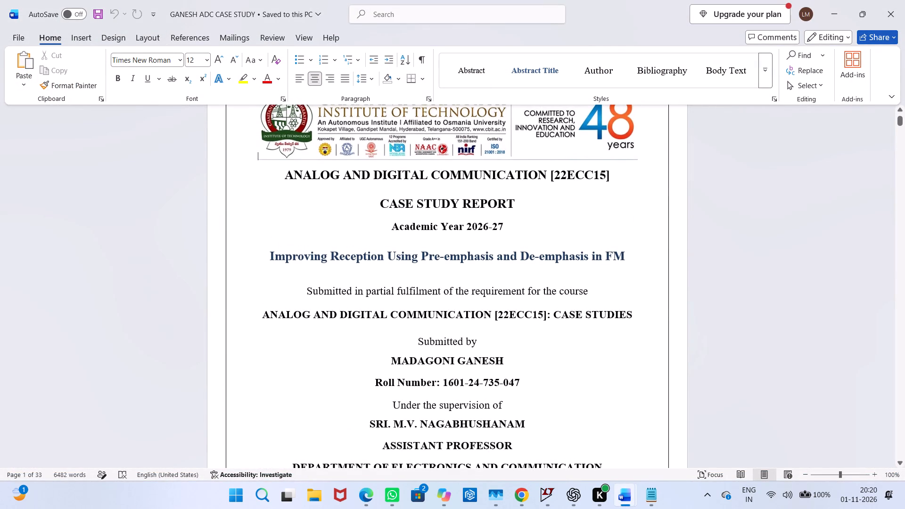
pyautogui.scroll(-1, 379, 293)
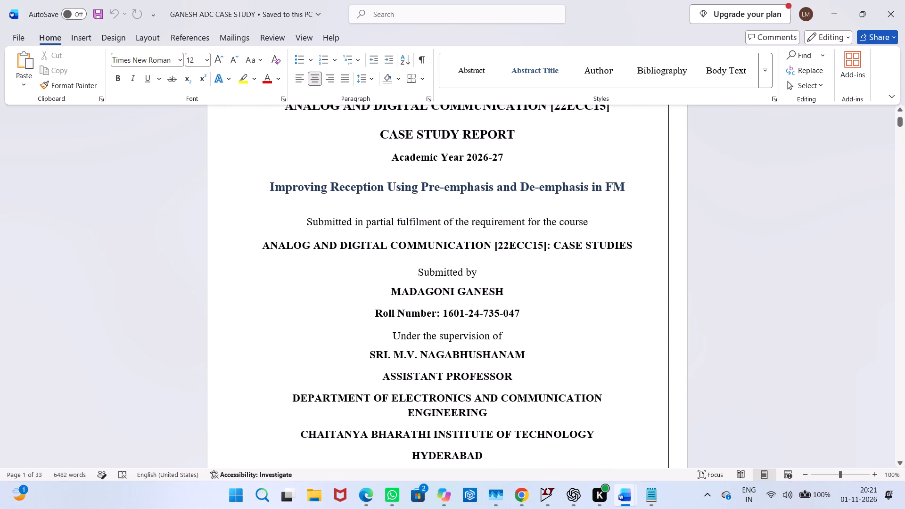
pyautogui.moveTo(412, 271); pyautogui.dragTo(501, 461)
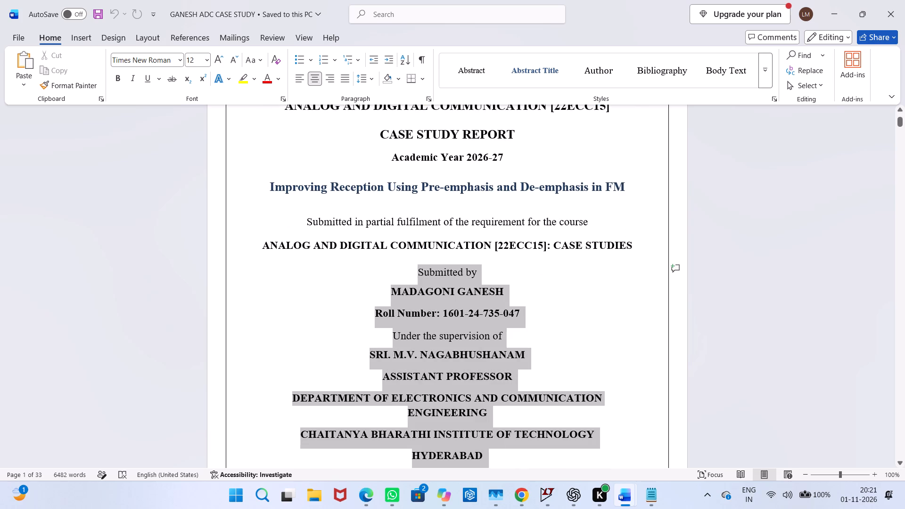
pyautogui.moveTo(501, 461); pyautogui.dragTo(505, 395)
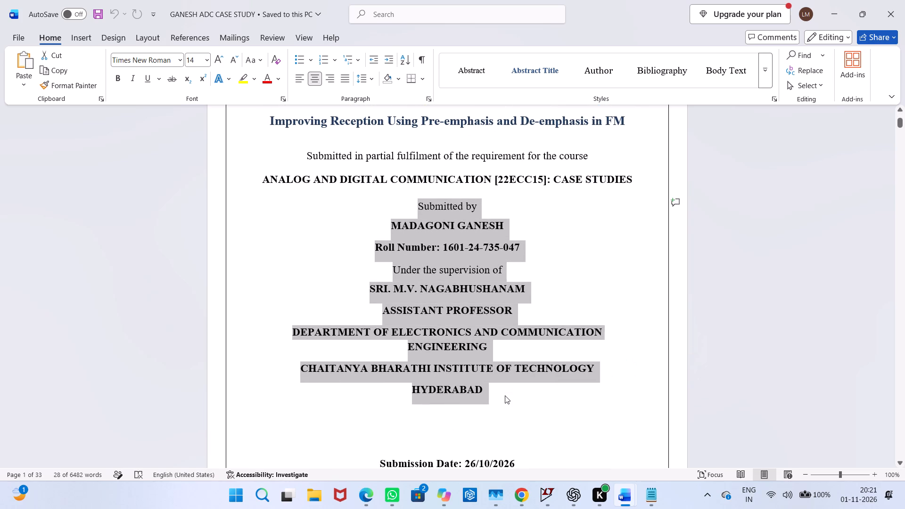
pyautogui.hotkey('ctrl', 'c')
pyautogui.hotkey('ctrl', 'c')
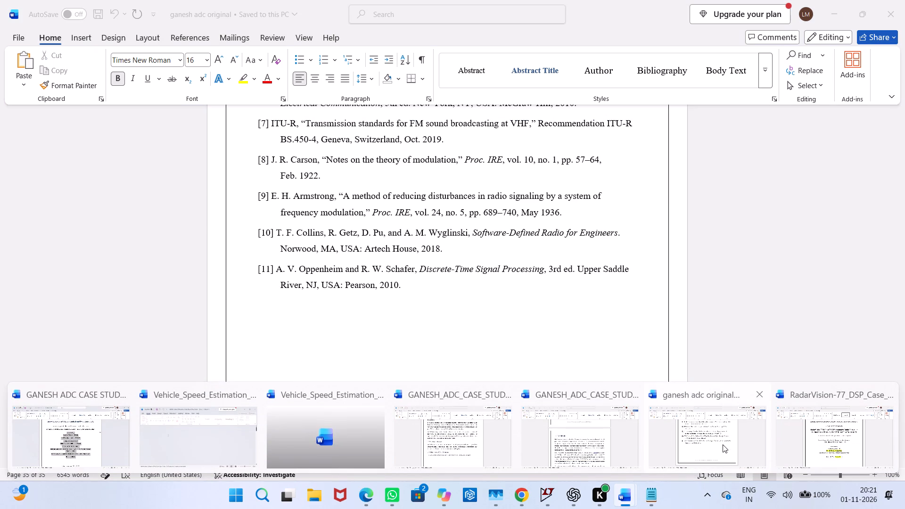
# In the RadarVision-77 report, delete the cover-page block from Submitted by through the Academic Year line.
pyautogui.click(809, 432)
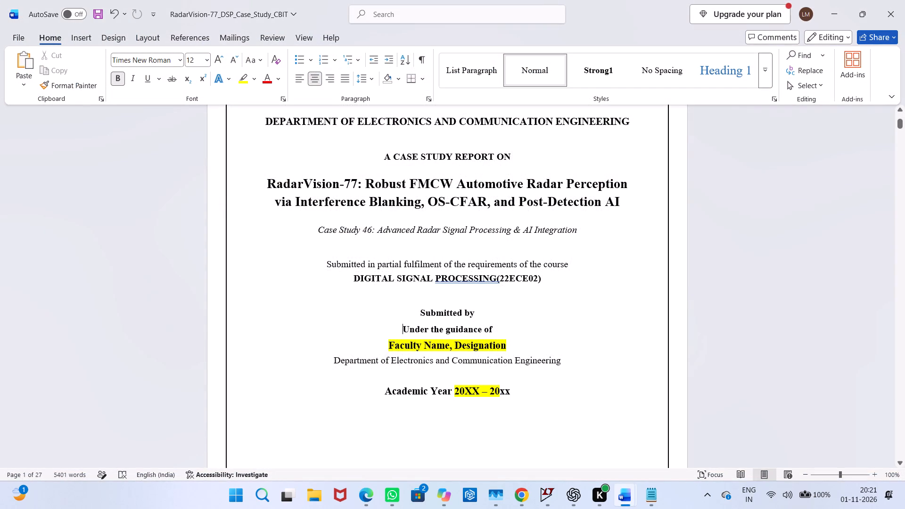
pyautogui.moveTo(394, 312); pyautogui.dragTo(517, 402)
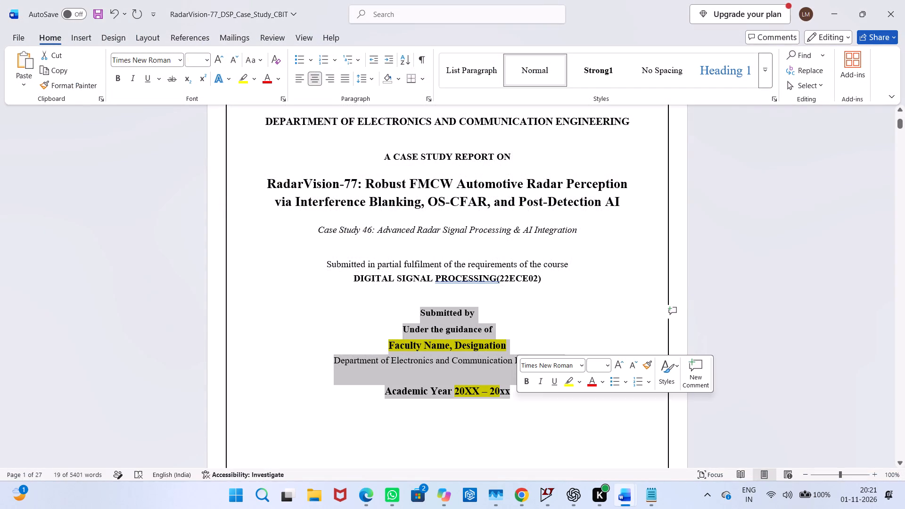
pyautogui.press('BackSpace')
# Delete the institute name, (Autonomous) and Gandipet address lines beneath the header banner on the cover page.
pyautogui.scroll(1, 423, 262)
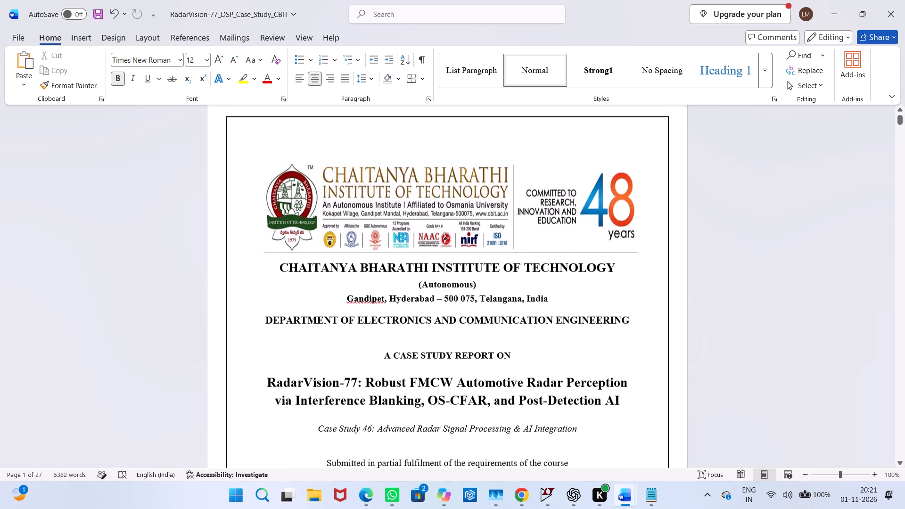
pyautogui.moveTo(552, 299); pyautogui.dragTo(278, 269)
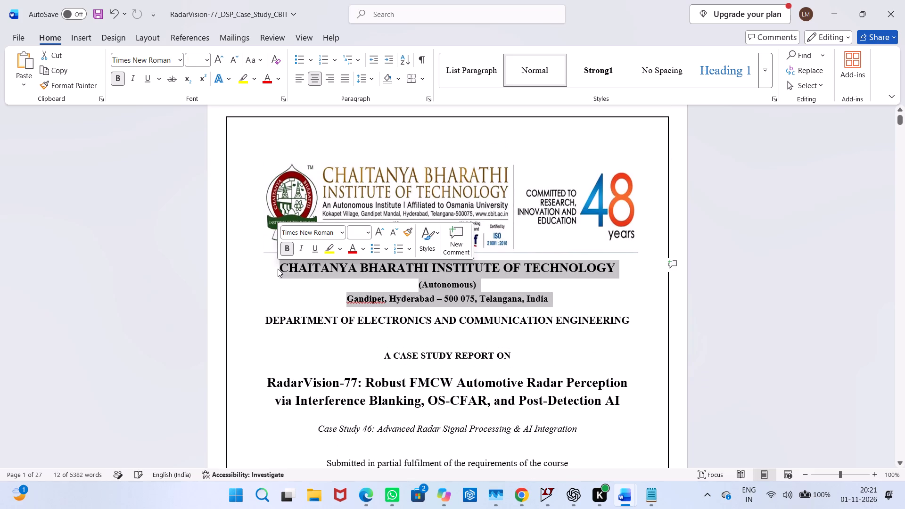
pyautogui.press('BackSpace')
# Paste the copied student and supervisor block on a new line below DIGITAL SIGNAL PROCESSING(22ECE02) on the cover page.
pyautogui.scroll(-1, 379, 405)
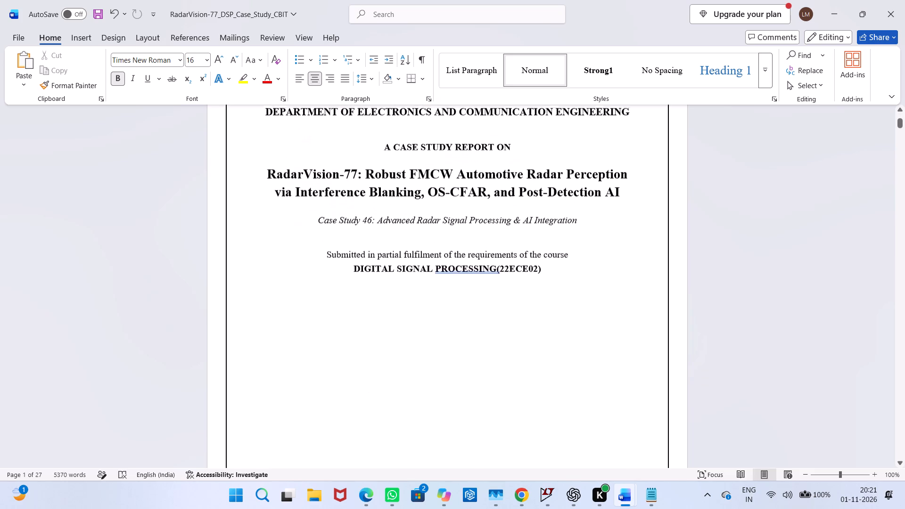
pyautogui.click(410, 302)
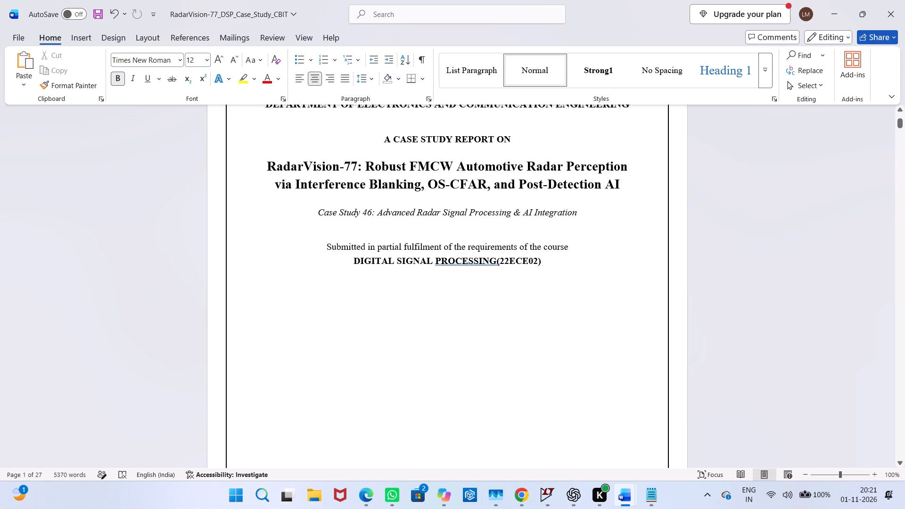
pyautogui.click(468, 281)
pyautogui.click(571, 270)
pyautogui.press('Return')
pyautogui.hotkey('ctrl', 'v')
pyautogui.scroll(1, 512, 254)
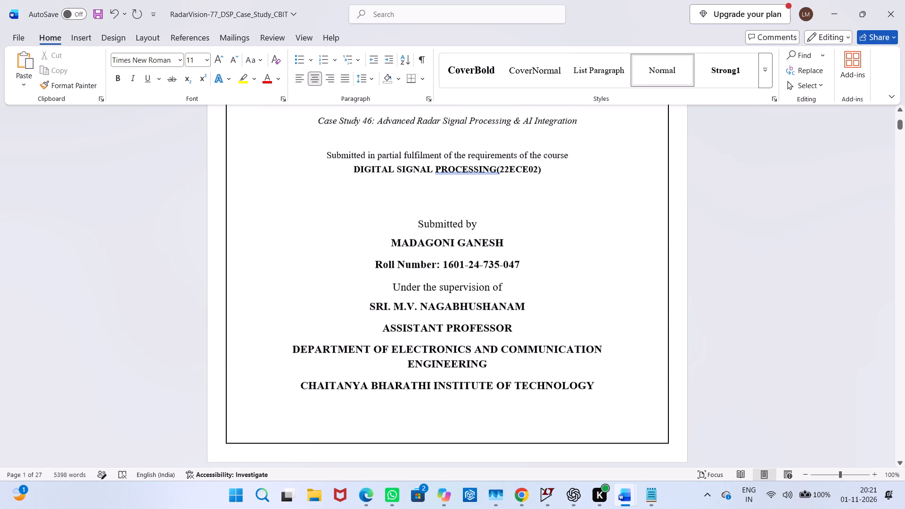
# Remove the extra blank space above Submitted by, keeping it as a separate centred line under the course name.
pyautogui.click(414, 223)
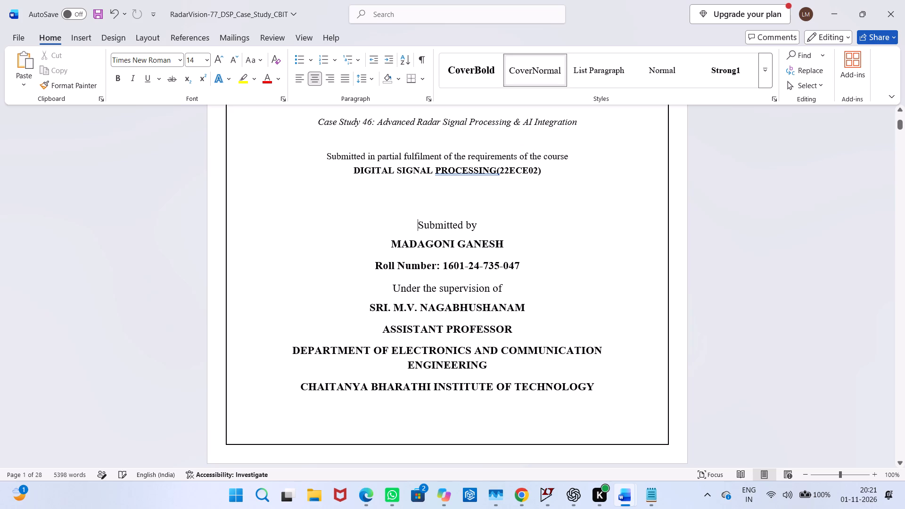
pyautogui.press('BackSpace')
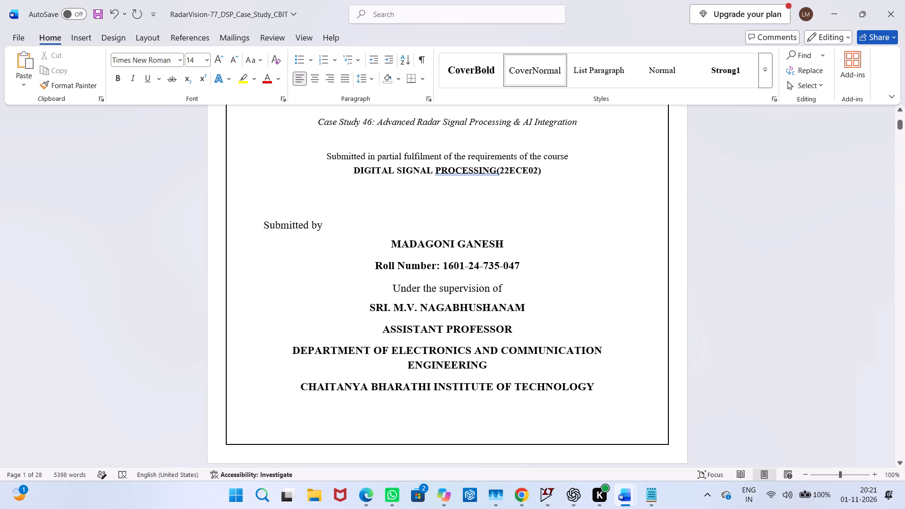
pyautogui.press('BackSpace')
pyautogui.press('BackSpace')
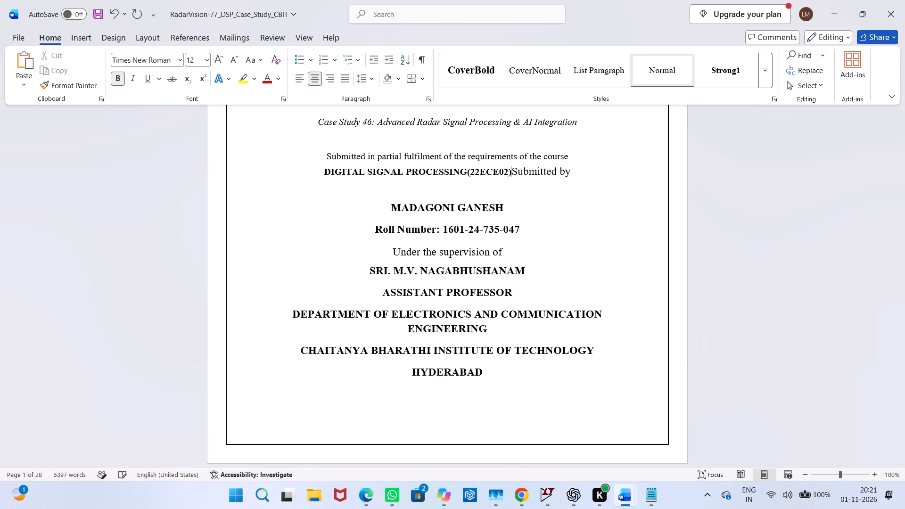
pyautogui.press('Return')
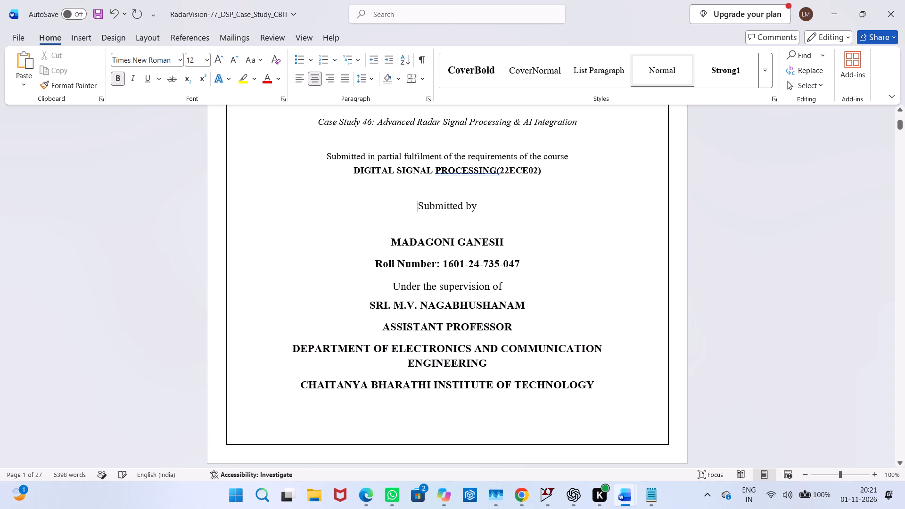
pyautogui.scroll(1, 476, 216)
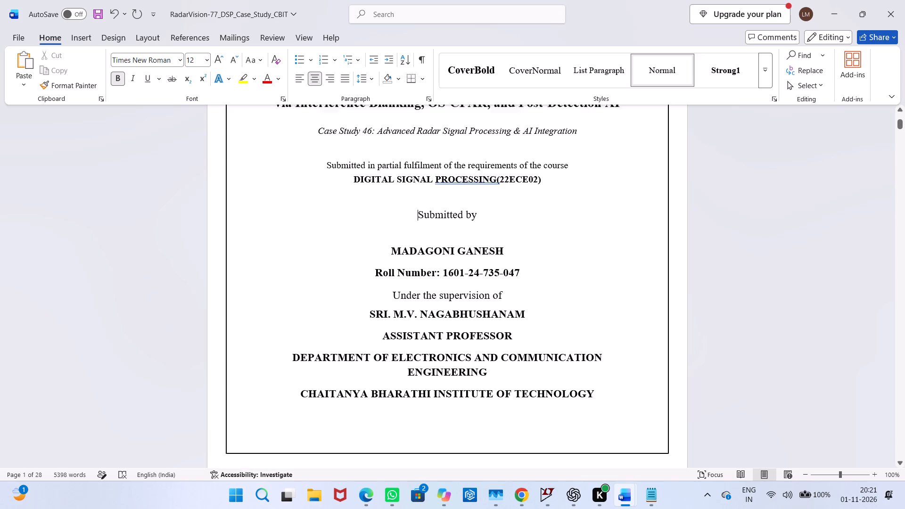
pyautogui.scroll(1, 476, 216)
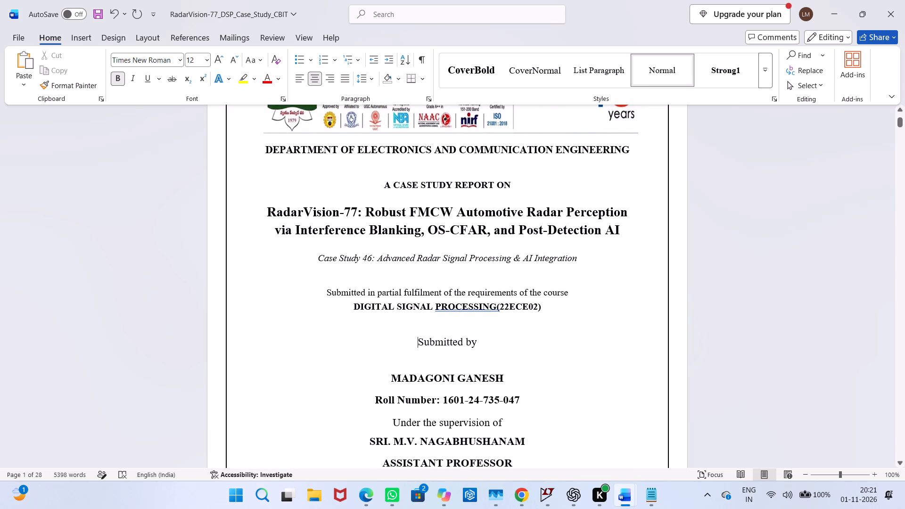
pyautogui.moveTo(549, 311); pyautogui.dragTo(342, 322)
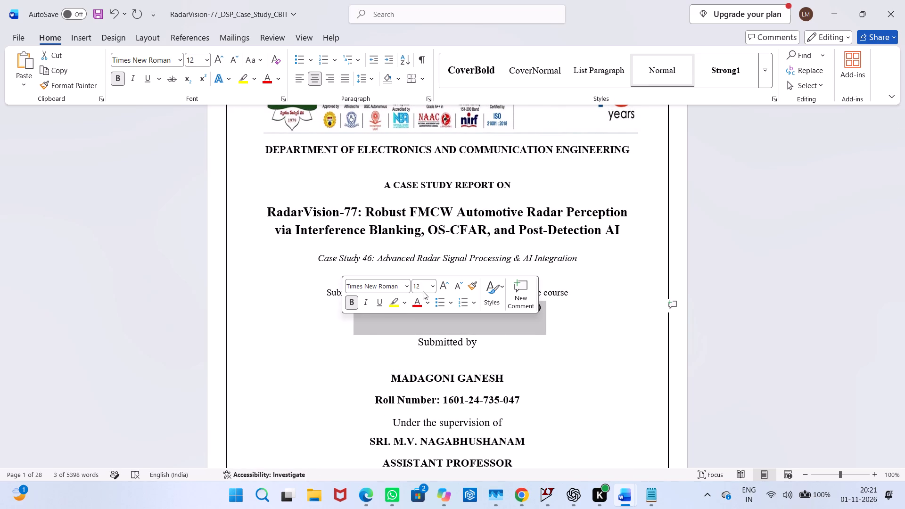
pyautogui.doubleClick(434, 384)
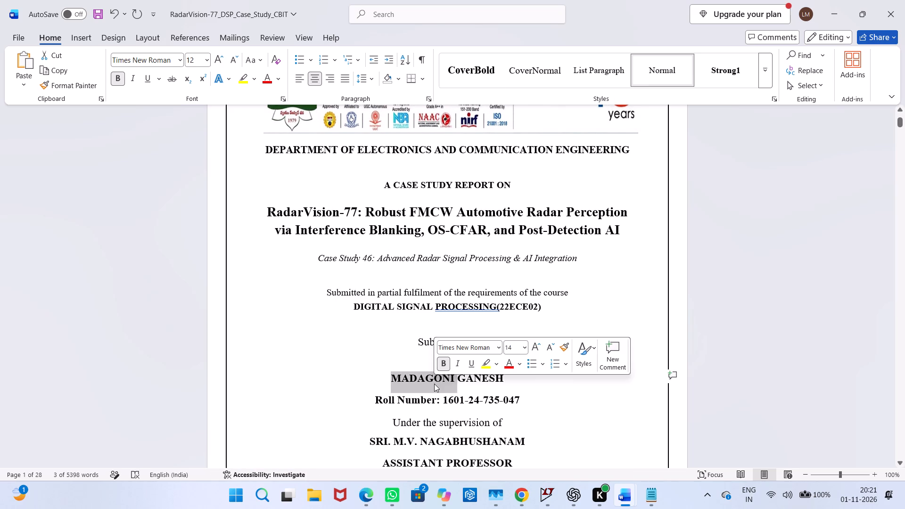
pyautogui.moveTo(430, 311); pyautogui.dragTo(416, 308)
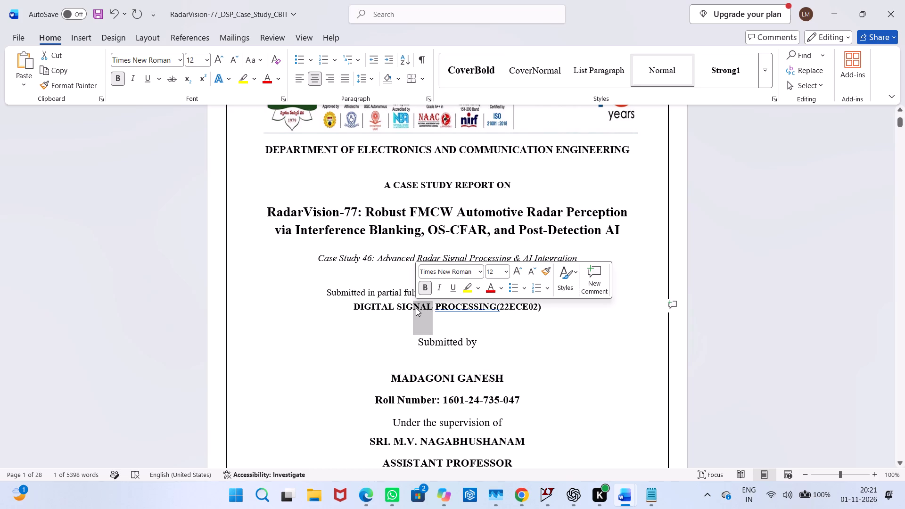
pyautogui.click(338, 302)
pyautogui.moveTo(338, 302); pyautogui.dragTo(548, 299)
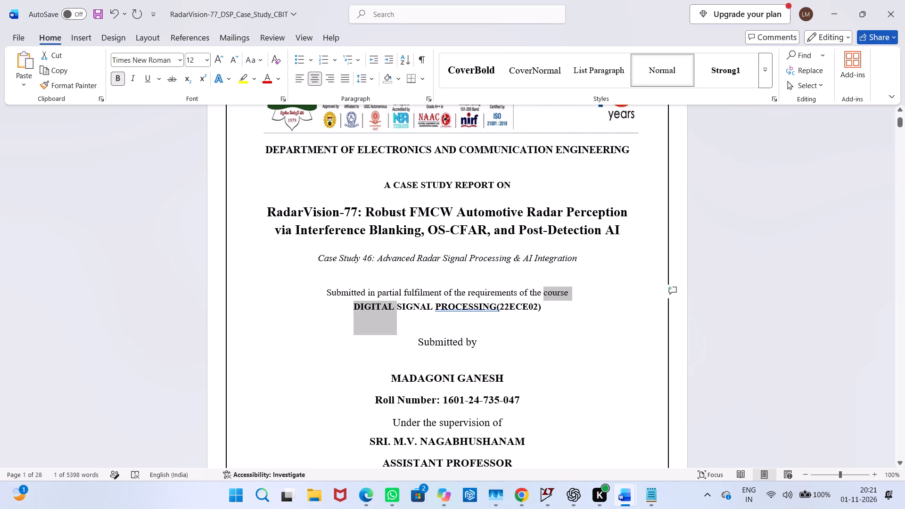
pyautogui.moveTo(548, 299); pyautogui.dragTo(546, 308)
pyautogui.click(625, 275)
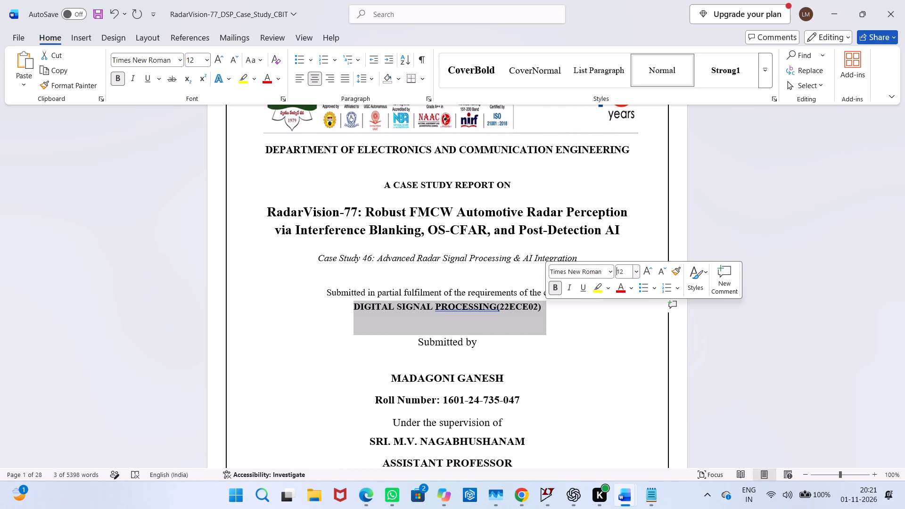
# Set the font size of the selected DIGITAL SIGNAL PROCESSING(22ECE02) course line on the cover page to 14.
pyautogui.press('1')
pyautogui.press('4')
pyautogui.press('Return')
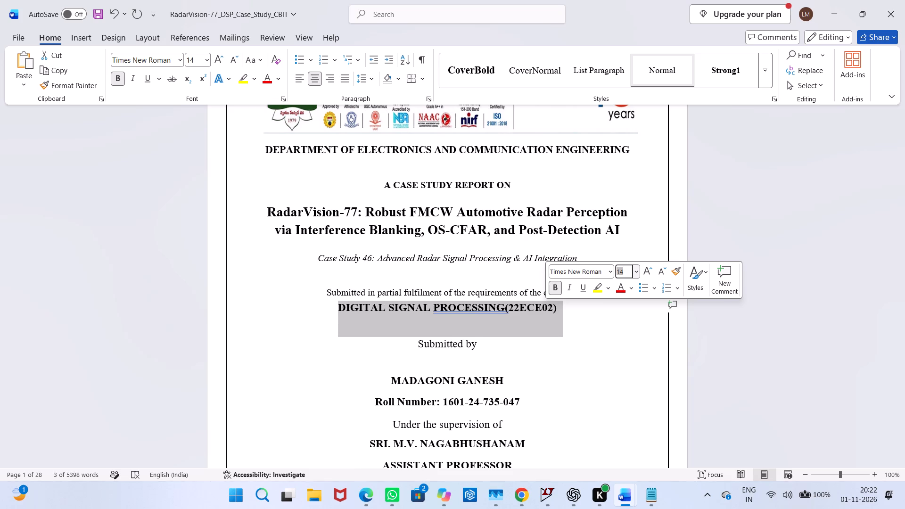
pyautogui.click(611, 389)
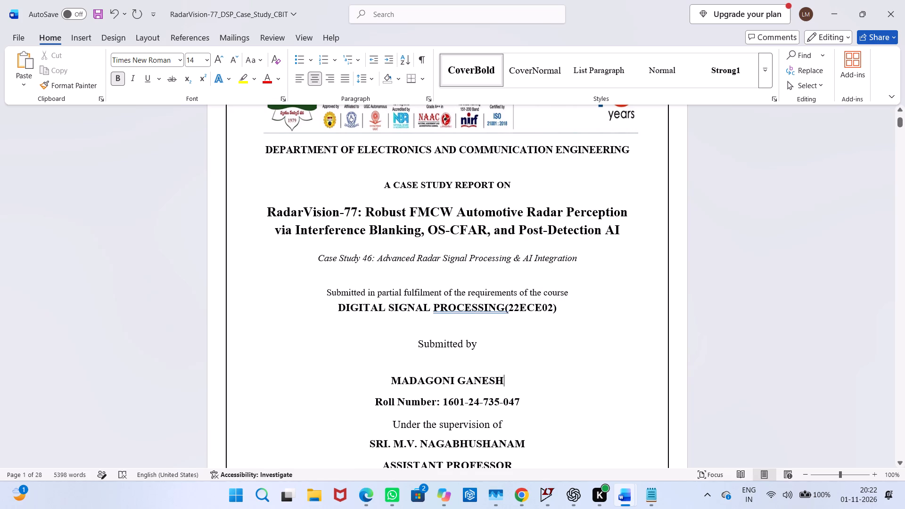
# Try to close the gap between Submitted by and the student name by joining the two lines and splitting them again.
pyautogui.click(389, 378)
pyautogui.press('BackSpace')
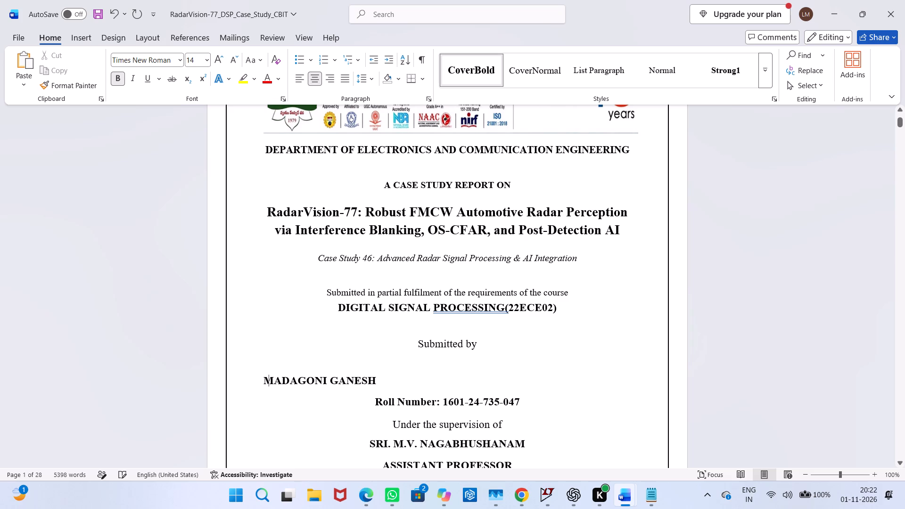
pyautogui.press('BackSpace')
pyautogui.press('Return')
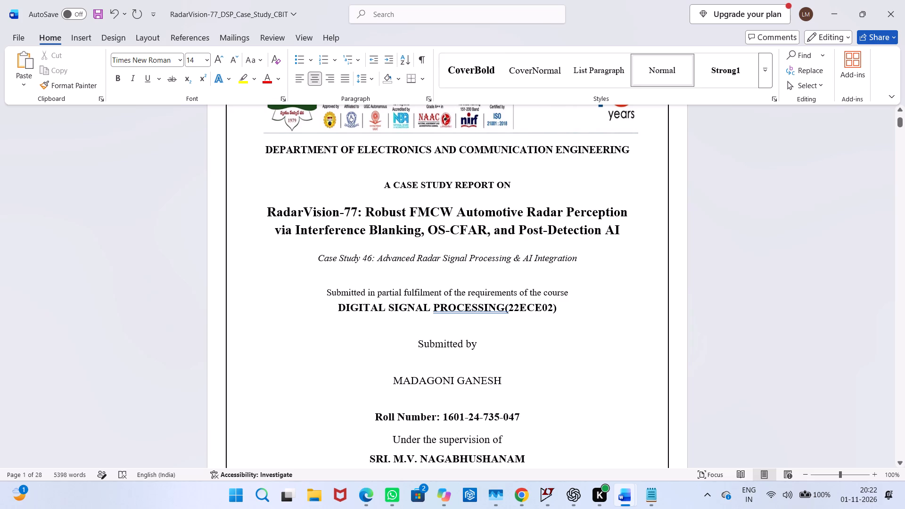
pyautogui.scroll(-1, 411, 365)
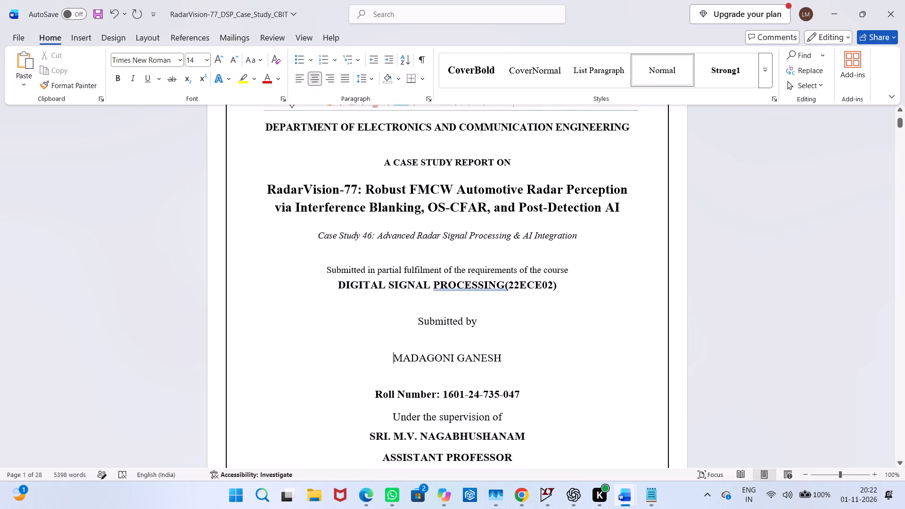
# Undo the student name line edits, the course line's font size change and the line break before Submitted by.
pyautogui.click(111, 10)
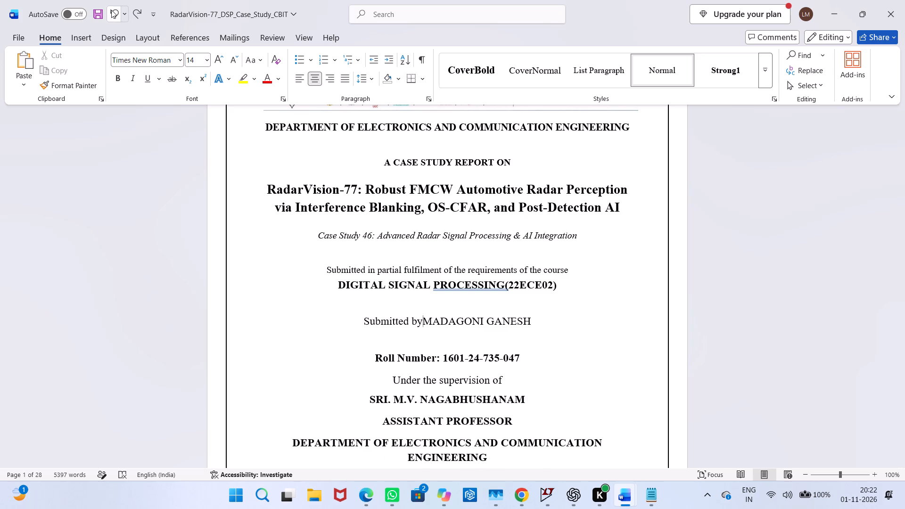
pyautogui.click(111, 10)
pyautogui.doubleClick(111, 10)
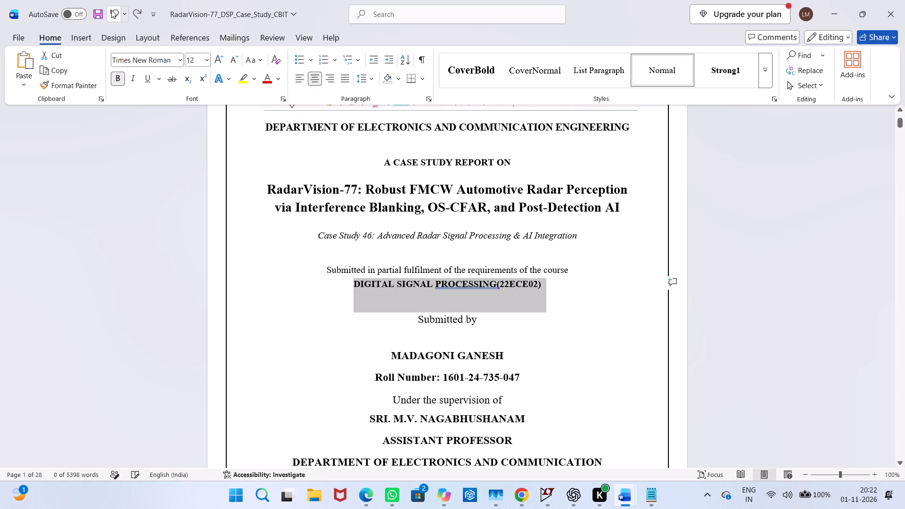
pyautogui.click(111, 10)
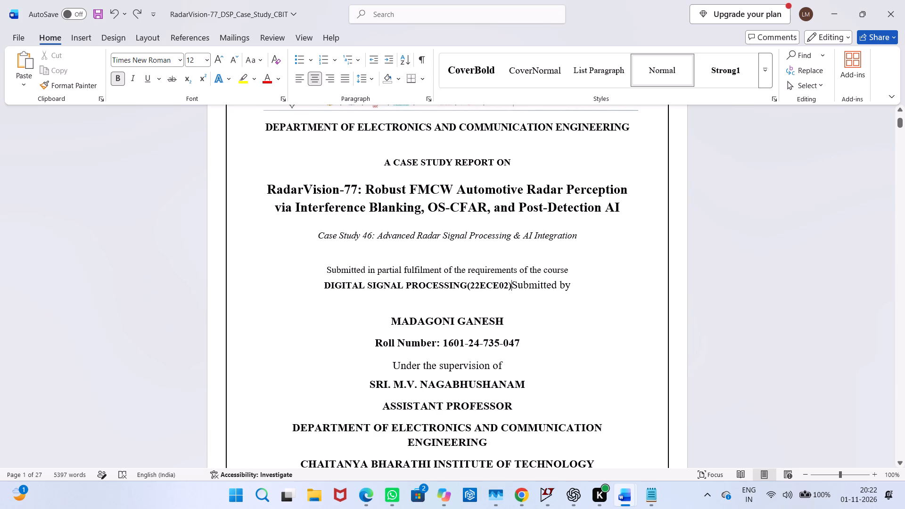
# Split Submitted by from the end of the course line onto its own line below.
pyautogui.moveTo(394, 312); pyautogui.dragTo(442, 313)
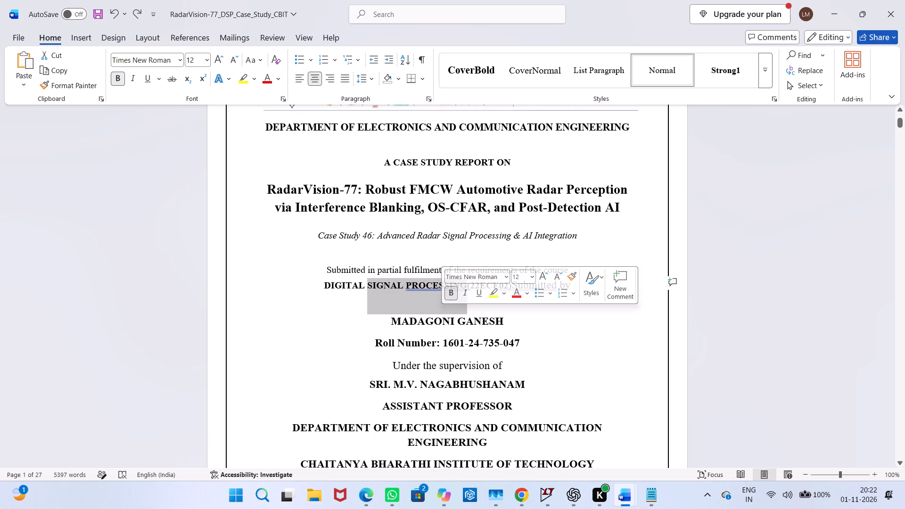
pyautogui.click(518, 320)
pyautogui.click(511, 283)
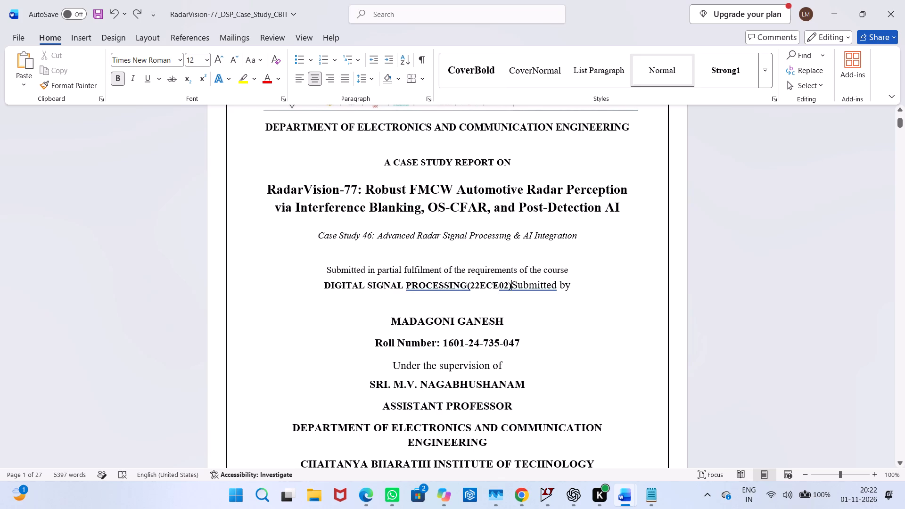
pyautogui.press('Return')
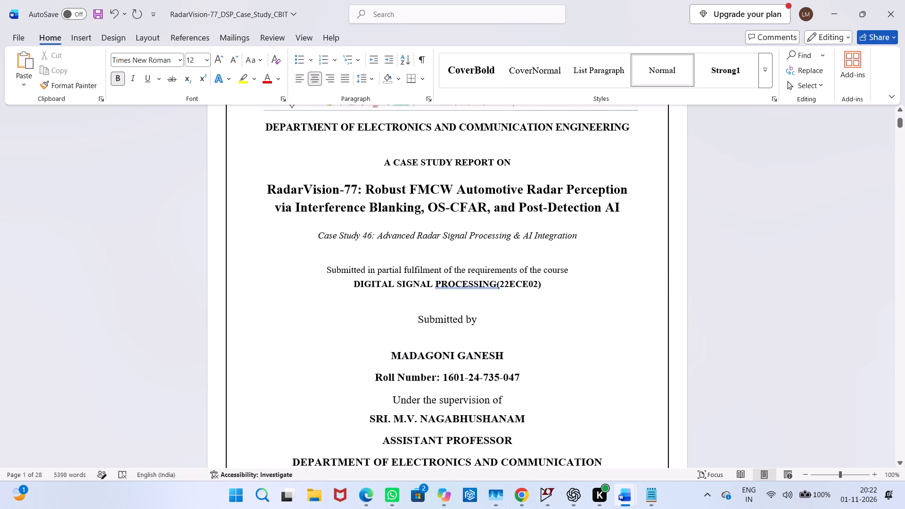
# Undo the Submitted by line edits back to the centred line with the extra blank space above it.
pyautogui.moveTo(507, 324); pyautogui.dragTo(392, 331)
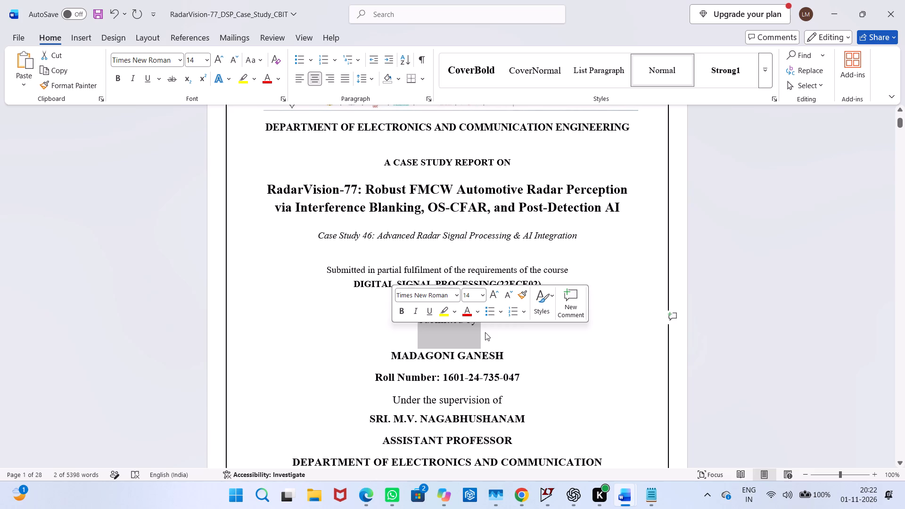
pyautogui.click(115, 16)
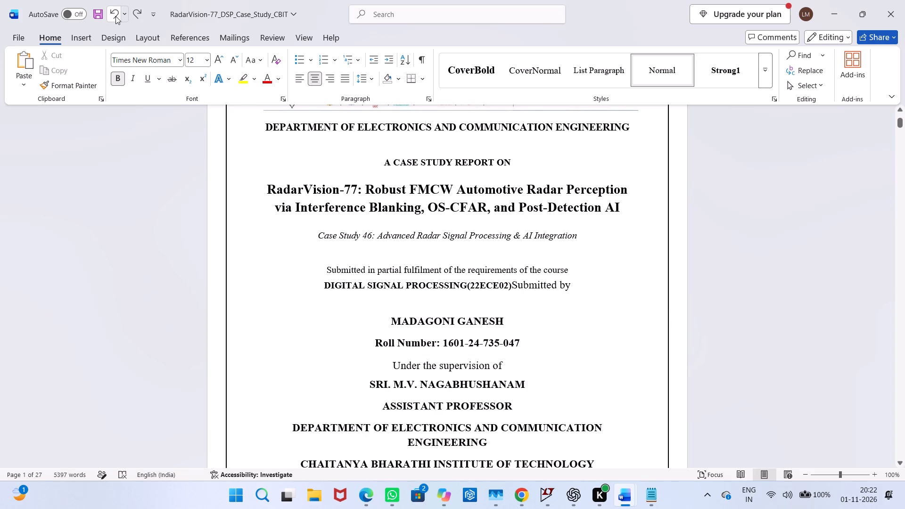
pyautogui.click(115, 16)
pyautogui.click(115, 16)
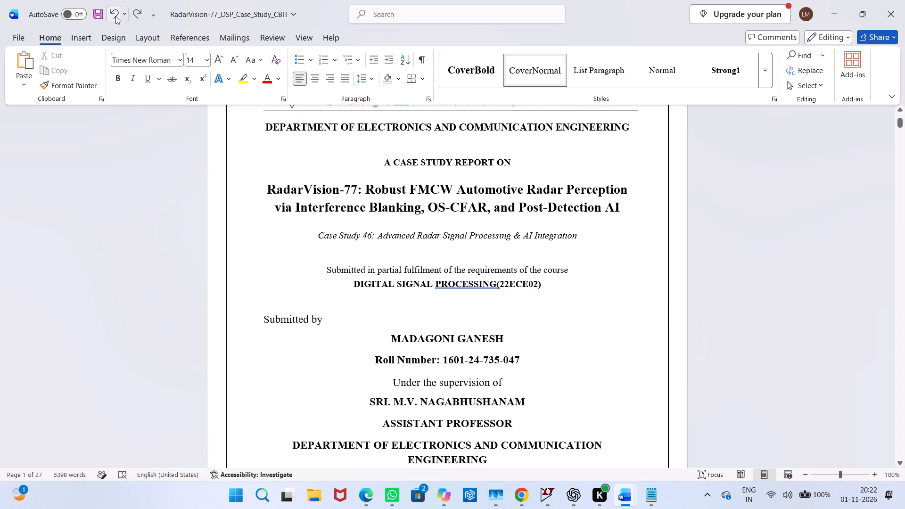
pyautogui.click(115, 16)
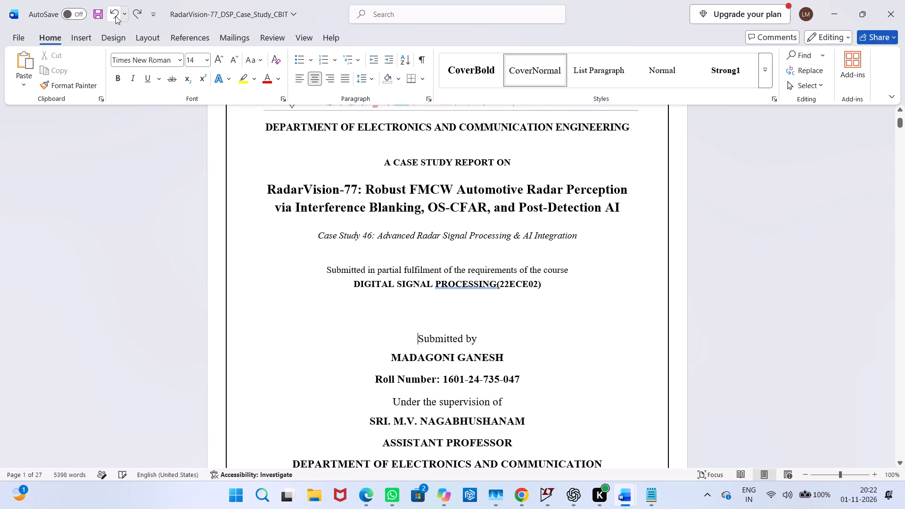
# Place the text cursor at the start of the Submitted by line below the course name.
pyautogui.click(386, 297)
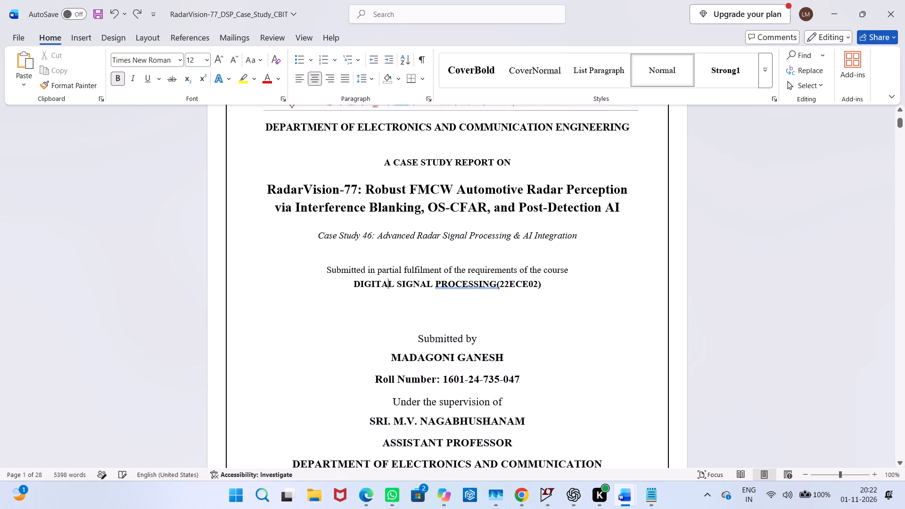
pyautogui.click(416, 341)
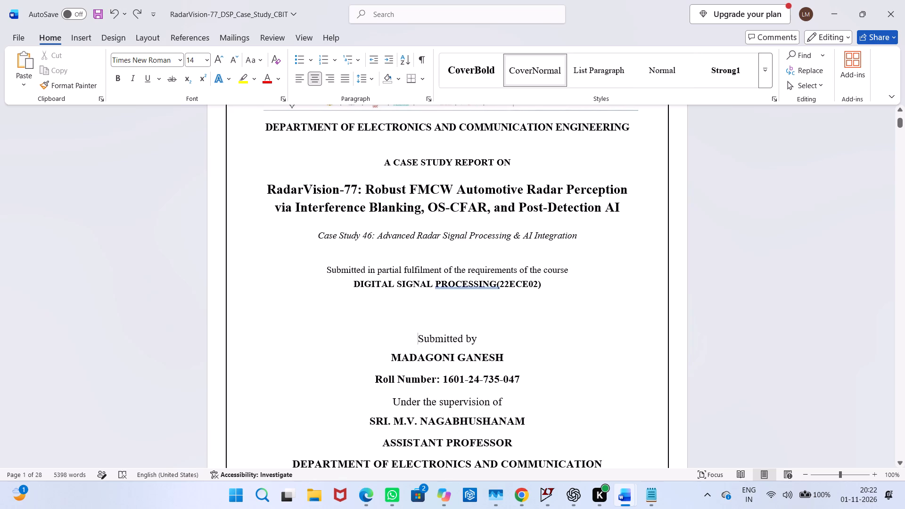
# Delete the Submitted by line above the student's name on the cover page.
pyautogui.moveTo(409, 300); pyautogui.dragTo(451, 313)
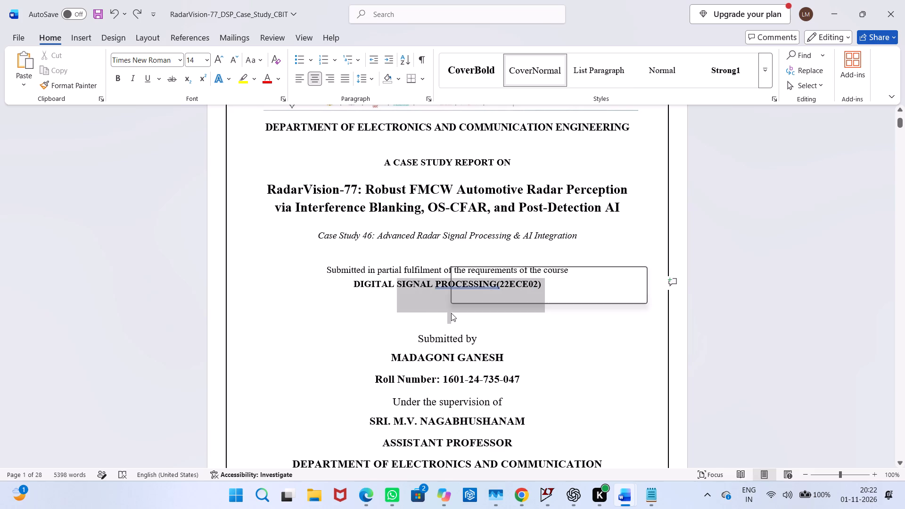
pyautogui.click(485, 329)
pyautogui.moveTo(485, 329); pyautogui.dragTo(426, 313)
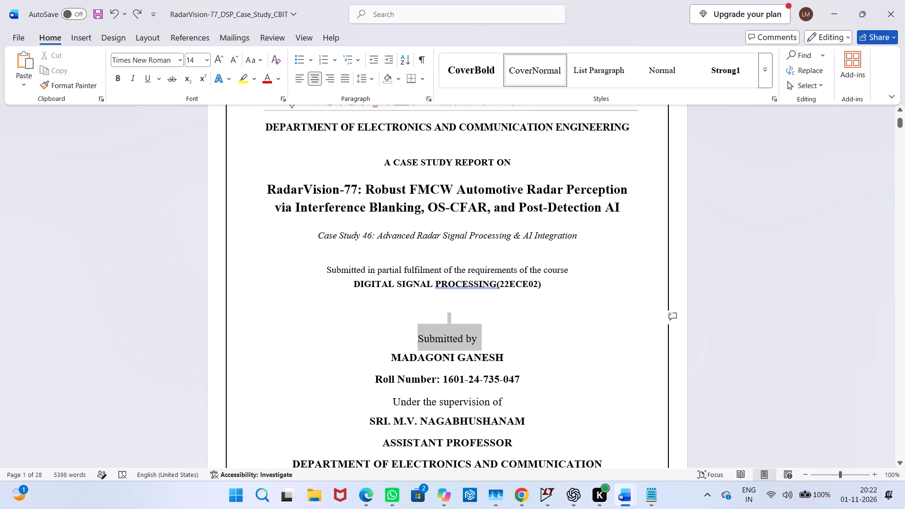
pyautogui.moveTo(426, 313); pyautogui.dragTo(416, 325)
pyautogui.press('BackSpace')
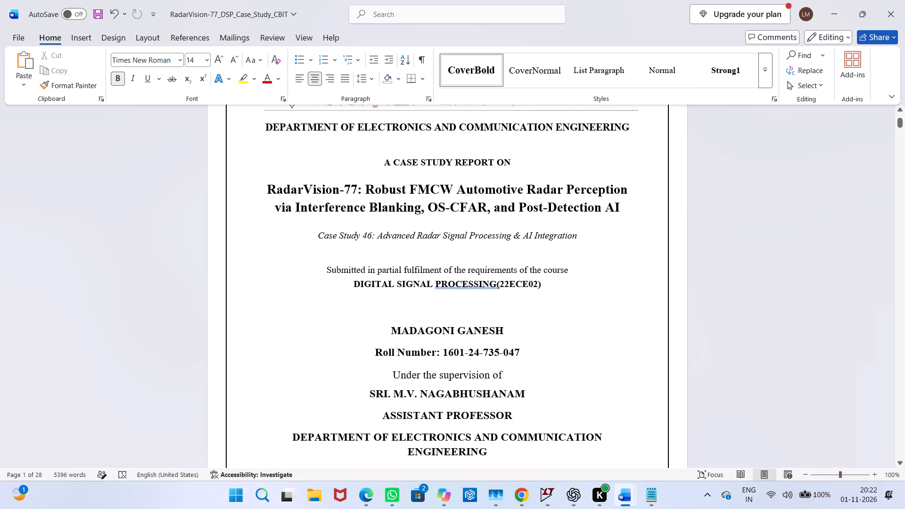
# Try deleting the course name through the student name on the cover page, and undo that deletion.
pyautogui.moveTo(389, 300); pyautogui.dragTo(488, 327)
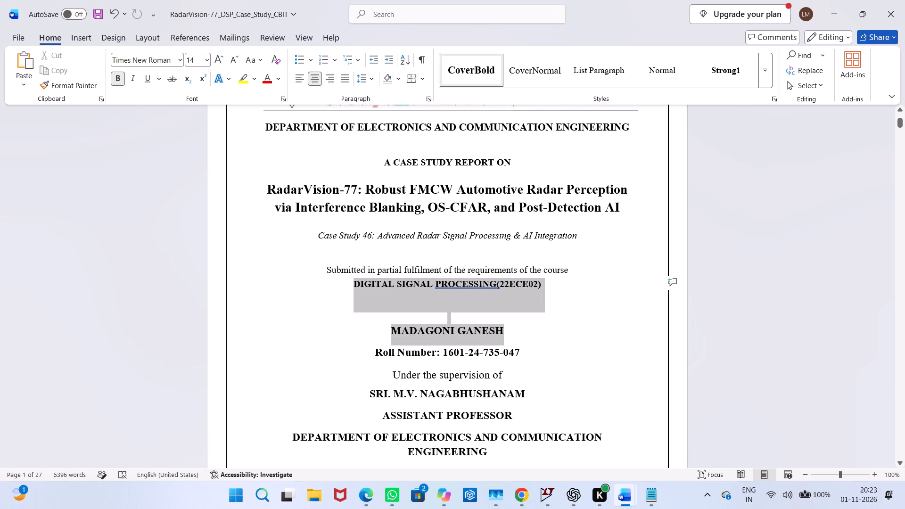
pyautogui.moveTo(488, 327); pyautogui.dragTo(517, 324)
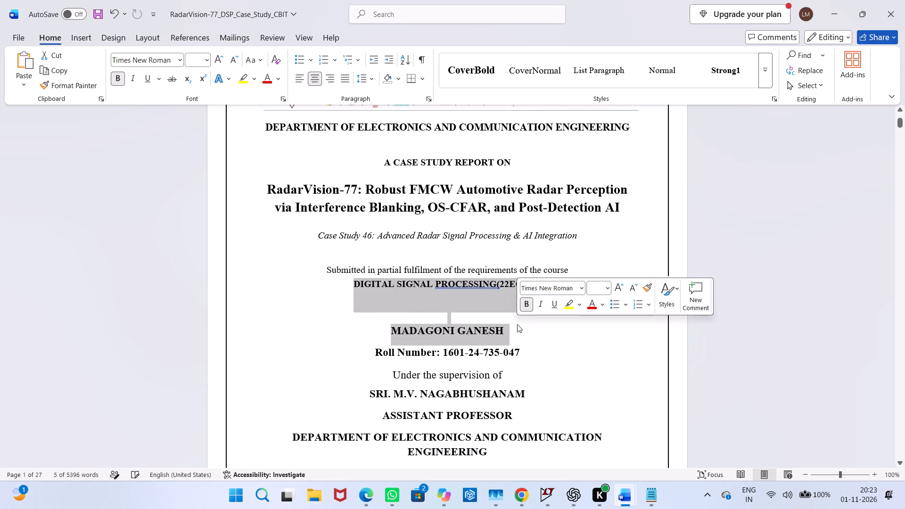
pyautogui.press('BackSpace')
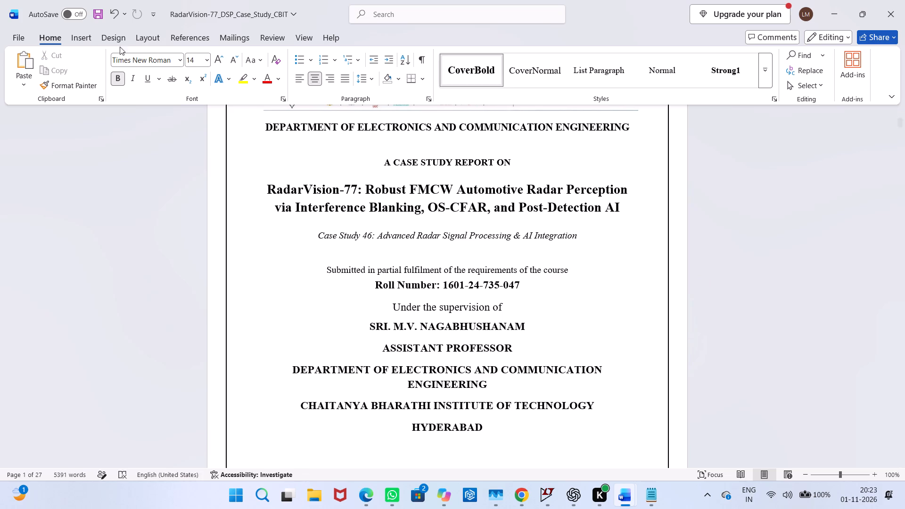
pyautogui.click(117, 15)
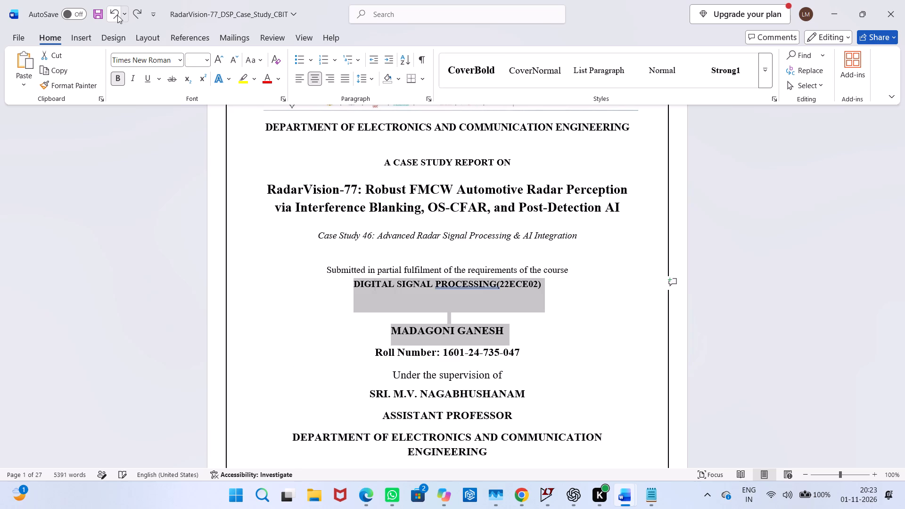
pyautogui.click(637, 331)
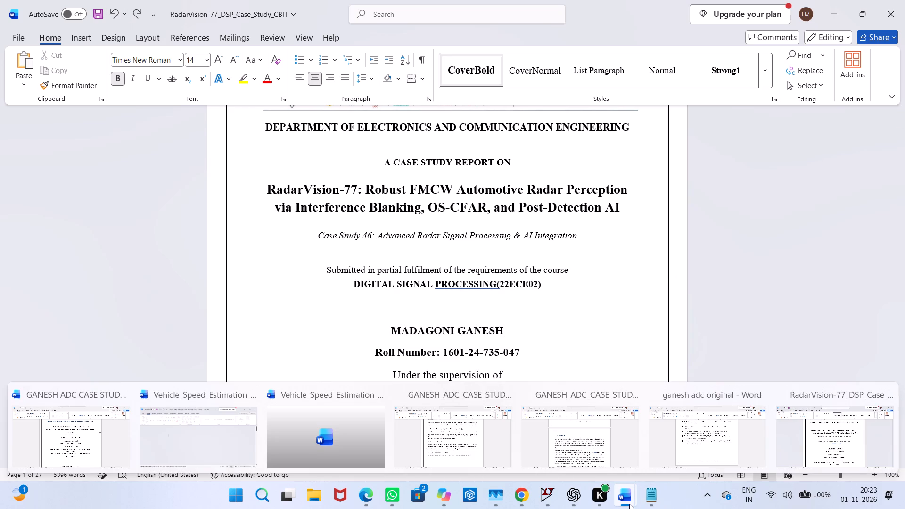
# Copy the block from Submitted by to HYDERABAD on the ADC case study's cover and return to the RadarVision-77 document.
pyautogui.click(710, 440)
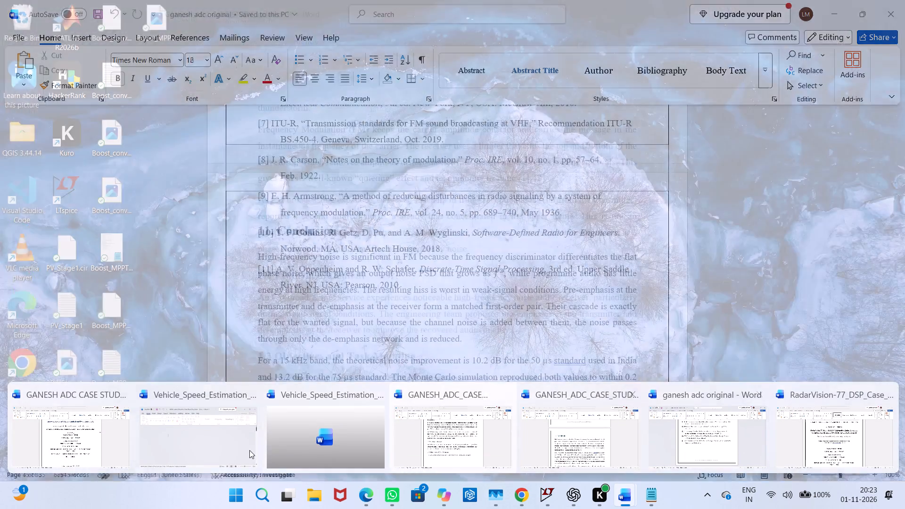
pyautogui.click(64, 448)
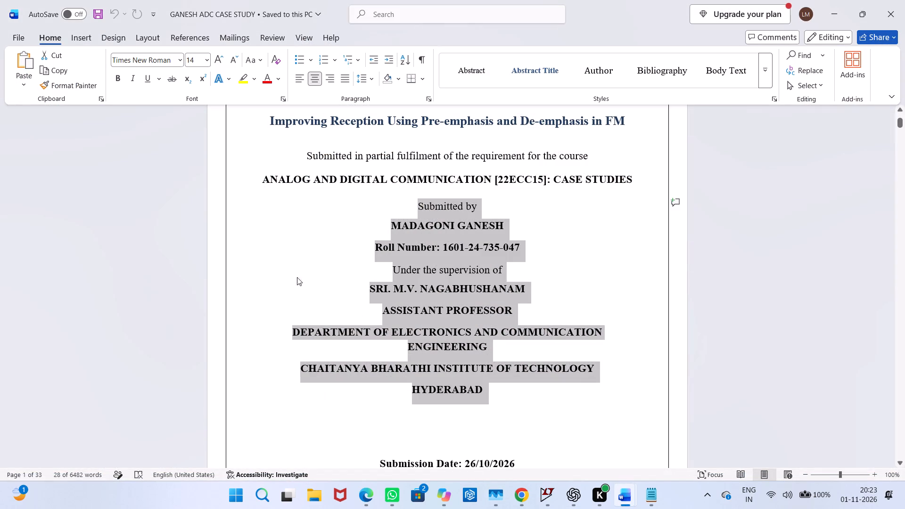
pyautogui.click(294, 263)
pyautogui.scroll(1, 294, 263)
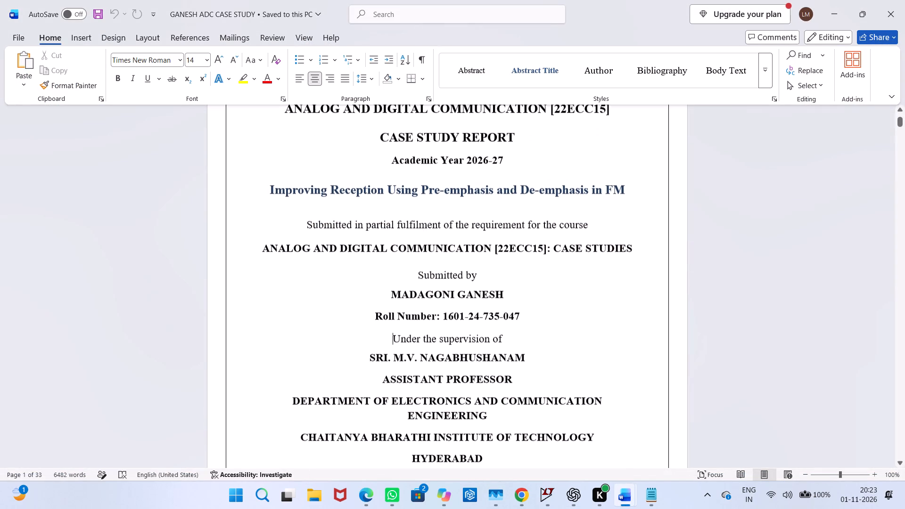
pyautogui.moveTo(406, 271); pyautogui.dragTo(530, 389)
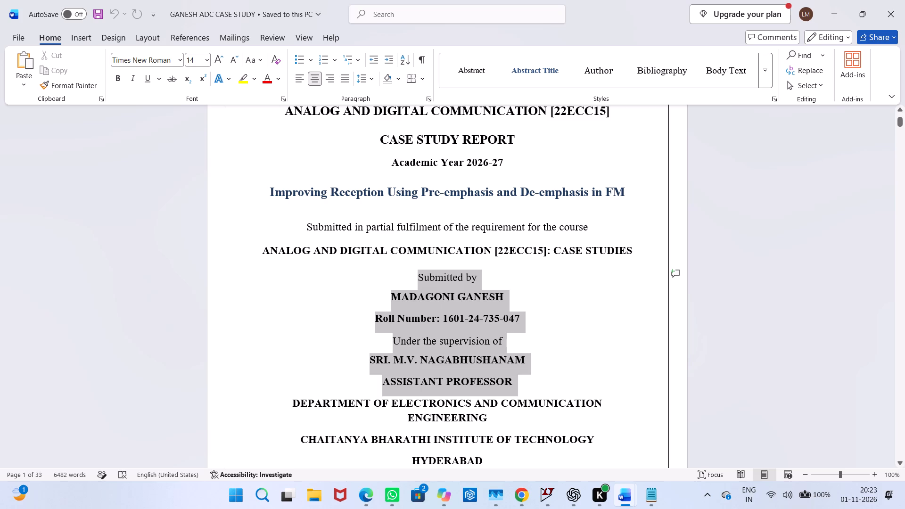
pyautogui.moveTo(530, 389); pyautogui.dragTo(522, 394)
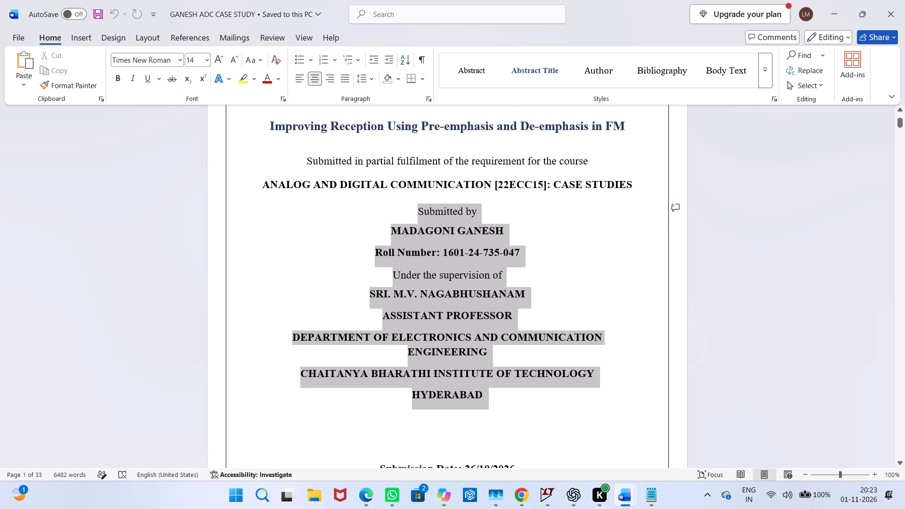
pyautogui.moveTo(522, 394); pyautogui.dragTo(521, 390)
pyautogui.hotkey('ctrl', 'c')
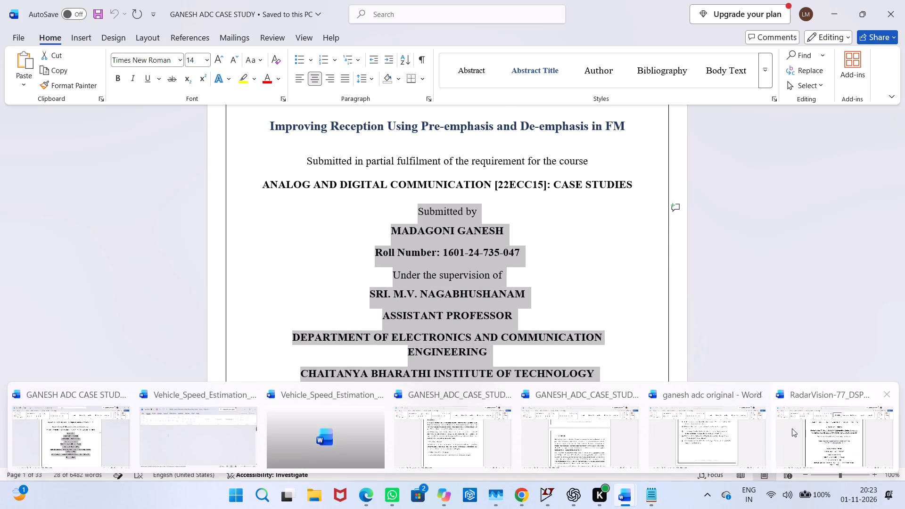
pyautogui.click(792, 428)
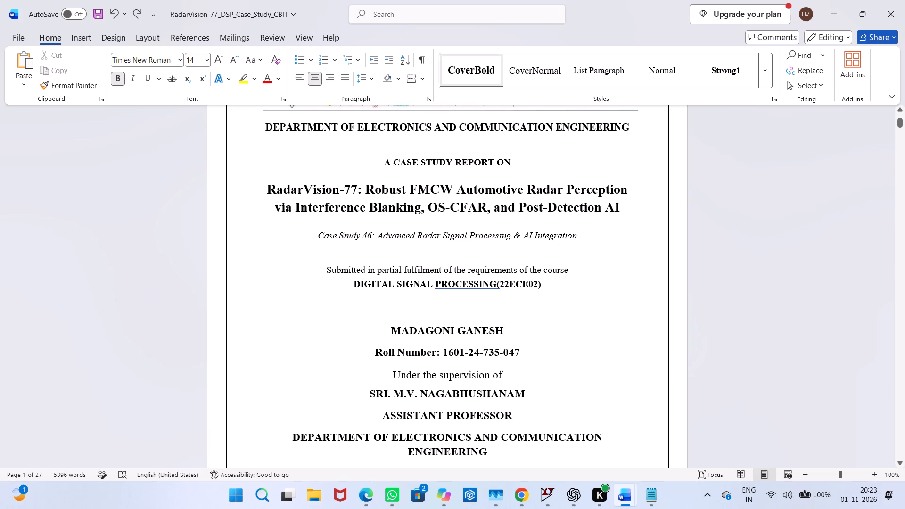
# Replace the cover page block from the student's name through HYDERABAD with the copied Submitted by block.
pyautogui.moveTo(377, 318); pyautogui.dragTo(519, 204)
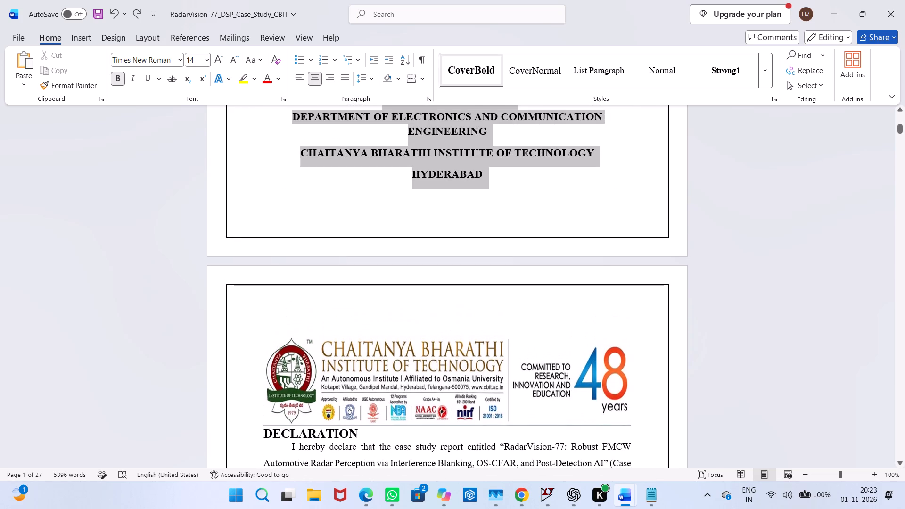
pyautogui.moveTo(519, 204); pyautogui.dragTo(520, 209)
pyautogui.press('BackSpace')
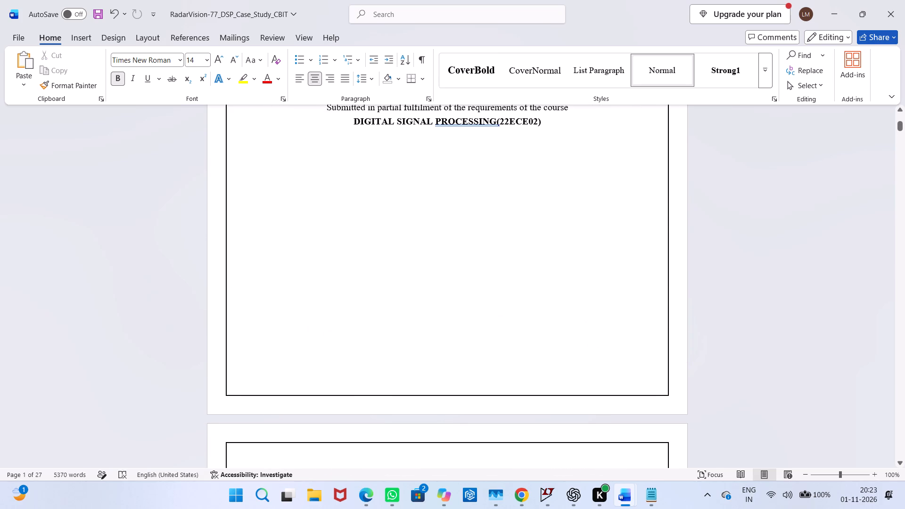
pyautogui.hotkey('ctrl', 'v')
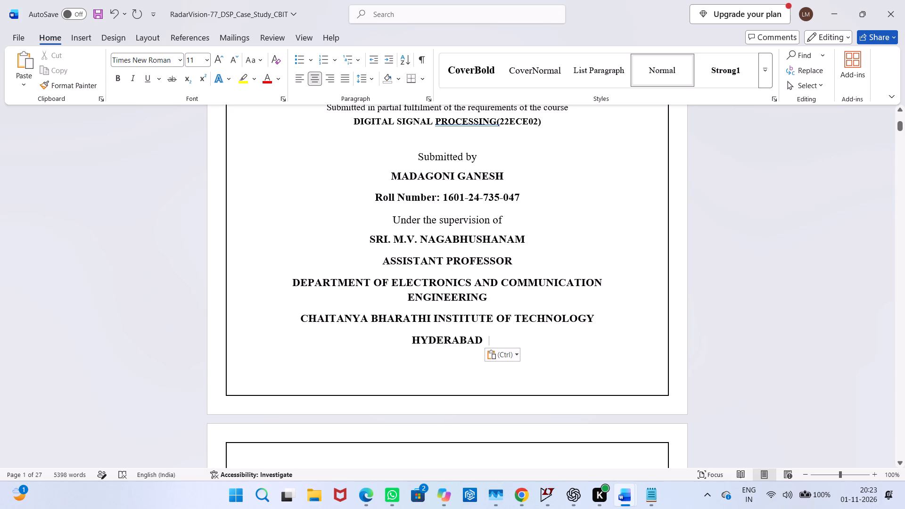
# Make the Submitted by and Under the supervision of lines on the cover page bold.
pyautogui.moveTo(415, 154); pyautogui.dragTo(483, 161)
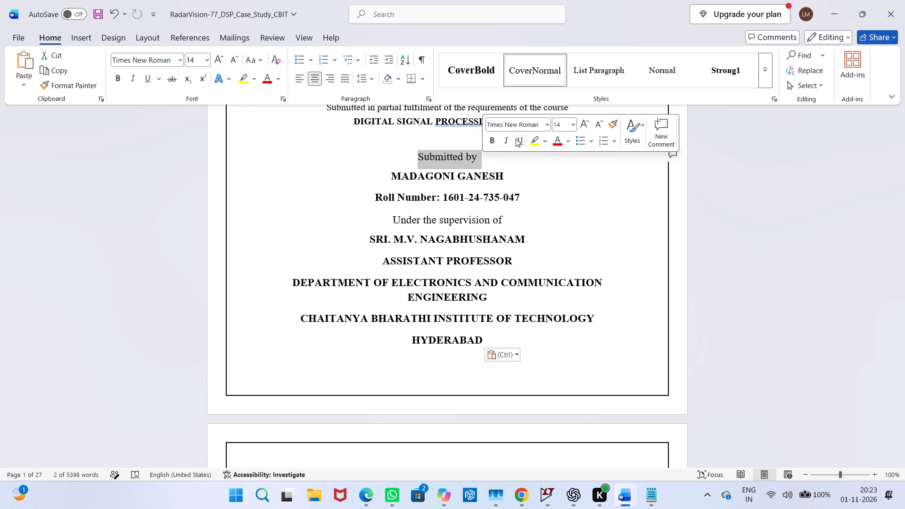
pyautogui.click(491, 141)
pyautogui.moveTo(394, 222); pyautogui.dragTo(505, 221)
pyautogui.click(516, 203)
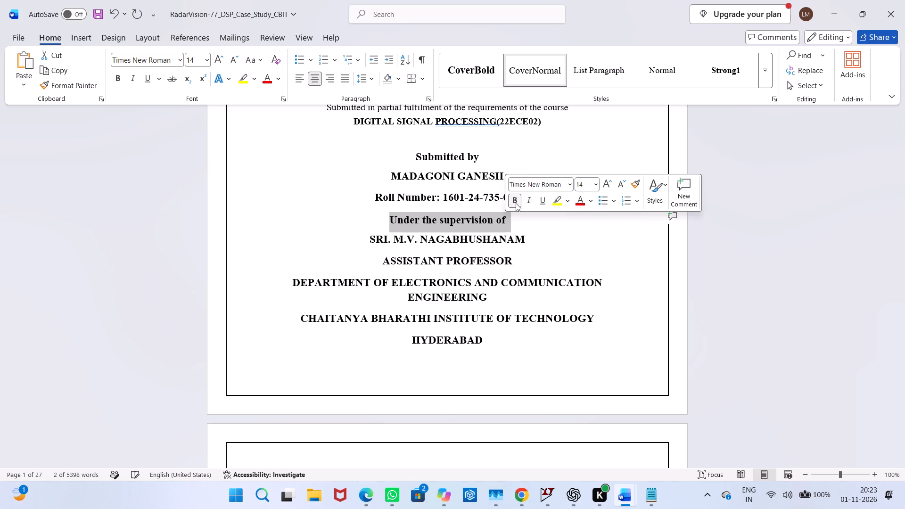
pyautogui.click(344, 230)
# Delete the supervisor's name between Under the supervision of and ASSISTANT PROFESSOR on the cover page.
pyautogui.scroll(1, 344, 230)
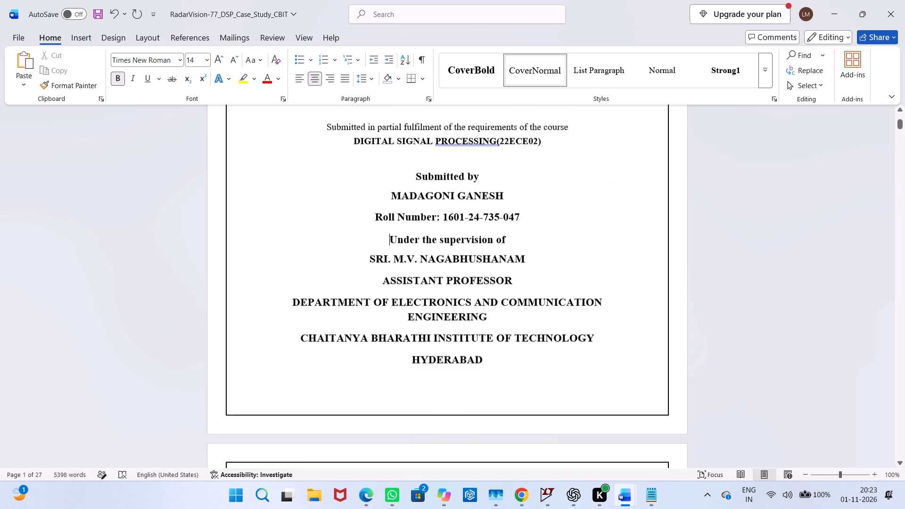
pyautogui.scroll(1, 344, 230)
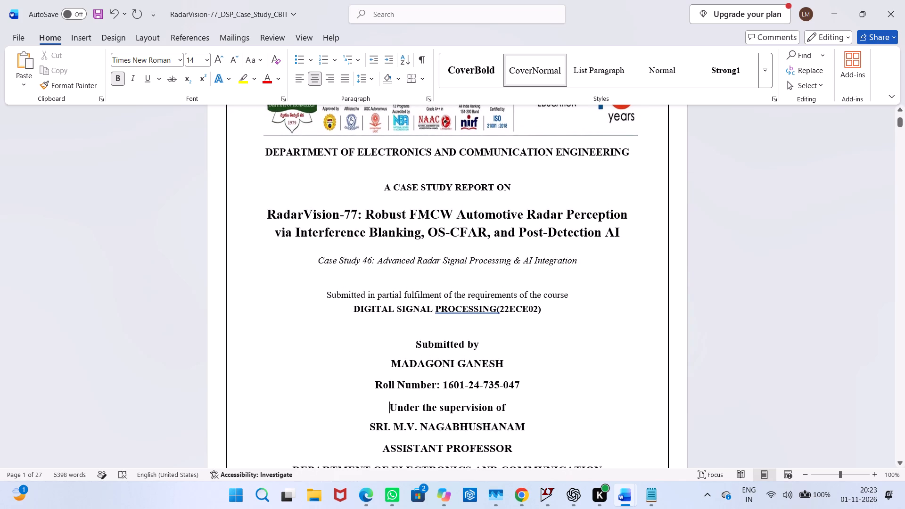
pyautogui.doubleClick(531, 423)
pyautogui.press('BackSpace')
pyautogui.press('BackSpace')
pyautogui.press('BackSpace')
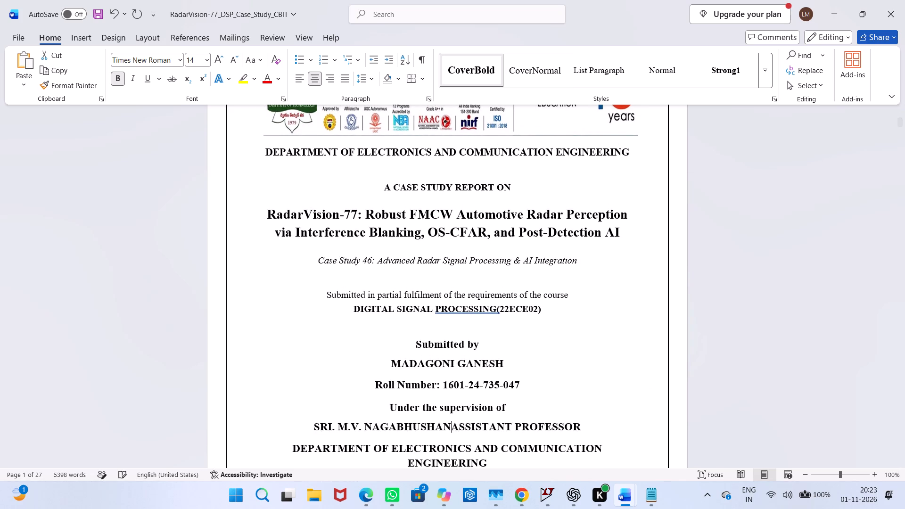
pyautogui.press('BackSpace')
pyautogui.press('BackSpace')
pyautogui.press('BackSpace')
pyautogui.press('BackSpace')
pyautogui.press('BackSpace')
pyautogui.press('BackSpace')
pyautogui.press('BackSpace')
pyautogui.press('BackSpace')
pyautogui.press('BackSpace')
pyautogui.press('BackSpace')
pyautogui.press('BackSpace')
pyautogui.press('BackSpace')
pyautogui.press('BackSpace')
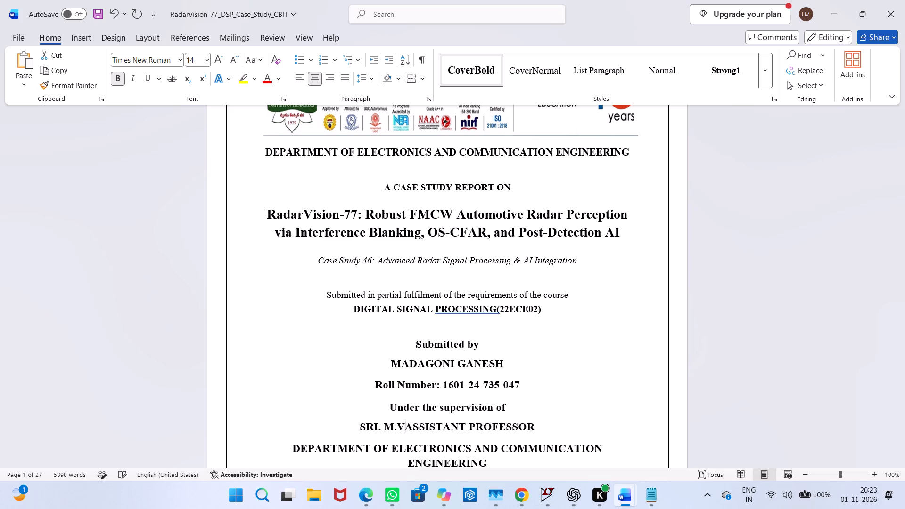
pyautogui.press('BackSpace')
pyautogui.press('BackSpace')
pyautogui.press('BackSpace')
pyautogui.press('BackSpace')
pyautogui.press('BackSpace')
pyautogui.press('BackSpace')
pyautogui.press('BackSpace')
pyautogui.press('BackSpace')
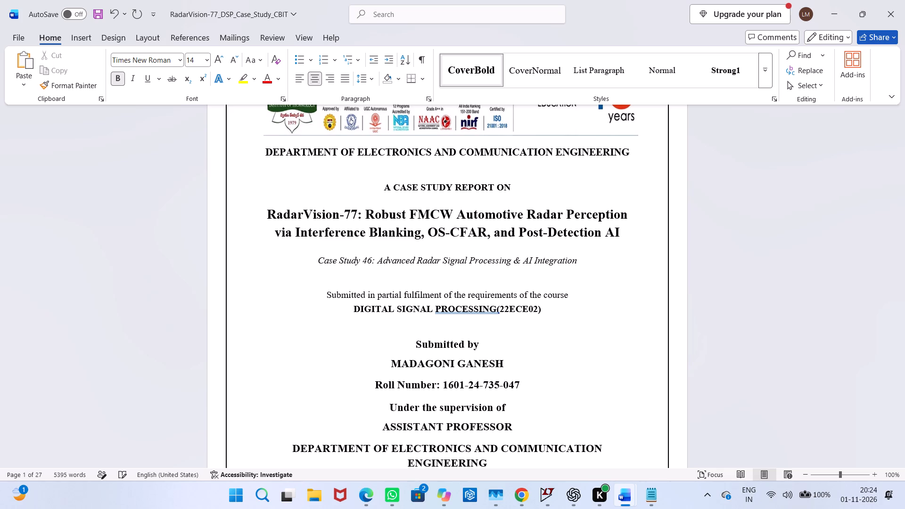
# Enter the supervisor's name in capitals with the prefix DR. on its own line above ASSISTANT PROFESSOR on the cover page.
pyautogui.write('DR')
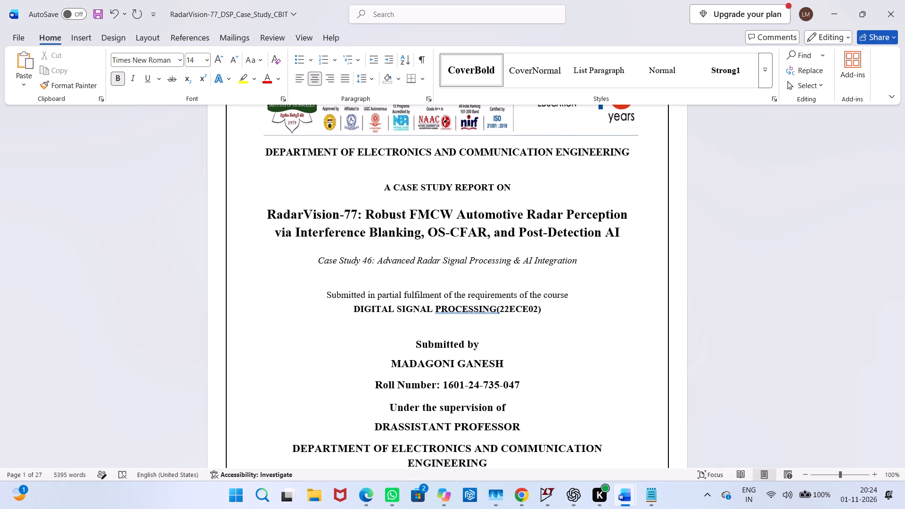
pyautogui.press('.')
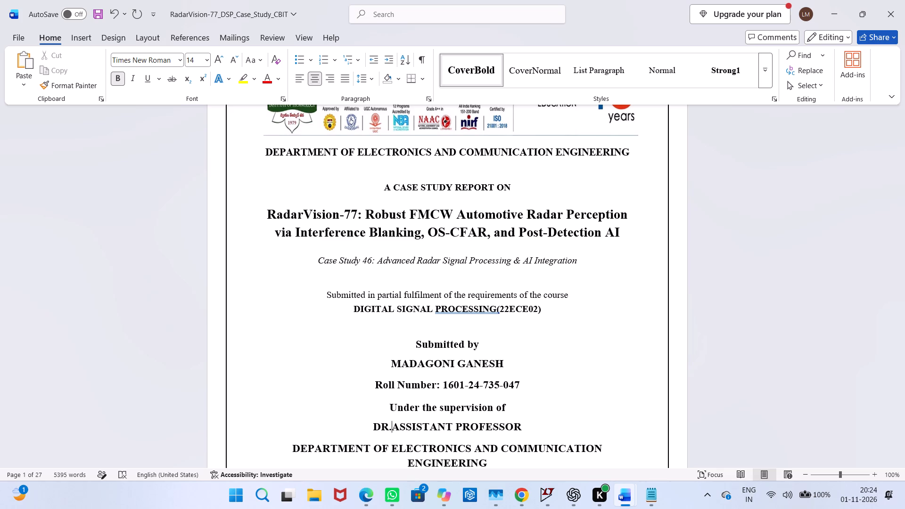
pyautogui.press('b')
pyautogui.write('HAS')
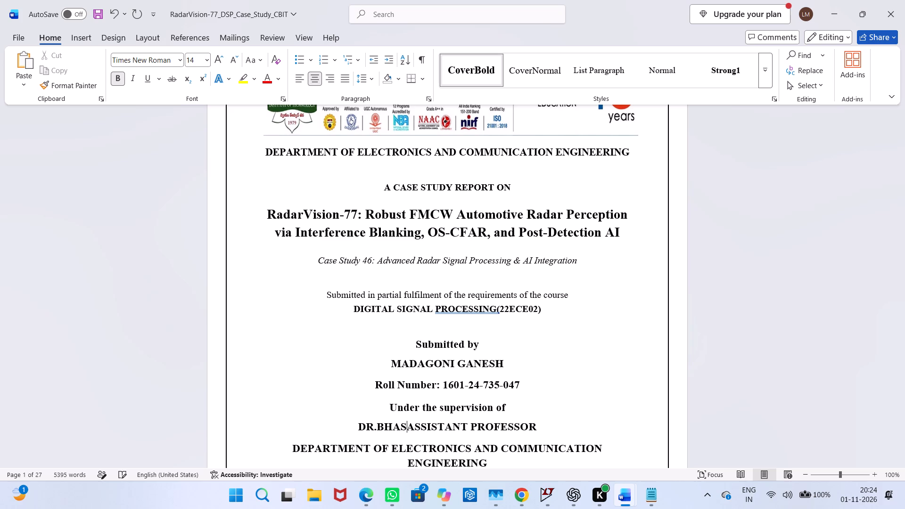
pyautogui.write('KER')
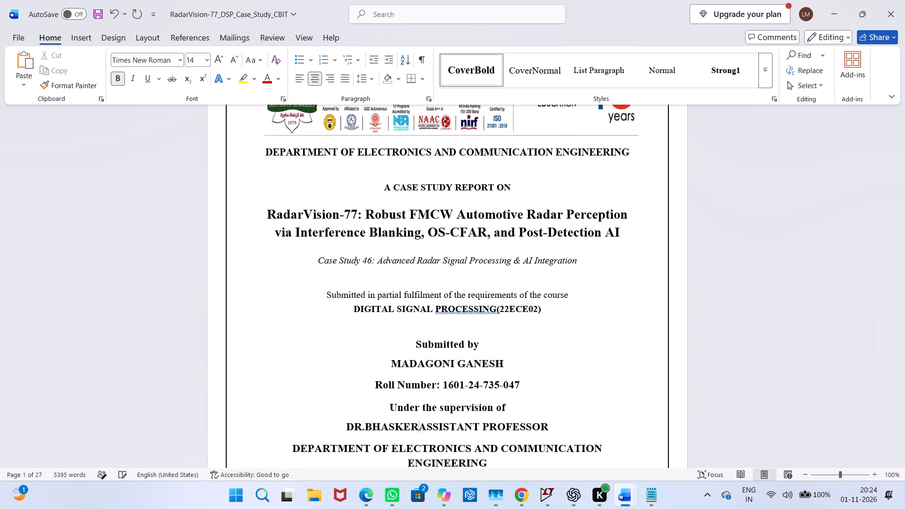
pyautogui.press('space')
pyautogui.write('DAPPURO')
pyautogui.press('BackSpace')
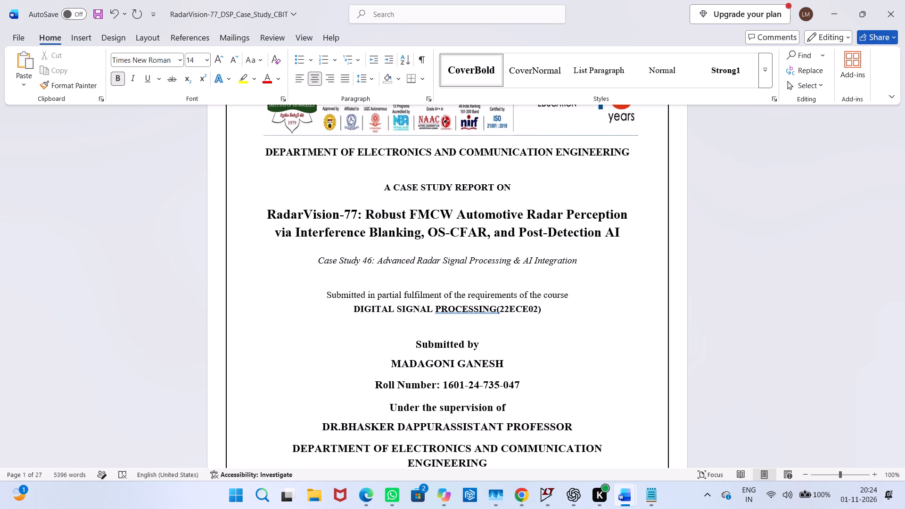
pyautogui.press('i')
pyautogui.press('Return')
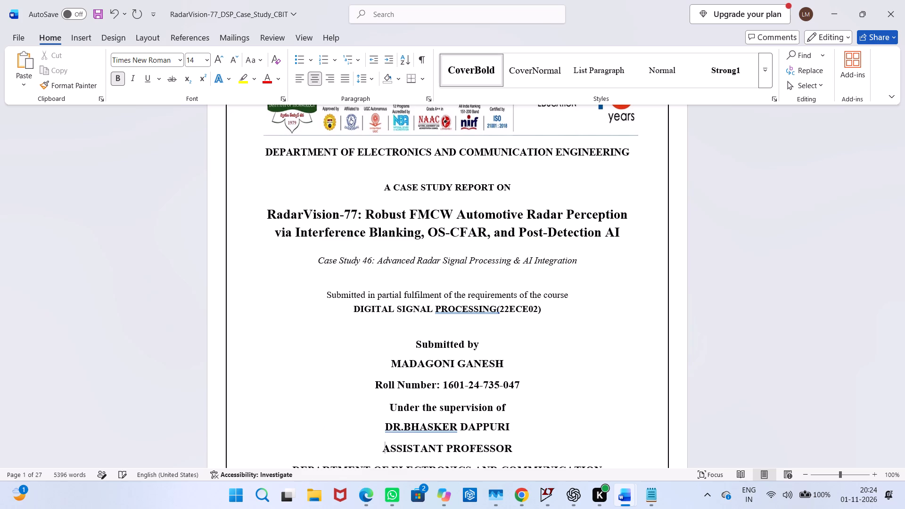
pyautogui.click(591, 419)
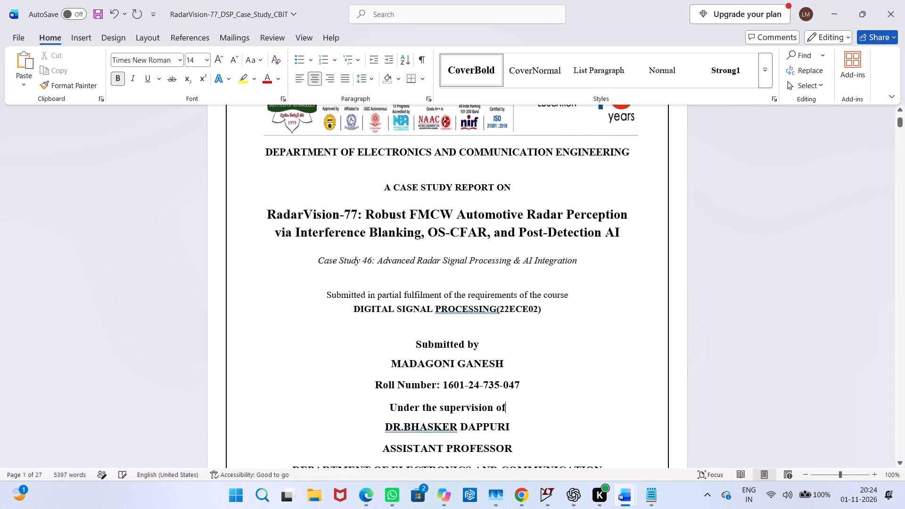
pyautogui.scroll(-2, 591, 419)
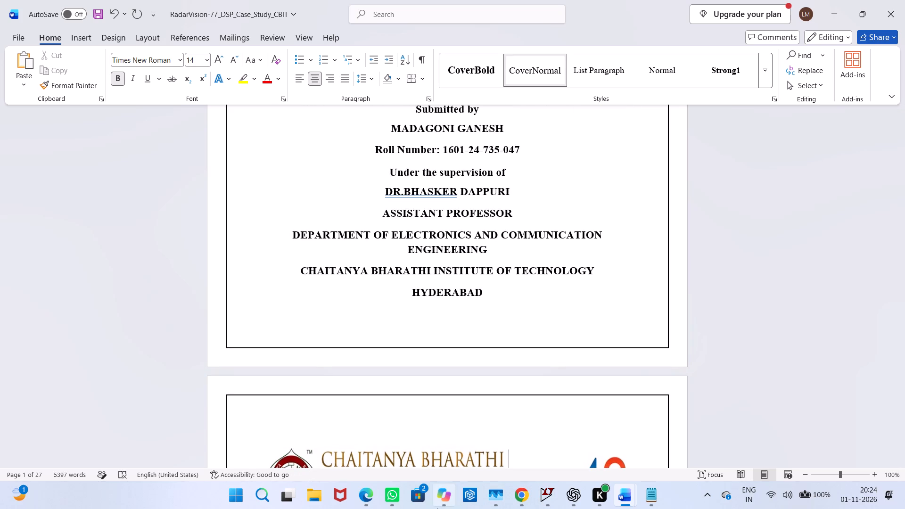
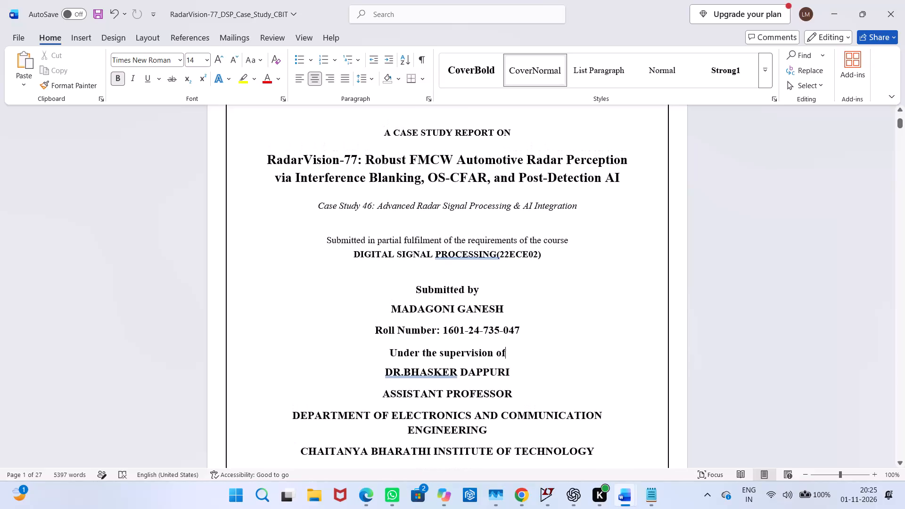
# Make the Case Study 46 subtitle and the Submitted in partial fulfilment line bold on the cover page.
pyautogui.scroll(1, 543, 311)
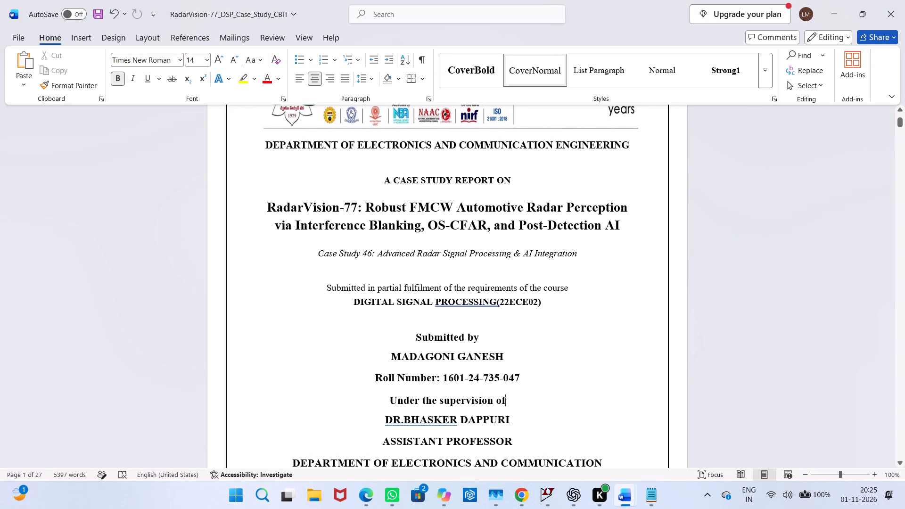
pyautogui.moveTo(318, 246); pyautogui.dragTo(592, 294)
pyautogui.click(592, 294)
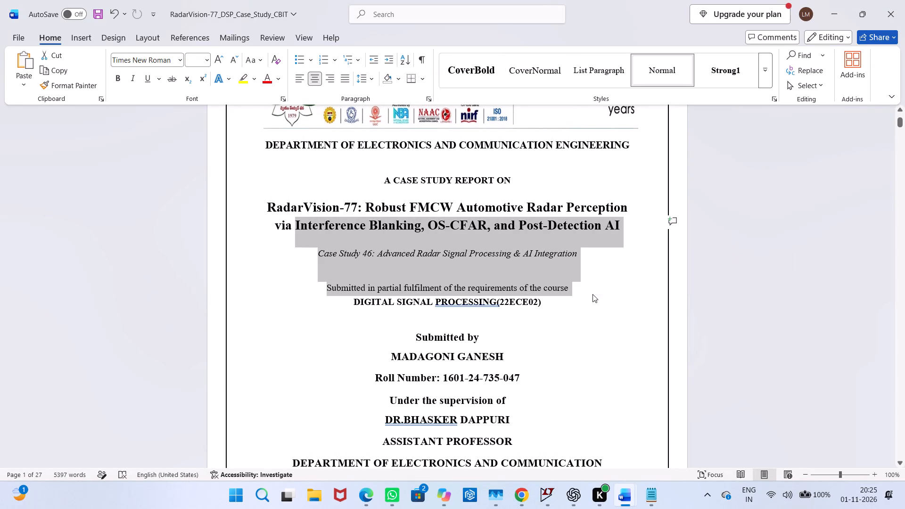
pyautogui.moveTo(313, 251); pyautogui.dragTo(613, 287)
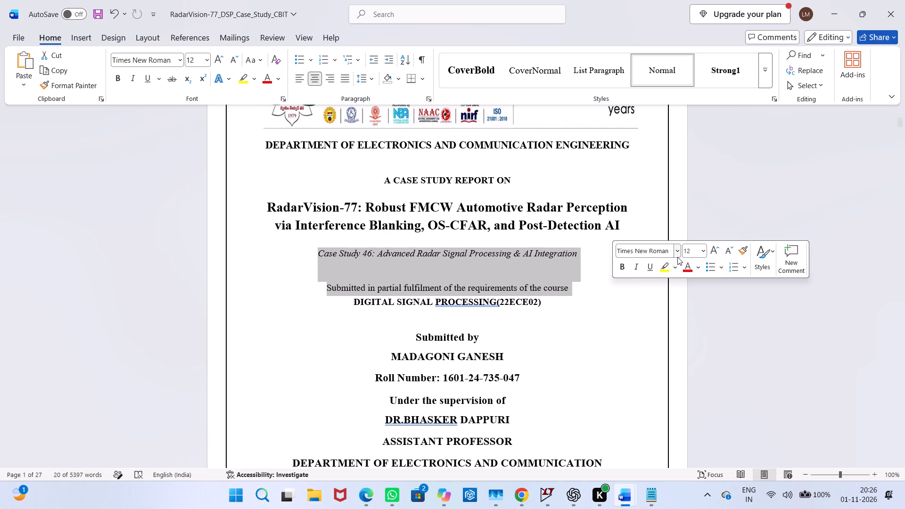
pyautogui.click(621, 270)
pyautogui.click(584, 316)
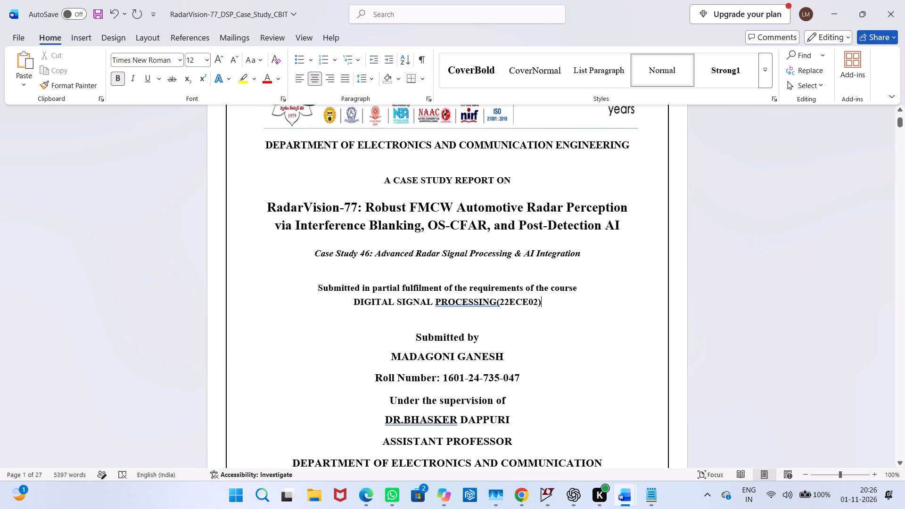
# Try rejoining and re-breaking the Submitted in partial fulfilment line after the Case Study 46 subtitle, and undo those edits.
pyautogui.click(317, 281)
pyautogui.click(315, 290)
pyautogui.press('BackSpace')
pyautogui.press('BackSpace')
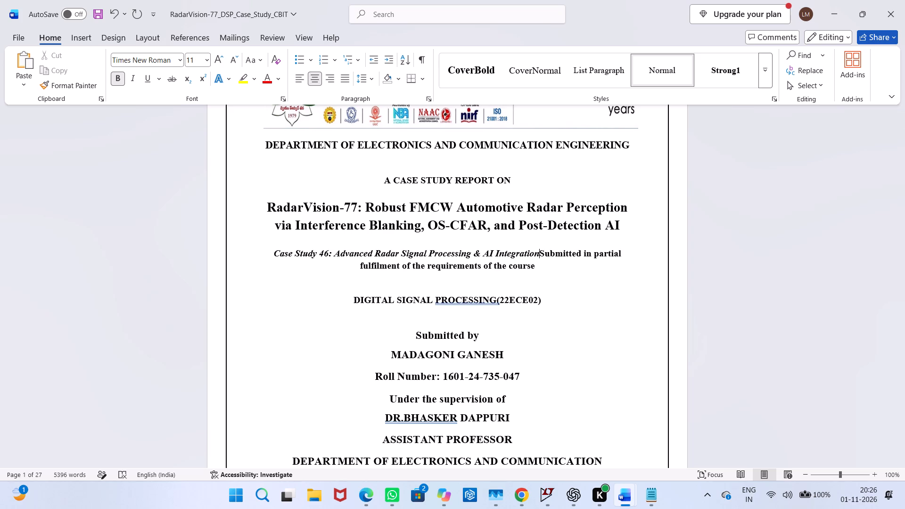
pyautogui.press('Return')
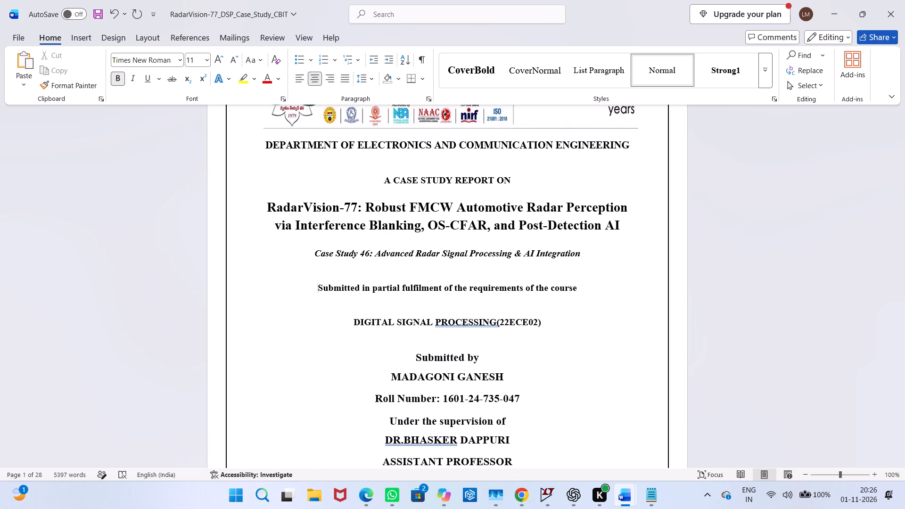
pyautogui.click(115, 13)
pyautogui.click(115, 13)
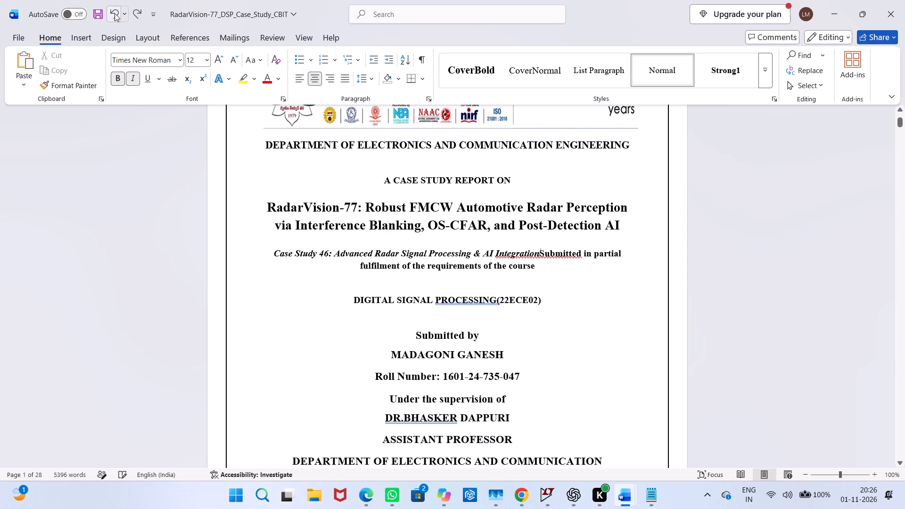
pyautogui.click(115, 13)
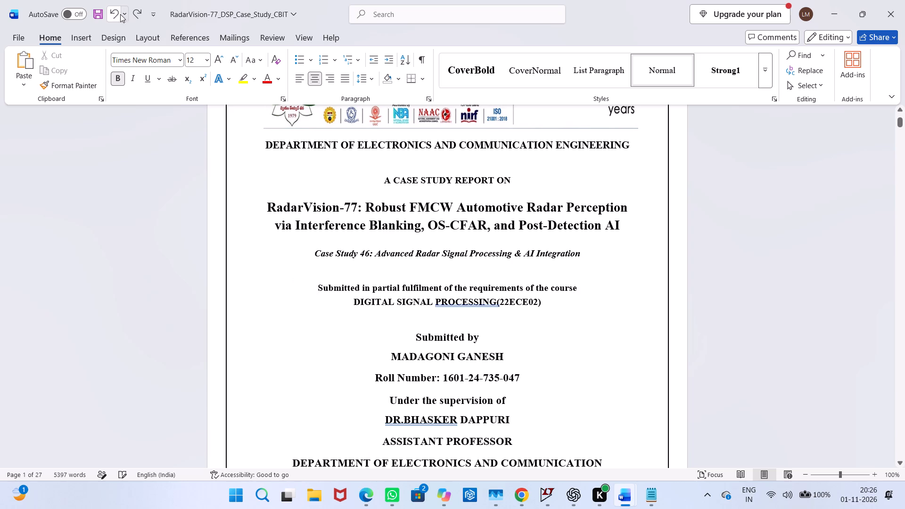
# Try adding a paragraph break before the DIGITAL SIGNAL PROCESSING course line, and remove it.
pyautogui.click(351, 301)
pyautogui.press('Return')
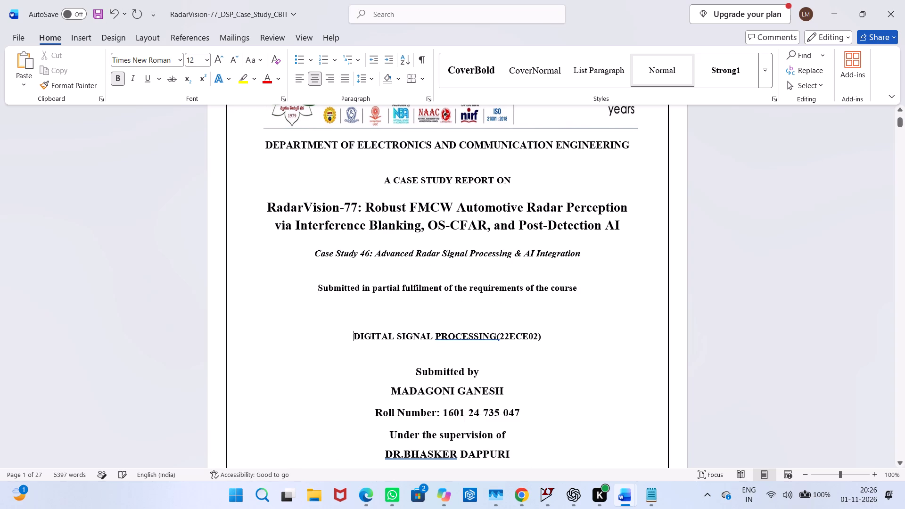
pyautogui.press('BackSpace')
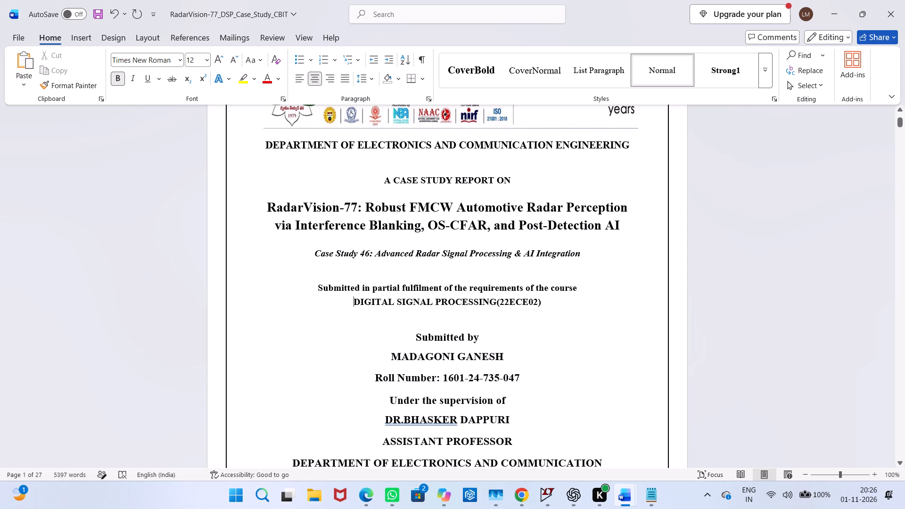
# Set the line spacing of the DIGITAL SIGNAL PROCESSING course line on the cover page to 1.0.
pyautogui.click(371, 81)
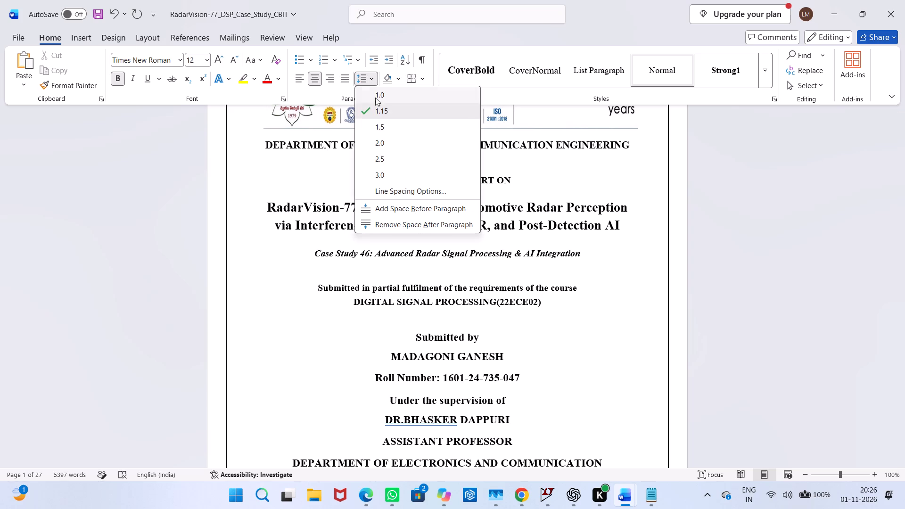
pyautogui.click(377, 112)
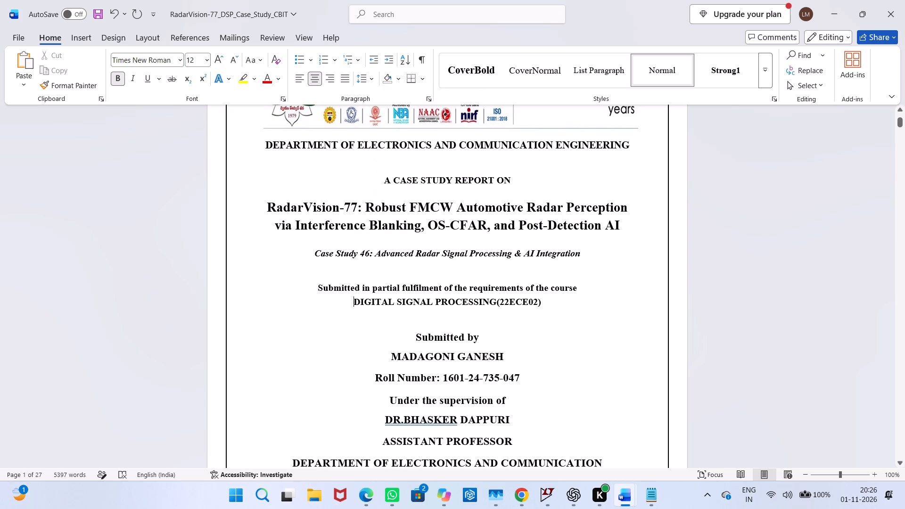
pyautogui.click(365, 76)
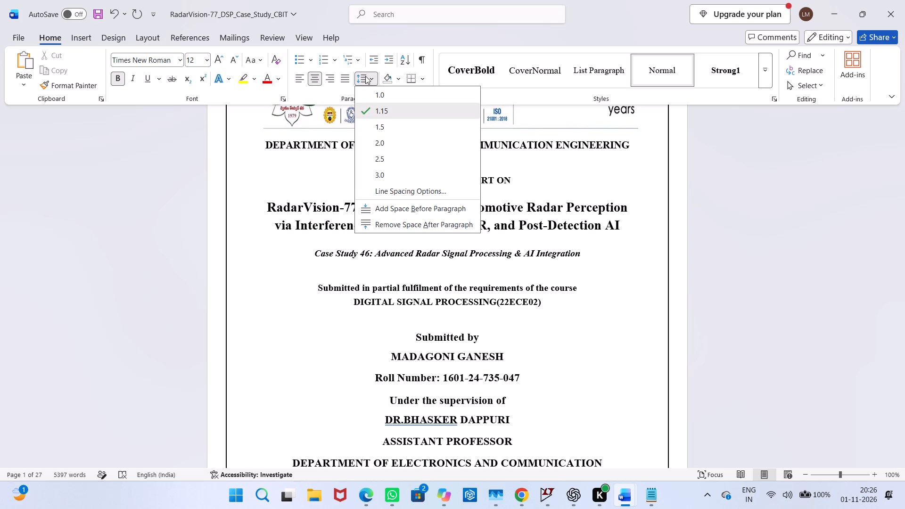
pyautogui.click(371, 102)
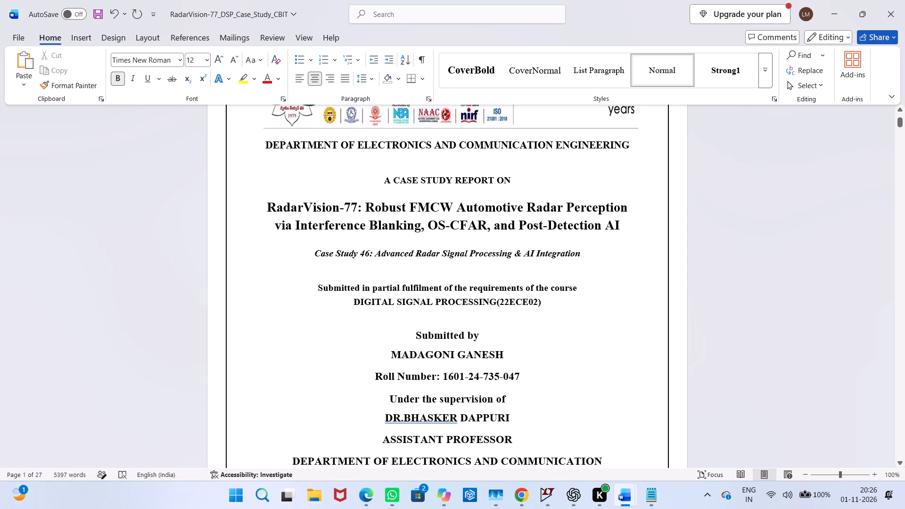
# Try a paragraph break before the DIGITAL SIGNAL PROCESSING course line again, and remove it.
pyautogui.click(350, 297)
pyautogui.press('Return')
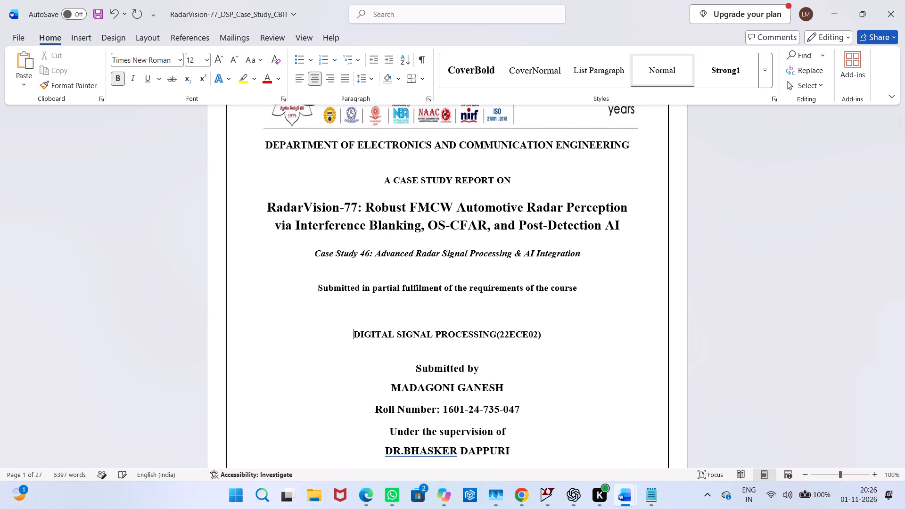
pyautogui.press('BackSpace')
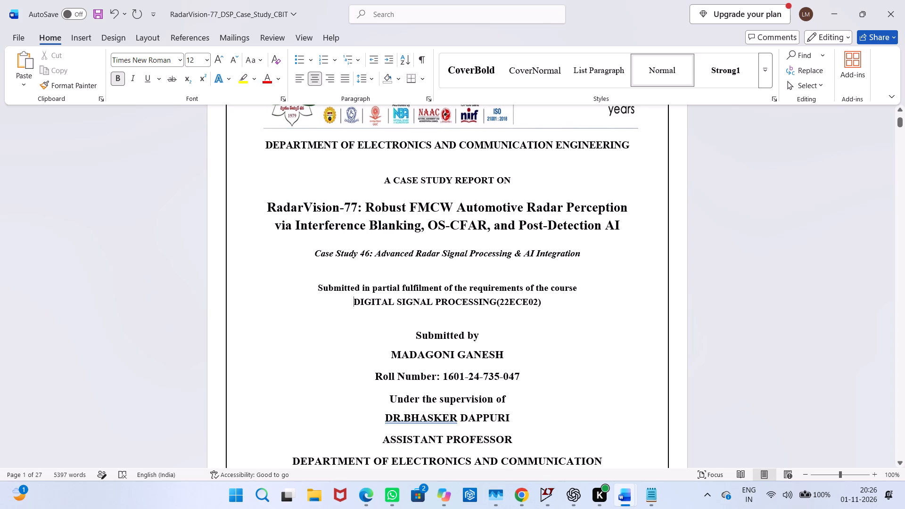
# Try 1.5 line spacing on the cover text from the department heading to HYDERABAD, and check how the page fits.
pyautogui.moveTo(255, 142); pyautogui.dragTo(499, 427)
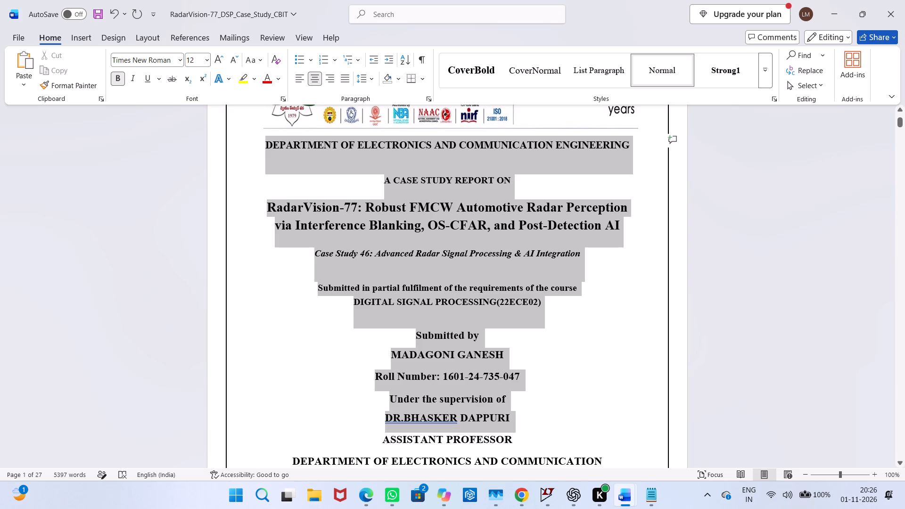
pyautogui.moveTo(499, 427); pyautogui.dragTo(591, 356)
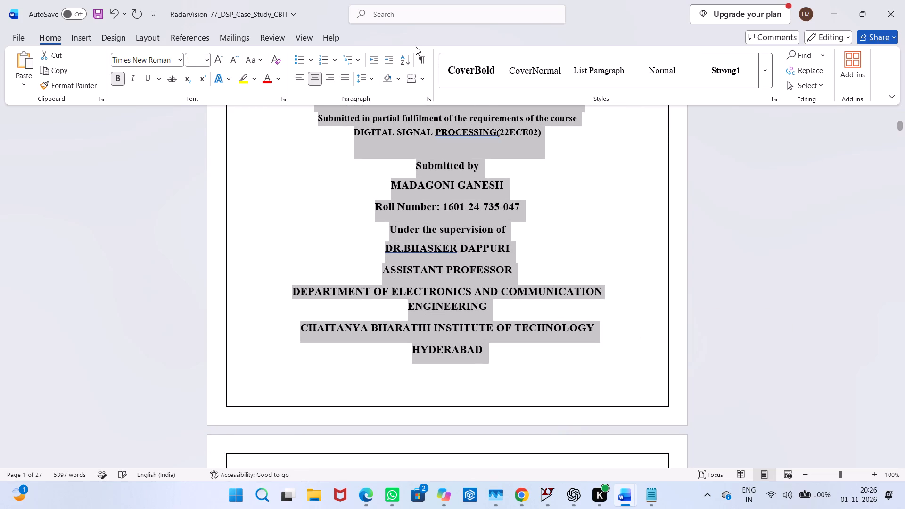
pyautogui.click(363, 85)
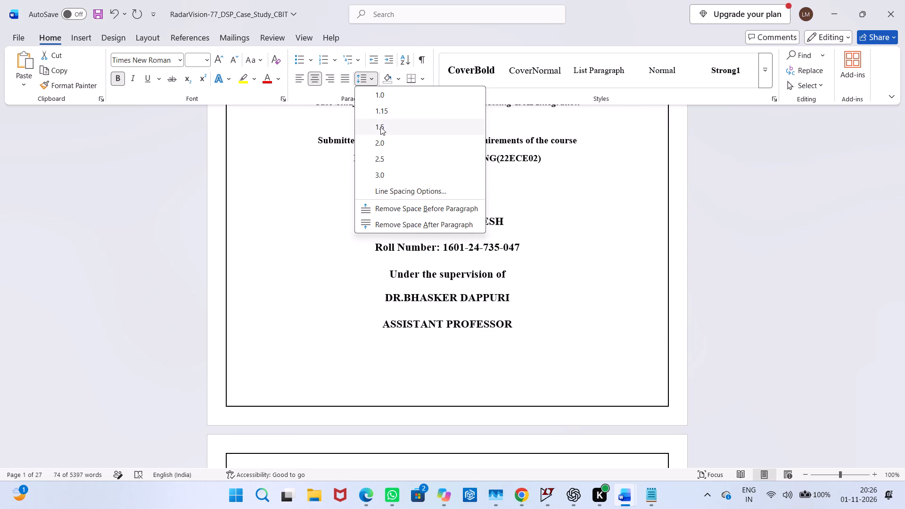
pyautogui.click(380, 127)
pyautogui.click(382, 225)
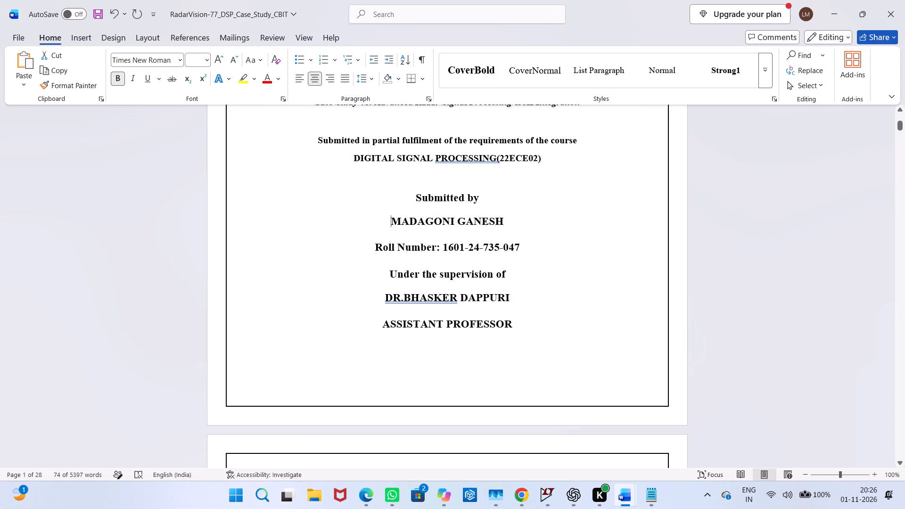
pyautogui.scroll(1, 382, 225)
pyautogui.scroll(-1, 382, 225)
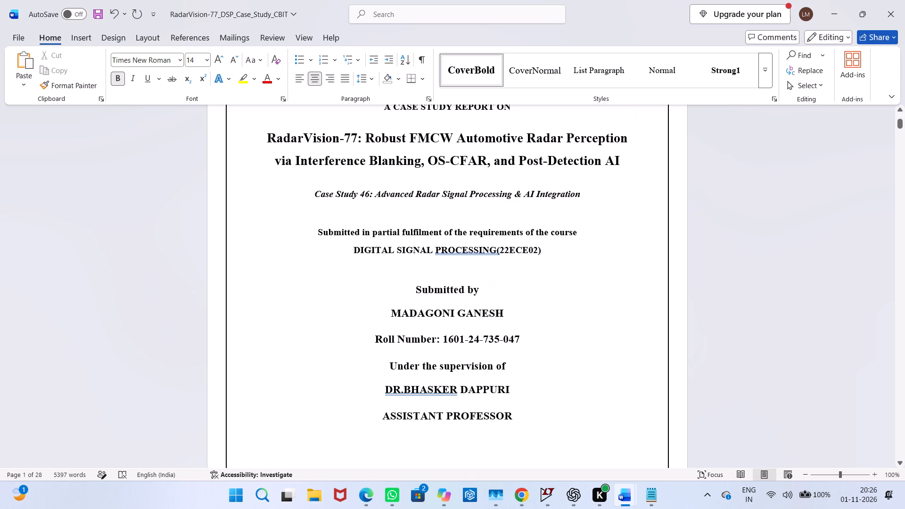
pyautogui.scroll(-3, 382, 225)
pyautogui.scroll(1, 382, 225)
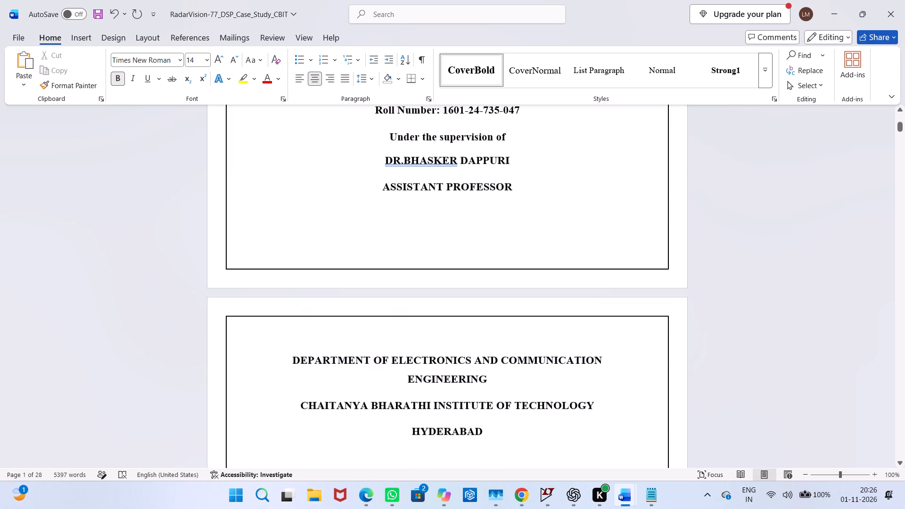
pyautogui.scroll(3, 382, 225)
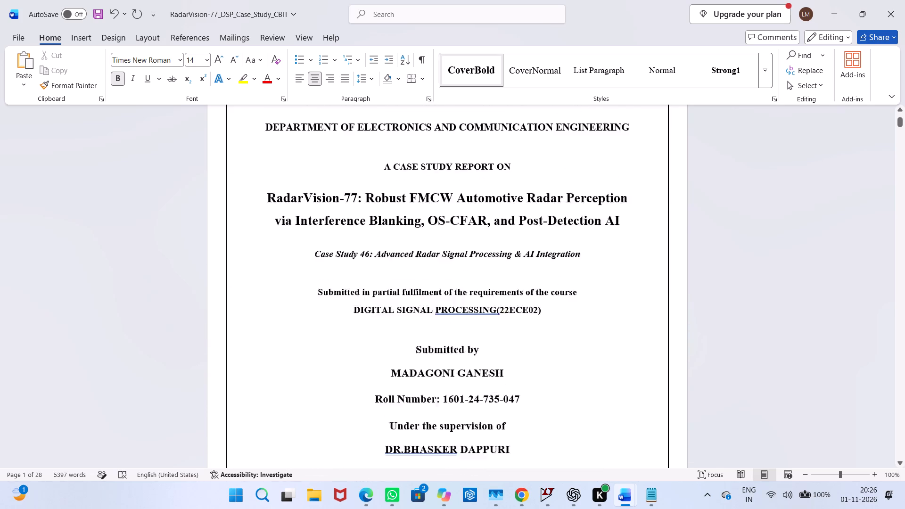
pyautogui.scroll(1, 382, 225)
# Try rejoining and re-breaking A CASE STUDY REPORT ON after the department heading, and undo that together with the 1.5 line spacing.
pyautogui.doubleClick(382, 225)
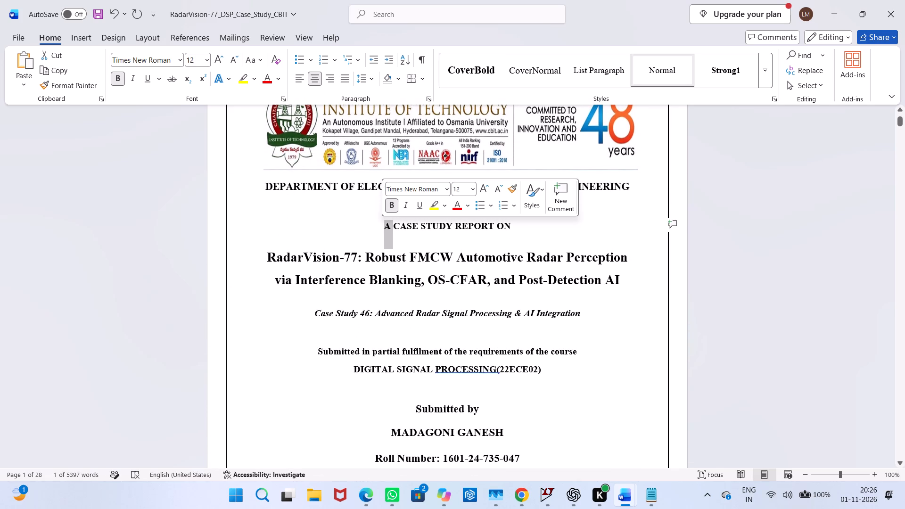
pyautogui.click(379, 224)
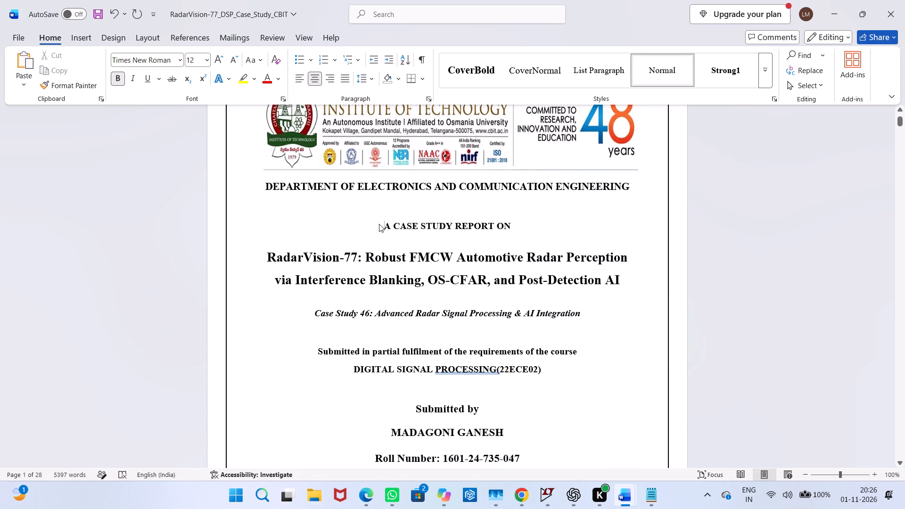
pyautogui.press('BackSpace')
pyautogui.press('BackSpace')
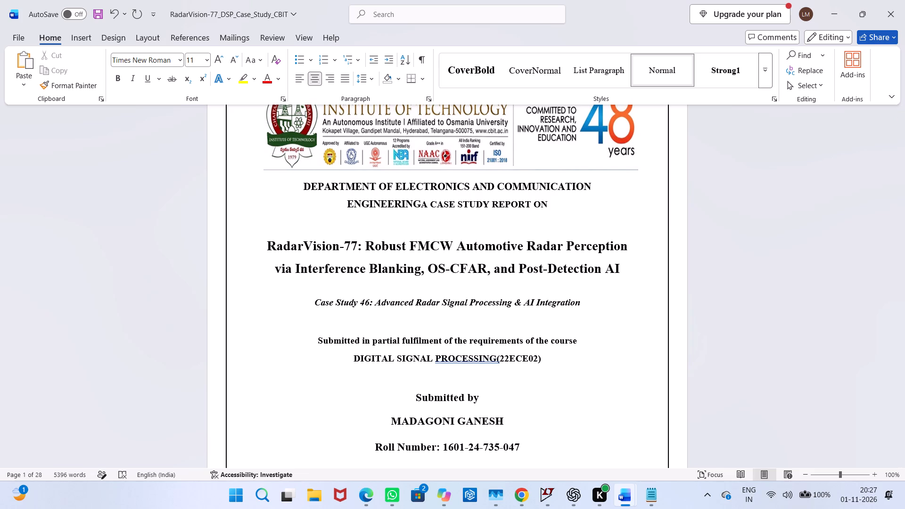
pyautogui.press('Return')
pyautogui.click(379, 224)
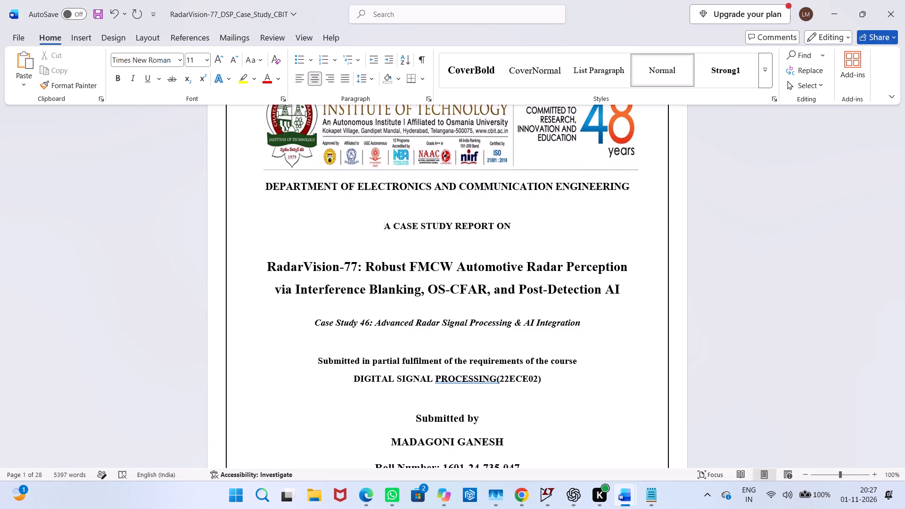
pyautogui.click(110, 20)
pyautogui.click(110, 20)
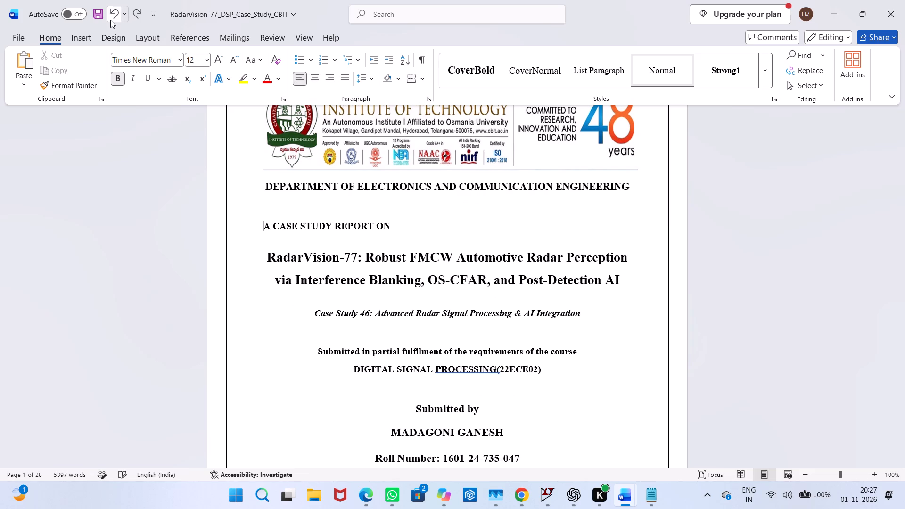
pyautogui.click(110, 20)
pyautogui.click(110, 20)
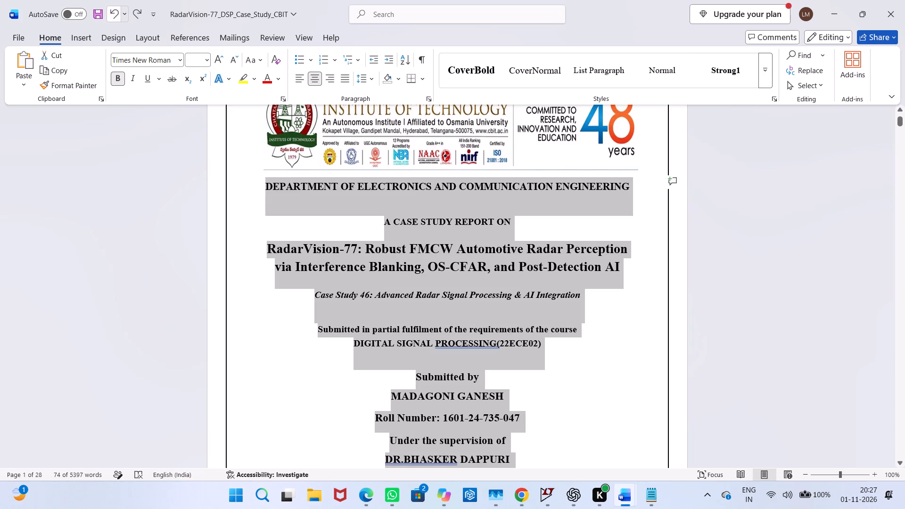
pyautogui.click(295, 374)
# Insert a space between the DR. prefix and the supervisor's name on the cover page.
pyautogui.scroll(-1, 295, 374)
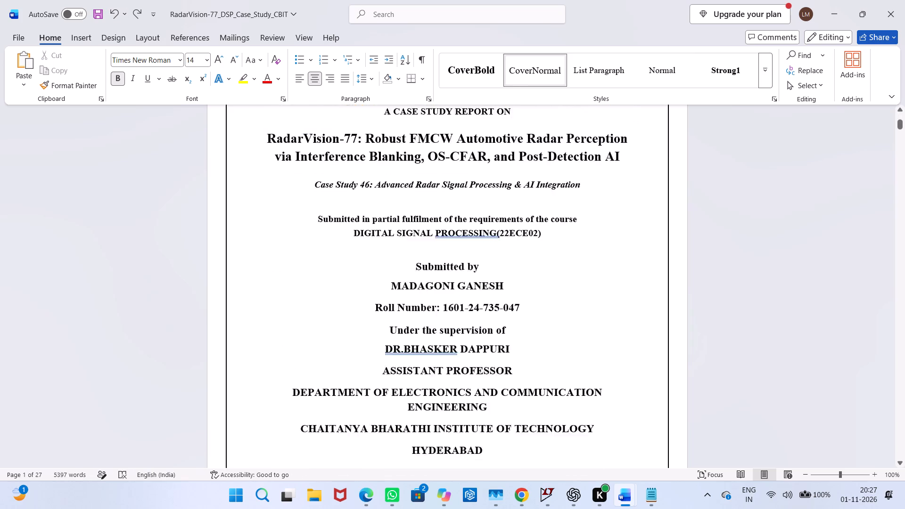
pyautogui.scroll(-1, 295, 374)
pyautogui.scroll(1, 295, 374)
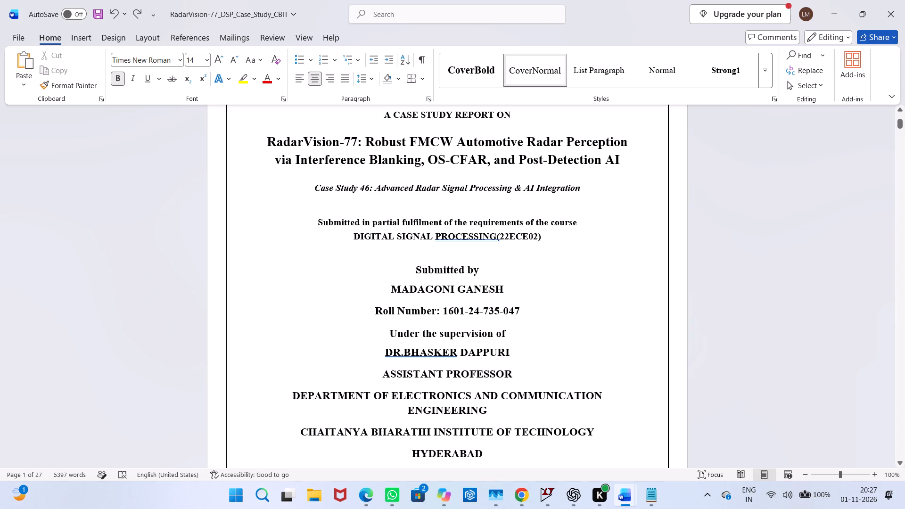
pyautogui.click(404, 350)
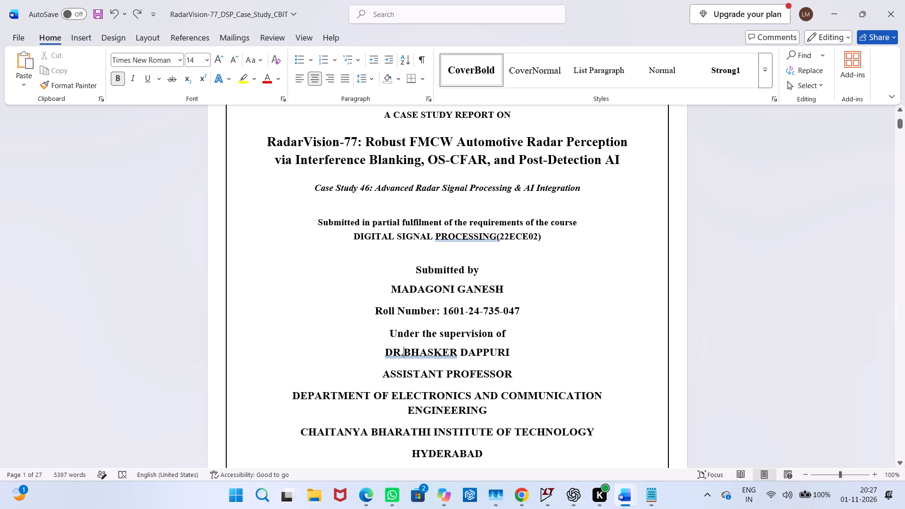
pyautogui.press('space')
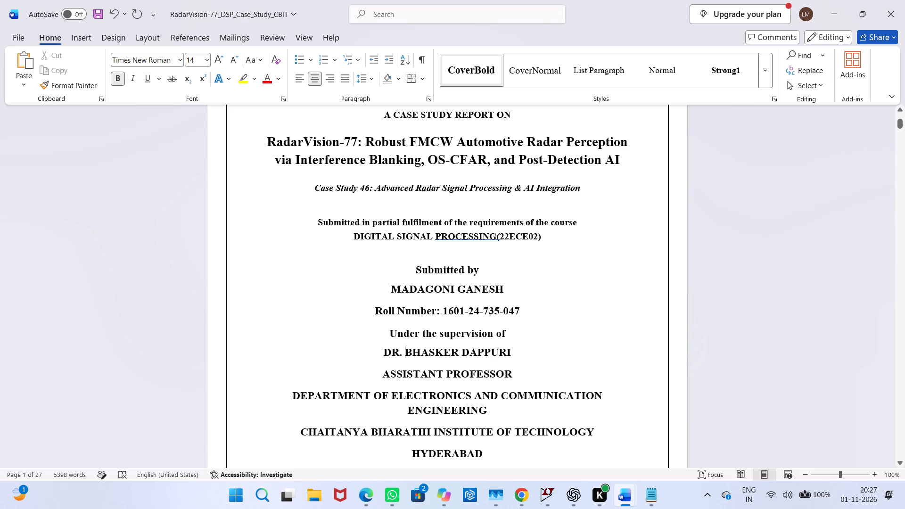
pyautogui.scroll(-1, 486, 389)
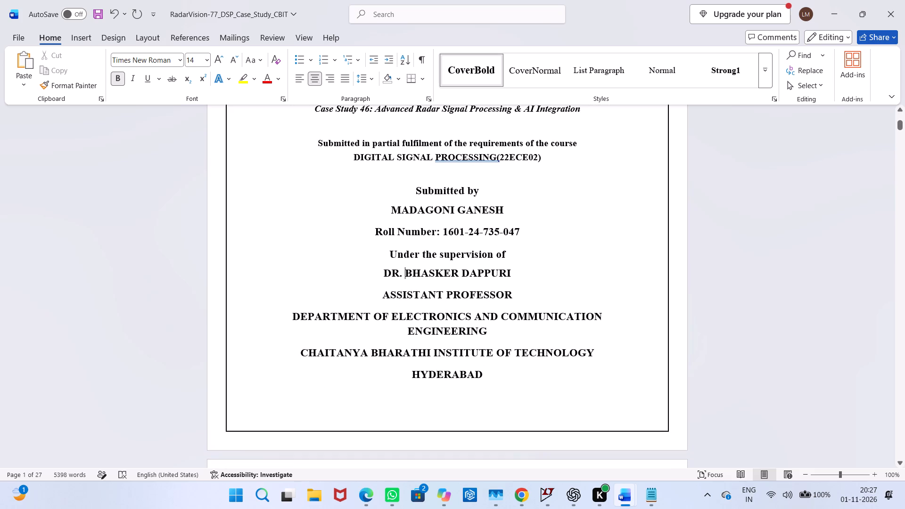
# Delete the DEPARTMENT OF ELECTRONICS AND COMMUNICATION ENGINEERING heading beneath the college banner on the cover page, and check the page layout.
pyautogui.scroll(2, 431, 353)
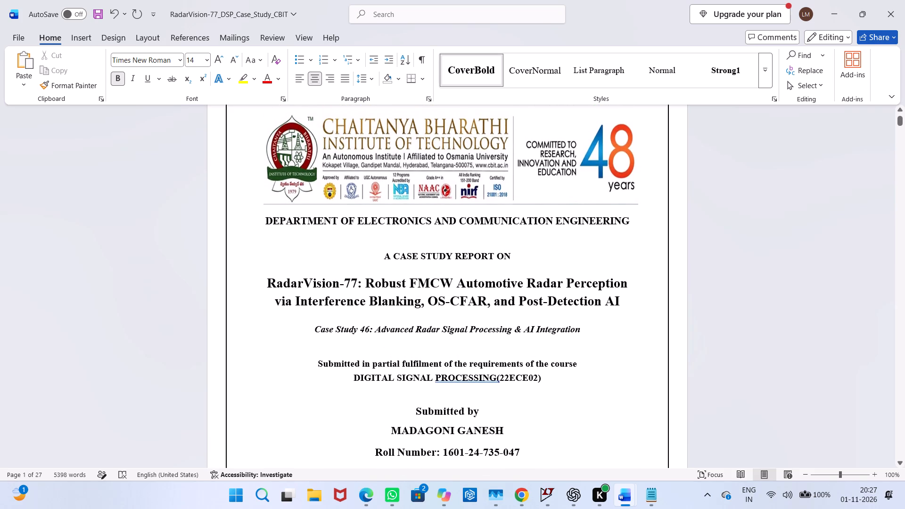
pyautogui.moveTo(262, 210); pyautogui.dragTo(589, 230)
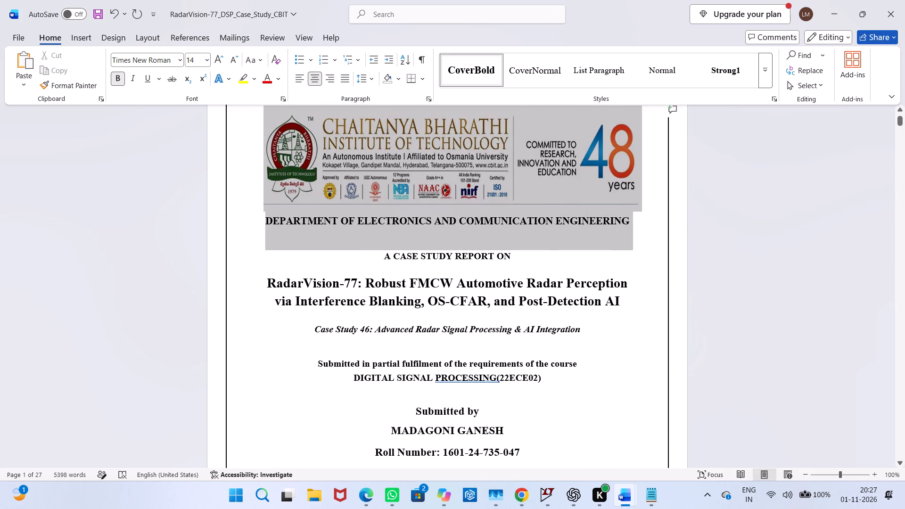
pyautogui.click(589, 230)
pyautogui.moveTo(637, 219); pyautogui.dragTo(630, 218)
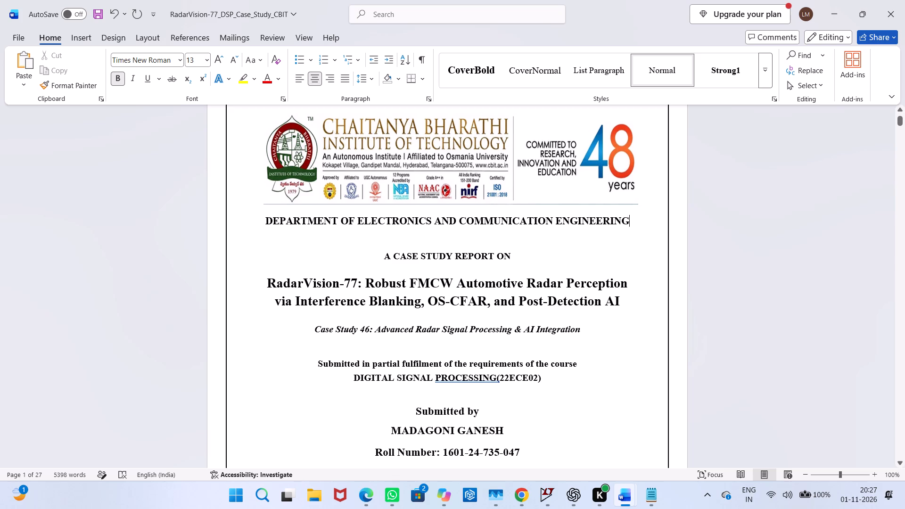
pyautogui.moveTo(630, 218); pyautogui.dragTo(294, 224)
pyautogui.press('BackSpace')
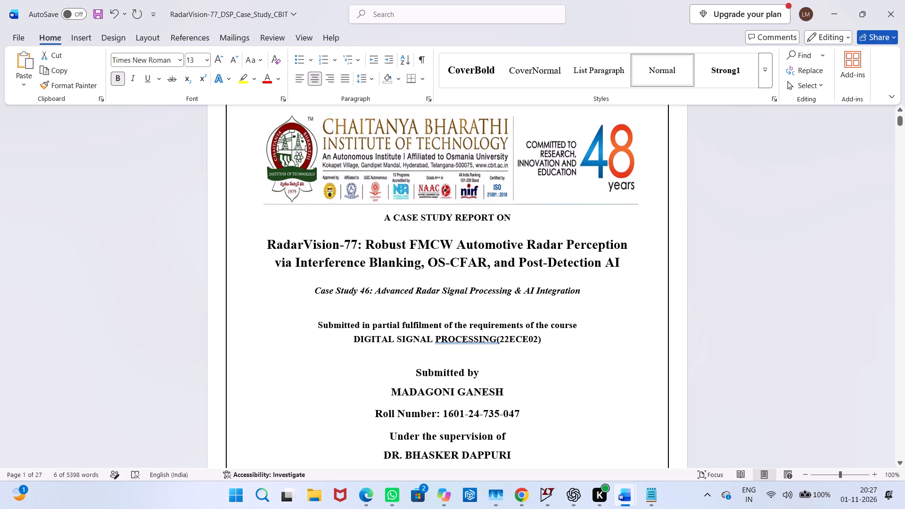
pyautogui.scroll(-1, 416, 310)
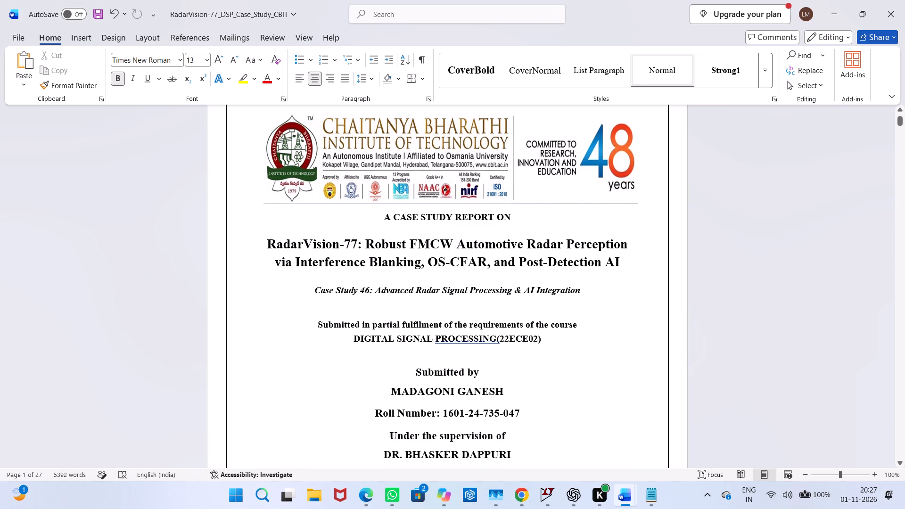
pyautogui.scroll(-2, 416, 310)
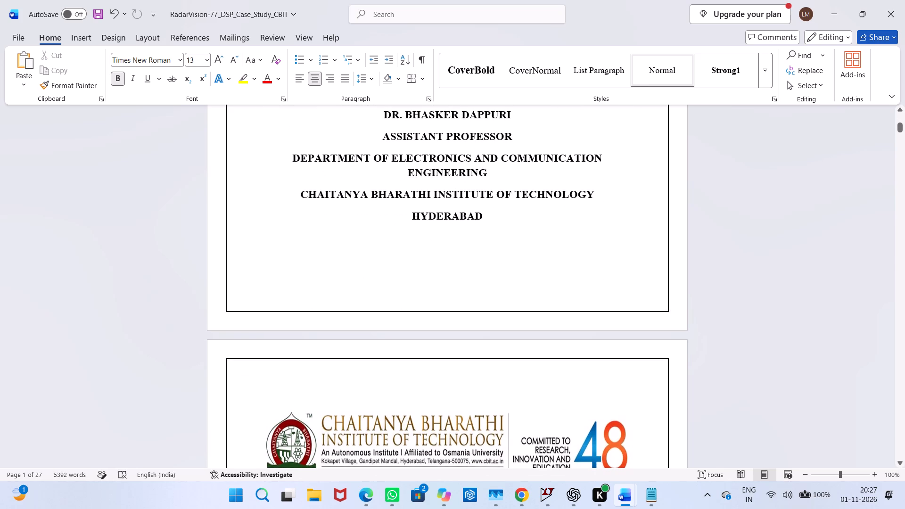
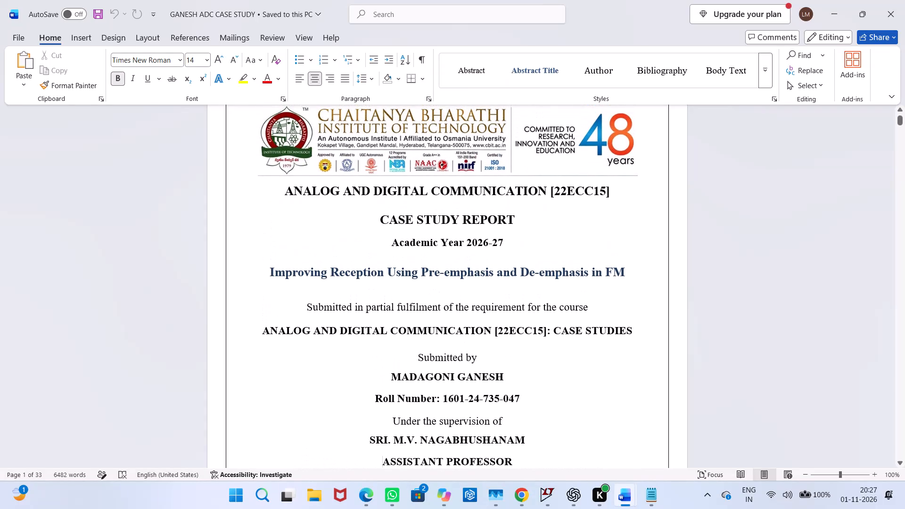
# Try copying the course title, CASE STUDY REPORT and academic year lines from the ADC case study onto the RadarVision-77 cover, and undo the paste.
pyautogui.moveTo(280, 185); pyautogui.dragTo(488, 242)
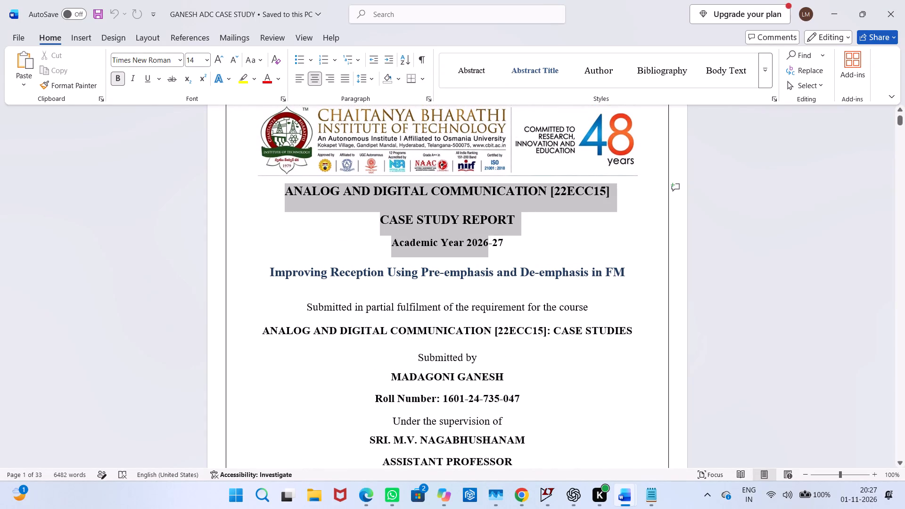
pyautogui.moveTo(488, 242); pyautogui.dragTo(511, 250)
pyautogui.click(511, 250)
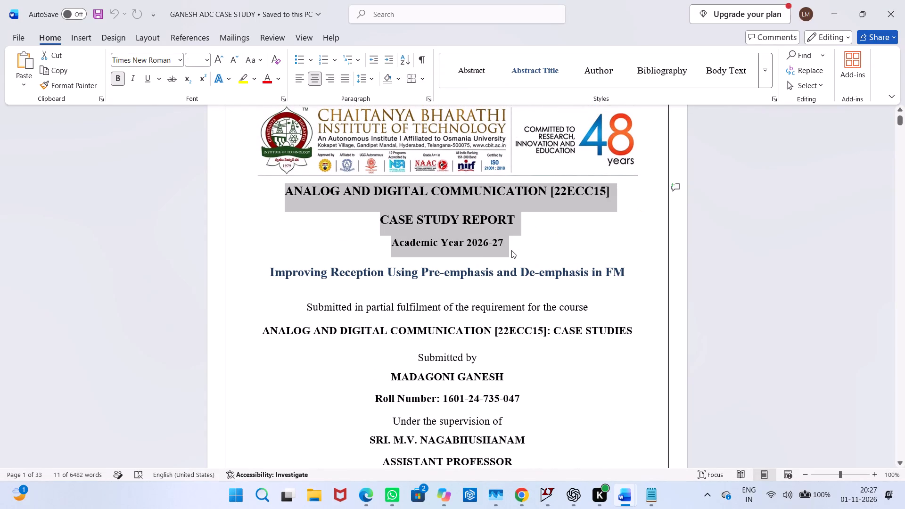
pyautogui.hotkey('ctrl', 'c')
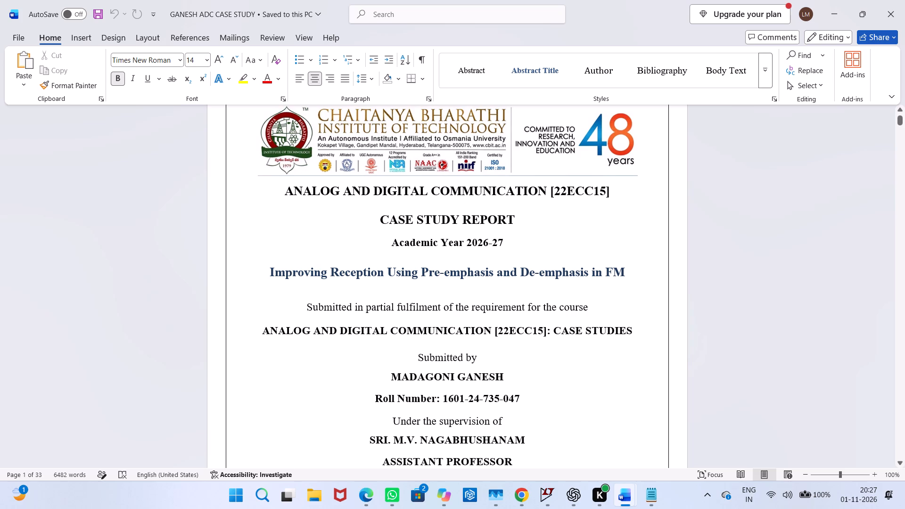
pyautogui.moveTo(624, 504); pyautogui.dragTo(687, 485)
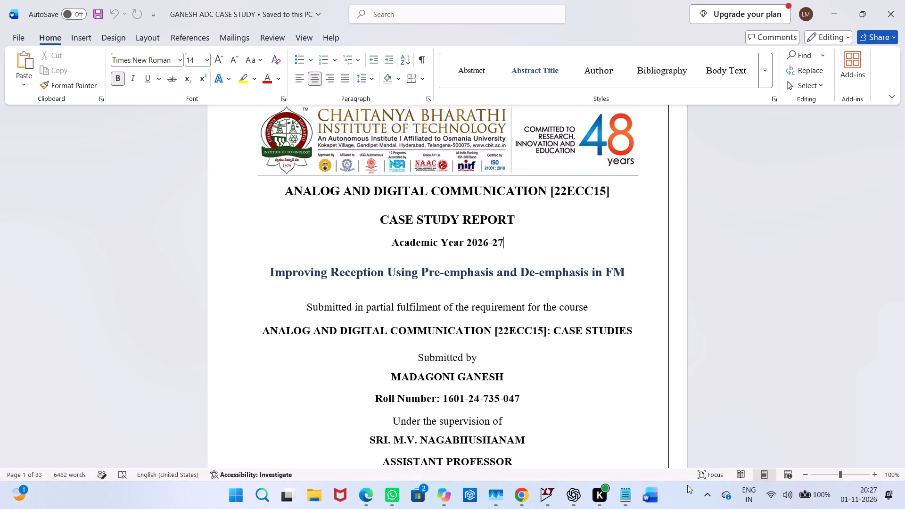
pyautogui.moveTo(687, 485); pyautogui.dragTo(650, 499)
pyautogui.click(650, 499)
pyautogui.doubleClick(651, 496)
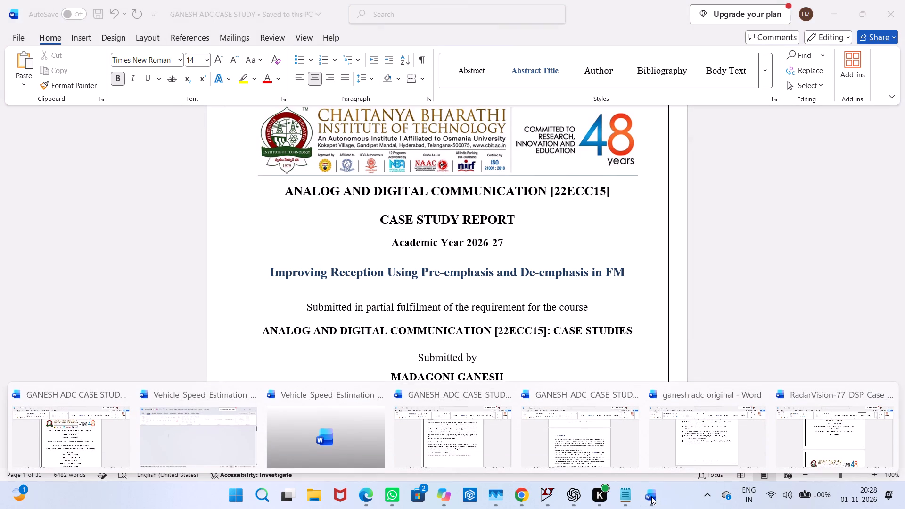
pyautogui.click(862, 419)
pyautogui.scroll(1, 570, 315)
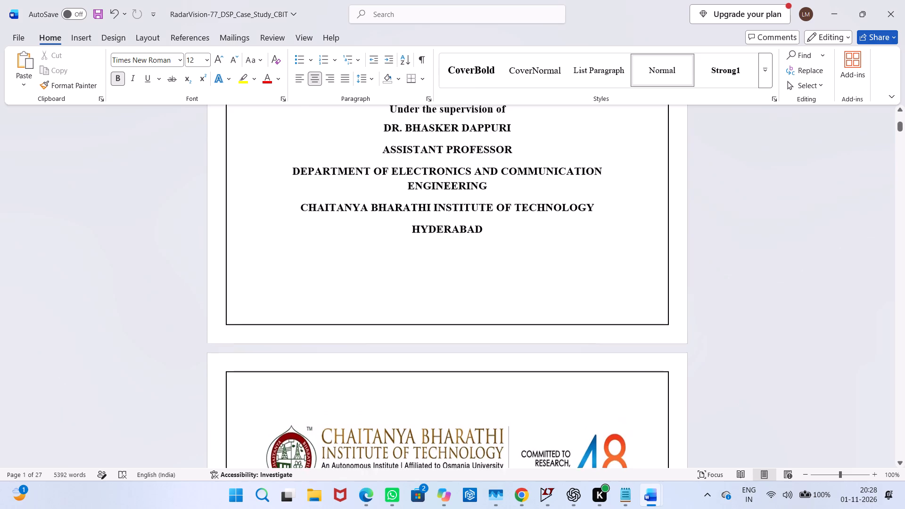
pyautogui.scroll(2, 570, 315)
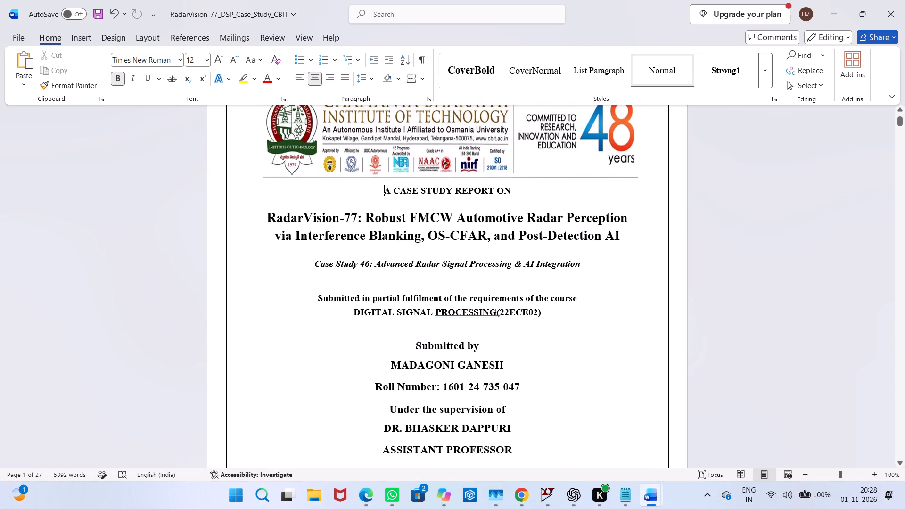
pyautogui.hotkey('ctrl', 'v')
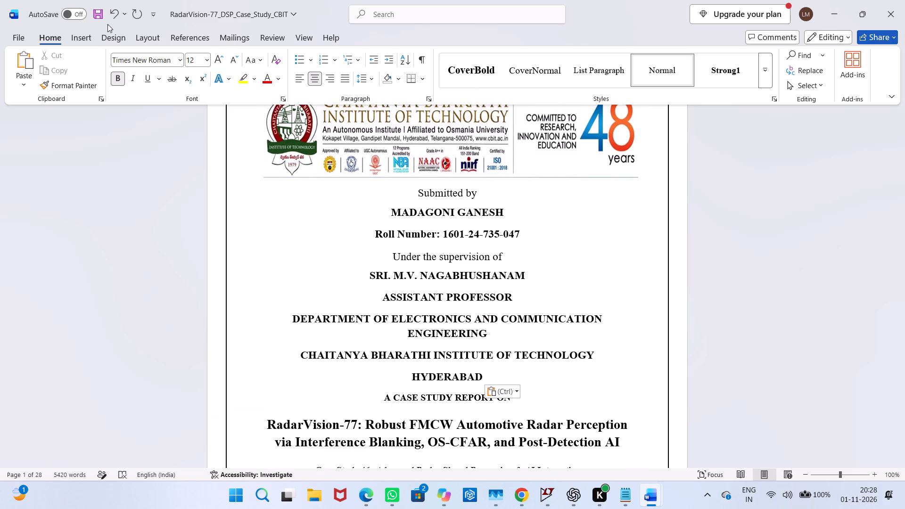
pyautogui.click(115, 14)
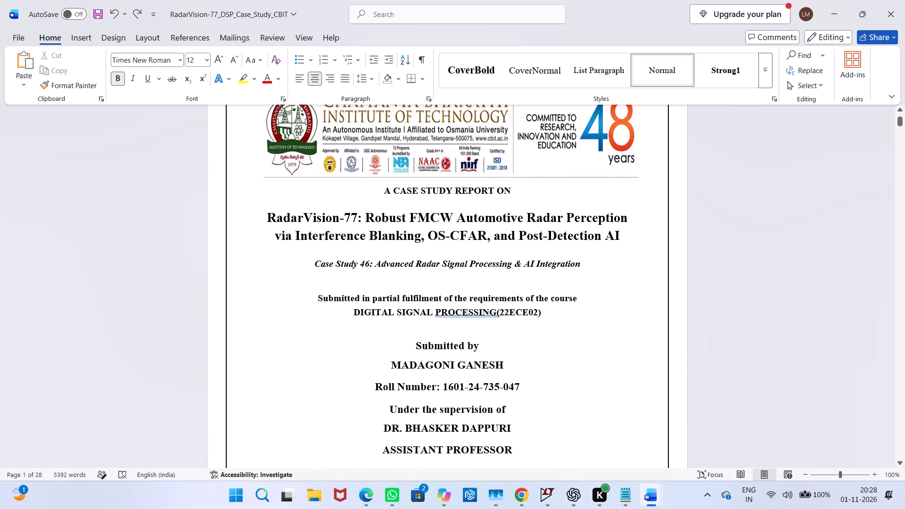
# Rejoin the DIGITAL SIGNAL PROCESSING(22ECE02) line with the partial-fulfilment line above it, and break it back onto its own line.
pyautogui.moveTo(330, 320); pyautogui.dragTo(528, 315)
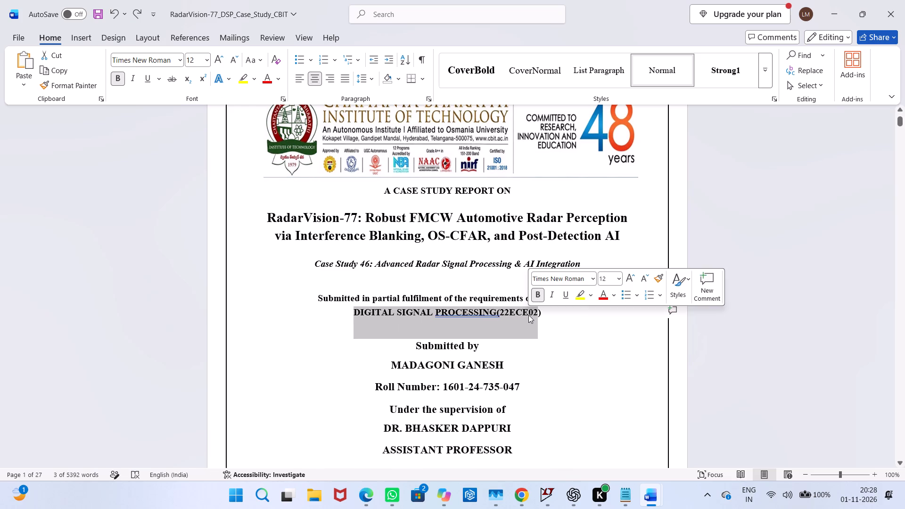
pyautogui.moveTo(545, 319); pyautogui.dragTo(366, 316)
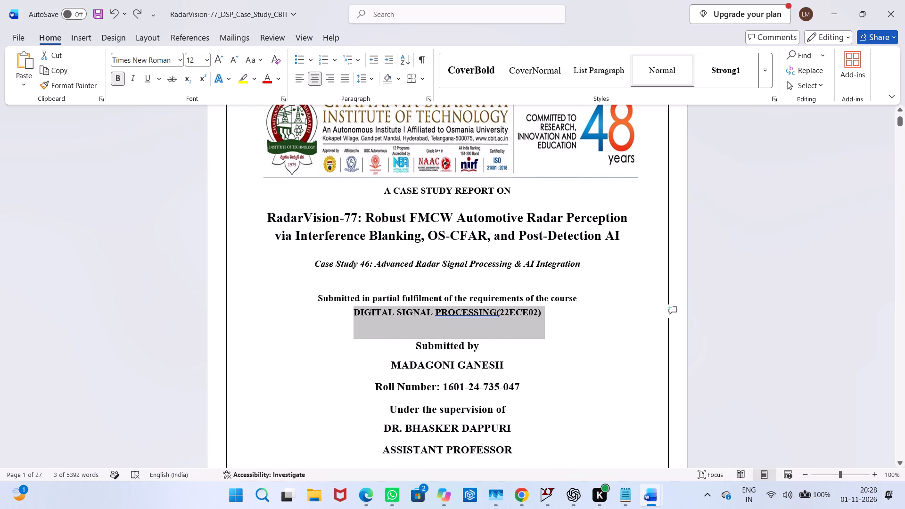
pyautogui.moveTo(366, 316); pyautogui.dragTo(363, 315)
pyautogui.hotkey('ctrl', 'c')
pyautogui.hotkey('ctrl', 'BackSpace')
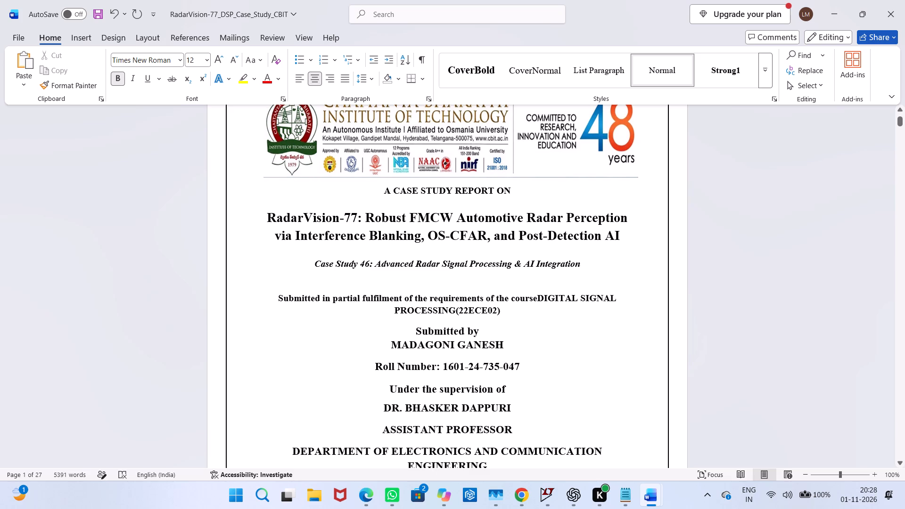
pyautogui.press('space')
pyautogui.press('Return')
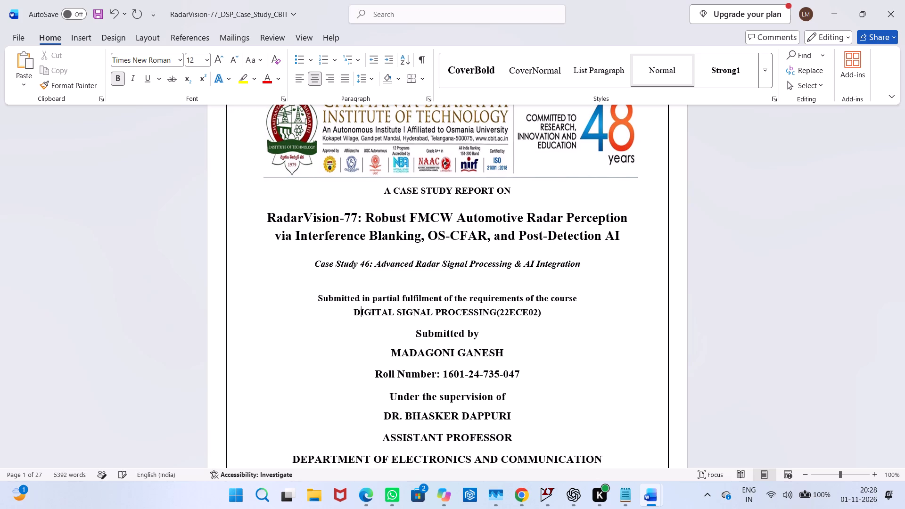
# Move the DIGITAL SIGNAL PROCESSING(22ECE02) line from below the partial-fulfilment line to directly above A CASE STUDY REPORT ON.
pyautogui.moveTo(573, 315); pyautogui.dragTo(429, 313)
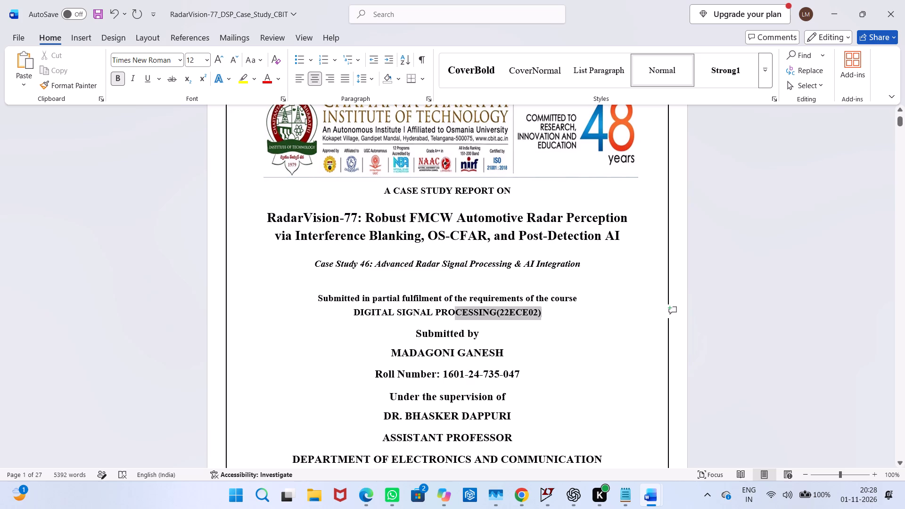
pyautogui.moveTo(429, 313); pyautogui.dragTo(344, 316)
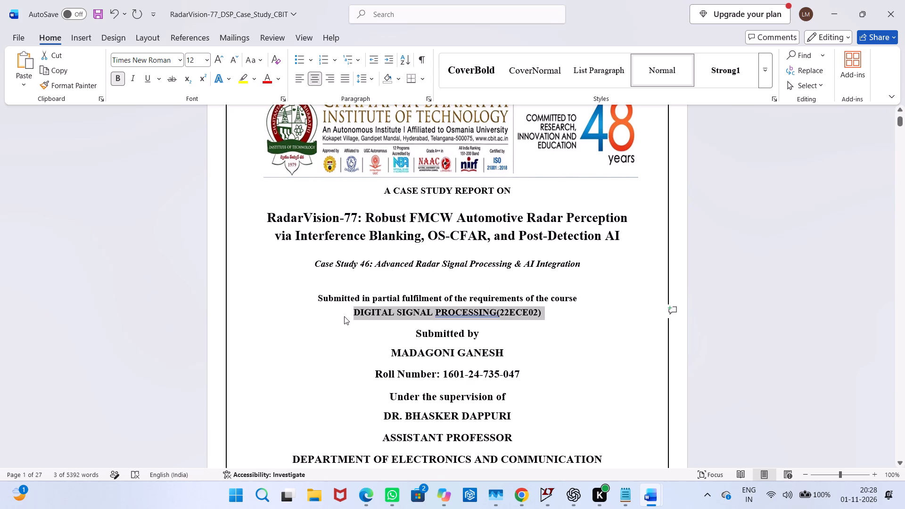
pyautogui.hotkey('ctrl', 'c')
pyautogui.press('BackSpace')
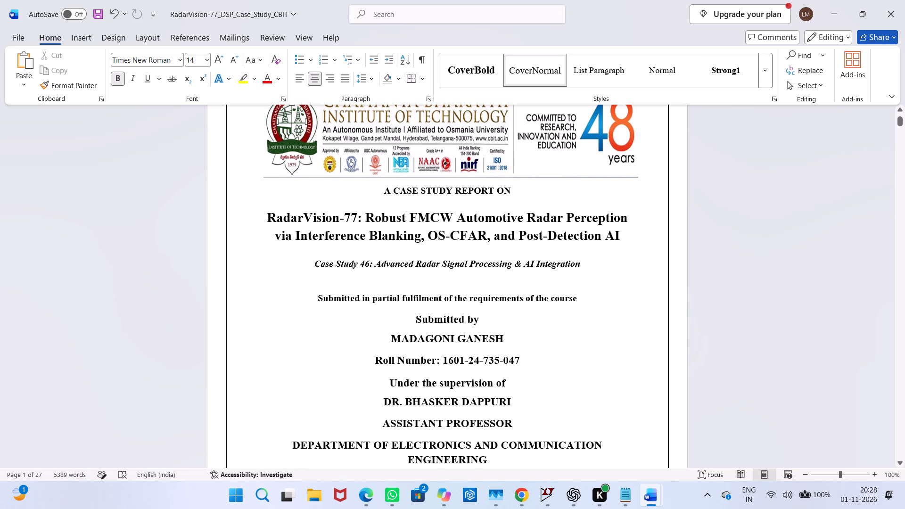
pyautogui.scroll(1, 434, 279)
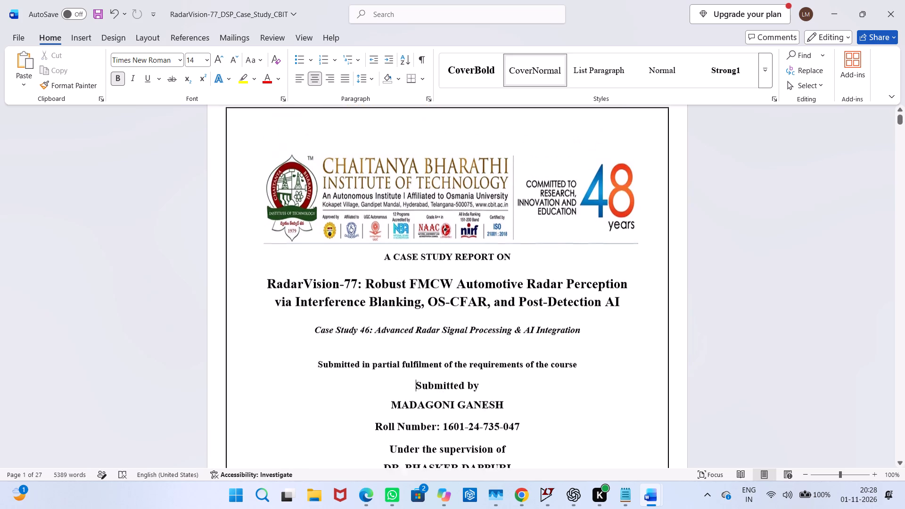
pyautogui.scroll(1, 434, 279)
pyautogui.click(380, 279)
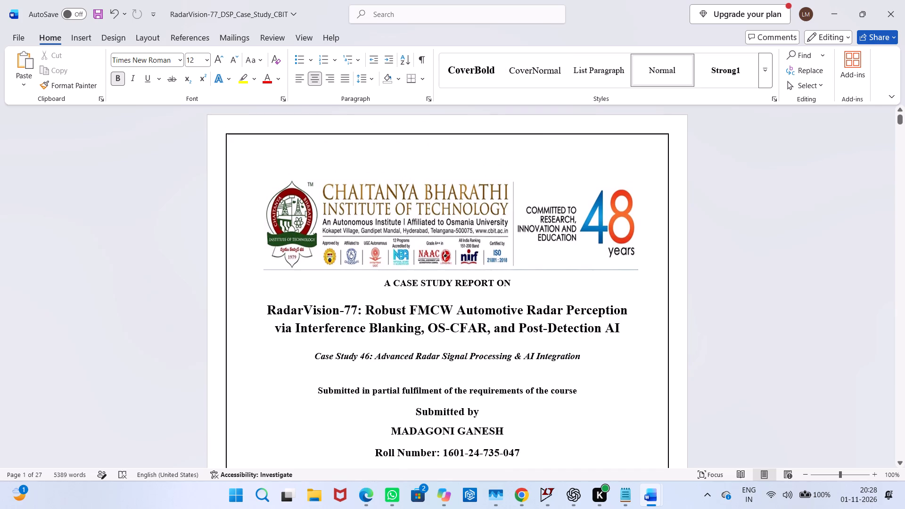
pyautogui.hotkey('ctrl', 'v')
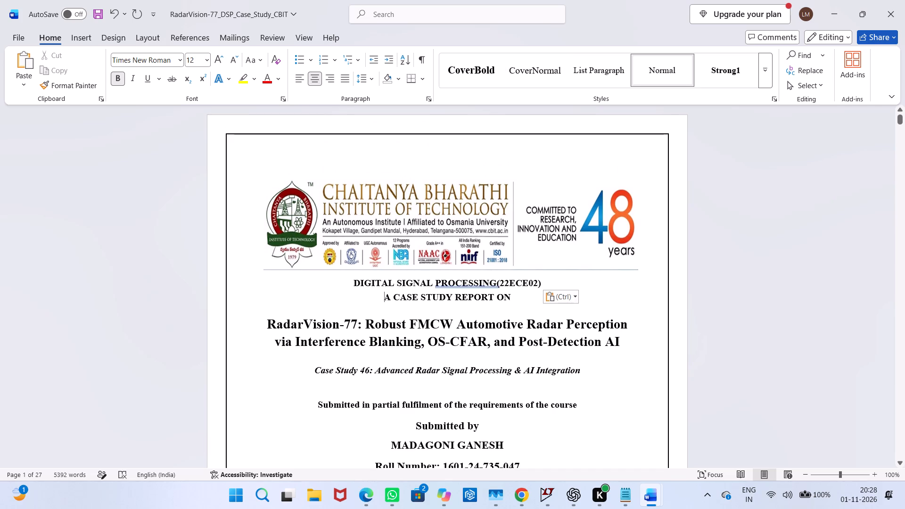
# Set the DIGITAL SIGNAL PROCESSING(22ECE02) heading to 16 pt and add a blank line beneath it.
pyautogui.moveTo(351, 281); pyautogui.dragTo(541, 279)
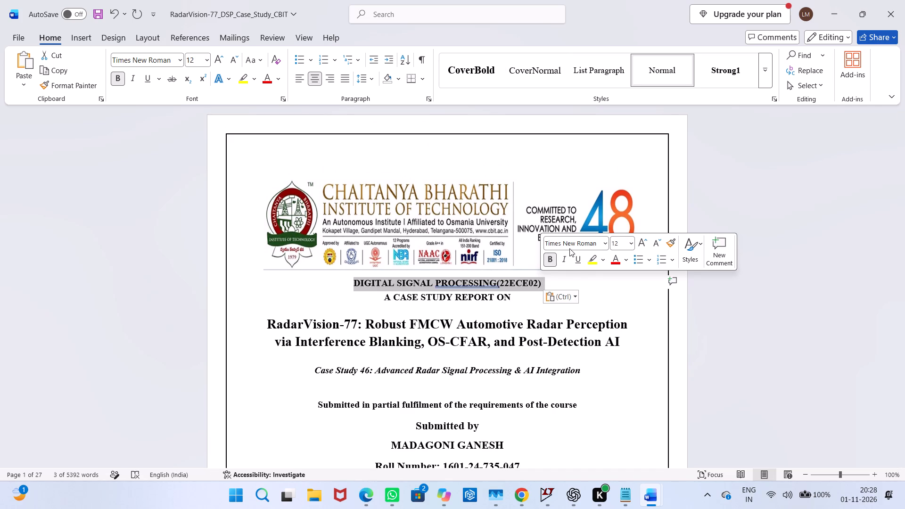
pyautogui.click(619, 246)
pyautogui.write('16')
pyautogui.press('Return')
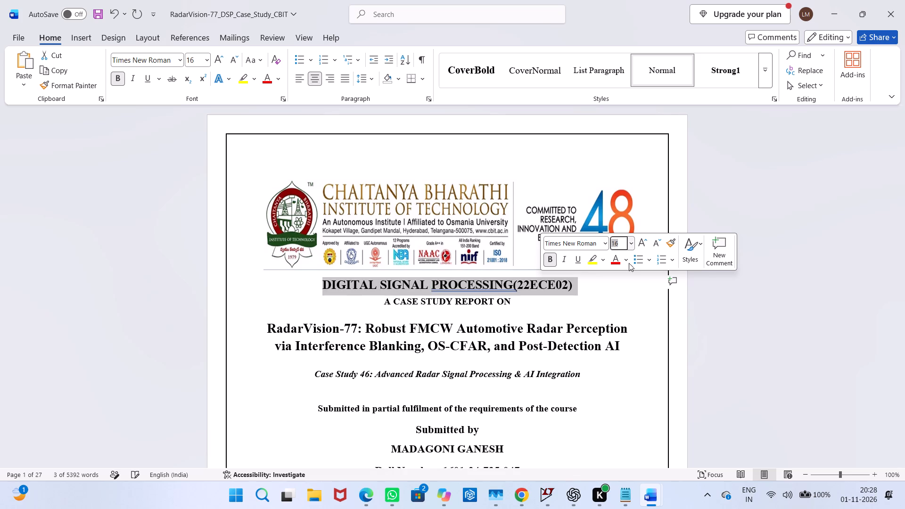
pyautogui.click(589, 292)
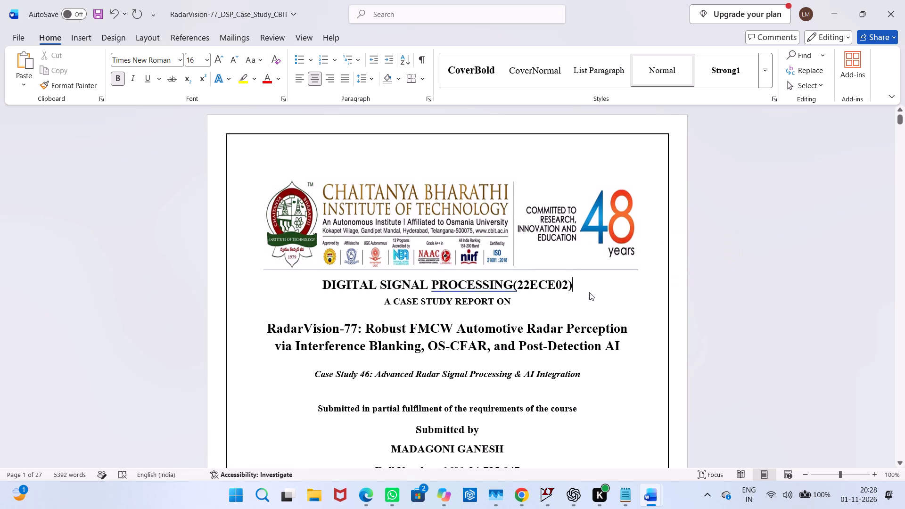
pyautogui.press('Return')
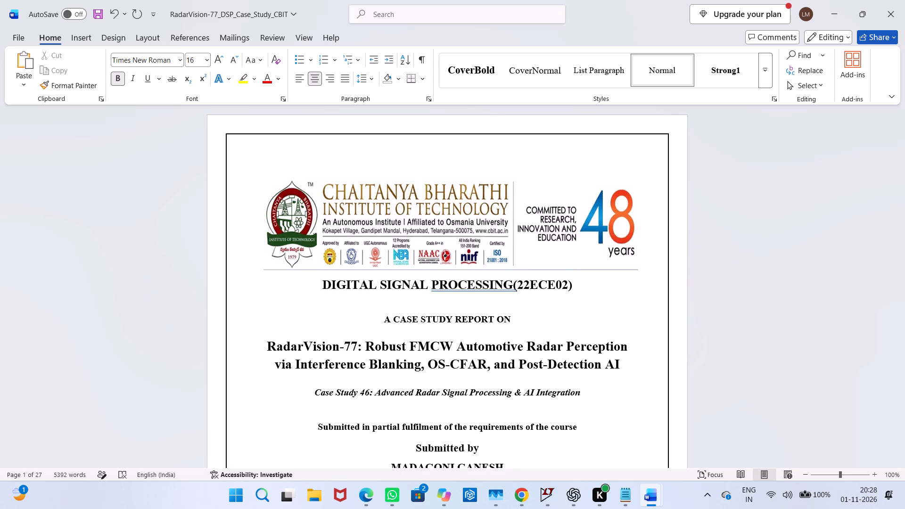
# Arrange the RadarVision-77 document and the GANESH ADC CASE STUDY document side by side.
pyautogui.scroll(-1, 553, 305)
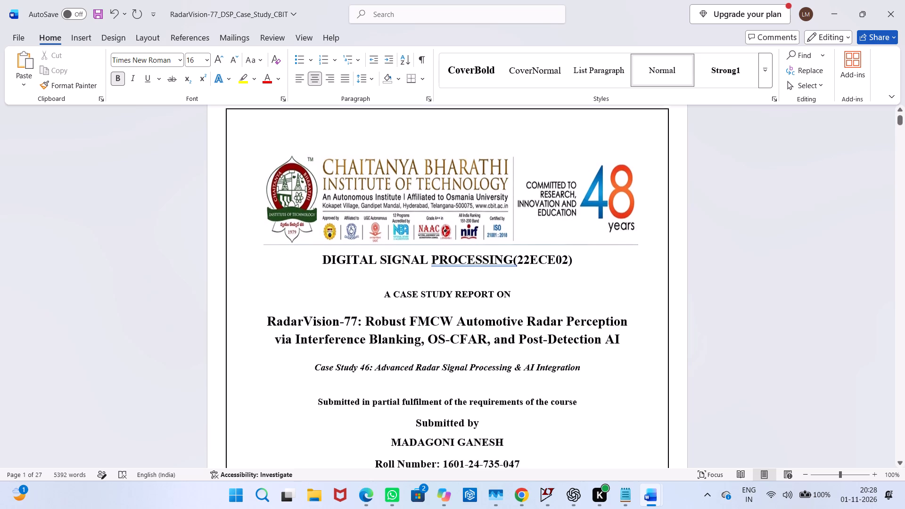
pyautogui.scroll(-2, 553, 305)
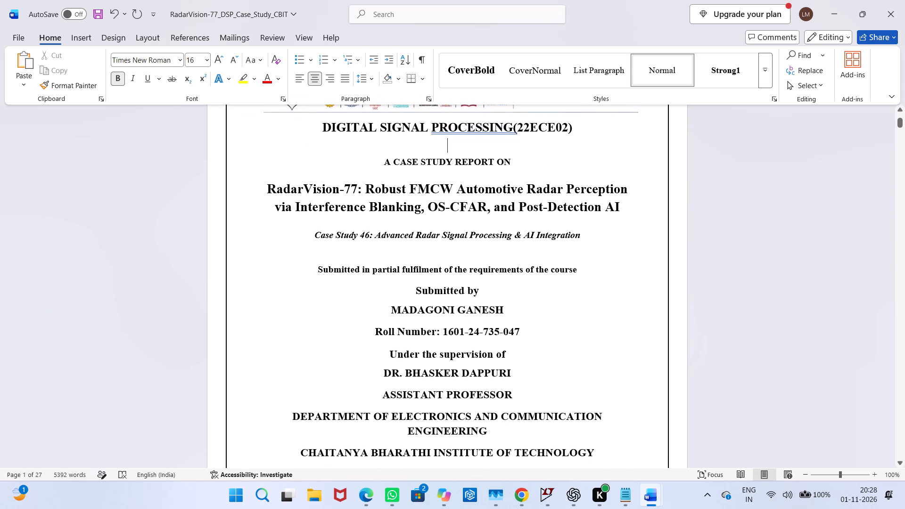
pyautogui.click(652, 497)
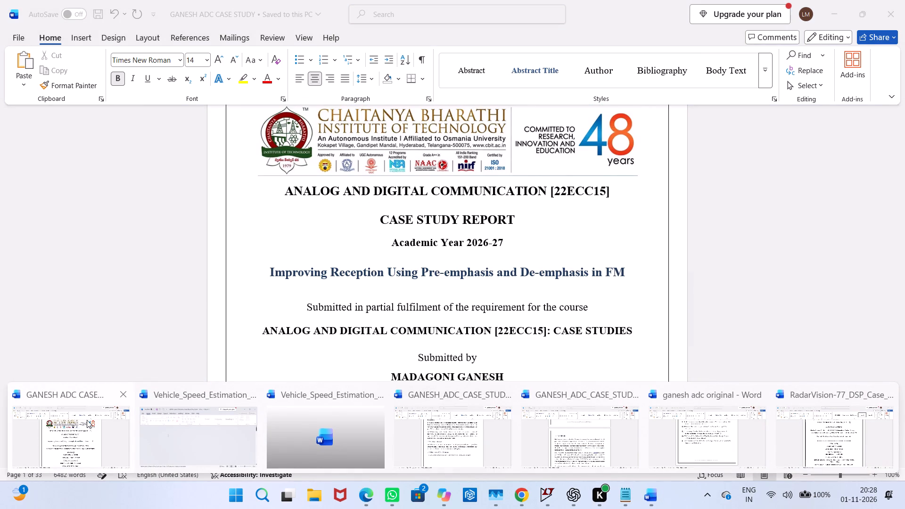
pyautogui.click(860, 15)
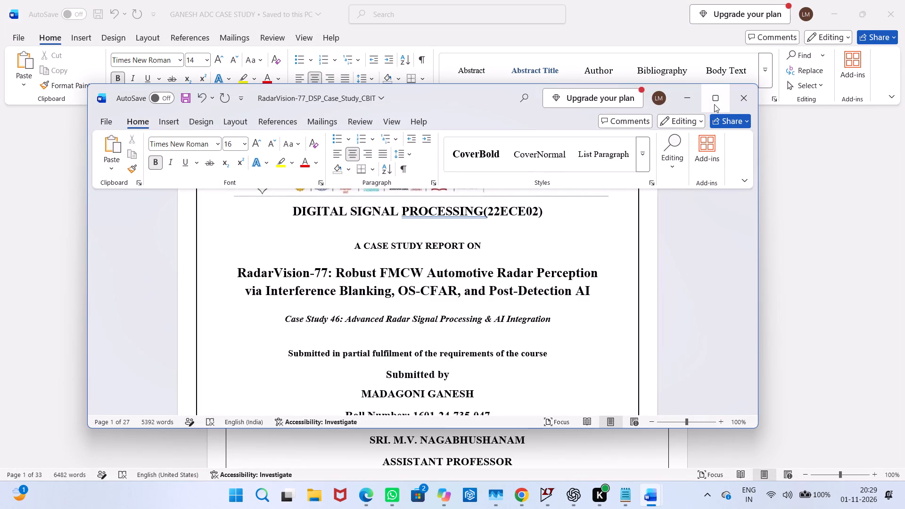
pyautogui.click(675, 141)
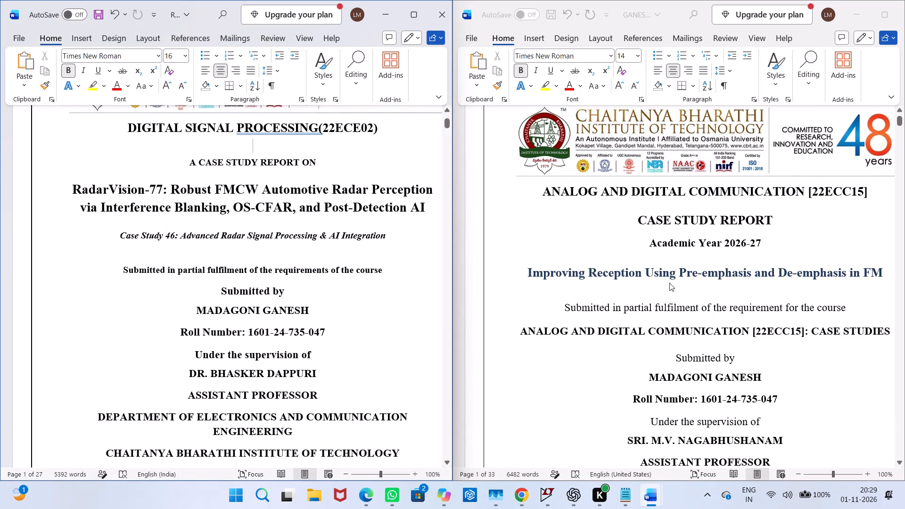
# Delete the word ON from the end of the A CASE STUDY REPORT ON line on the RadarVision-77 cover.
pyautogui.scroll(-1, 669, 283)
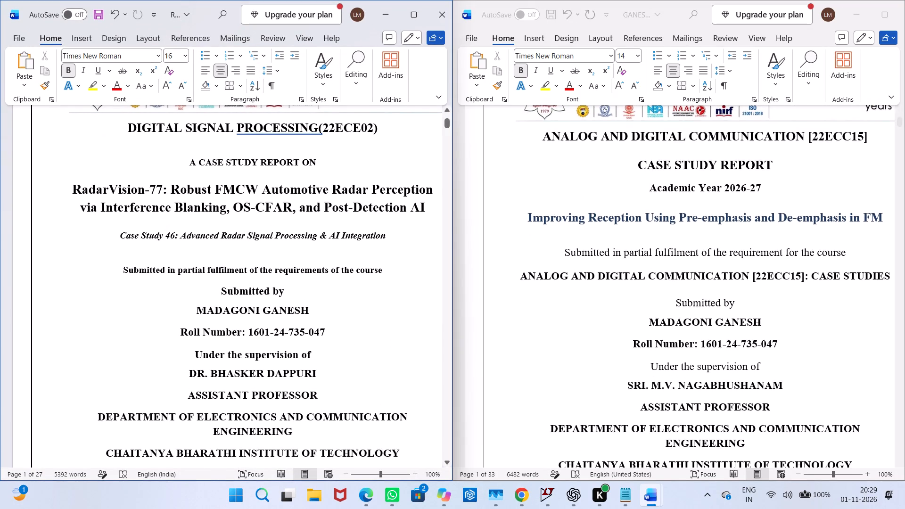
pyautogui.scroll(1, 368, 245)
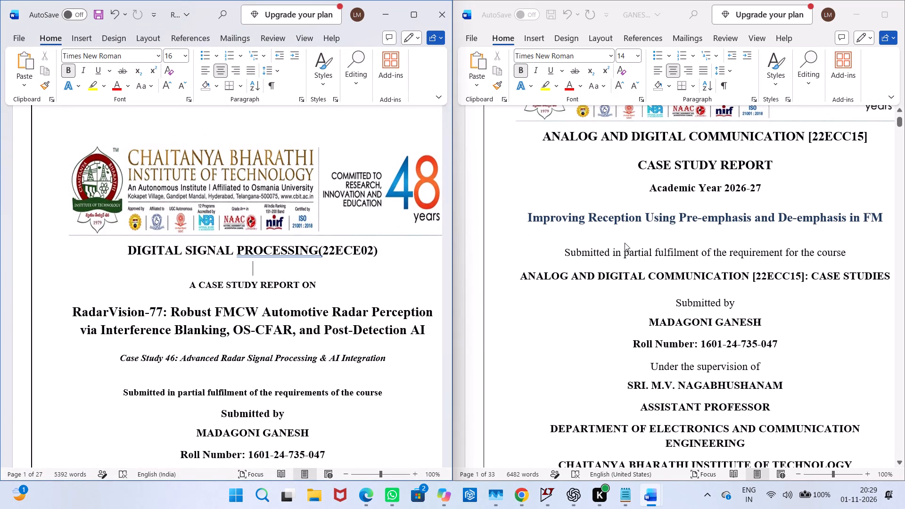
pyautogui.scroll(-1, 625, 243)
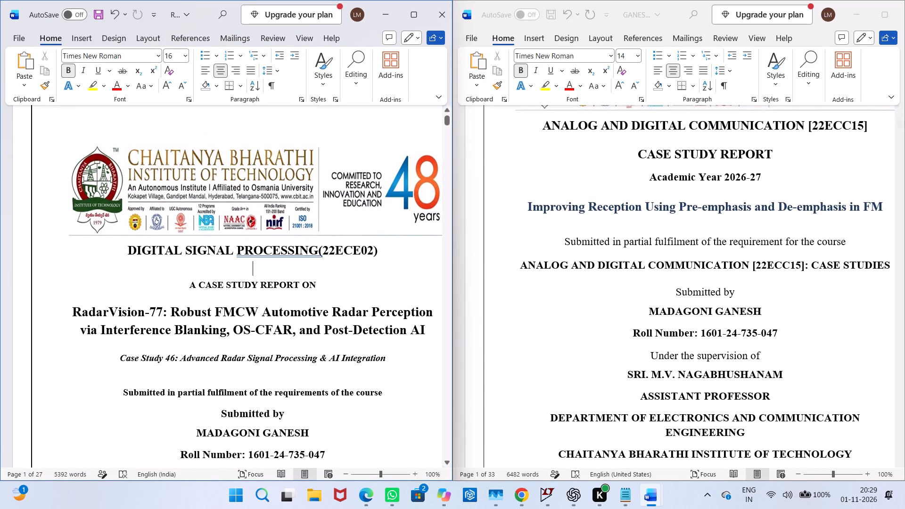
pyautogui.scroll(-1, 399, 287)
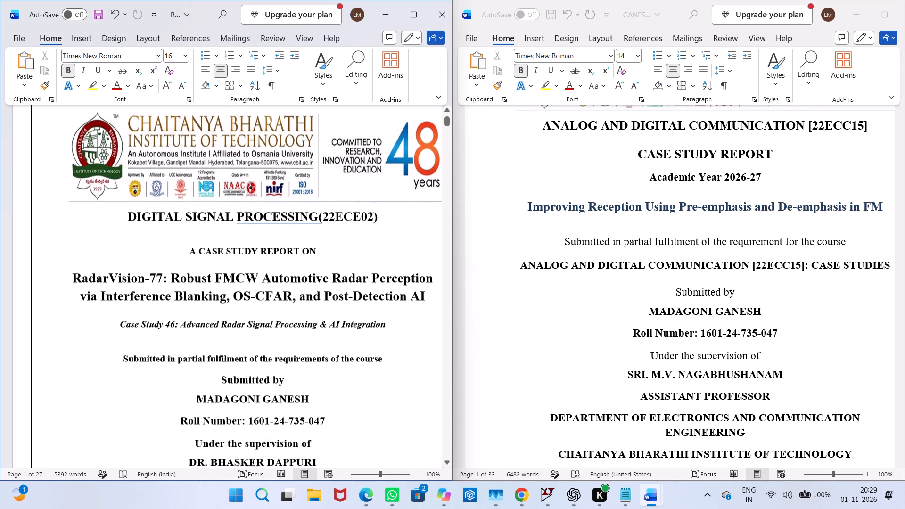
pyautogui.scroll(-1, 399, 287)
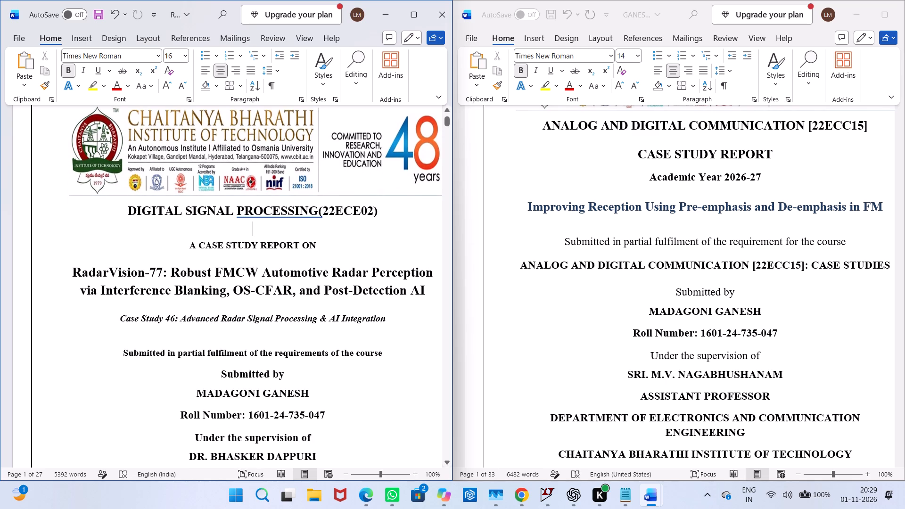
pyautogui.click(329, 246)
pyautogui.press('BackSpace')
pyautogui.press('BackSpace')
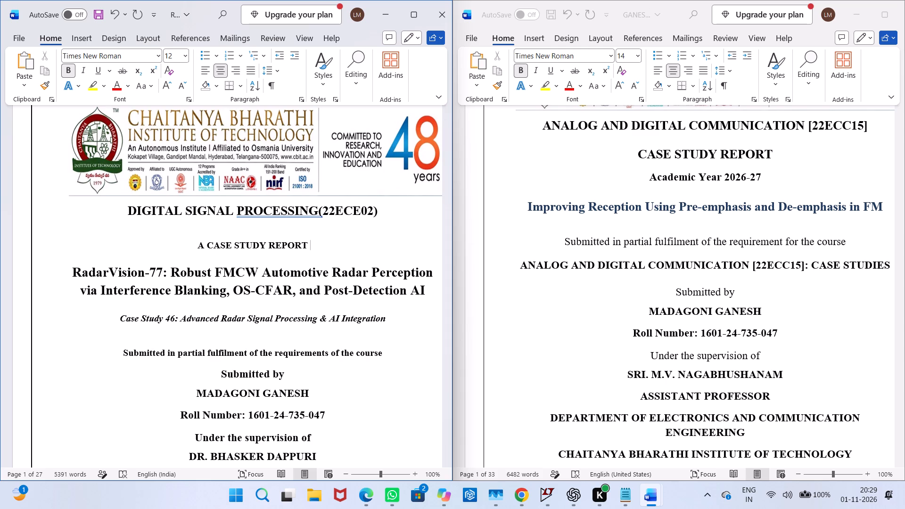
# Copy the Academic Year 2026-27 line from the ADC cover to below A CASE STUDY REPORT, without an extra blank line beneath.
pyautogui.scroll(-3, 300, 327)
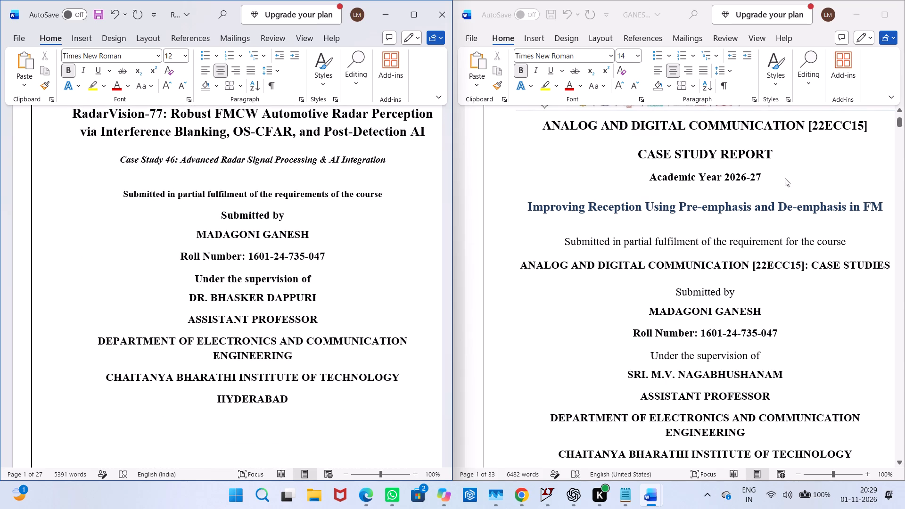
pyautogui.moveTo(780, 176); pyautogui.dragTo(651, 177)
pyautogui.moveTo(651, 177); pyautogui.dragTo(727, 174)
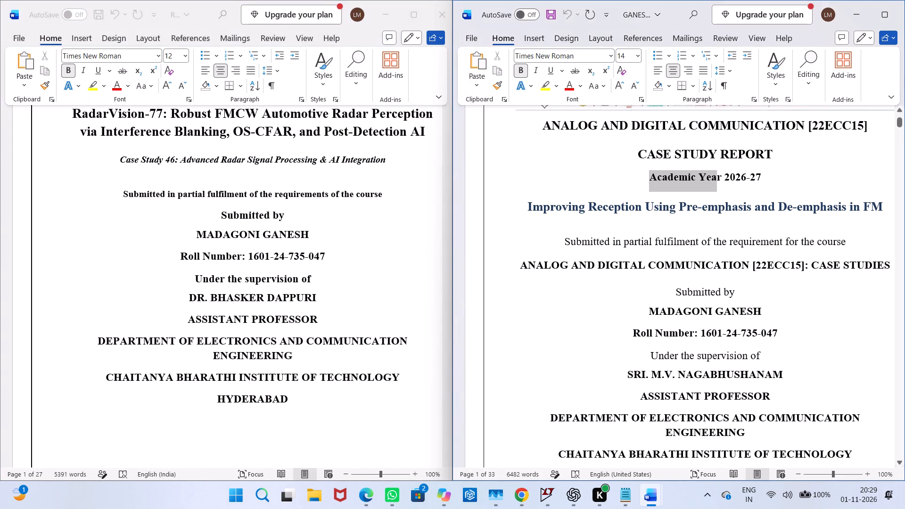
pyautogui.moveTo(727, 174); pyautogui.dragTo(767, 176)
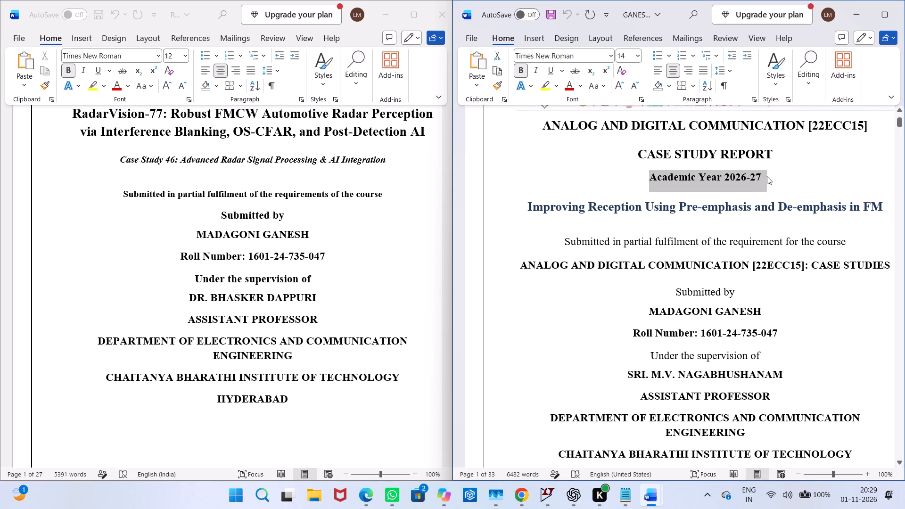
pyautogui.hotkey('ctrl', 'c')
pyautogui.scroll(1, 288, 236)
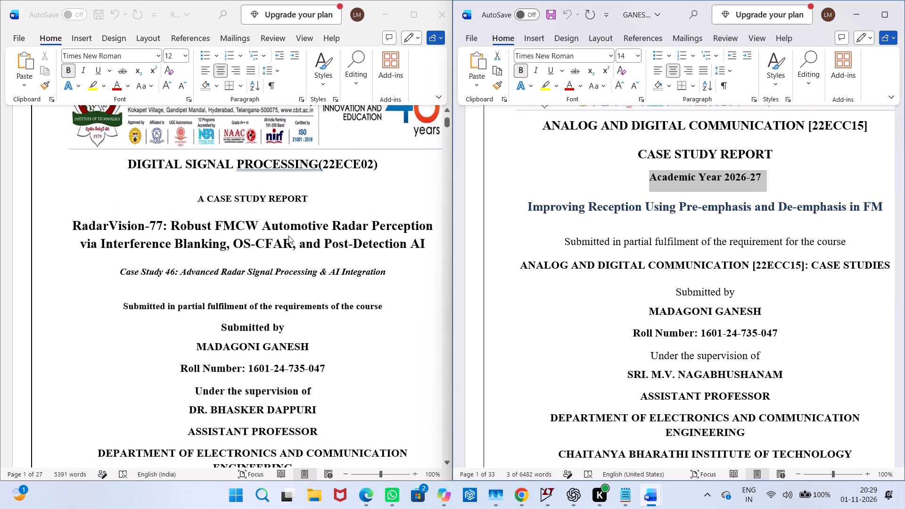
pyautogui.click(314, 197)
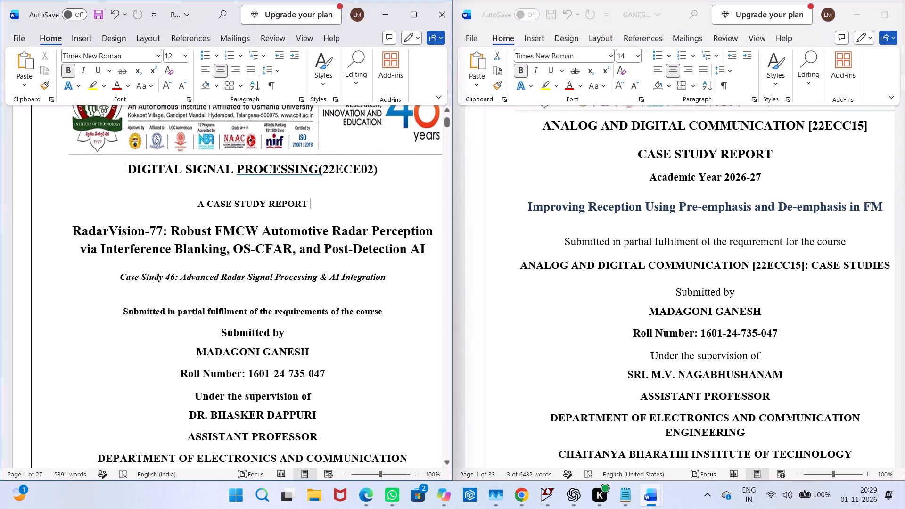
pyautogui.press('Return')
pyautogui.hotkey('ctrl', 'v')
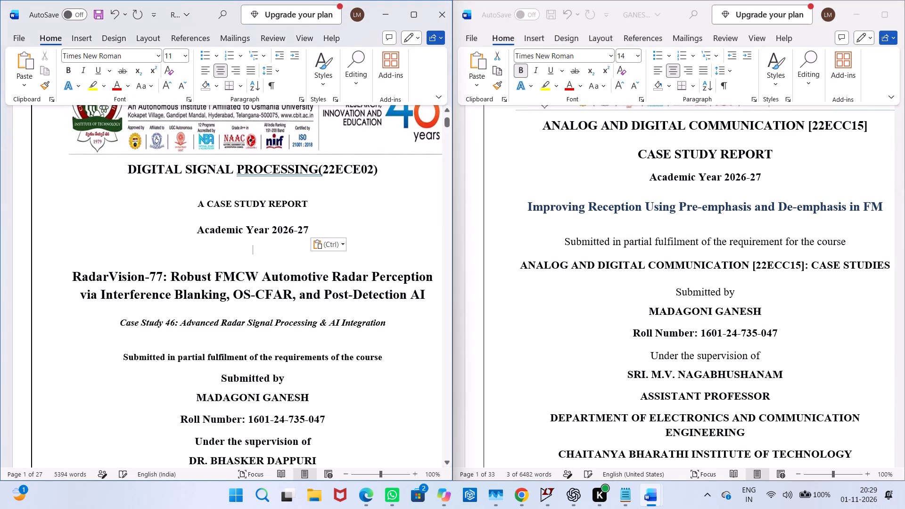
pyautogui.press('BackSpace')
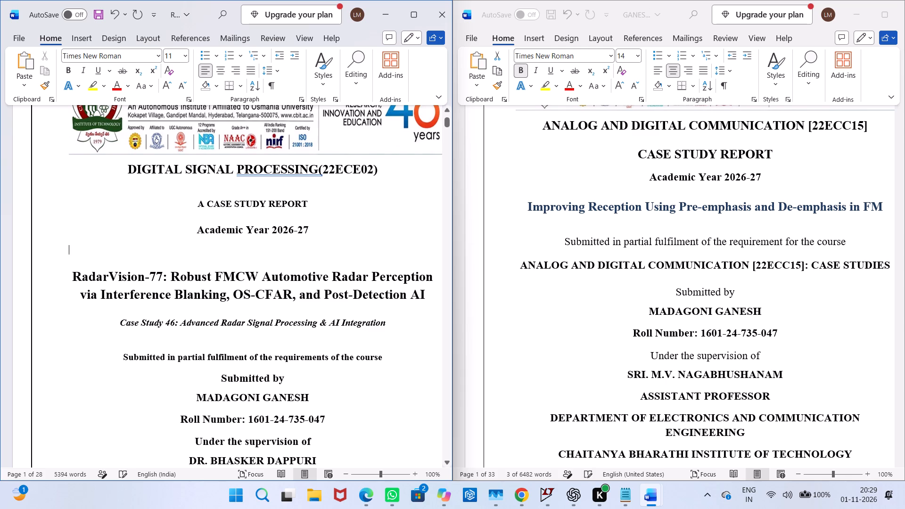
pyautogui.press('BackSpace')
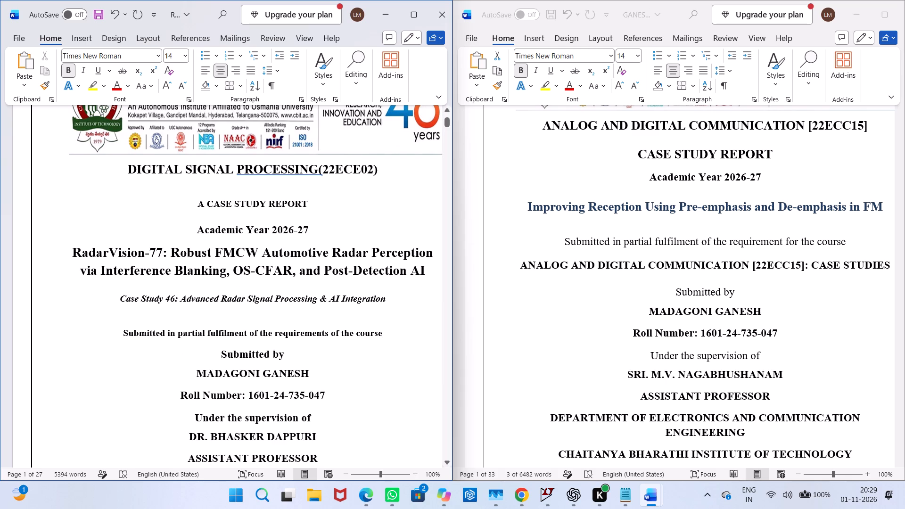
# Set the A CASE STUDY REPORT line on the RadarVision-77 cover to 14 pt.
pyautogui.moveTo(194, 198); pyautogui.dragTo(314, 200)
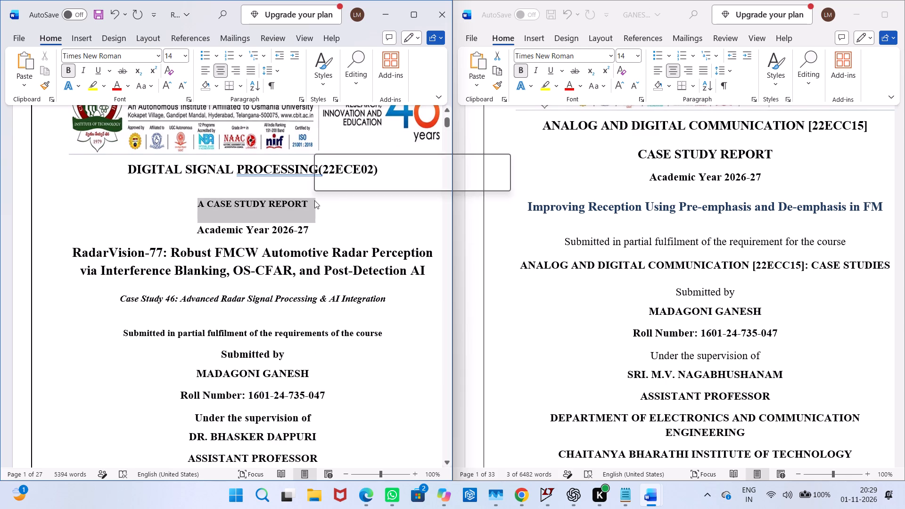
pyautogui.click(391, 168)
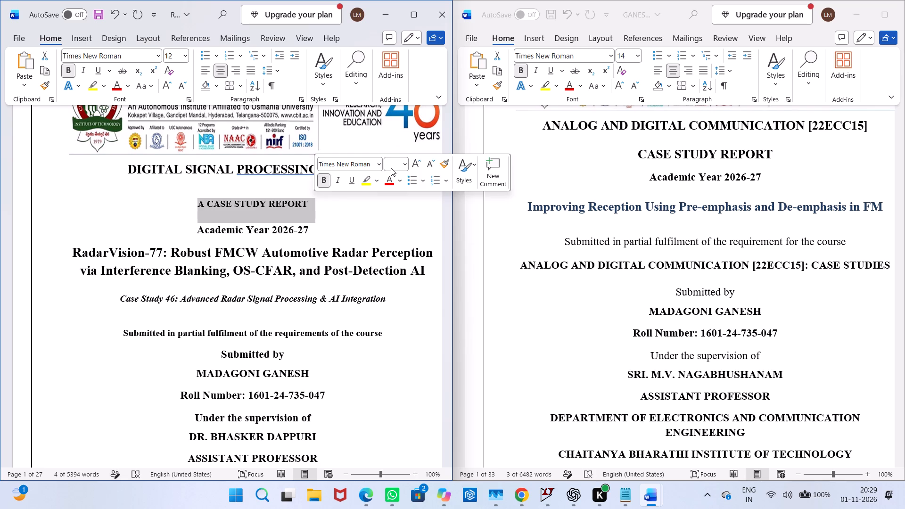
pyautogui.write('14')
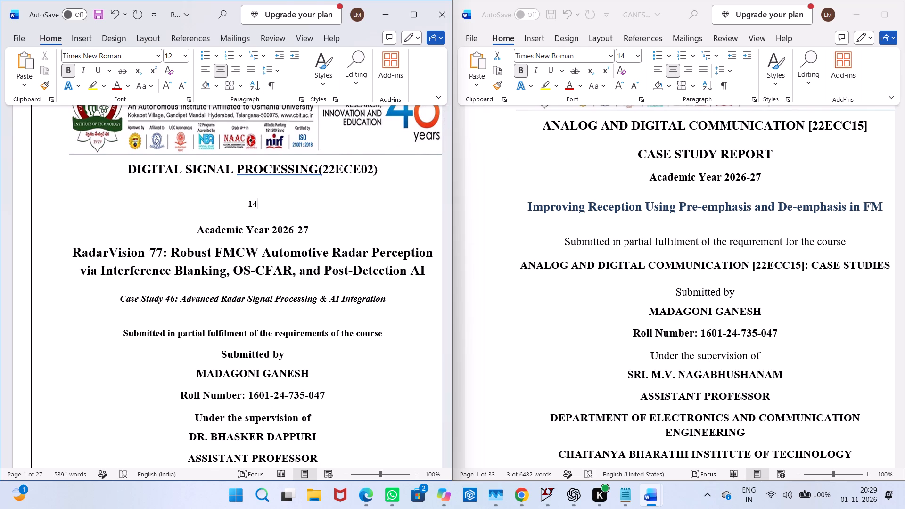
pyautogui.click(114, 8)
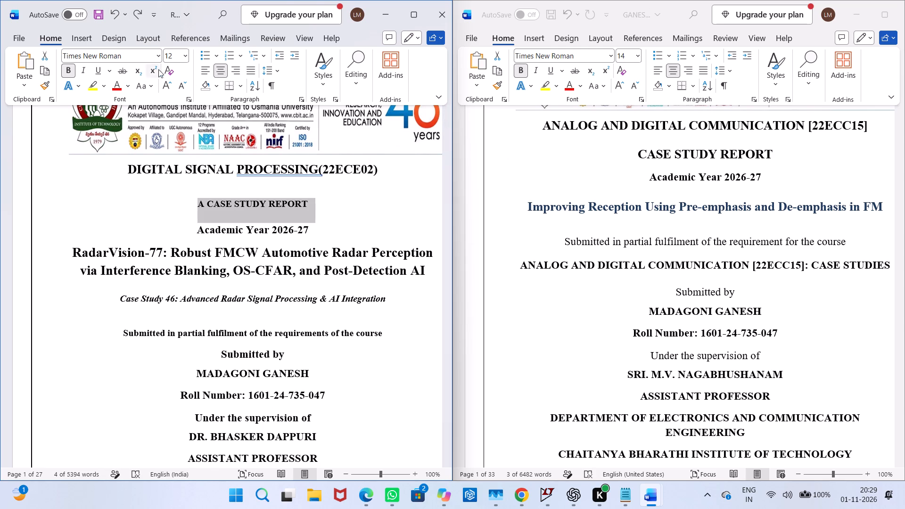
pyautogui.click(170, 60)
pyautogui.click(169, 54)
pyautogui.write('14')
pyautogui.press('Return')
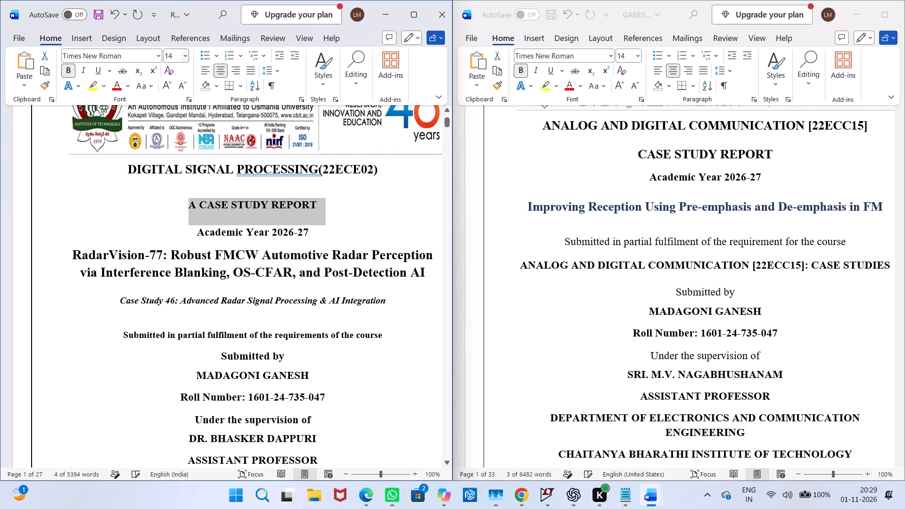
pyautogui.click(335, 201)
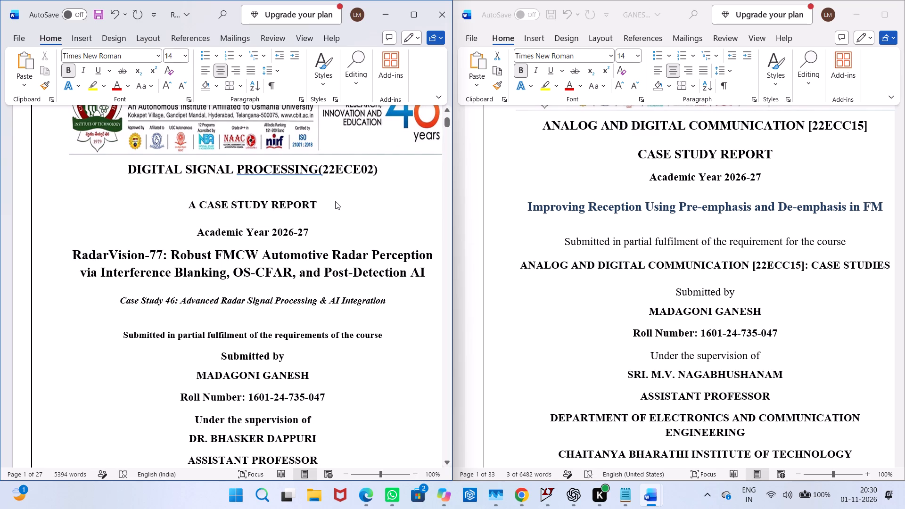
# Insert a space between PROCESSING and (22ECE02) in the RadarVision-77 cover's course heading.
pyautogui.click(318, 170)
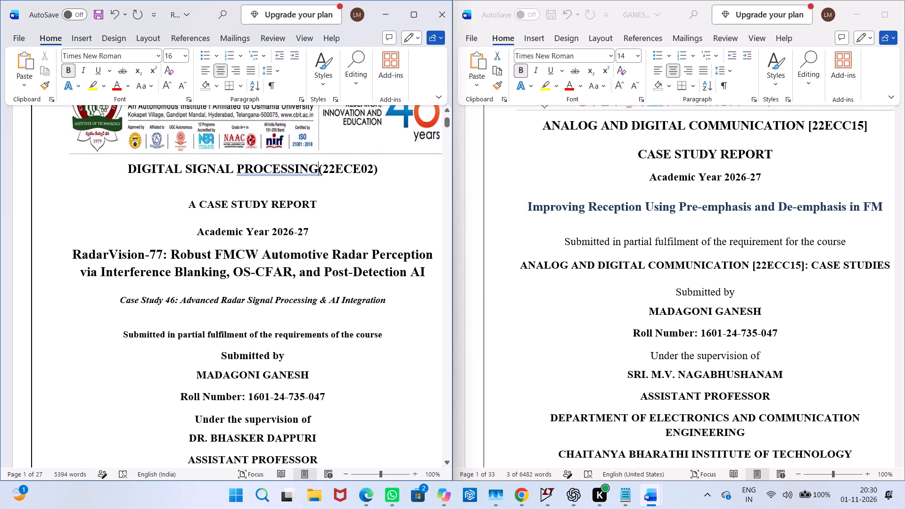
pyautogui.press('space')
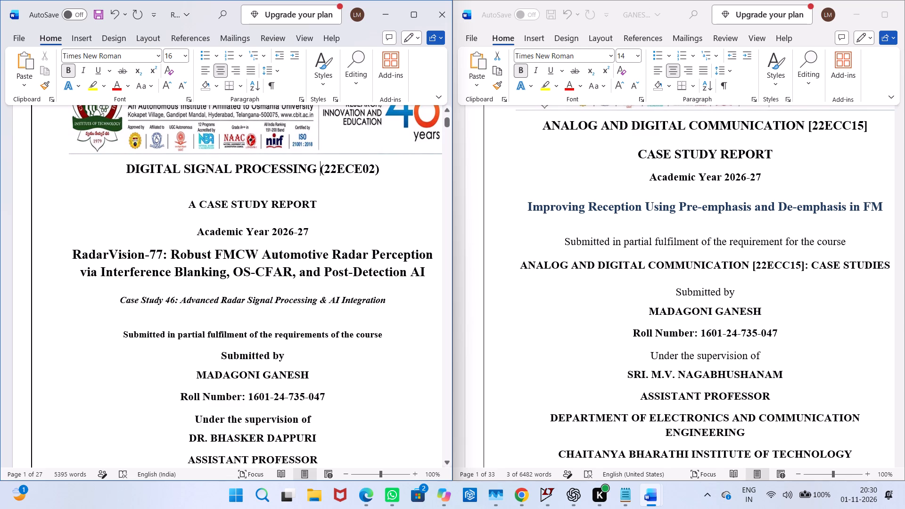
# Compare the lower half of the RadarVision-77 and ADC covers, including the Submission Date line, through to both DECLARATION pages.
pyautogui.scroll(-2, 324, 289)
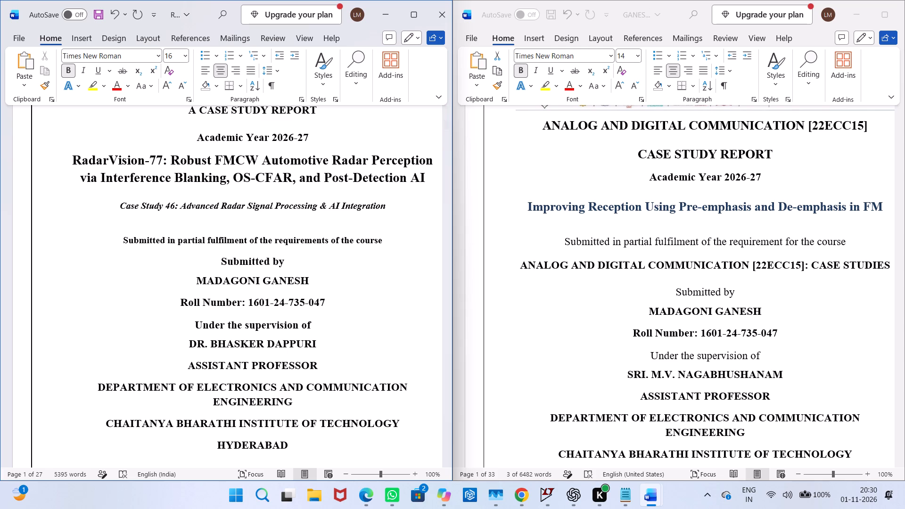
pyautogui.click(395, 213)
pyautogui.scroll(-1, 542, 307)
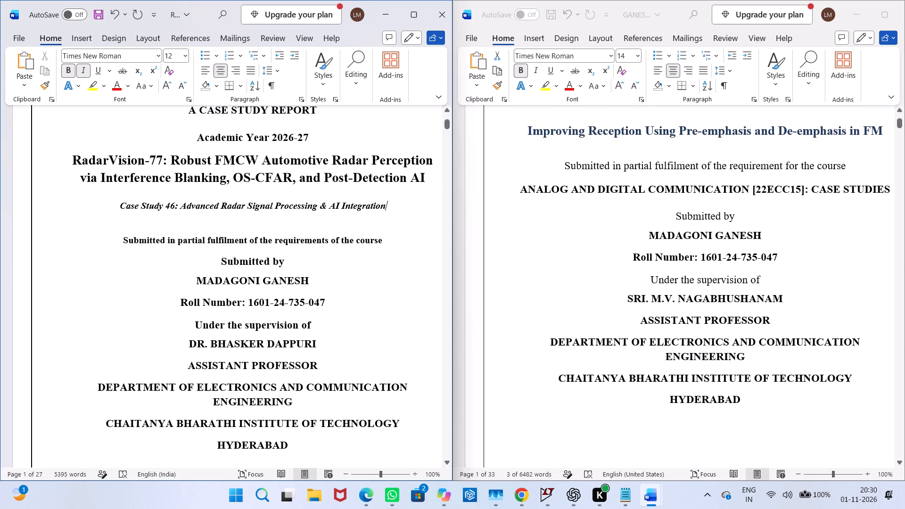
pyautogui.scroll(-2, 376, 327)
pyautogui.scroll(-1, 583, 347)
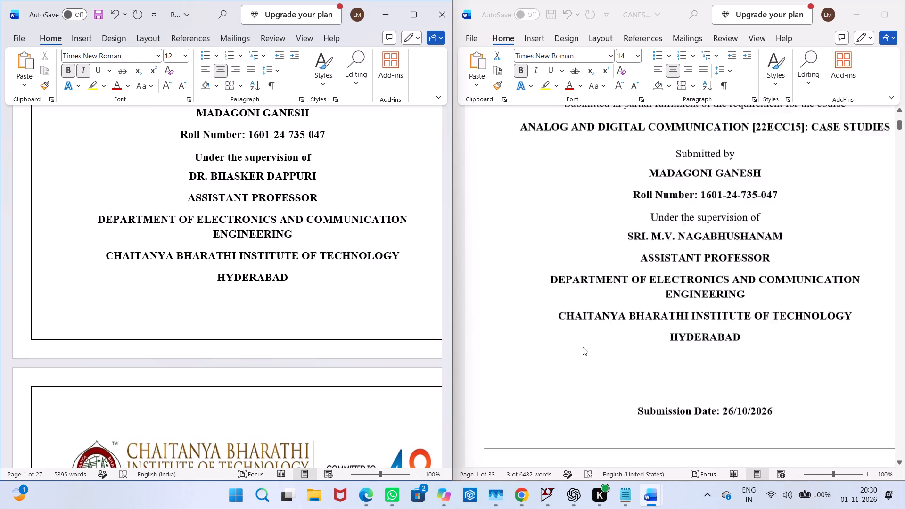
pyautogui.scroll(-1, 583, 347)
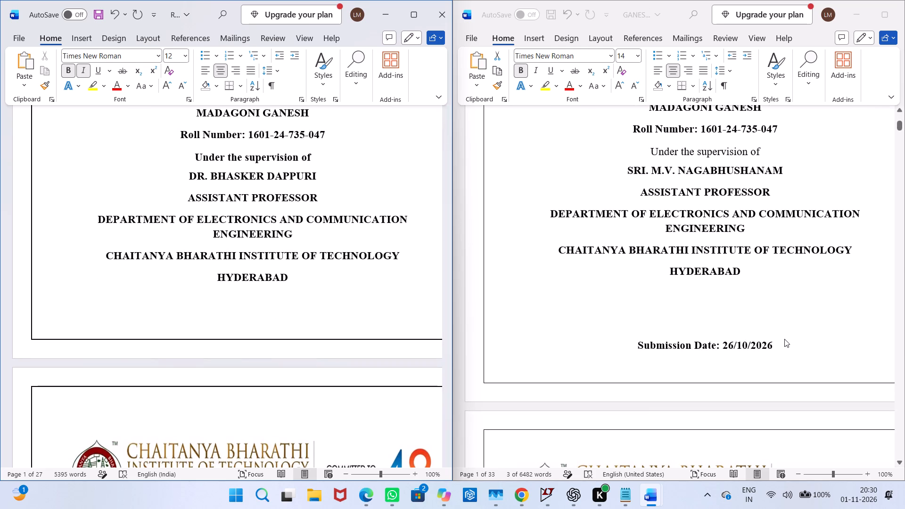
pyautogui.moveTo(784, 339); pyautogui.dragTo(612, 351)
pyautogui.scroll(-1, 612, 351)
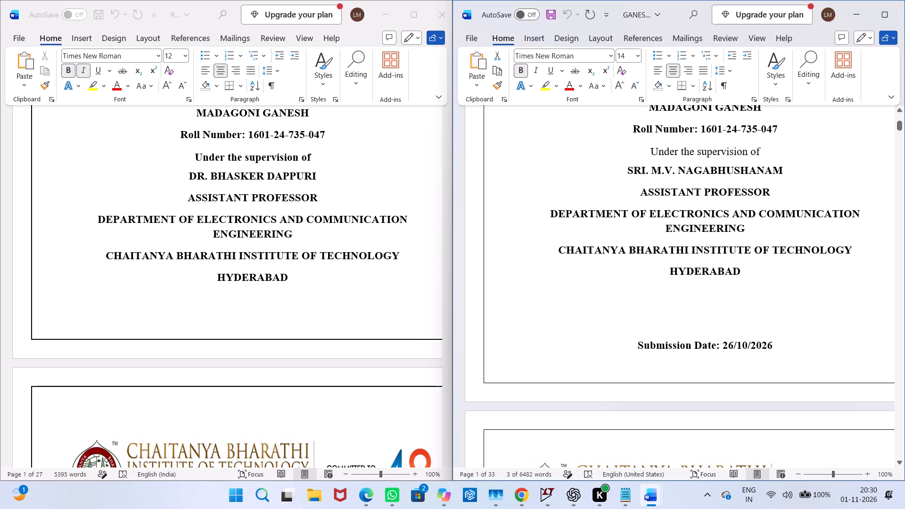
pyautogui.scroll(-3, 612, 351)
pyautogui.scroll(-1, 374, 376)
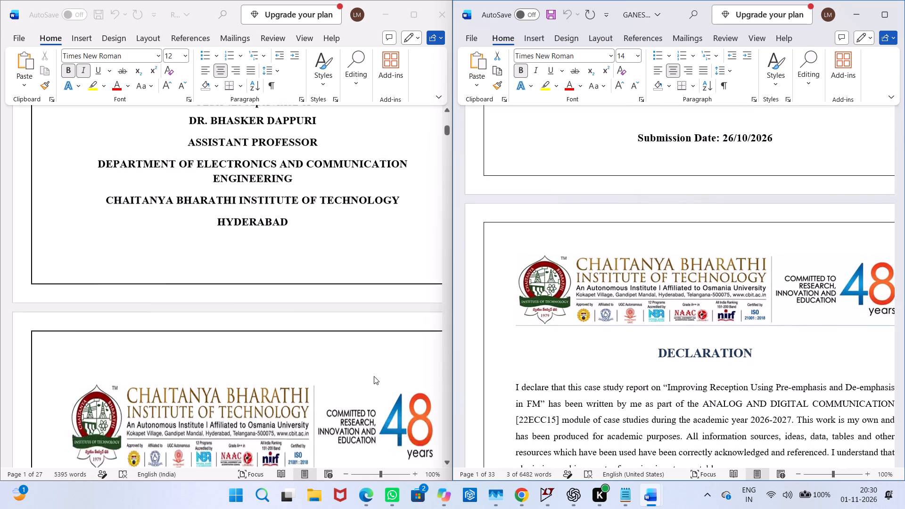
pyautogui.scroll(-1, 374, 376)
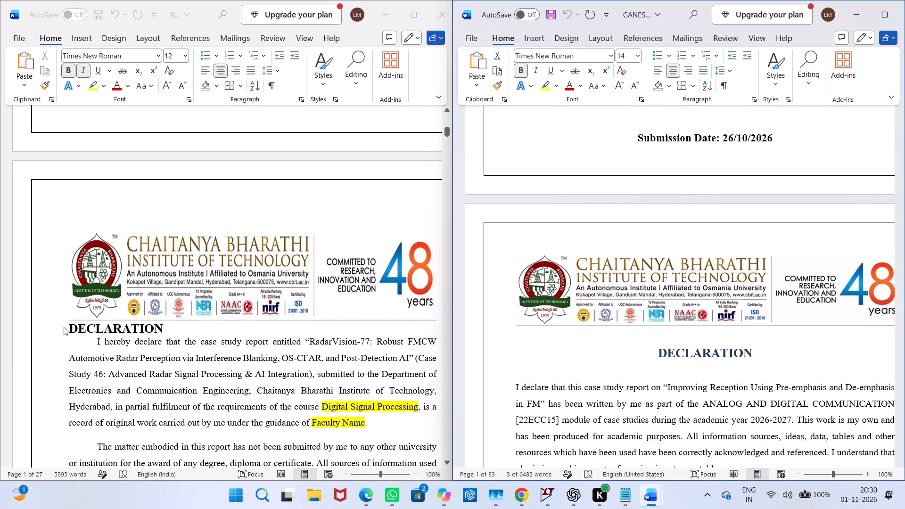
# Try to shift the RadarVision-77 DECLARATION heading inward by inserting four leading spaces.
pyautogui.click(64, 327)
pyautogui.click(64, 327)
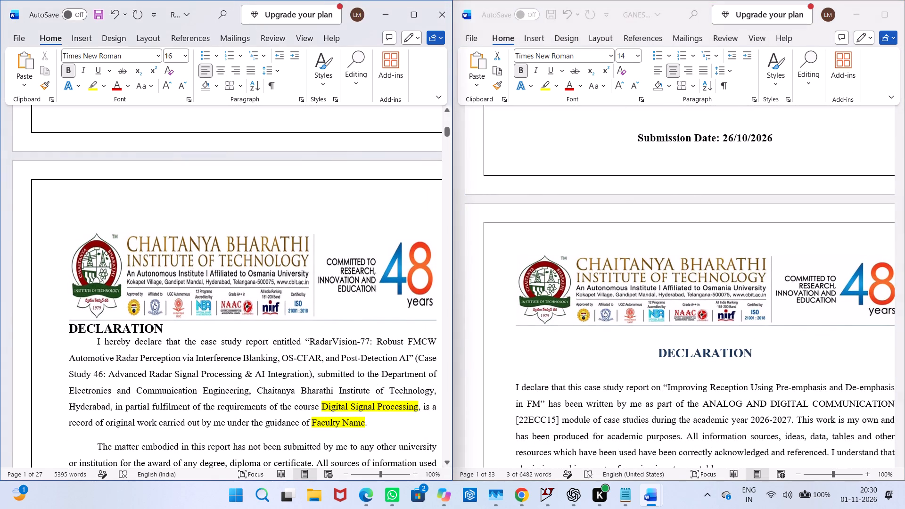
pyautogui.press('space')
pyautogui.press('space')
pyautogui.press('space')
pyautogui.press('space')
# Remove the yellow highlight from Digital Signal Processing in the first paragraph of the RadarVision-77 declaration.
pyautogui.doubleClick(354, 424)
pyautogui.moveTo(354, 424); pyautogui.dragTo(373, 425)
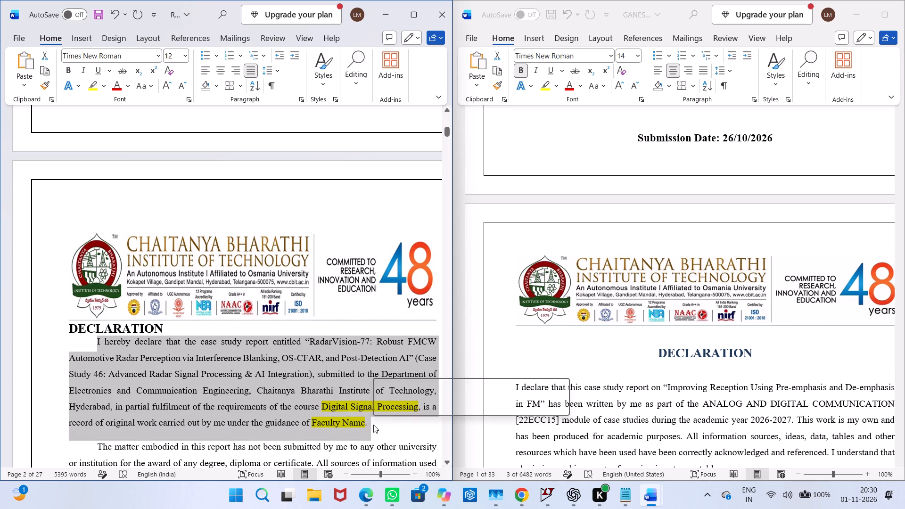
pyautogui.click(373, 425)
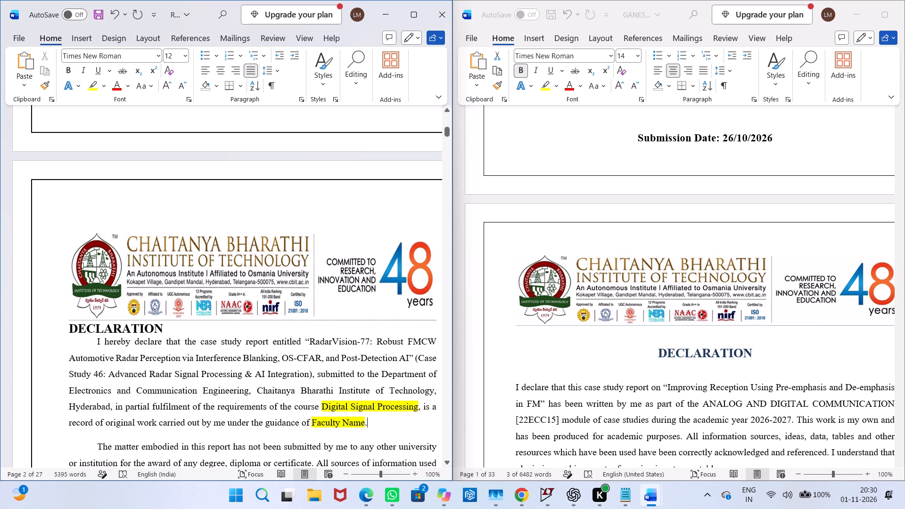
pyautogui.moveTo(323, 404); pyautogui.dragTo(413, 405)
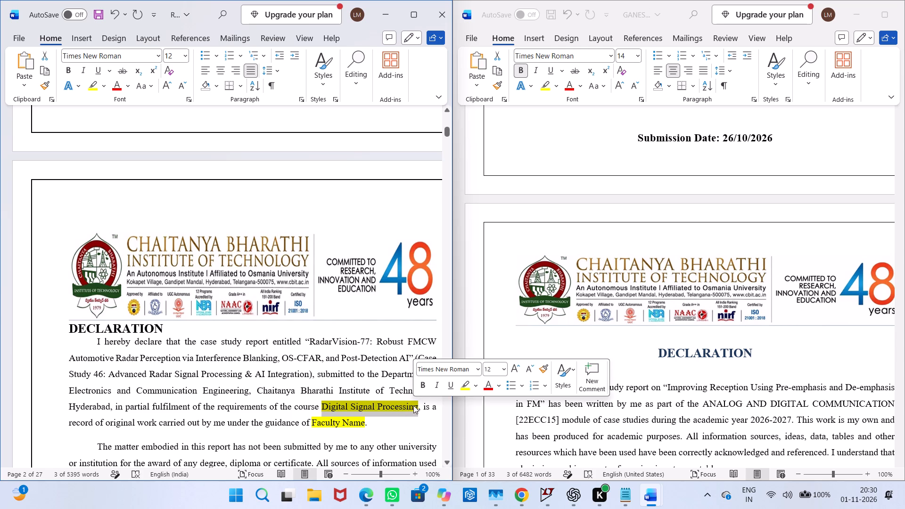
pyautogui.click(464, 391)
pyautogui.click(464, 391)
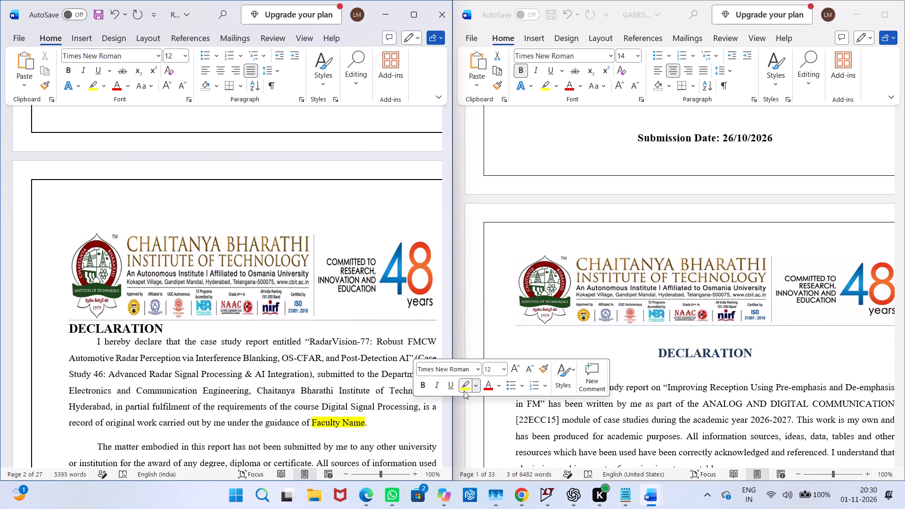
# Remove the yellow highlight from Faculty Name at the end of the declaration's first paragraph.
pyautogui.moveTo(368, 425); pyautogui.dragTo(324, 424)
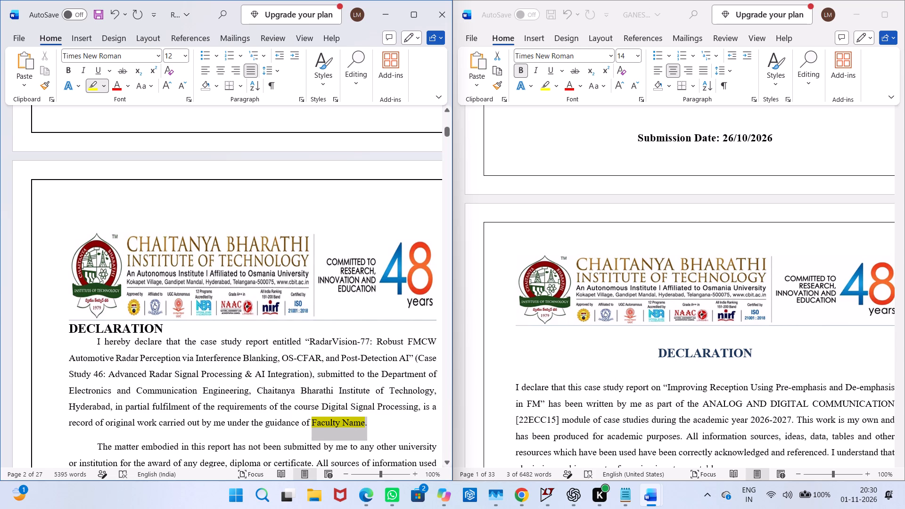
pyautogui.moveTo(324, 424); pyautogui.dragTo(317, 422)
pyautogui.moveTo(313, 423); pyautogui.dragTo(356, 421)
pyautogui.moveTo(356, 421); pyautogui.dragTo(370, 421)
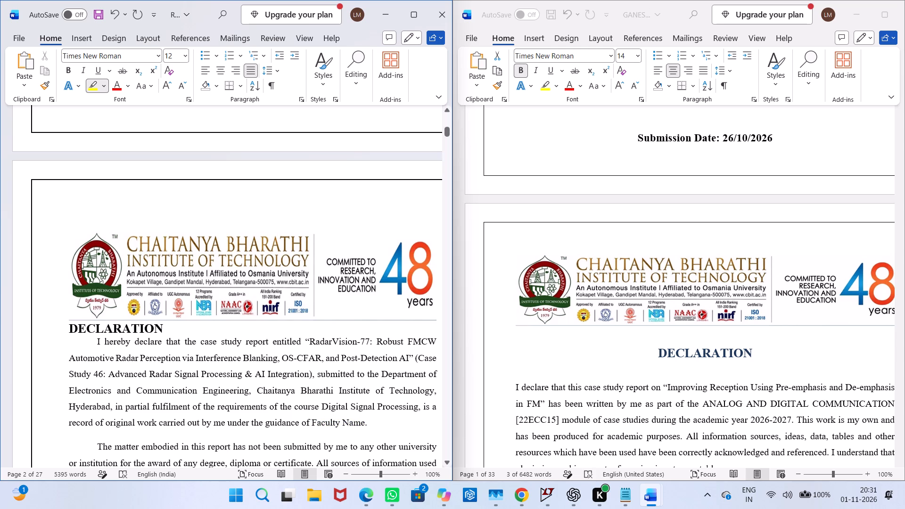
# Replace Faculty Name in the RadarVision-77 declaration with DR. and the supervisor's first name in capitals, keeping the closing full stop.
pyautogui.scroll(-2, 643, 444)
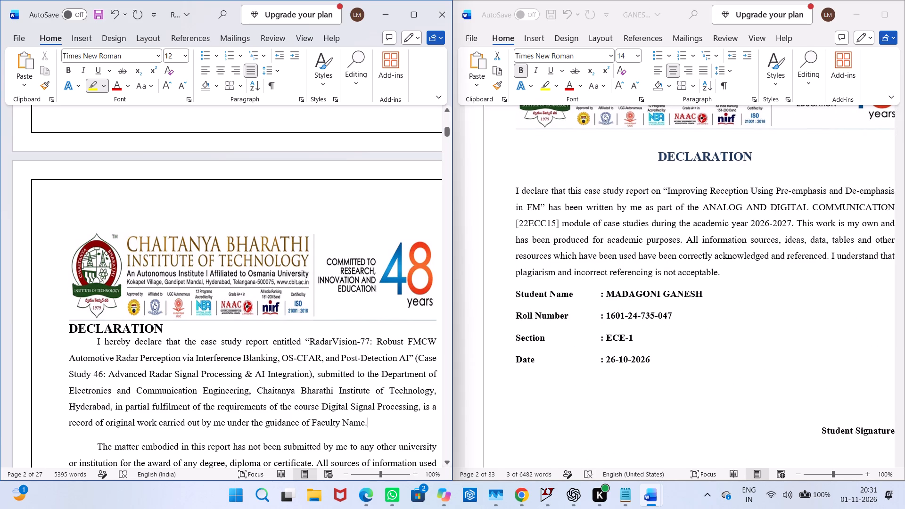
pyautogui.press('Left')
pyautogui.press('BackSpace')
pyautogui.press('BackSpace')
pyautogui.press('BackSpace')
pyautogui.press('BackSpace')
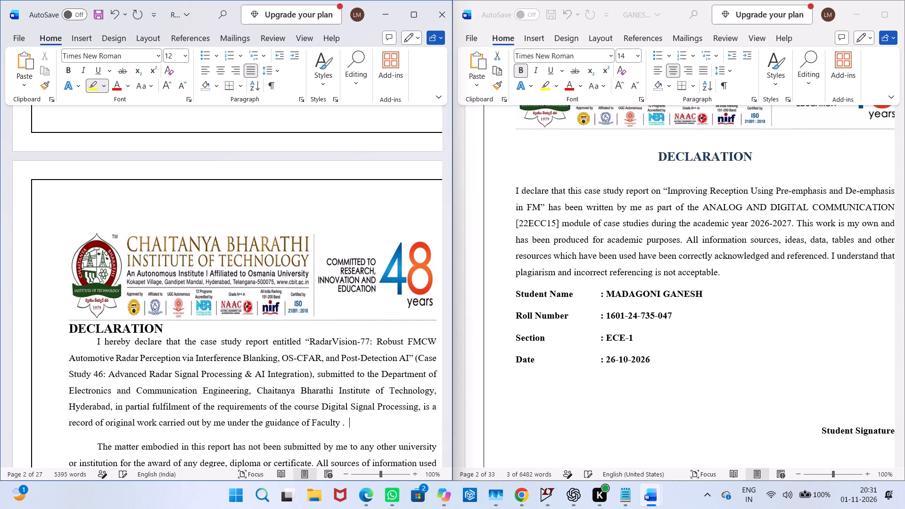
pyautogui.press('BackSpace')
pyautogui.press('BackSpace')
pyautogui.press('BackSpace')
pyautogui.press('BackSpace')
pyautogui.press('BackSpace')
pyautogui.press('BackSpace')
pyautogui.press('BackSpace')
pyautogui.press('BackSpace')
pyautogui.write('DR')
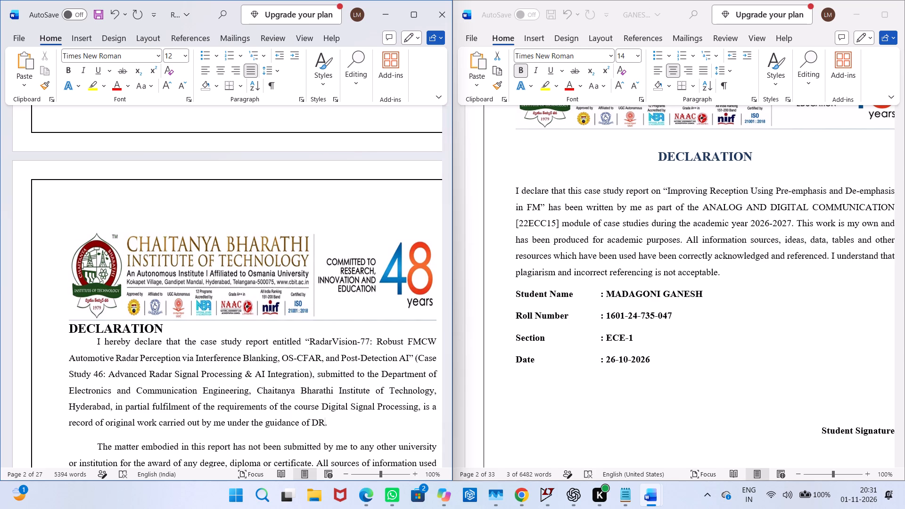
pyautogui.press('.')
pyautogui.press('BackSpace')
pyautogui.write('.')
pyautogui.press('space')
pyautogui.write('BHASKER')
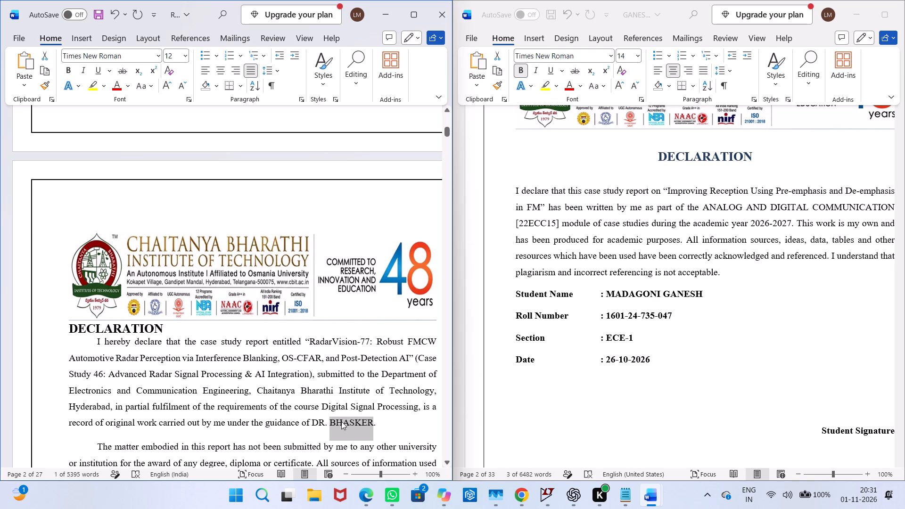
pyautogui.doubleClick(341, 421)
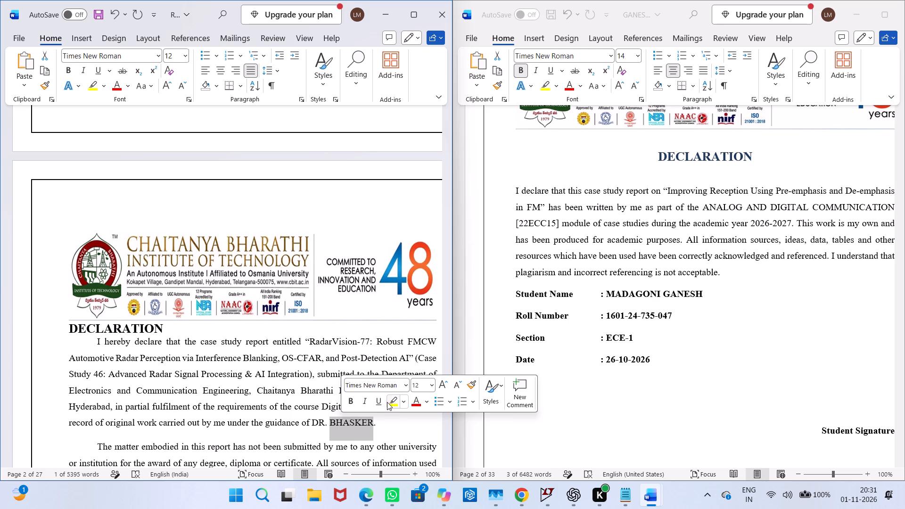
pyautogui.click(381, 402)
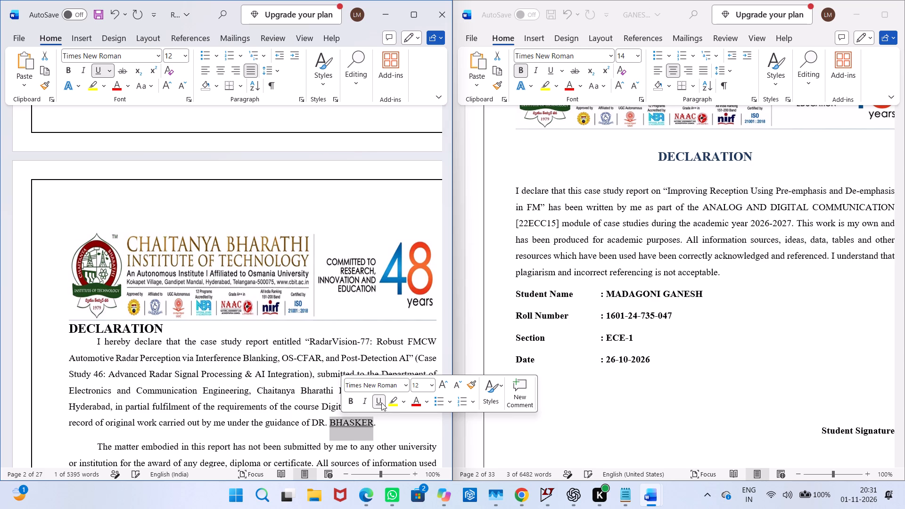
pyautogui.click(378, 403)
# Change the supervisor's first name in the declaration from all capitals to an initial capital followed by lowercase letters.
pyautogui.click(372, 431)
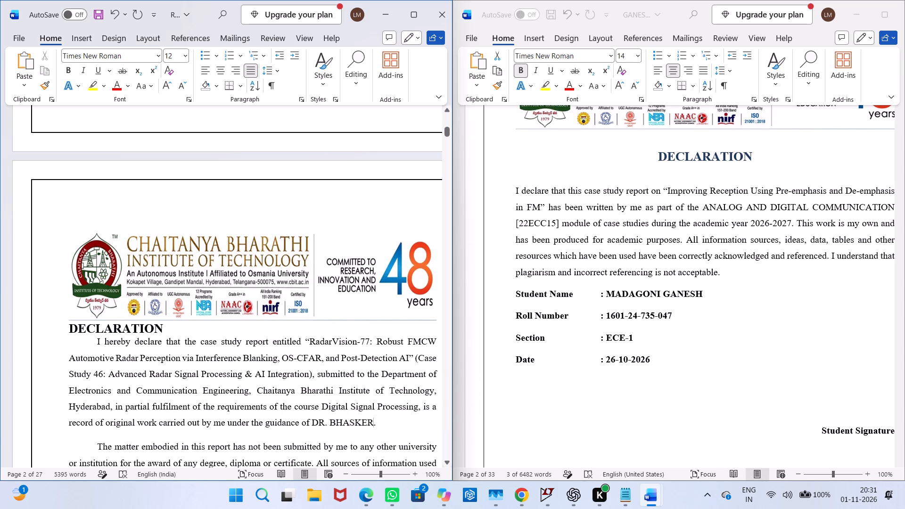
pyautogui.press('BackSpace')
pyautogui.press('BackSpace')
pyautogui.press('BackSpace')
pyautogui.press('BackSpace')
pyautogui.press('BackSpace')
pyautogui.press('BackSpace')
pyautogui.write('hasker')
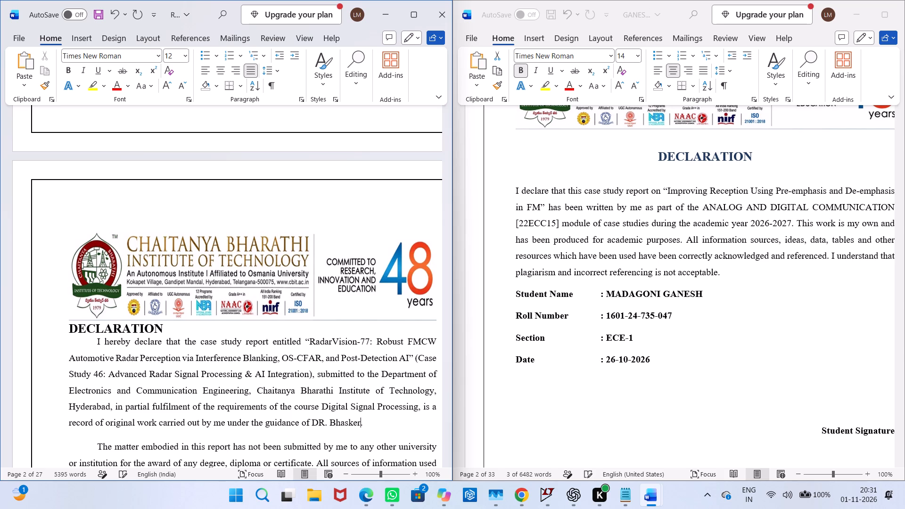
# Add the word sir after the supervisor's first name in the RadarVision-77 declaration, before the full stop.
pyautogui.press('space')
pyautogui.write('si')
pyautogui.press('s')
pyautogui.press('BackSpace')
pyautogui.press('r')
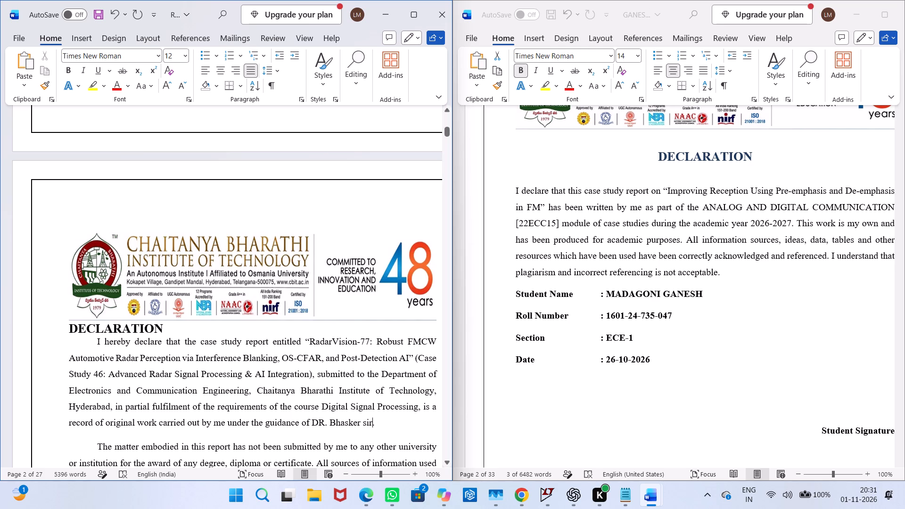
# Insert the supervisor's surname, with an initial capital, directly after the first name in the RadarVision-77 declaration.
pyautogui.click(362, 420)
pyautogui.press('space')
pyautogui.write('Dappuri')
# Insert the honorific Sri before DR. in the RadarVision-77 declaration, following the supervisor line on the ADC case study's cover page.
pyautogui.click(312, 419)
pyautogui.scroll(5, 596, 360)
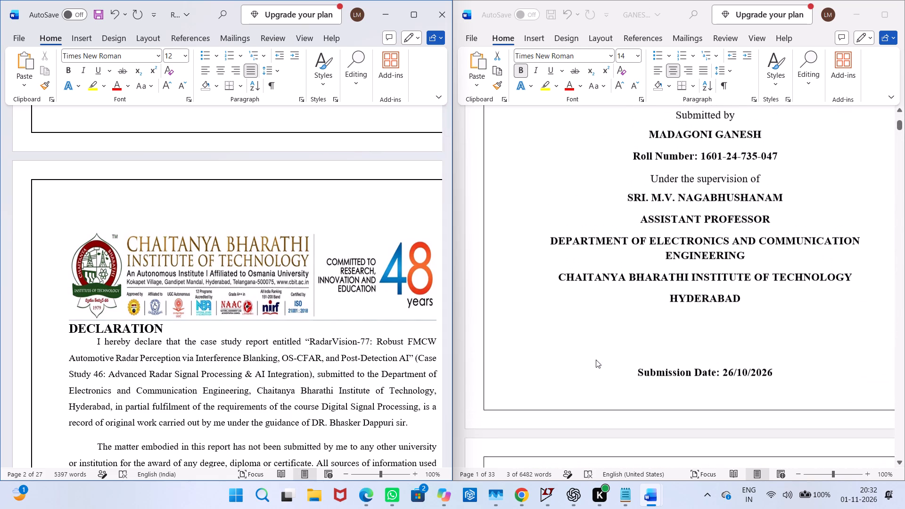
pyautogui.scroll(1, 596, 360)
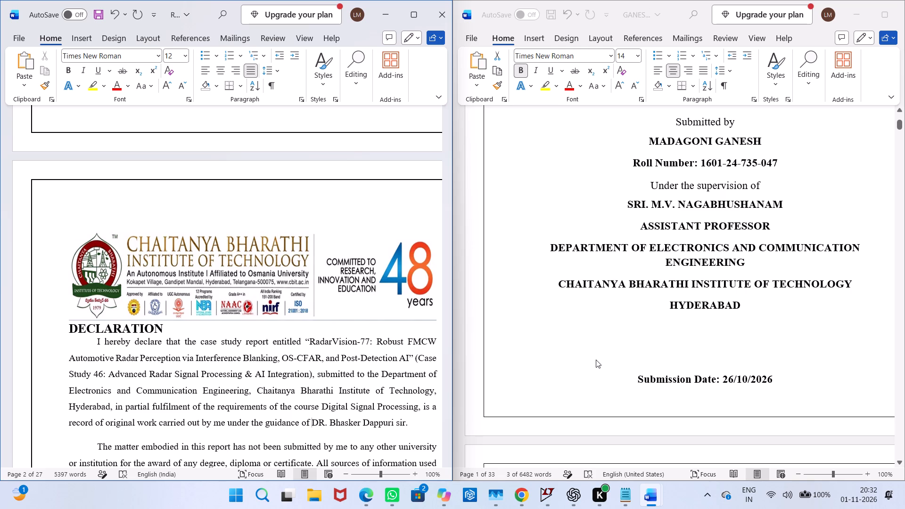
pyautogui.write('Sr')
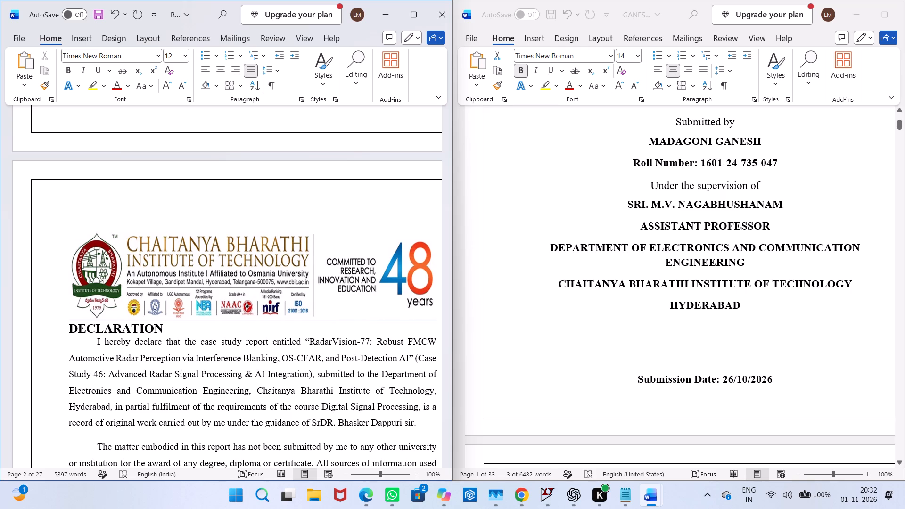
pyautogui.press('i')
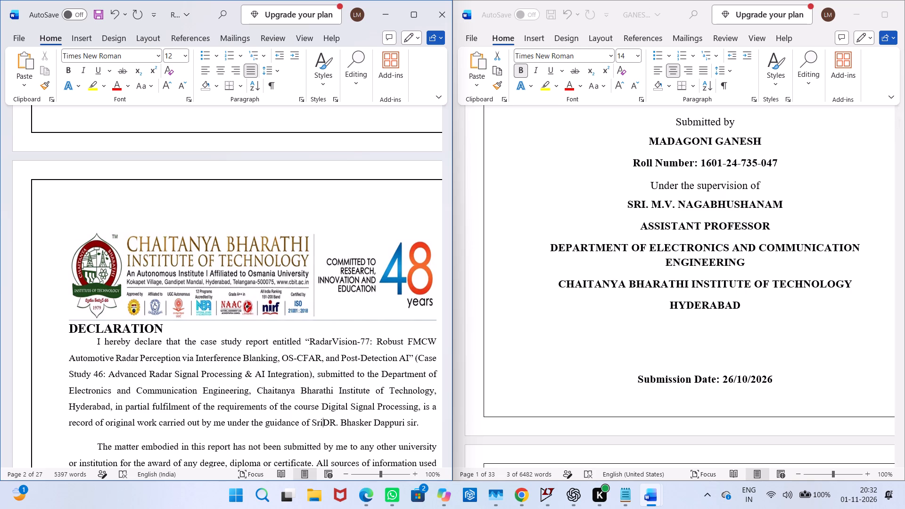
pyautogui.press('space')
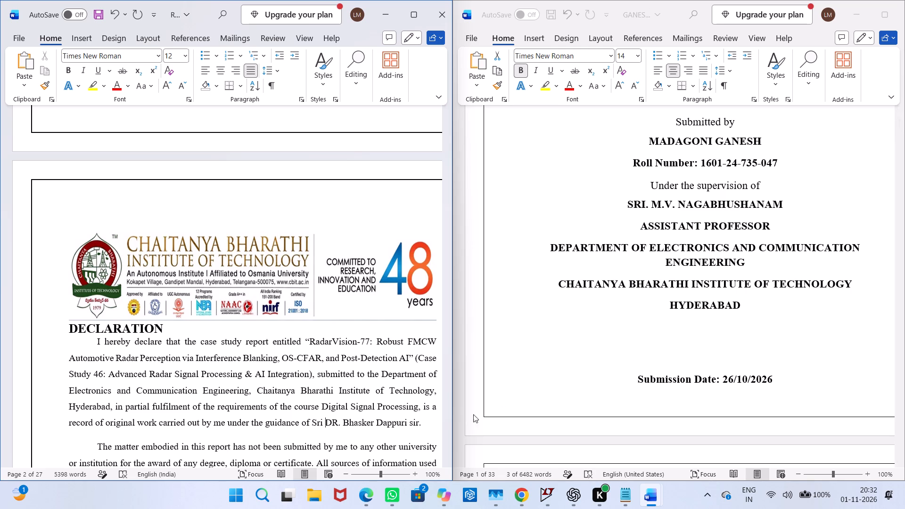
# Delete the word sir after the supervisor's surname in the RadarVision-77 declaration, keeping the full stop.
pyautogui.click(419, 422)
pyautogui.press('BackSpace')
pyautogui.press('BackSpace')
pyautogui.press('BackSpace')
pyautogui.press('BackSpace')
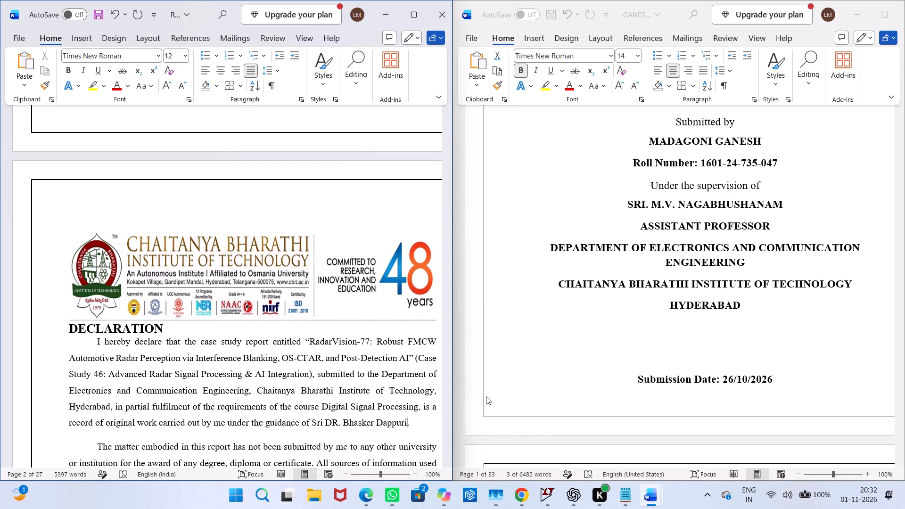
# Delete the RadarVision-77 declaration's closing block, from the Student Name placeholder through the Roll No., department, place and date lines.
pyautogui.scroll(-3, 470, 392)
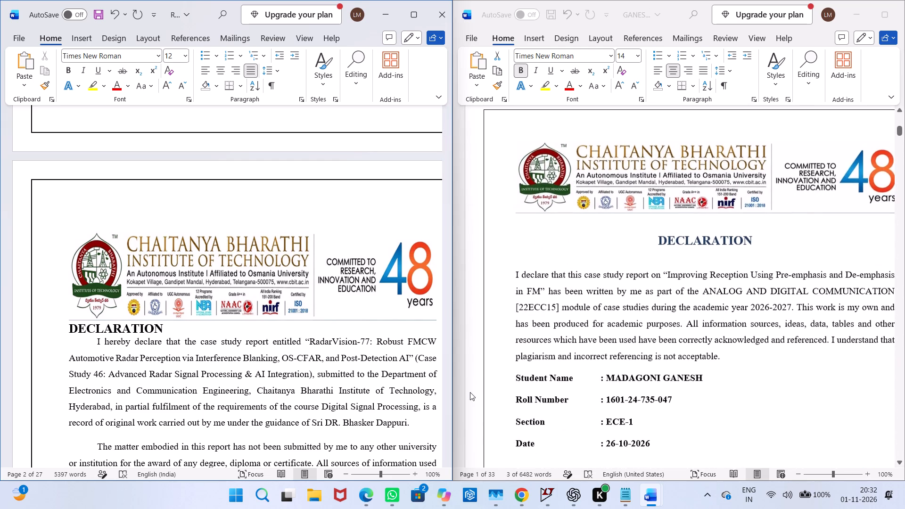
pyautogui.scroll(-1, 470, 392)
pyautogui.scroll(-1, 206, 390)
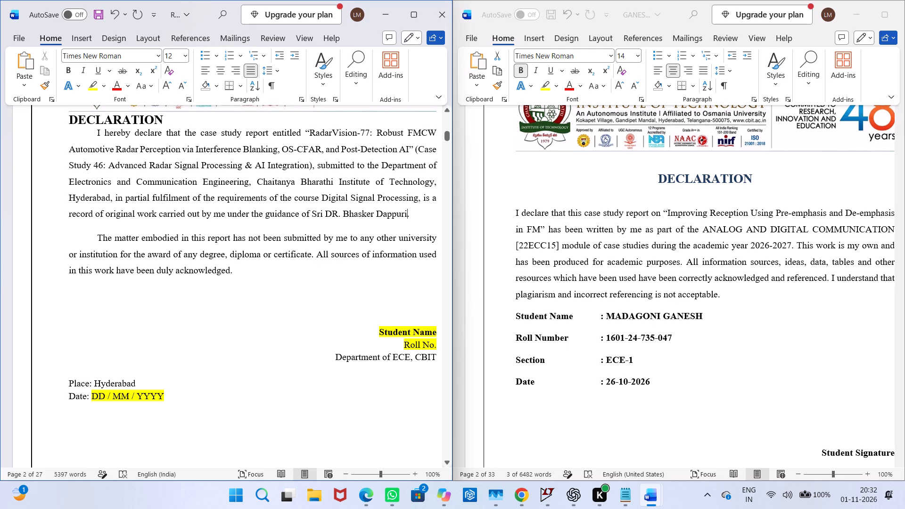
pyautogui.moveTo(354, 328); pyautogui.dragTo(192, 408)
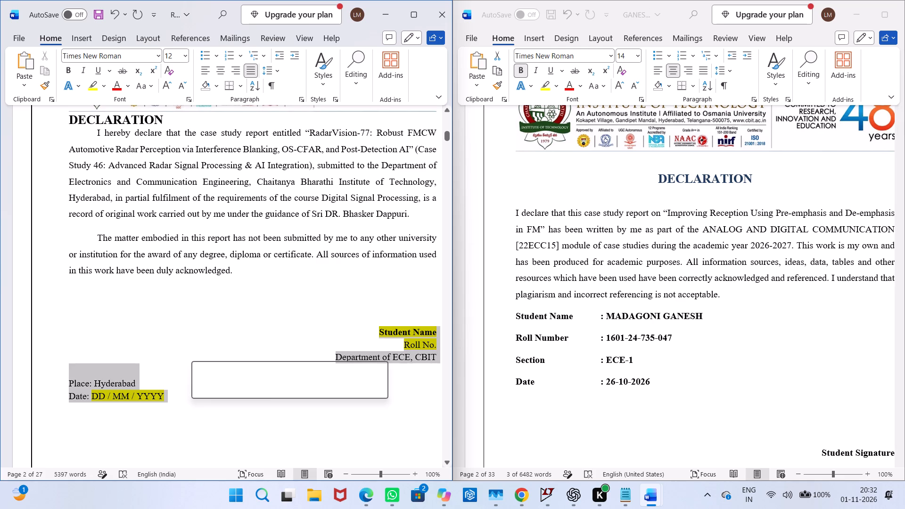
pyautogui.press('BackSpace')
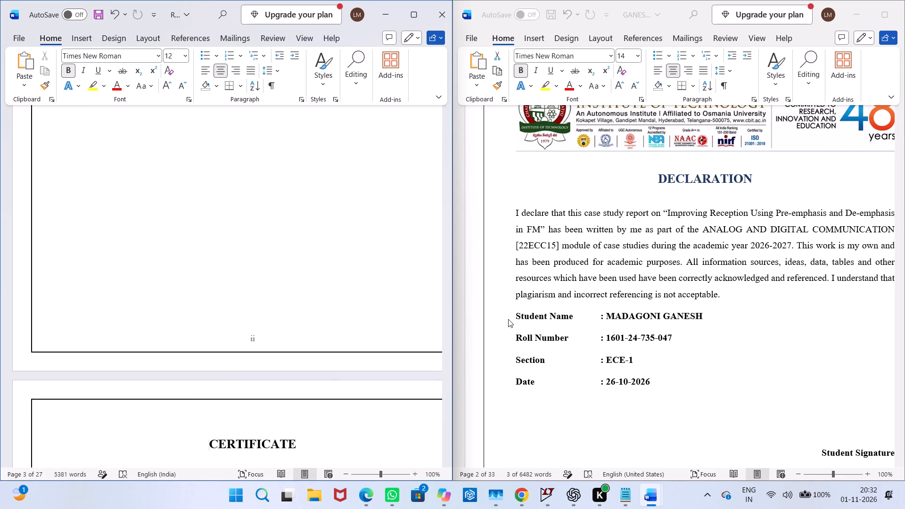
# Copy the Student Name, Roll Number, Section and Date lines from the ADC declaration and paste them below the RadarVision-77 declaration's last paragraph.
pyautogui.moveTo(506, 313); pyautogui.dragTo(515, 313)
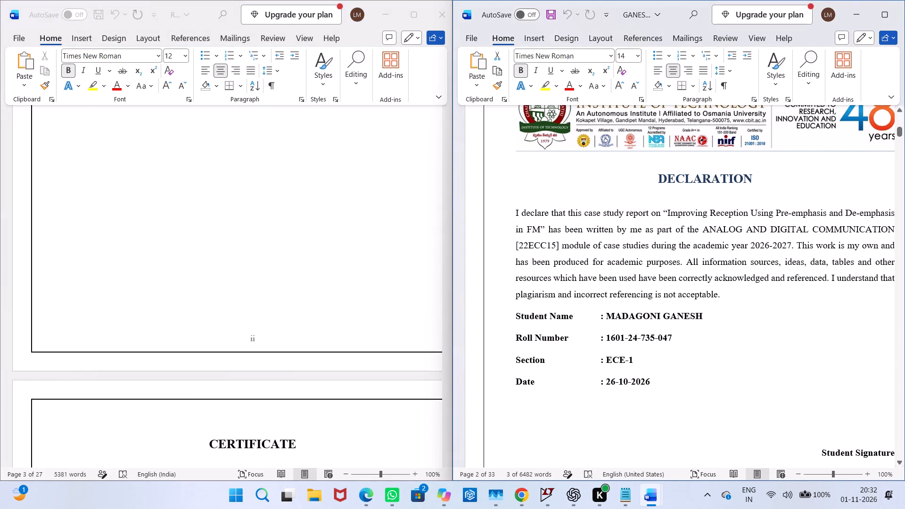
pyautogui.moveTo(515, 313); pyautogui.dragTo(511, 311)
pyautogui.moveTo(511, 311); pyautogui.dragTo(676, 397)
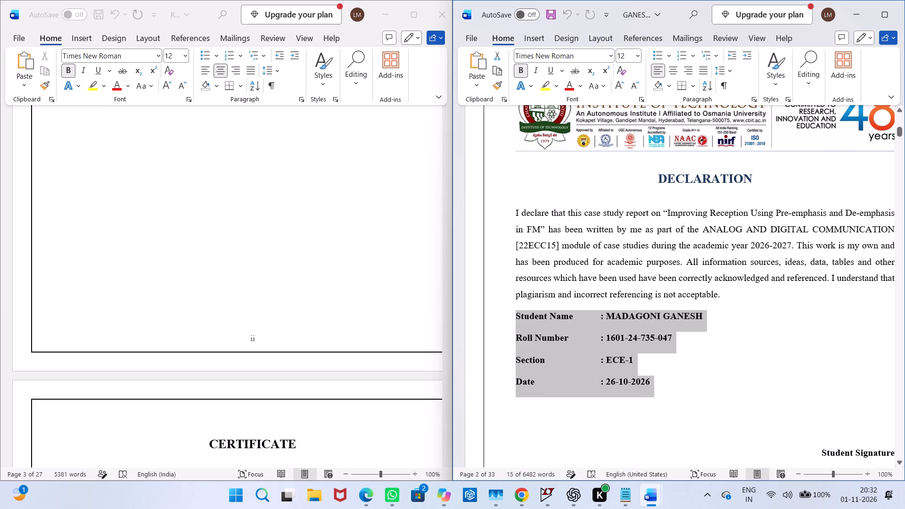
pyautogui.hotkey('ctrl', 'c')
pyautogui.click(282, 244)
pyautogui.scroll(2, 282, 244)
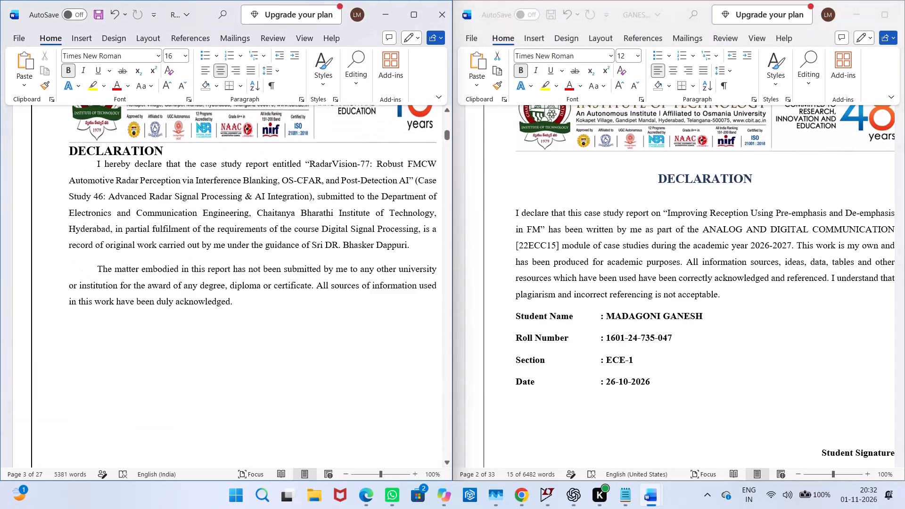
pyautogui.click(87, 341)
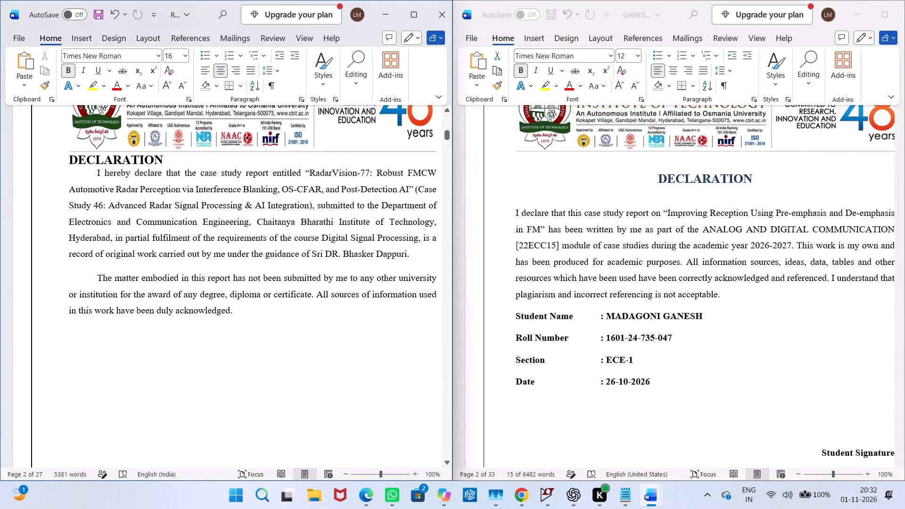
pyautogui.hotkey('ctrl', 'v')
pyautogui.keyDown('ctrl'); pyautogui.click(87, 341); pyautogui.keyUp('ctrl')
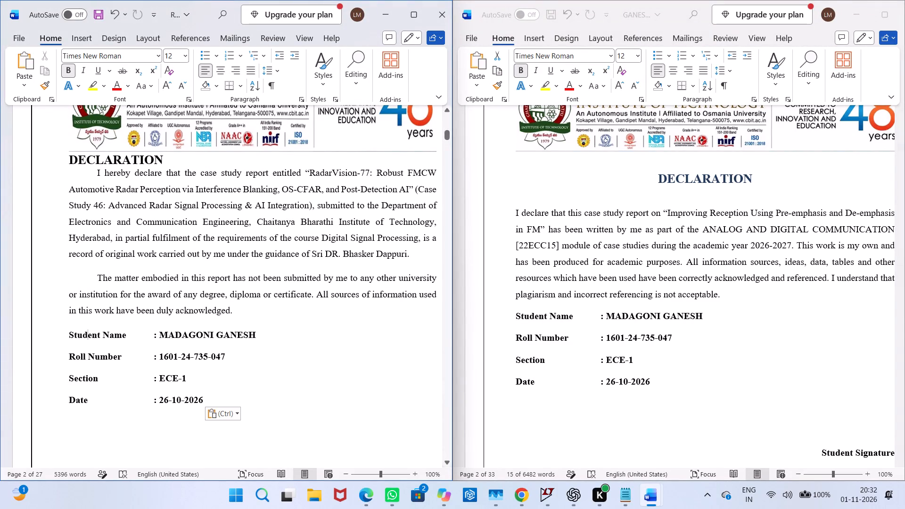
# Move the RadarVision-77 DECLARATION heading to the second of two new blank lines above the opening paragraph, centring the first blank line.
pyautogui.moveTo(165, 160); pyautogui.dragTo(53, 156)
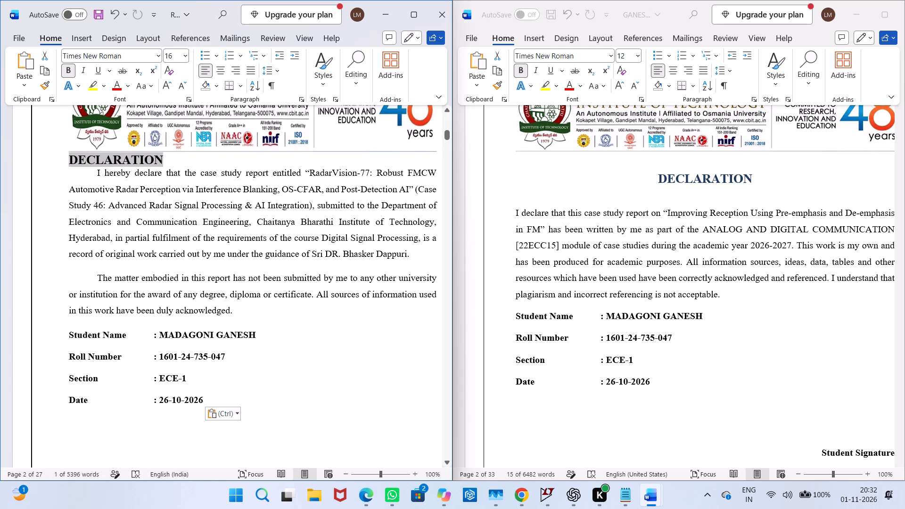
pyautogui.hotkey('ctrl', 'c')
pyautogui.press('BackSpace')
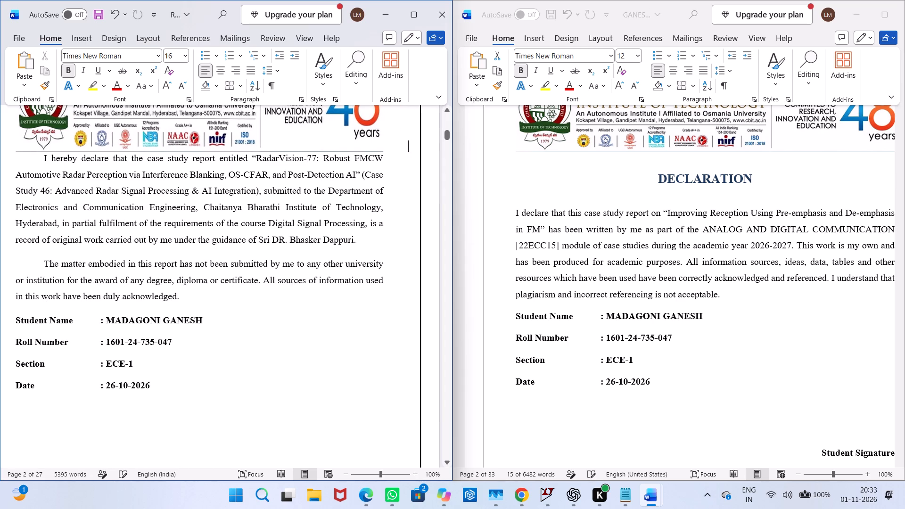
pyautogui.click(42, 158)
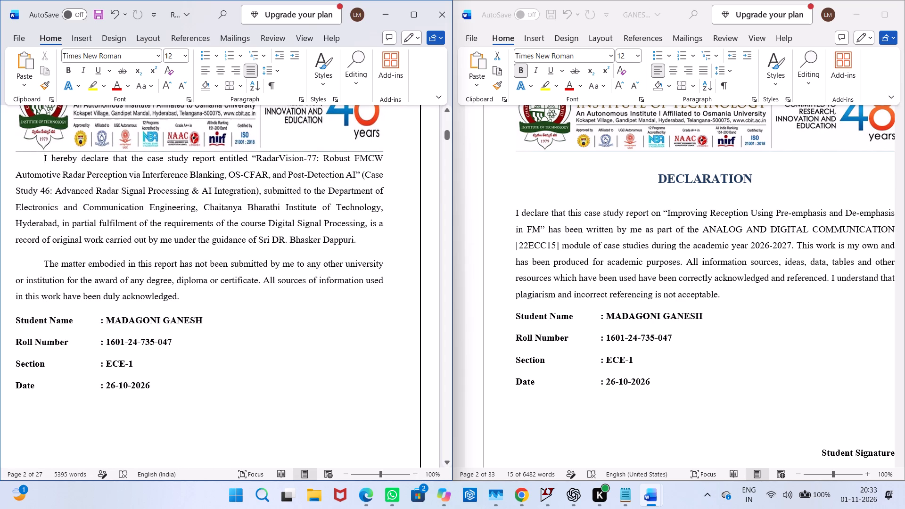
pyautogui.press('Return')
pyautogui.click(42, 158)
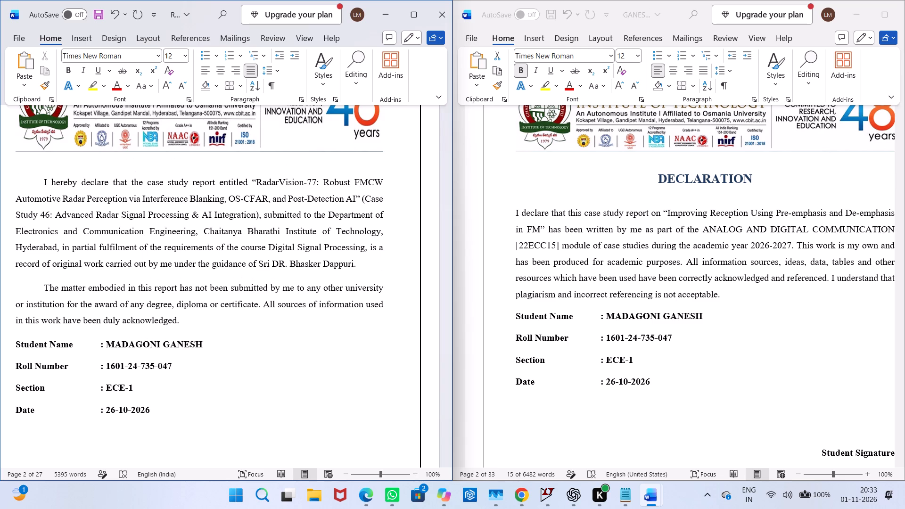
pyautogui.press('Return')
pyautogui.click(125, 175)
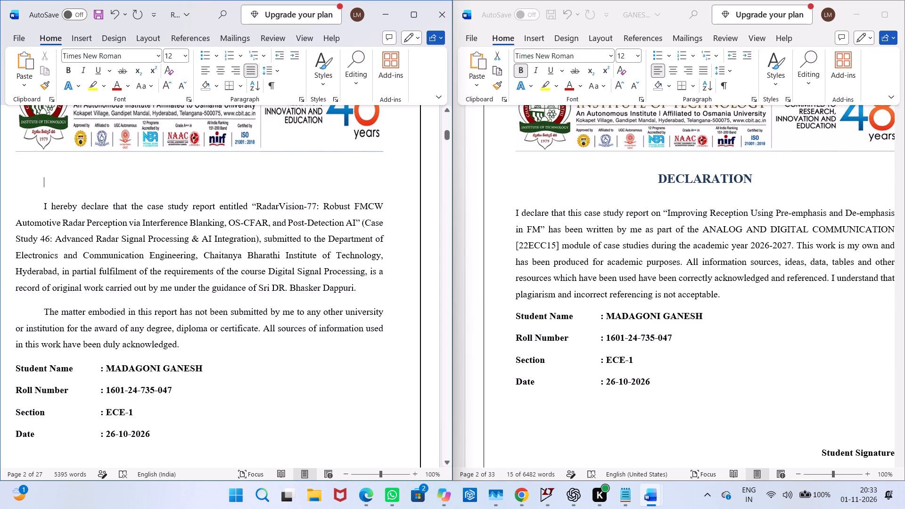
pyautogui.click(222, 69)
pyautogui.click(156, 176)
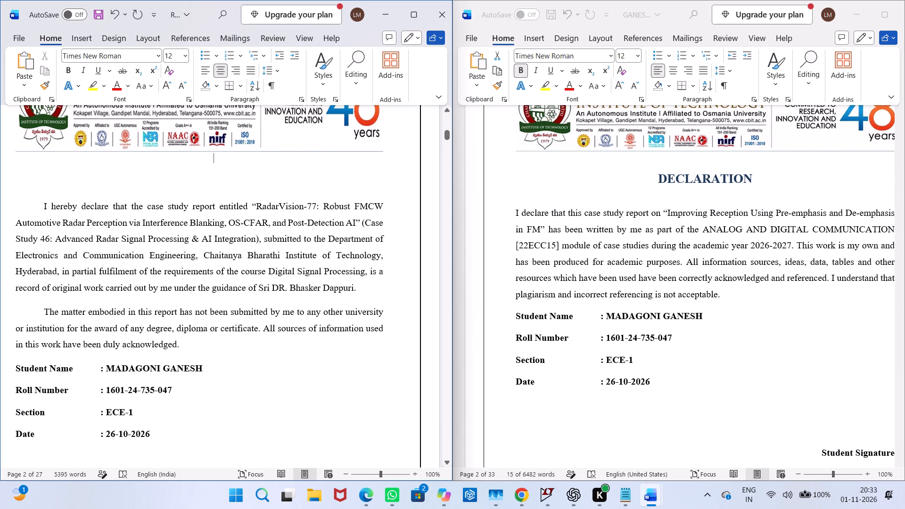
pyautogui.click(161, 181)
pyautogui.hotkey('ctrl', 'v')
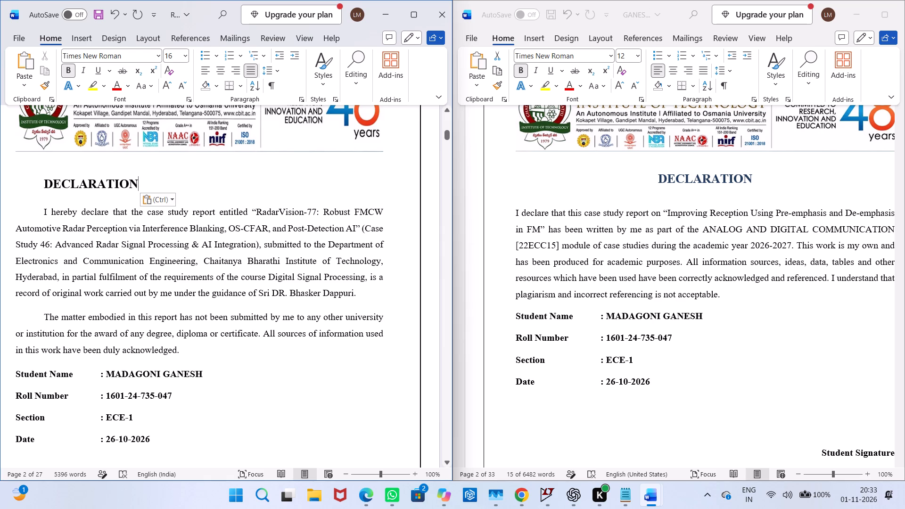
# Centre the DECLARATION heading above the RadarVision-77 declaration's opening paragraph, leaving no tab indents before it.
pyautogui.click(40, 182)
pyautogui.press('Tab')
pyautogui.press('Tab')
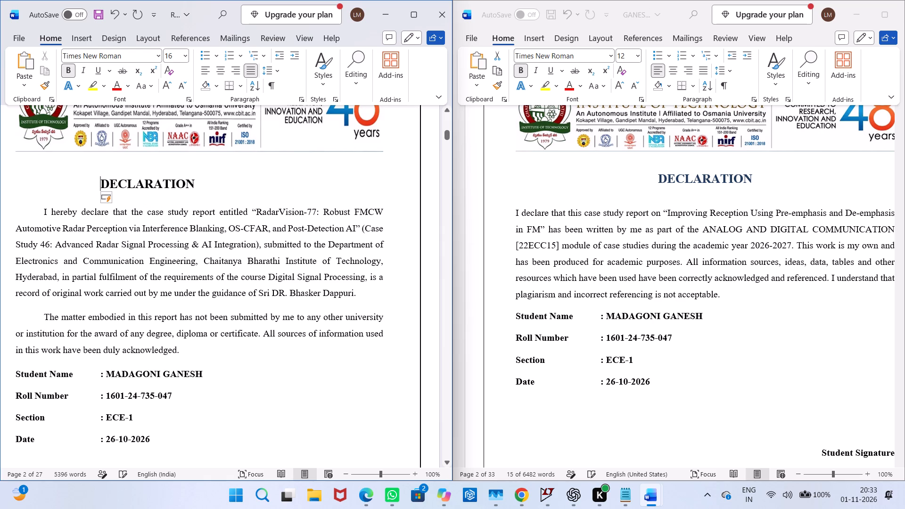
pyautogui.press('Tab')
pyautogui.press('Tab')
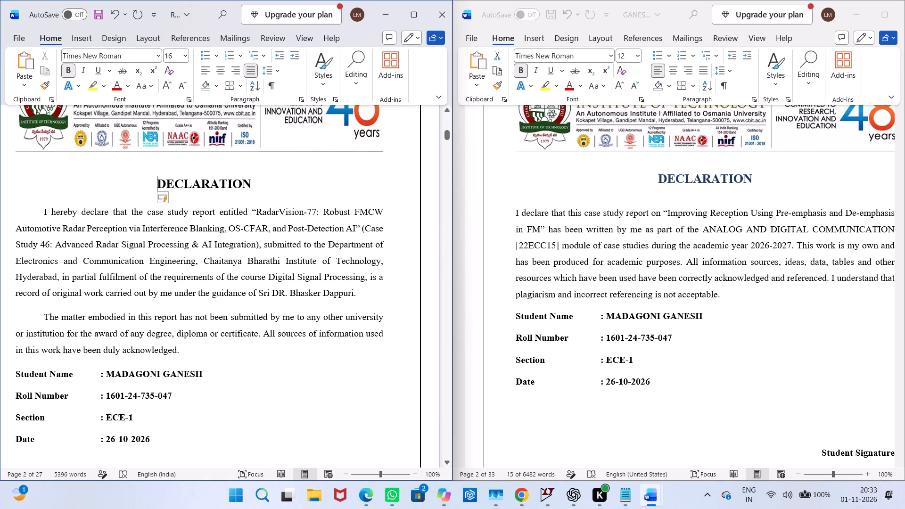
pyautogui.click(221, 72)
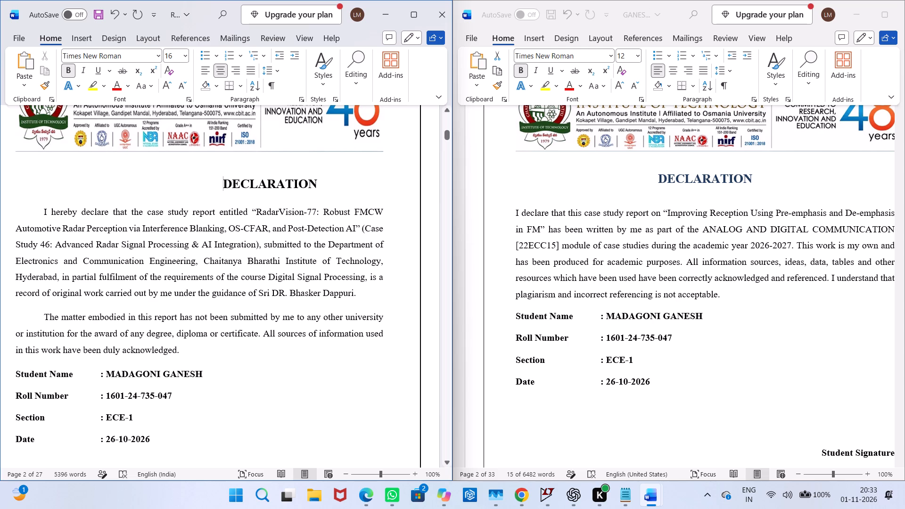
pyautogui.press('Tab')
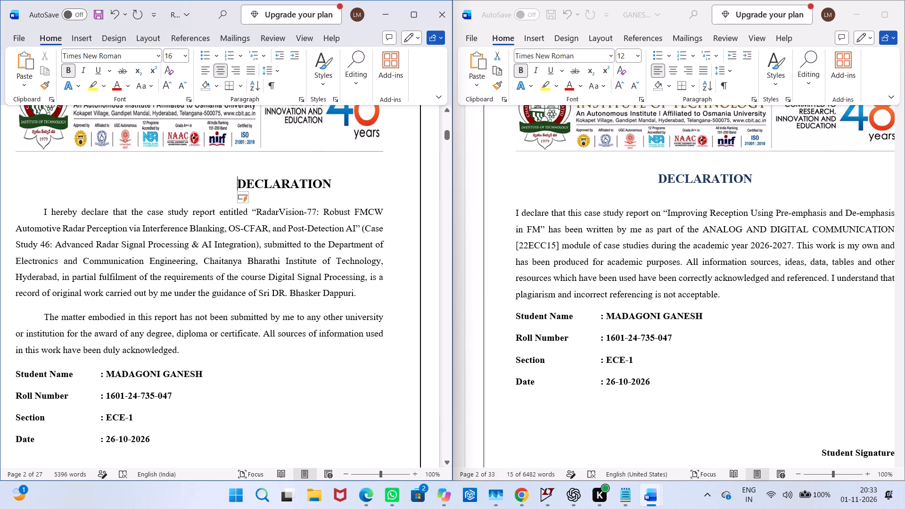
pyautogui.press('BackSpace')
pyautogui.press('BackSpace')
pyautogui.press('BackSpace')
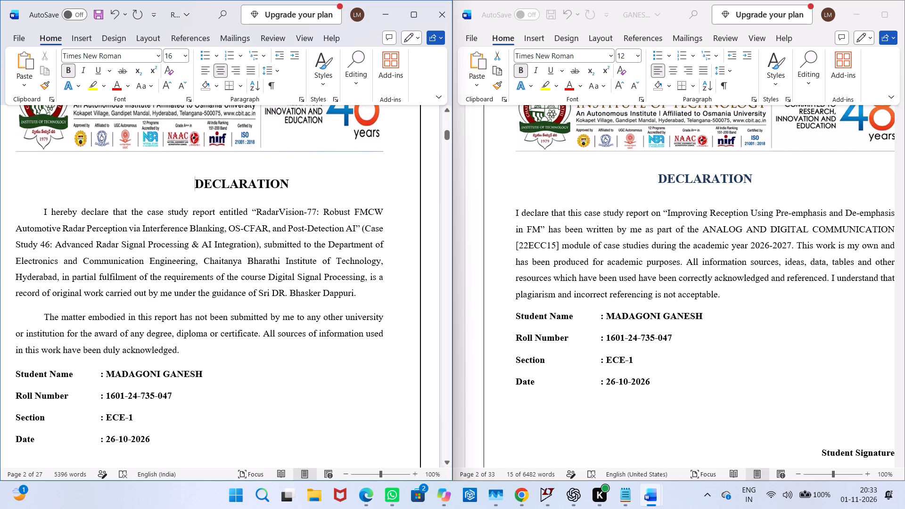
pyautogui.press('BackSpace')
pyautogui.press('BackSpace')
pyautogui.press('BackSpace')
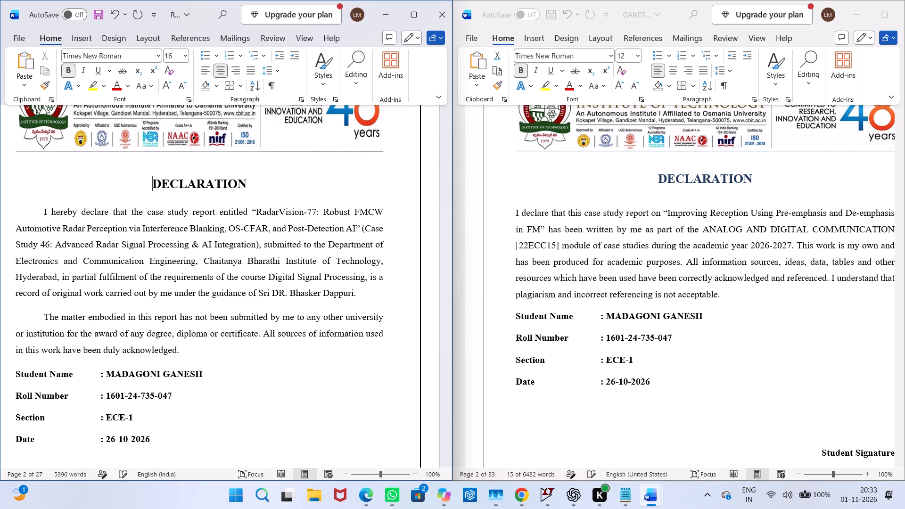
pyautogui.click(216, 76)
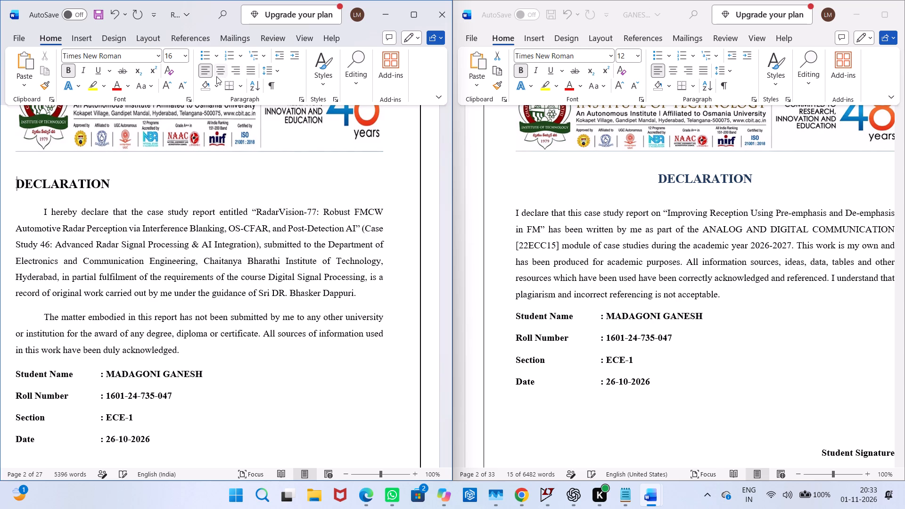
pyautogui.click(219, 74)
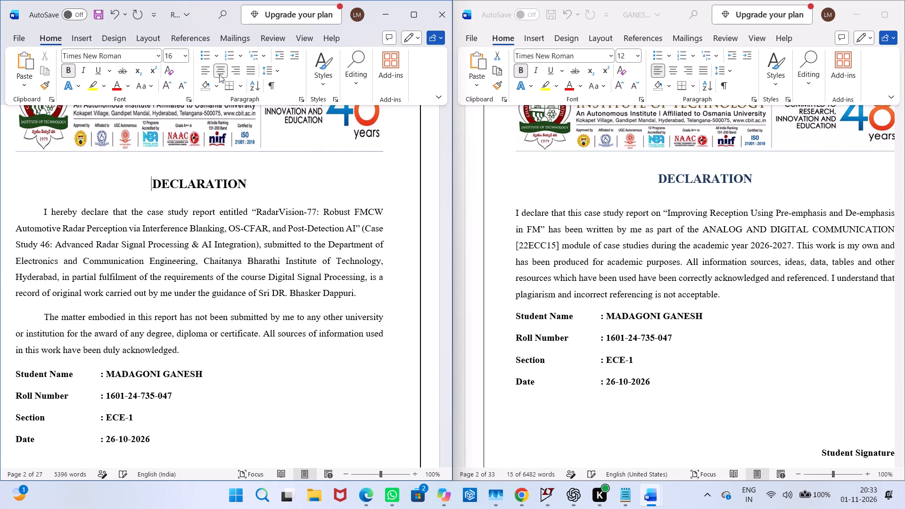
# Set the font size of the RadarVision-77 DECLARATION heading and the two paragraphs below it to 12.
pyautogui.scroll(-1, 173, 240)
pyautogui.scroll(1, 173, 240)
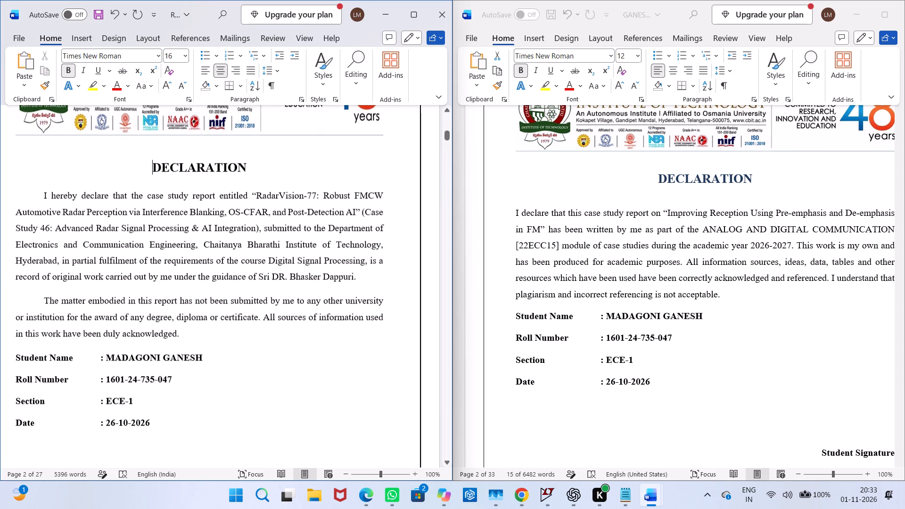
pyautogui.scroll(2, 173, 240)
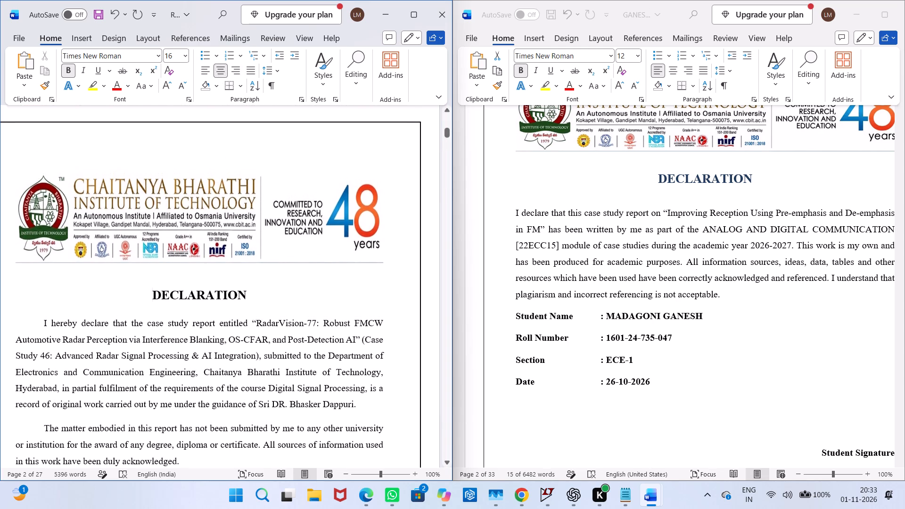
pyautogui.scroll(-4, 173, 240)
pyautogui.scroll(1, 173, 240)
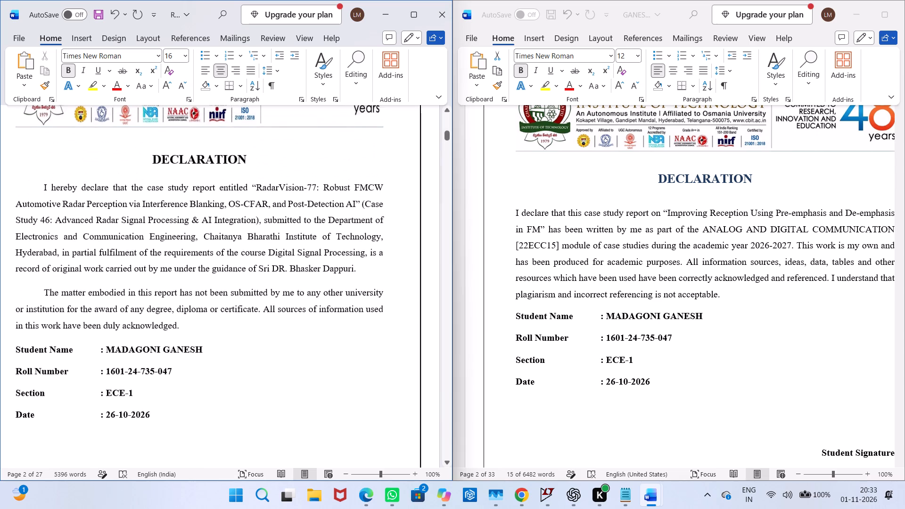
pyautogui.scroll(-1, 171, 274)
pyautogui.moveTo(46, 133); pyautogui.dragTo(58, 144)
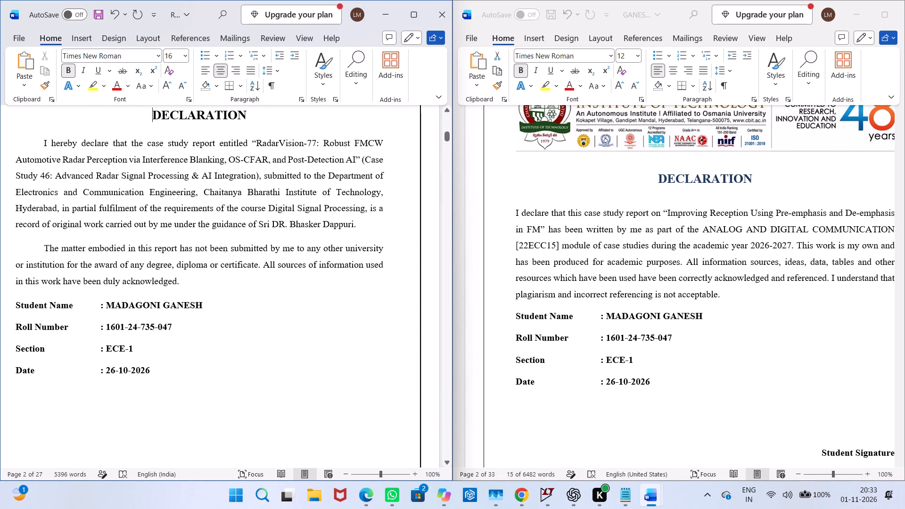
pyautogui.moveTo(58, 144); pyautogui.dragTo(234, 288)
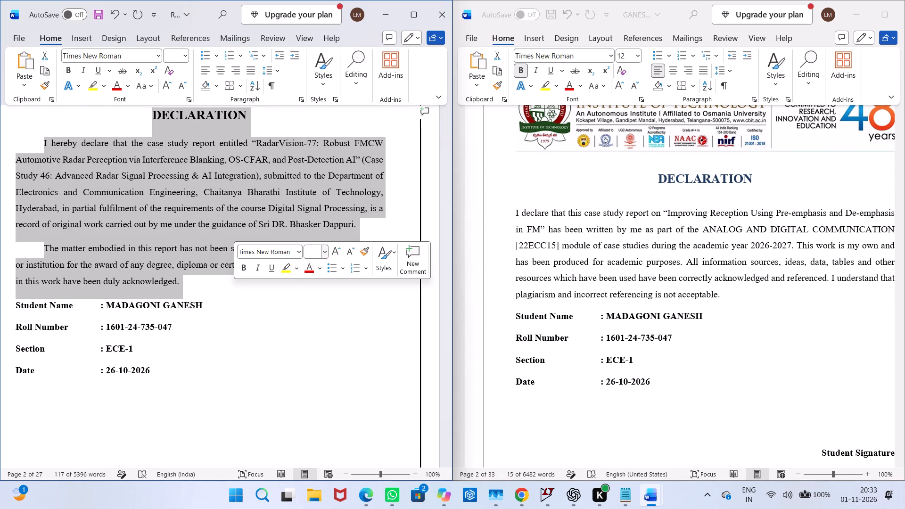
pyautogui.click(307, 254)
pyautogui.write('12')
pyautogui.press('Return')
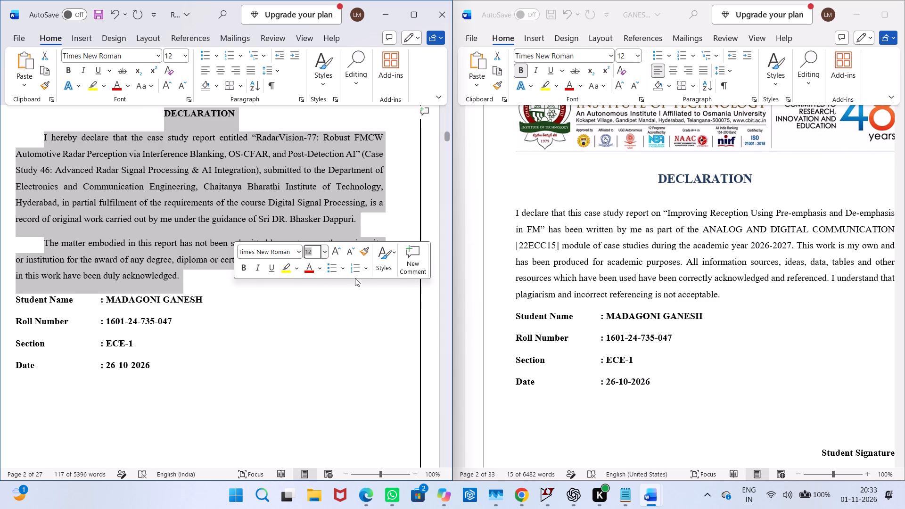
# Apply 1.5 line spacing to the selected DECLARATION heading and its two paragraphs.
pyautogui.click(271, 74)
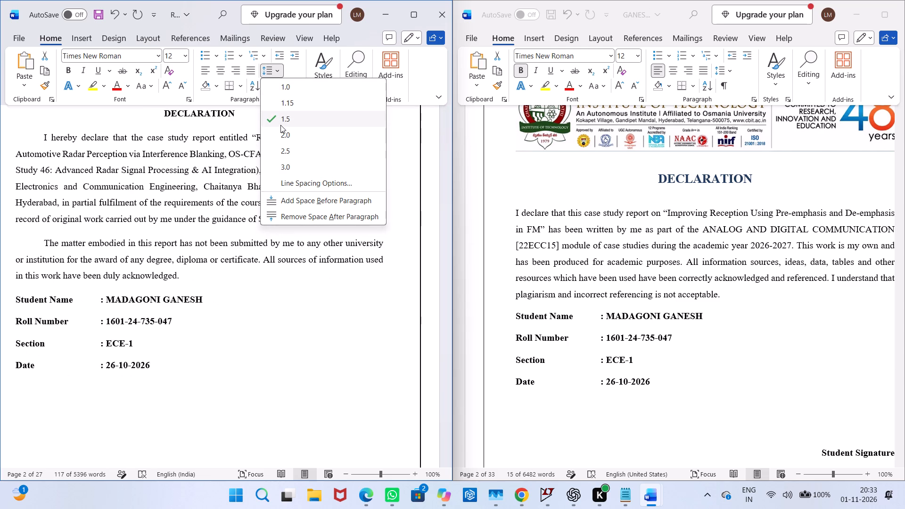
pyautogui.doubleClick(280, 124)
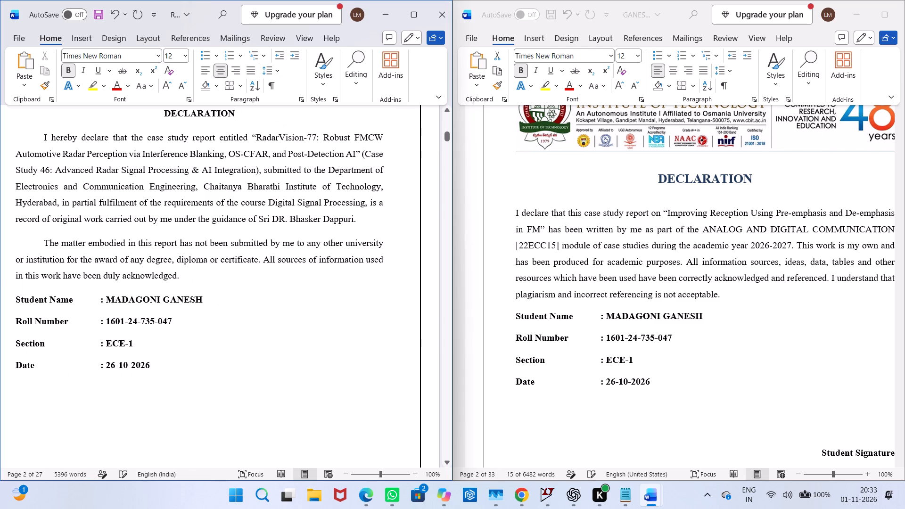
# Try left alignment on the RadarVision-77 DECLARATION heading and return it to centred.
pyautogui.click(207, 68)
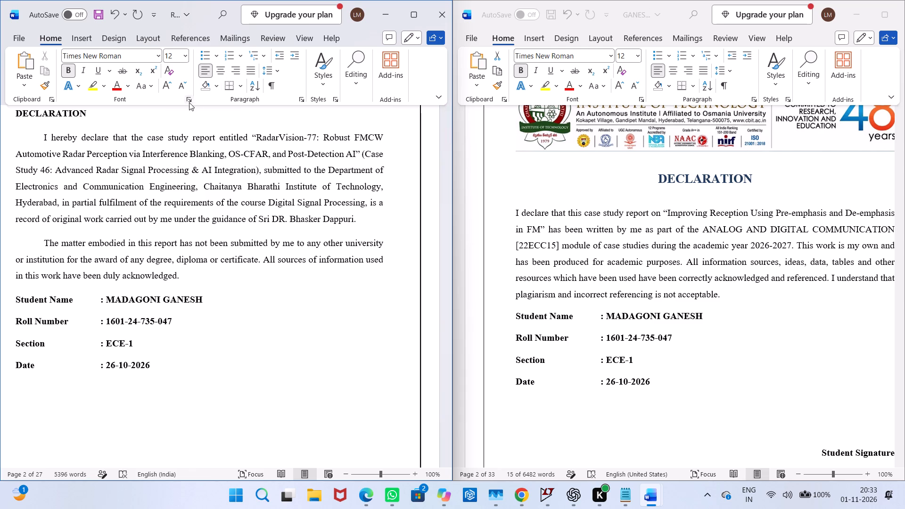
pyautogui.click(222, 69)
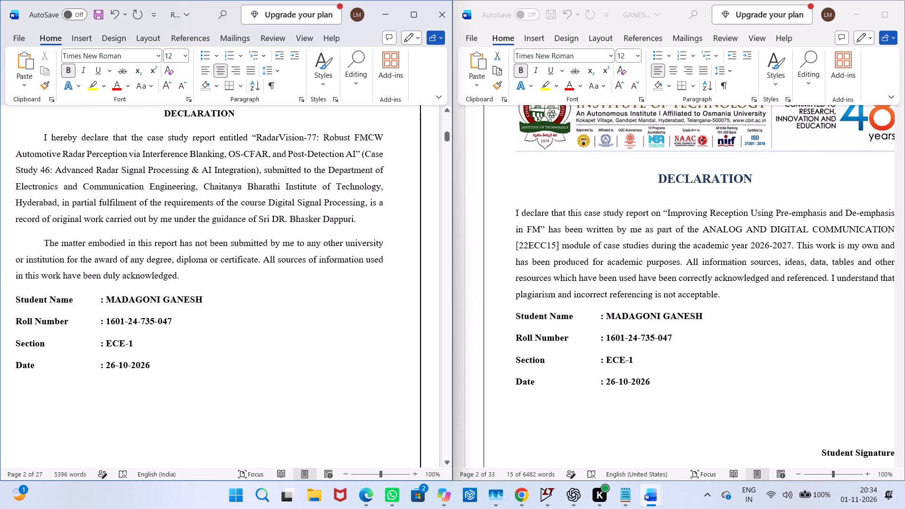
# Left-align the two body paragraphs of the RadarVision-77 declaration.
pyautogui.moveTo(43, 134); pyautogui.dragTo(199, 276)
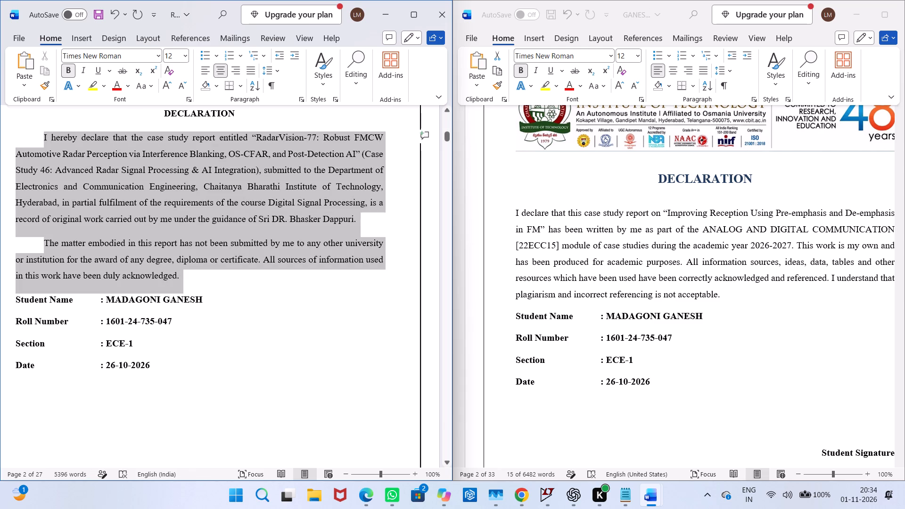
pyautogui.moveTo(199, 276); pyautogui.dragTo(199, 279)
pyautogui.click(202, 72)
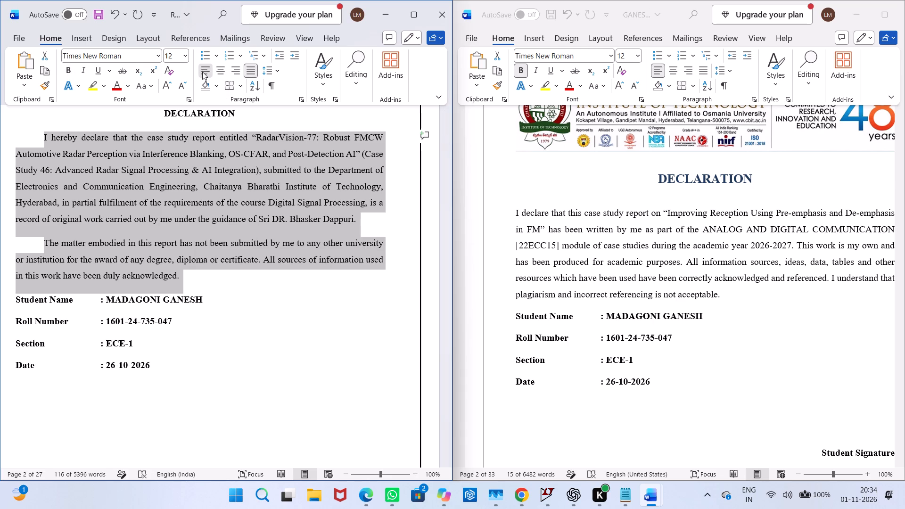
pyautogui.click(248, 360)
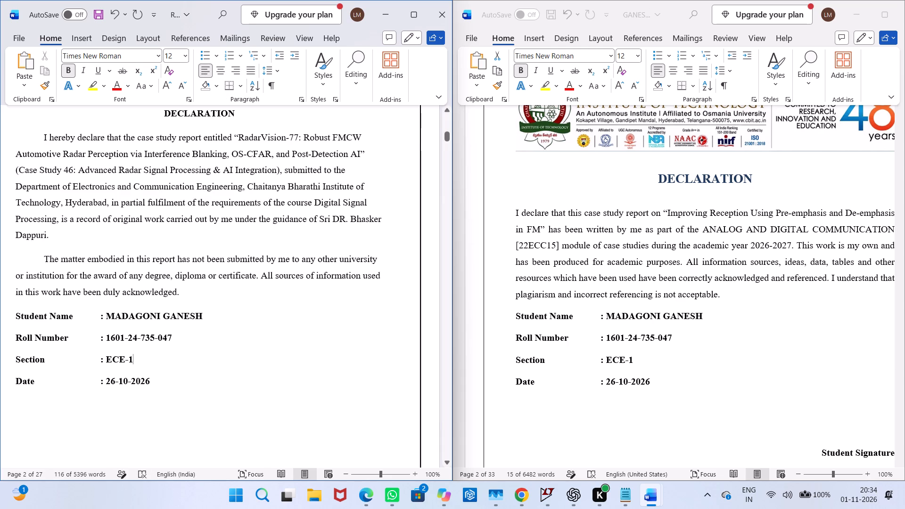
# Replace the highlighted Student Name placeholder in the CERTIFICATE's first paragraph with the student's name, surname first, in title case.
pyautogui.scroll(-2, 248, 360)
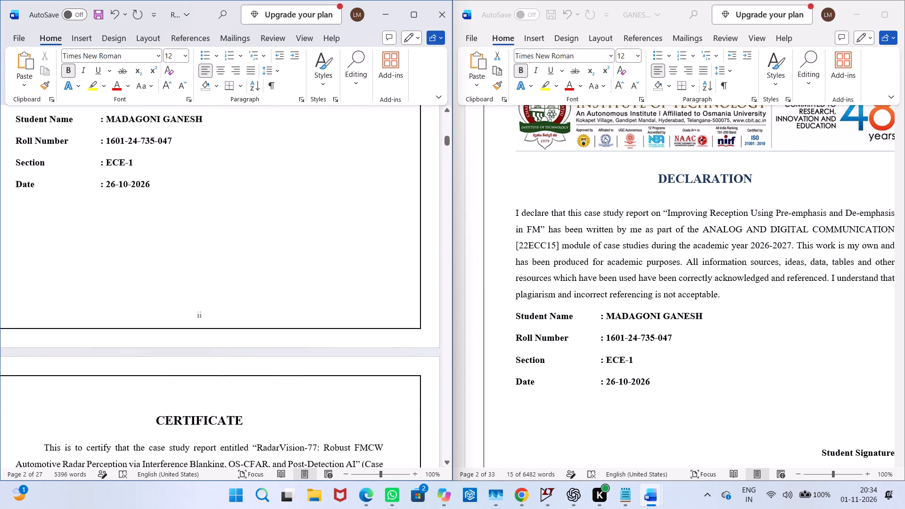
pyautogui.scroll(-1, 248, 360)
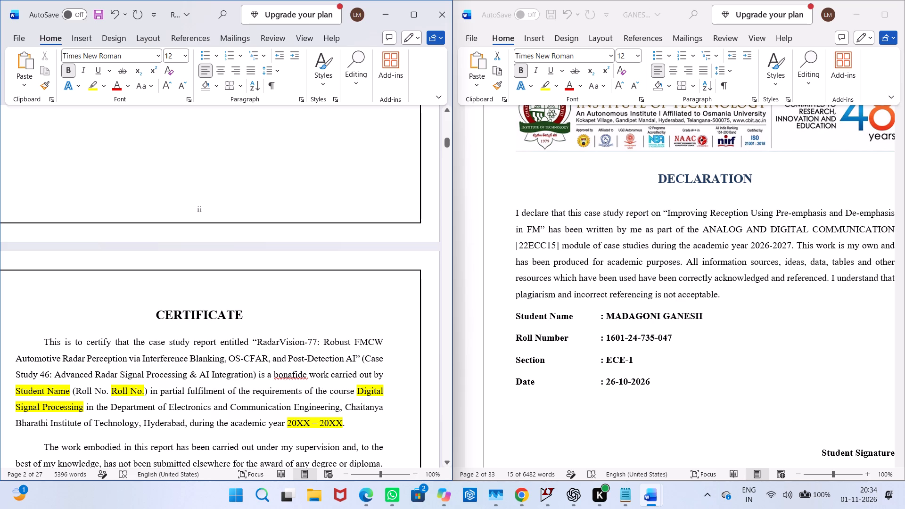
pyautogui.click(68, 388)
pyautogui.press('BackSpace')
pyautogui.press('BackSpace')
pyautogui.press('BackSpace')
pyautogui.press('BackSpace')
pyautogui.press('BackSpace')
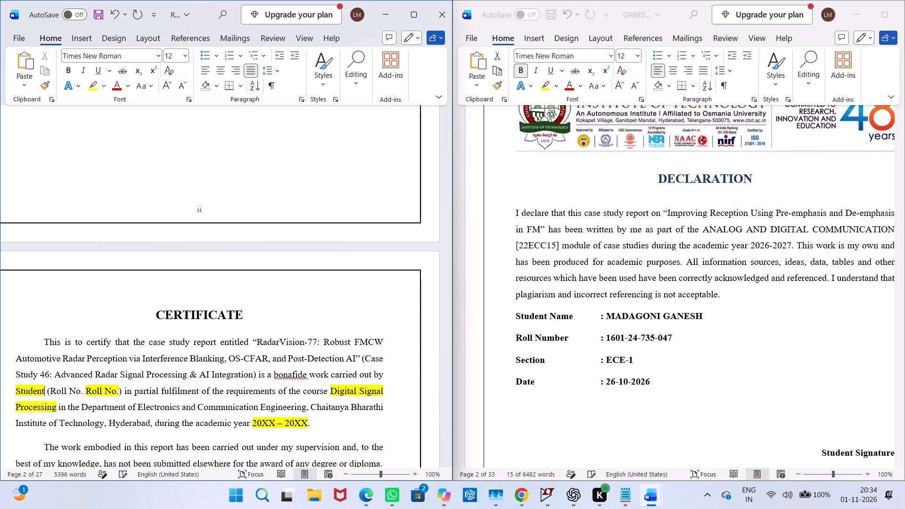
pyautogui.press('BackSpace')
pyautogui.press('BackSpace')
pyautogui.press('BackSpace')
pyautogui.press('BackSpace')
pyautogui.press('BackSpace')
pyautogui.press('BackSpace')
pyautogui.press('BackSpace')
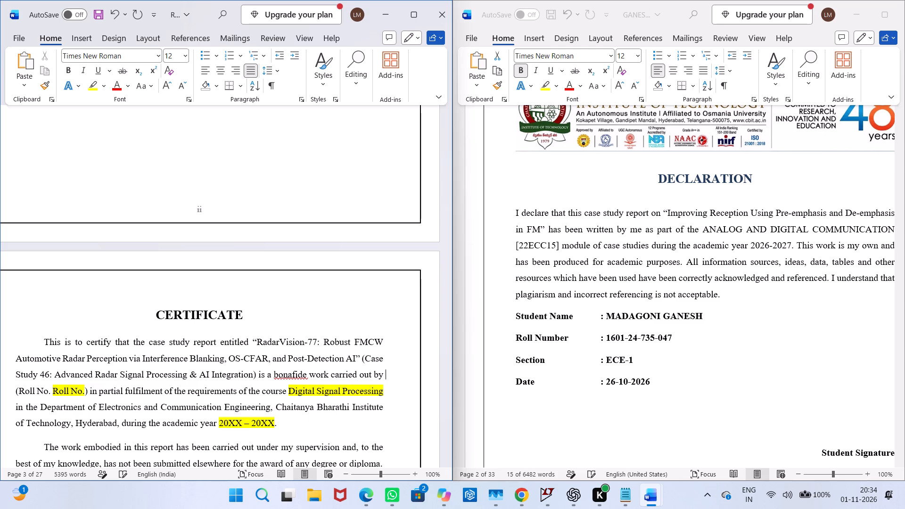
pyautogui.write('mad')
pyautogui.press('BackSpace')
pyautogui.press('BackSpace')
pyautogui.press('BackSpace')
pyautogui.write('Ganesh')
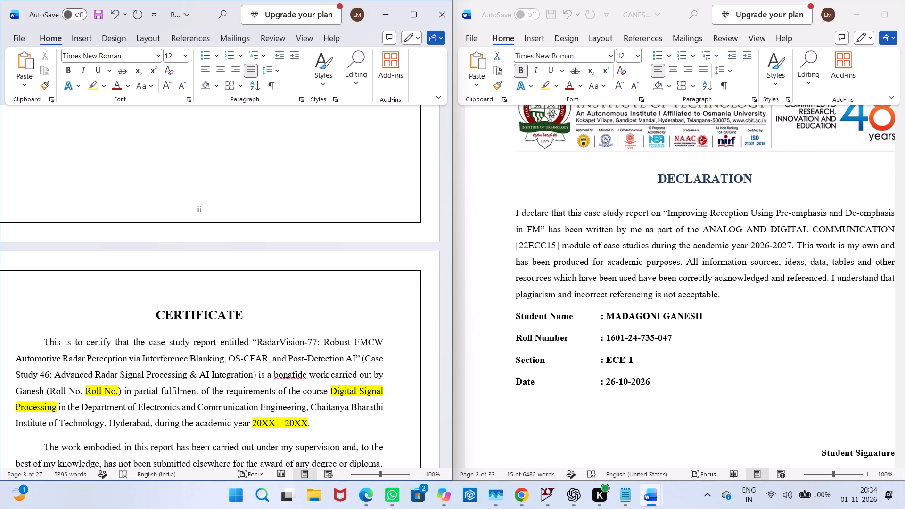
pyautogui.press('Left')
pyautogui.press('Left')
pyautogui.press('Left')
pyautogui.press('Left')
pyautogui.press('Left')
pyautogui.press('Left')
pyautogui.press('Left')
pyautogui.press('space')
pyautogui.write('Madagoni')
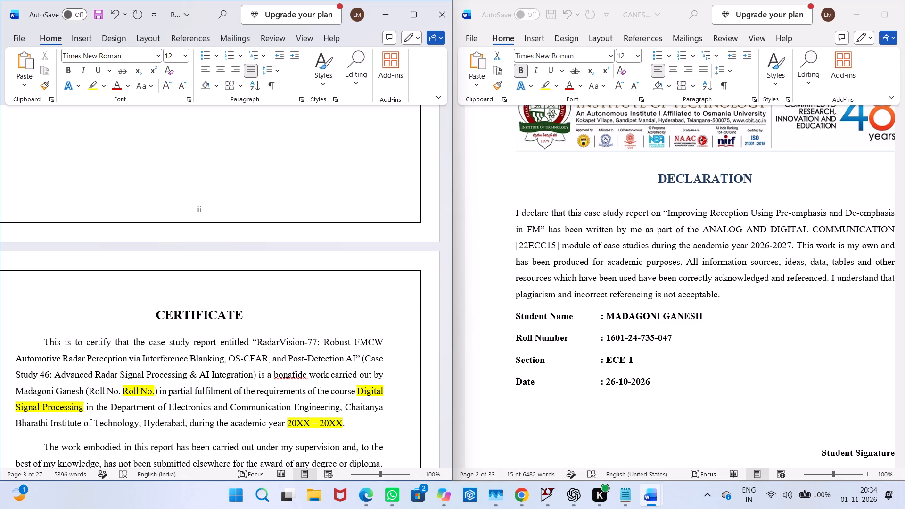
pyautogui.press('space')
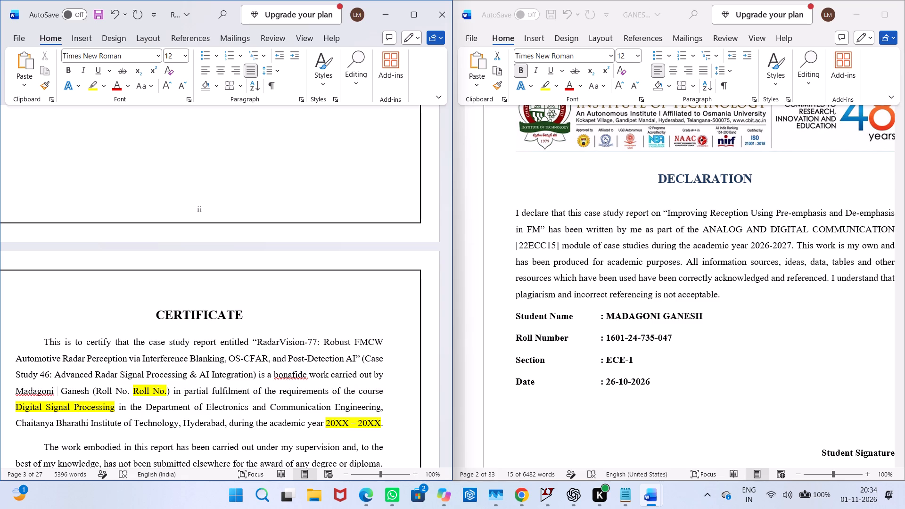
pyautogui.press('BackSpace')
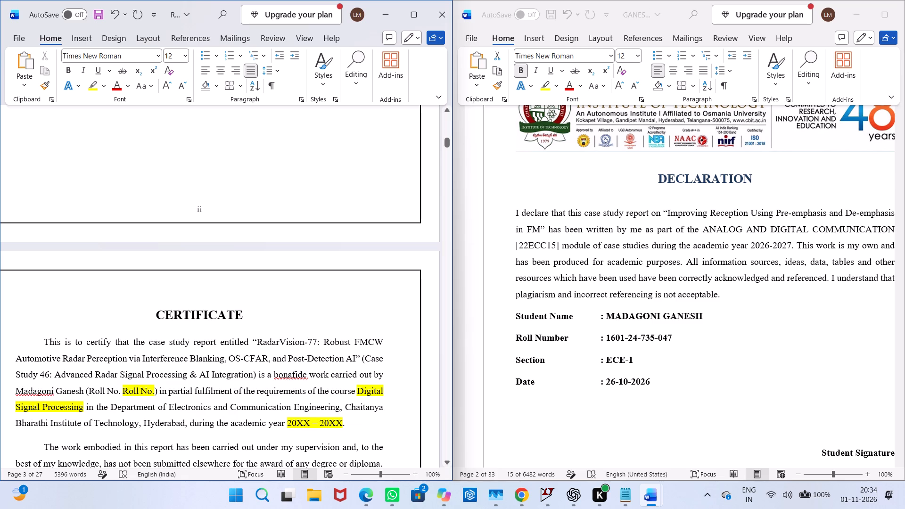
# Replace the highlighted Roll No. placeholder in the CERTIFICATE's first paragraph with a colon and the student's roll number without hyphens.
pyautogui.click(155, 391)
pyautogui.press('BackSpace')
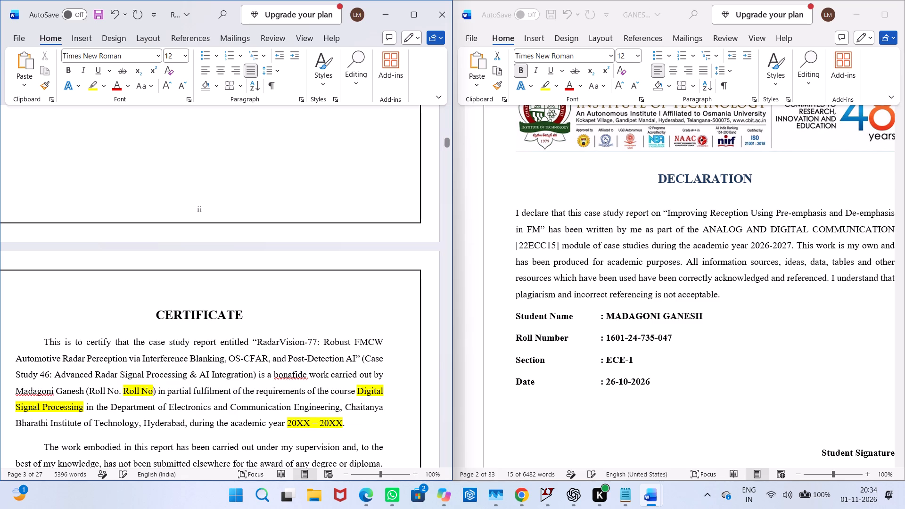
pyautogui.press('BackSpace')
pyautogui.press('BackSpace')
pyautogui.press('BackSpace')
pyautogui.press('BackSpace')
pyautogui.press('BackSpace')
pyautogui.press('BackSpace')
pyautogui.press('BackSpace')
pyautogui.press('BackSpace')
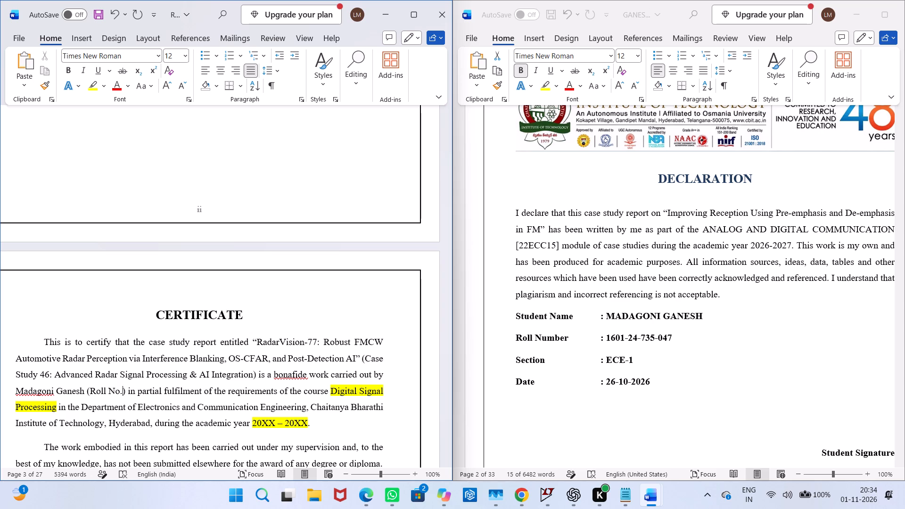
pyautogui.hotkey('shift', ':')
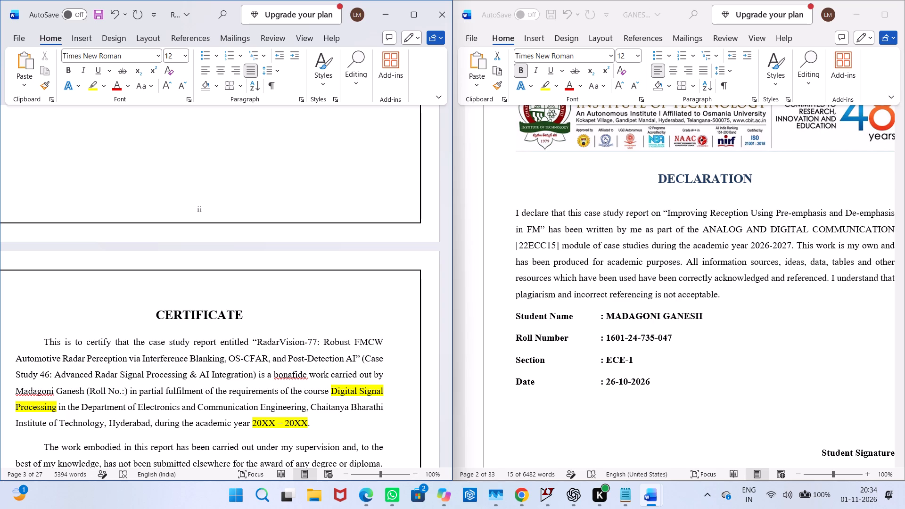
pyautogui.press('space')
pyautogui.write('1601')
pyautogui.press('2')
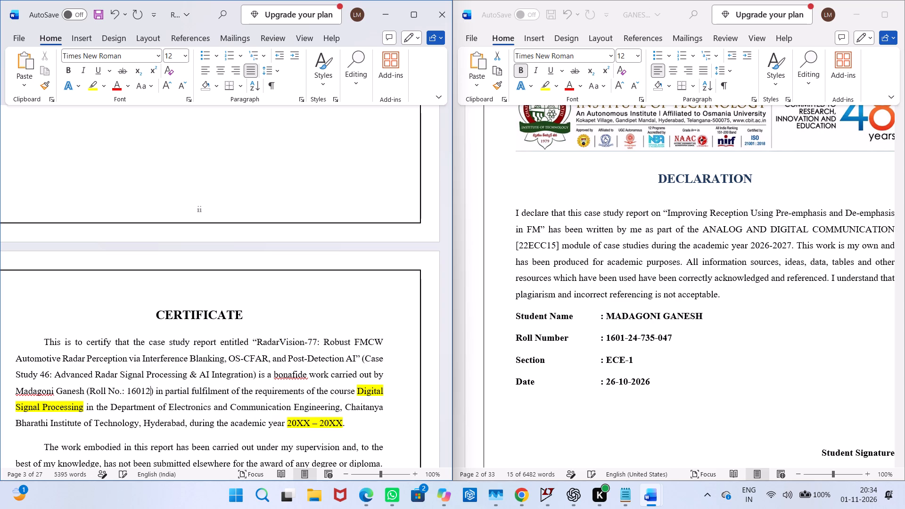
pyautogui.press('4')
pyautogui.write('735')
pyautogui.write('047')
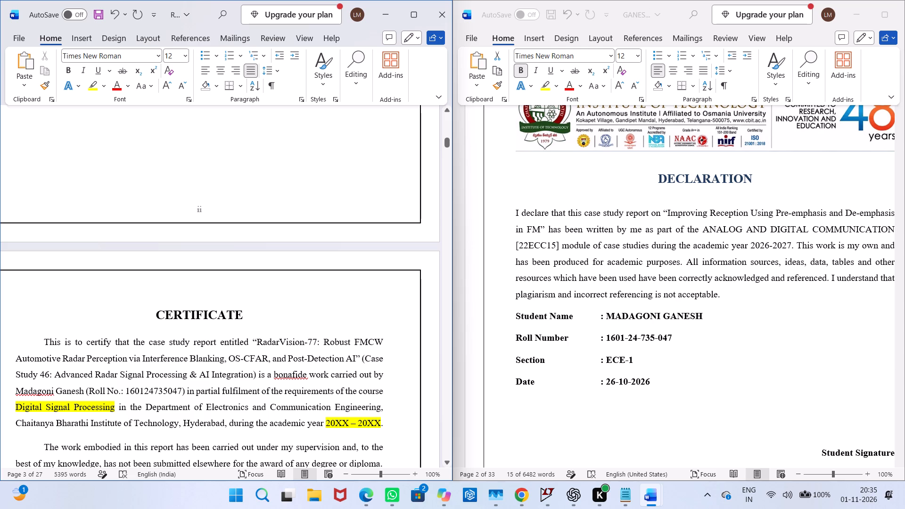
# Remove the yellow highlight from "Digital Signal Processing" in the CERTIFICATE's first paragraph.
pyautogui.moveTo(114, 409); pyautogui.dragTo(13, 404)
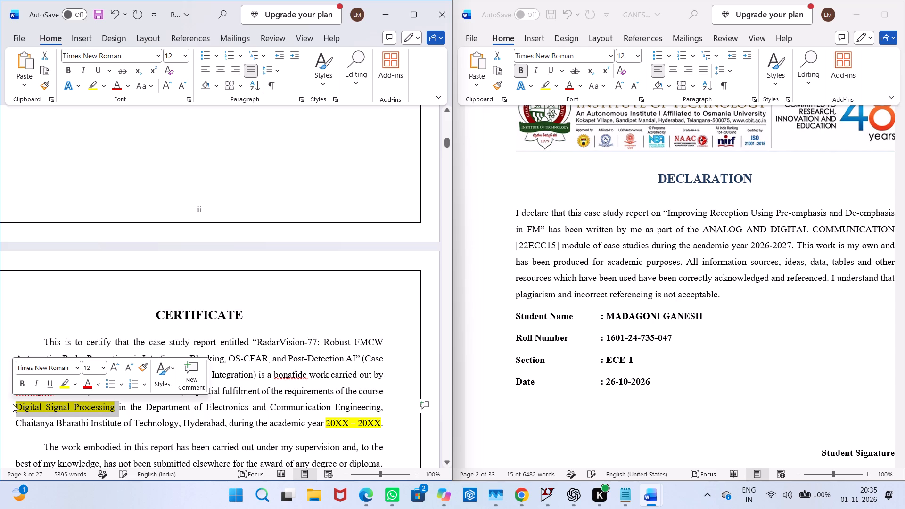
pyautogui.click(68, 389)
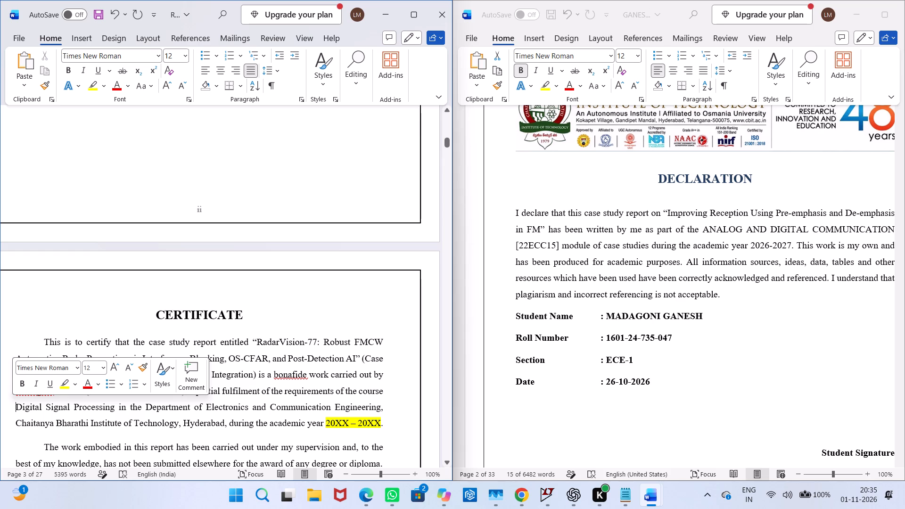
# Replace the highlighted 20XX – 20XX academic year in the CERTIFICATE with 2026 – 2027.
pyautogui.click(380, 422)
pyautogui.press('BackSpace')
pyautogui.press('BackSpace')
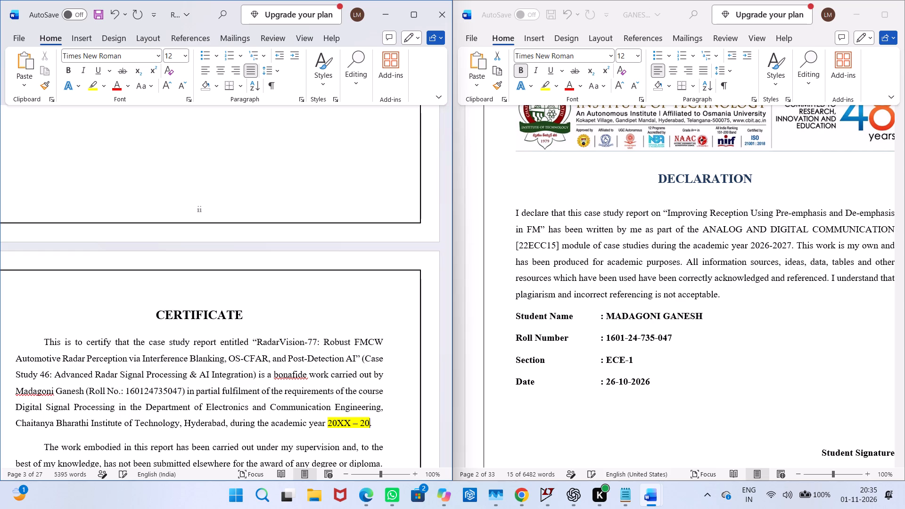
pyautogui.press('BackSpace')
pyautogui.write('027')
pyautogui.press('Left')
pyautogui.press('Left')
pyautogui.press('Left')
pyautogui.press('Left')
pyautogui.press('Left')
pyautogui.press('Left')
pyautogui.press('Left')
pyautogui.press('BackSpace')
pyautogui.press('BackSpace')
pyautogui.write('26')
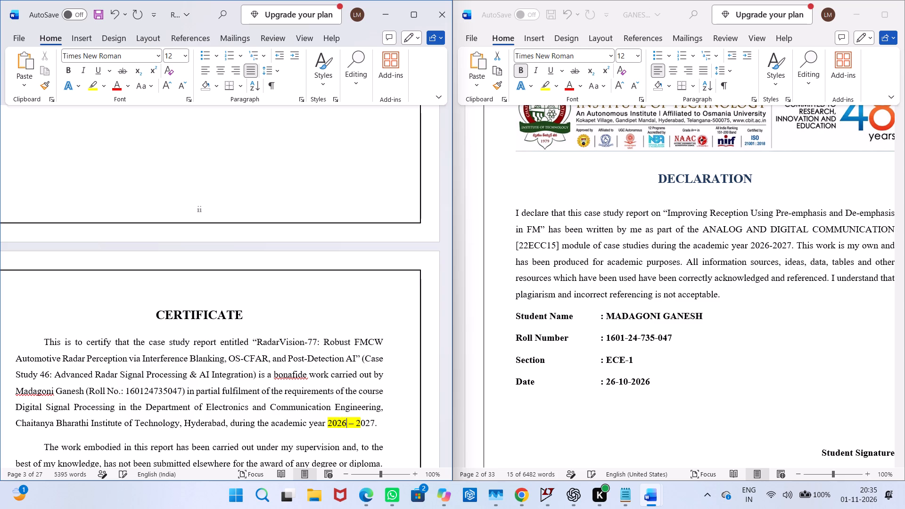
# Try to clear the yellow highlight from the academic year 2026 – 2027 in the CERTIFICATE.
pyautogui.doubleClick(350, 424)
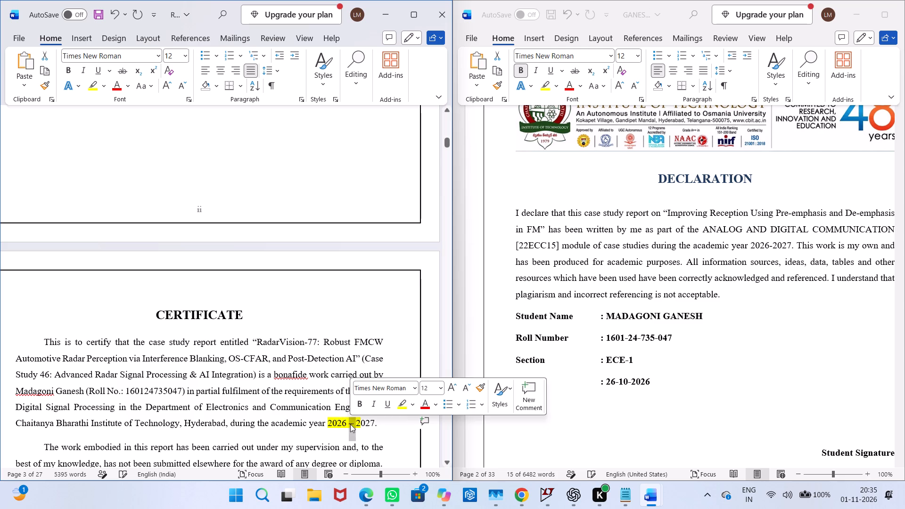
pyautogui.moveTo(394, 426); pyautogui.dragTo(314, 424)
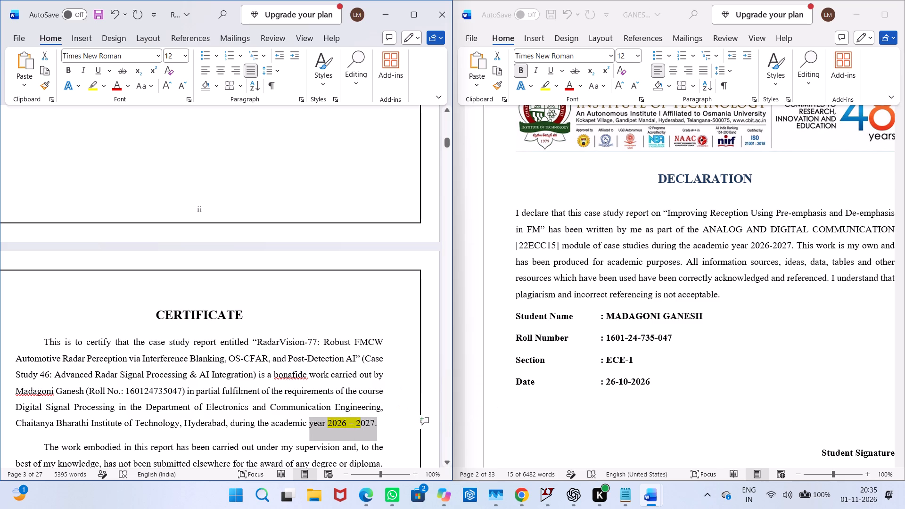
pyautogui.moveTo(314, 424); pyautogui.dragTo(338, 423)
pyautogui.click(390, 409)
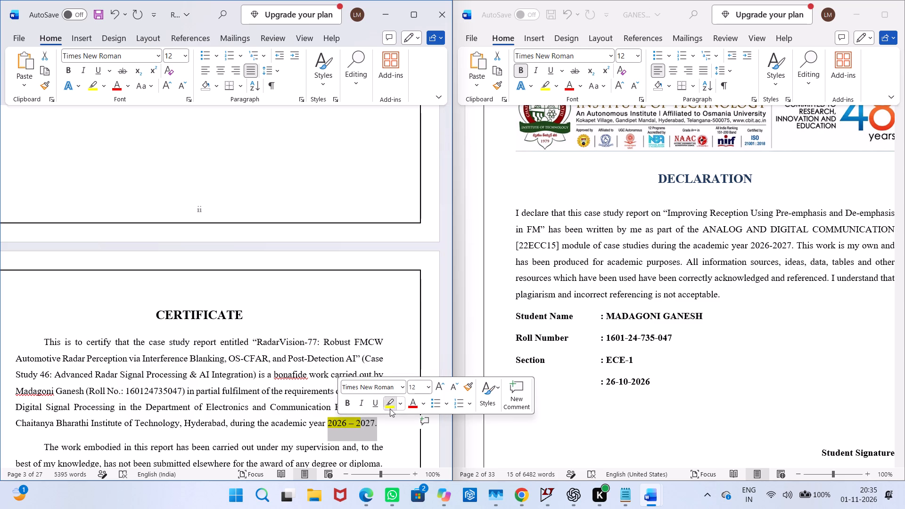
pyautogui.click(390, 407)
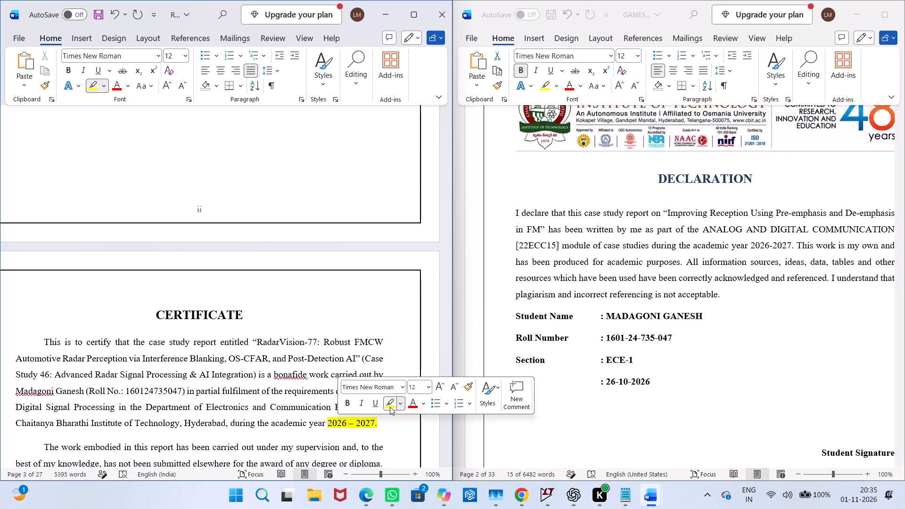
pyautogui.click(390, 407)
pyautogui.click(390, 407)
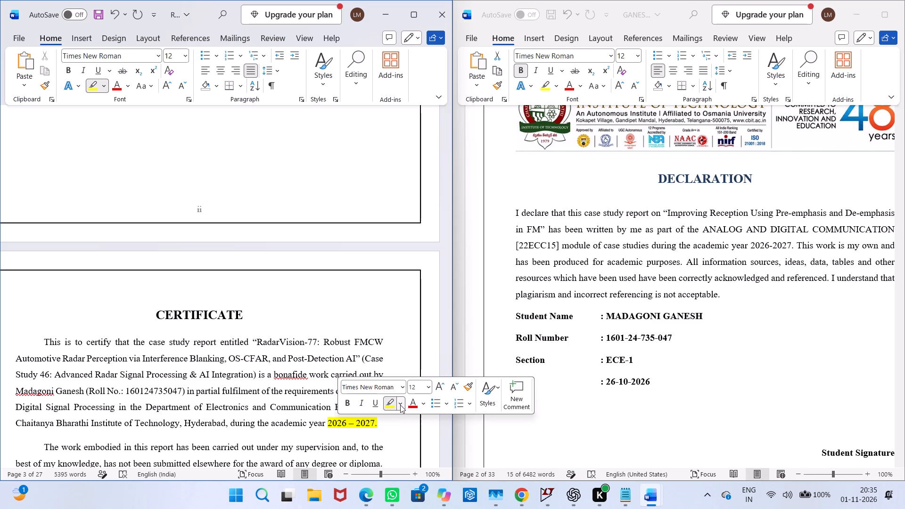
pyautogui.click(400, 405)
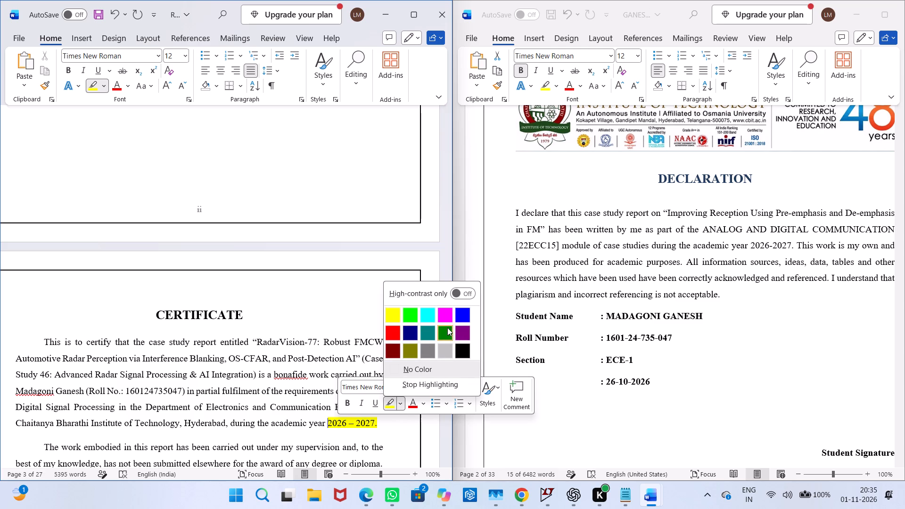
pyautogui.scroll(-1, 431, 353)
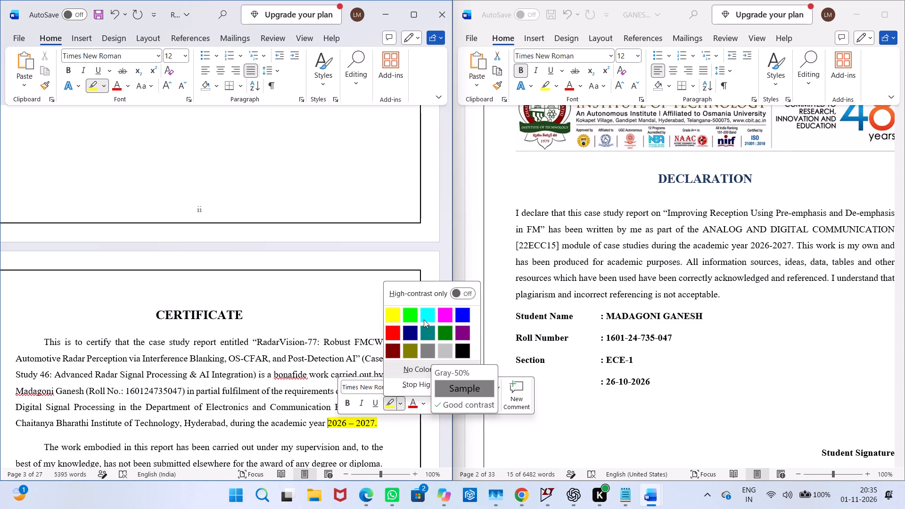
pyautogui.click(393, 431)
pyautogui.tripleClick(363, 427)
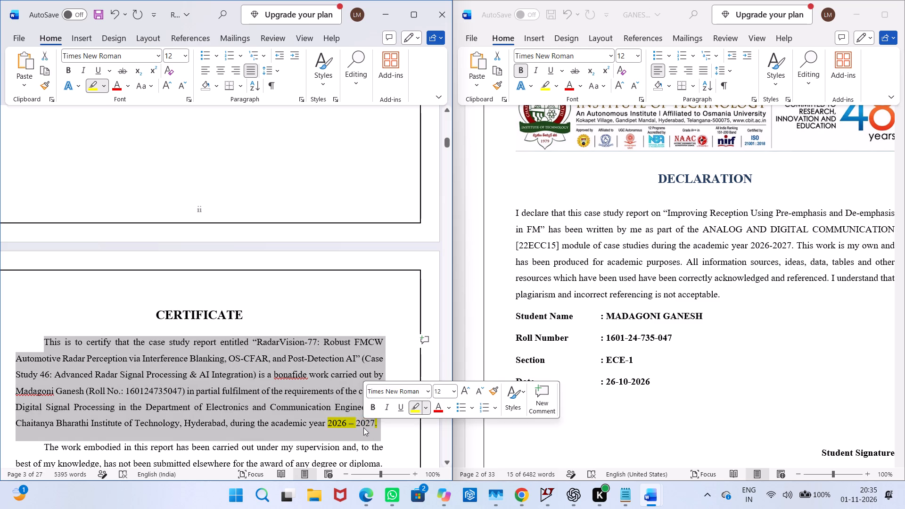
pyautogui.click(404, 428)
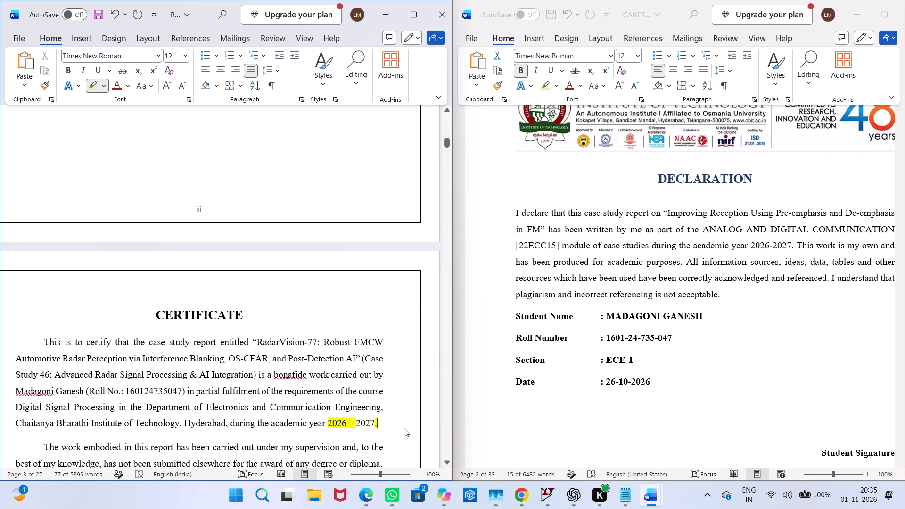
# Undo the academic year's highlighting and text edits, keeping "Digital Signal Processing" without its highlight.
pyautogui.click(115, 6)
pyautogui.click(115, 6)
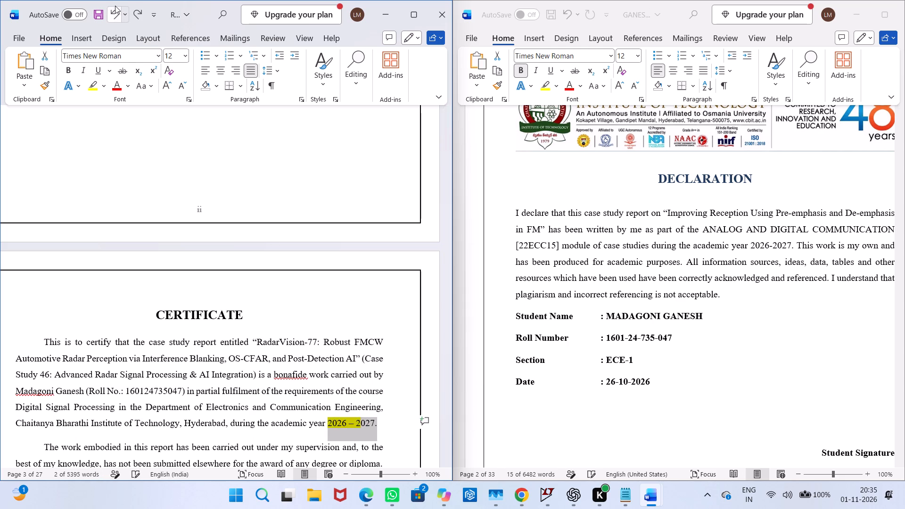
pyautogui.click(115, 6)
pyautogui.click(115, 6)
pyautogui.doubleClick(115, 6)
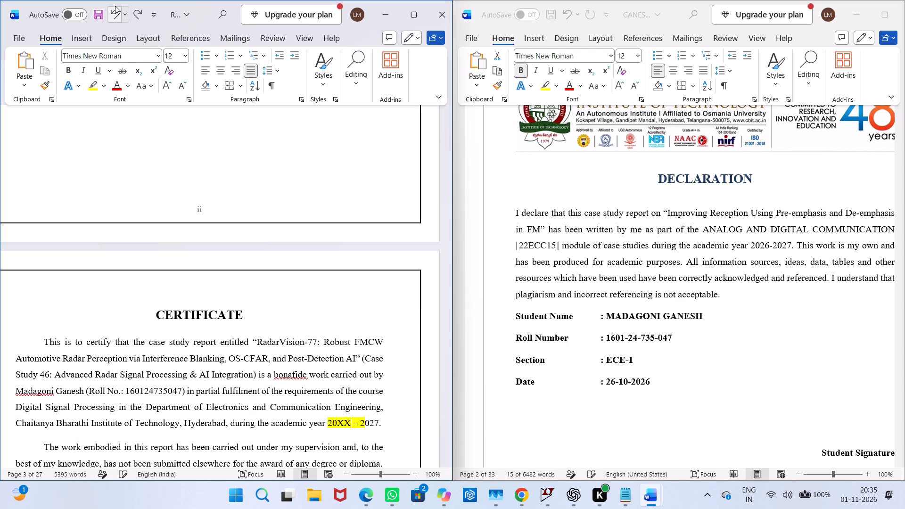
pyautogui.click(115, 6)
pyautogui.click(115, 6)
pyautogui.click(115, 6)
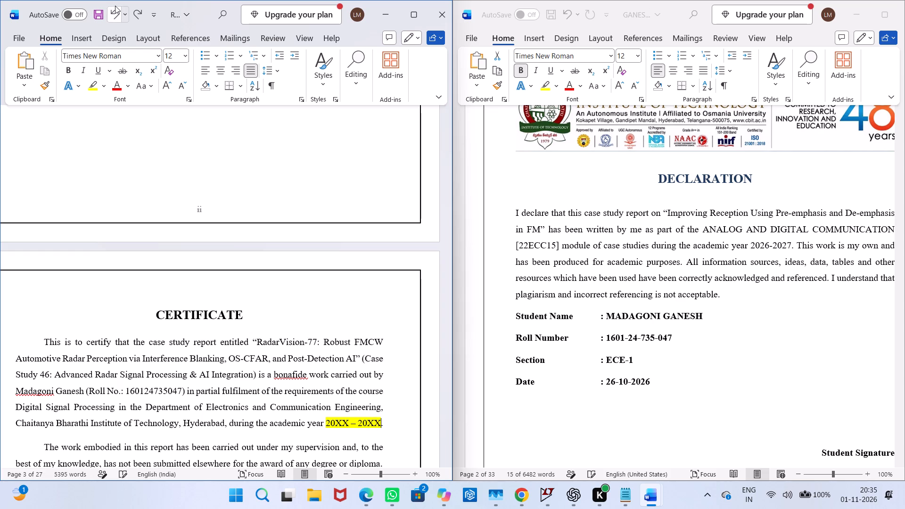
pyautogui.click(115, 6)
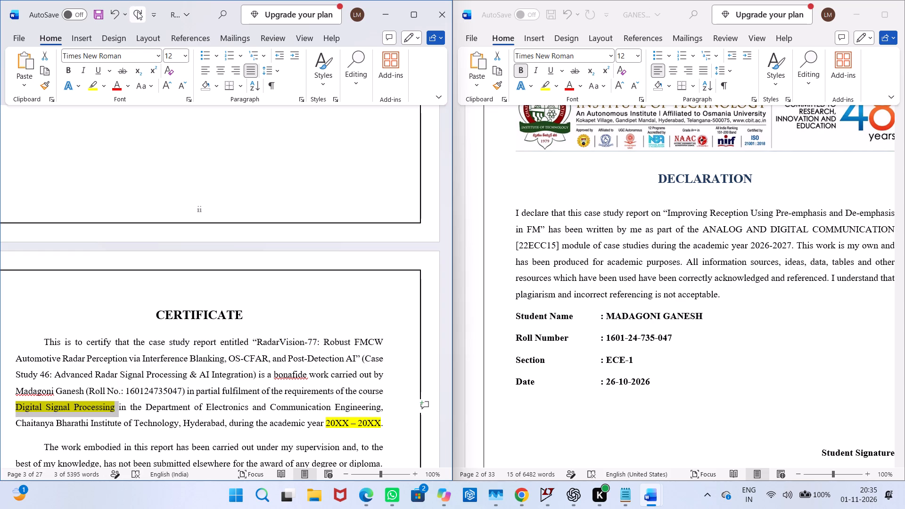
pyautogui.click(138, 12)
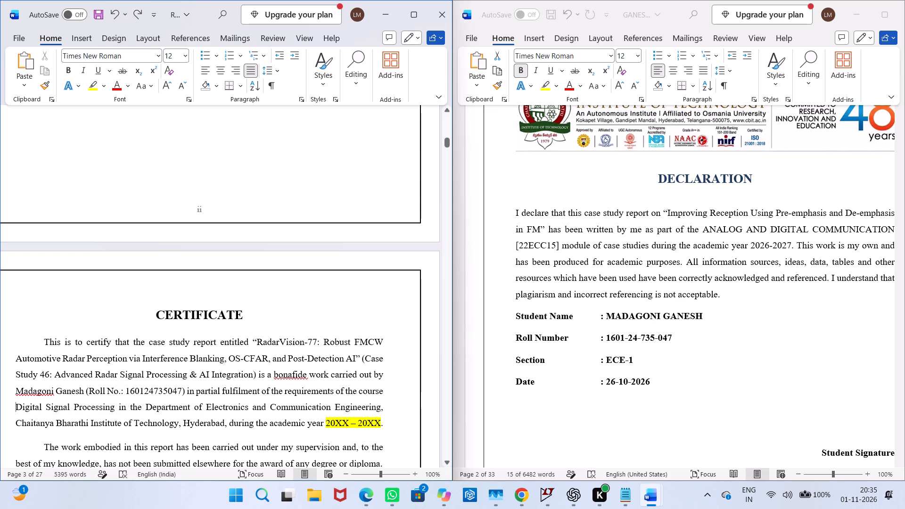
# Remove the yellow highlight from the 20XX – 20XX academic year placeholder in the CERTIFICATE.
pyautogui.moveTo(380, 420); pyautogui.dragTo(329, 425)
pyautogui.click(379, 410)
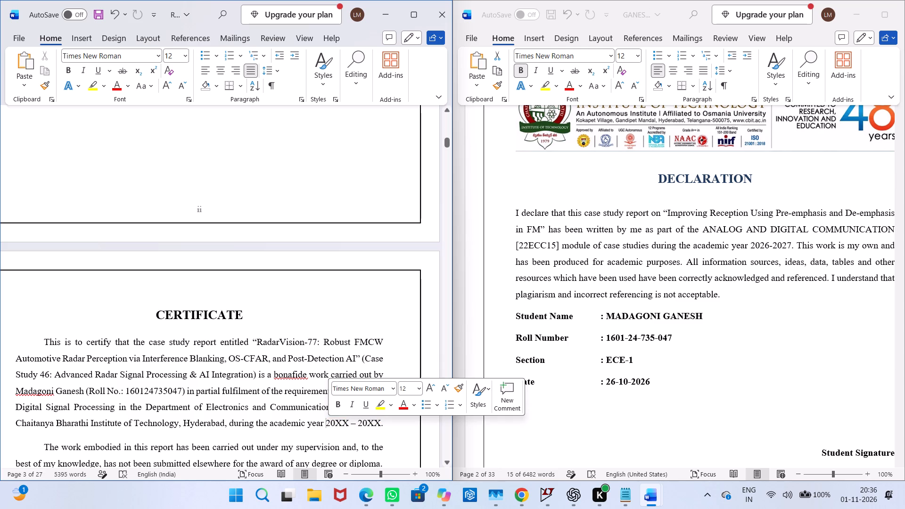
# Change the academic year placeholder in the CERTIFICATE's first paragraph to 2026 – 2027.
pyautogui.click(381, 423)
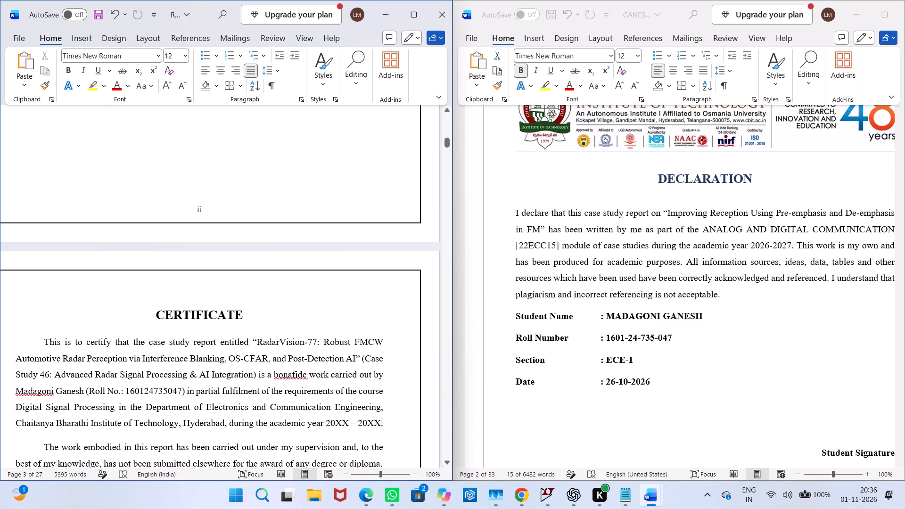
pyautogui.press('BackSpace')
pyautogui.press('BackSpace')
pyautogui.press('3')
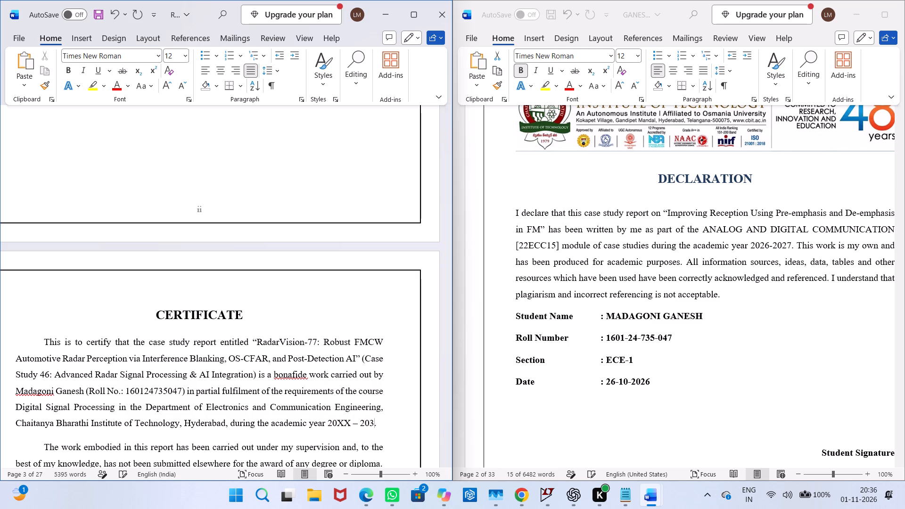
pyautogui.press('BackSpace')
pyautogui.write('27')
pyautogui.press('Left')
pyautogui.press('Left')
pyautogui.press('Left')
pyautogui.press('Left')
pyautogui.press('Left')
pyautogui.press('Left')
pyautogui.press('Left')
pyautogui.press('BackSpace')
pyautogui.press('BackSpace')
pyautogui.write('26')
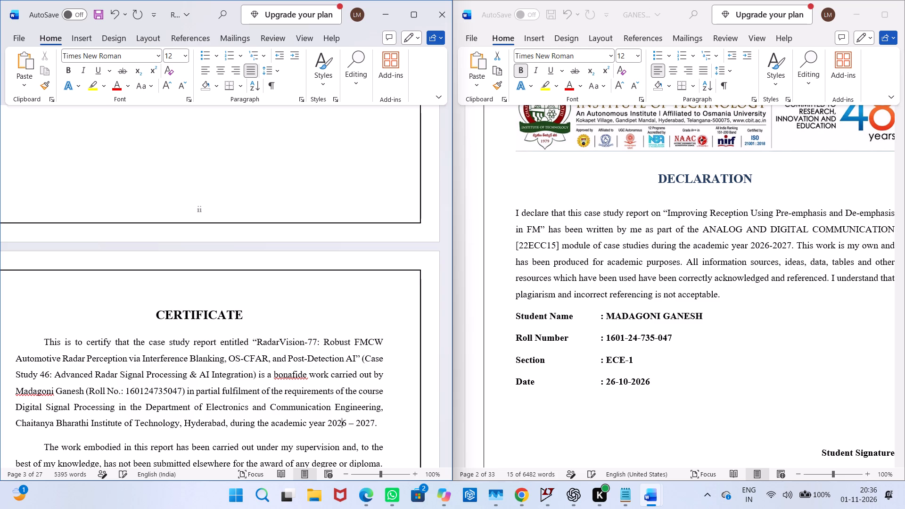
# Add a space after the flagged word "bonafide" in the CERTIFICATE so that it autocorrects to "Bonafide".
pyautogui.click(307, 375)
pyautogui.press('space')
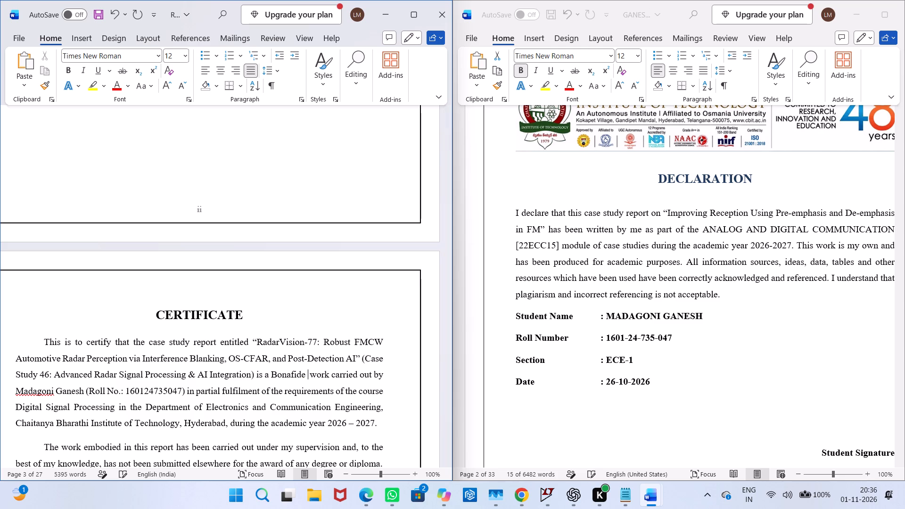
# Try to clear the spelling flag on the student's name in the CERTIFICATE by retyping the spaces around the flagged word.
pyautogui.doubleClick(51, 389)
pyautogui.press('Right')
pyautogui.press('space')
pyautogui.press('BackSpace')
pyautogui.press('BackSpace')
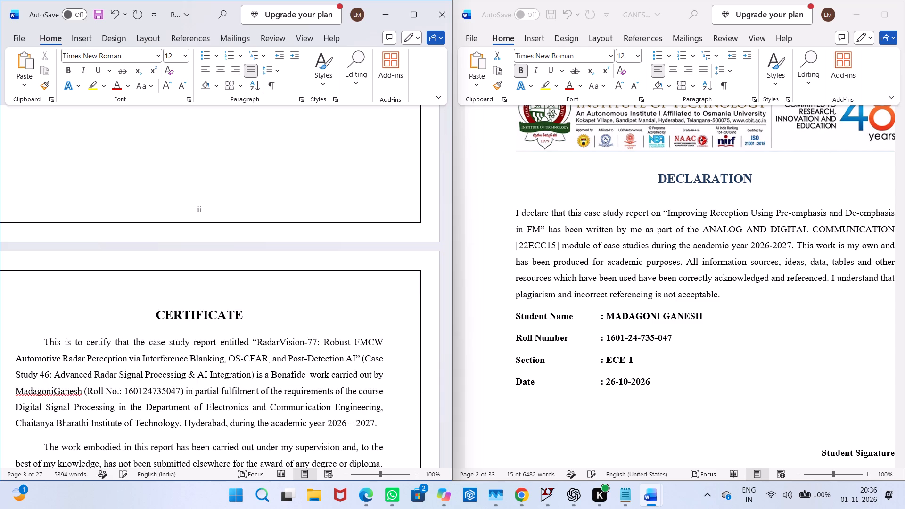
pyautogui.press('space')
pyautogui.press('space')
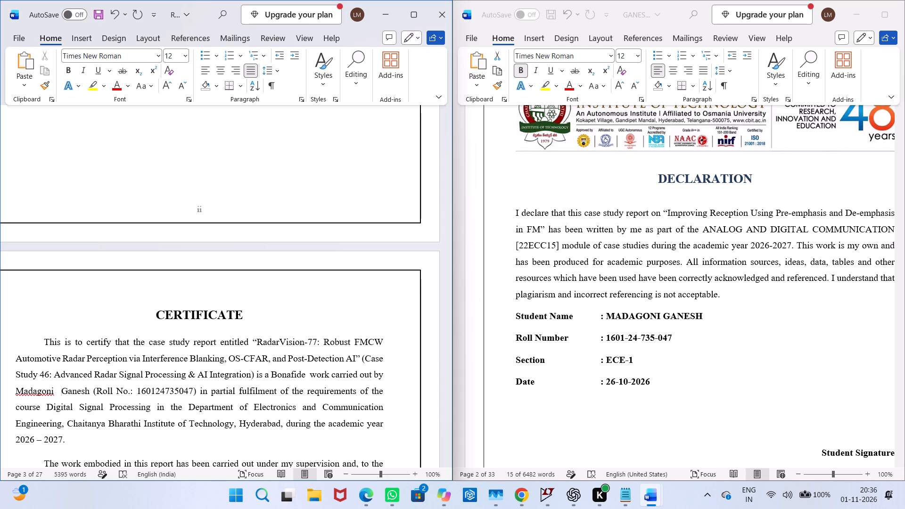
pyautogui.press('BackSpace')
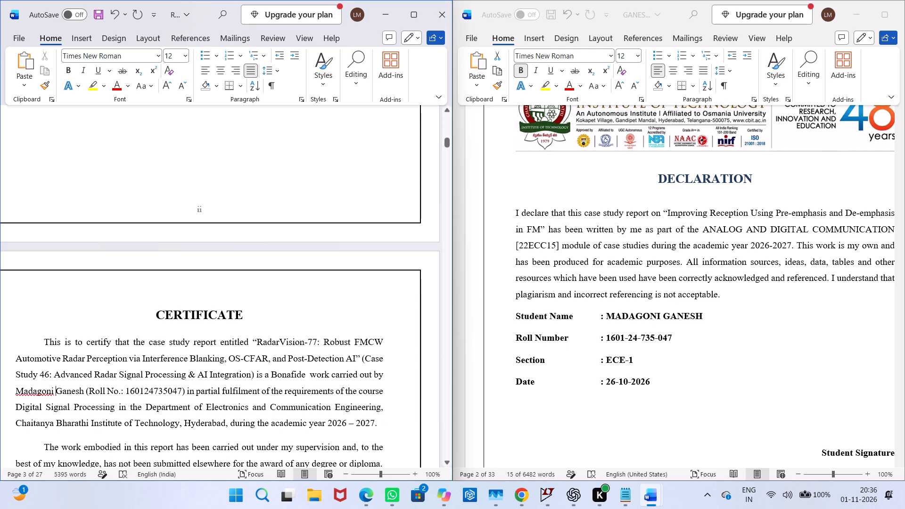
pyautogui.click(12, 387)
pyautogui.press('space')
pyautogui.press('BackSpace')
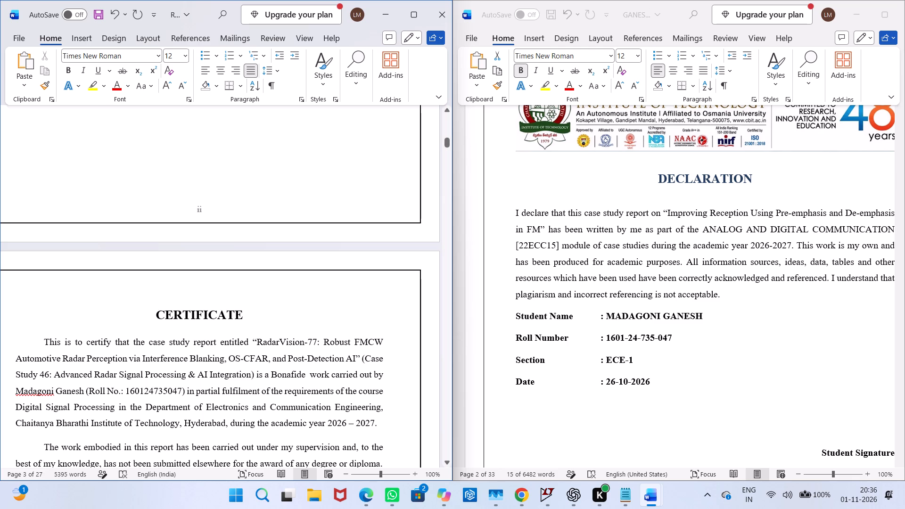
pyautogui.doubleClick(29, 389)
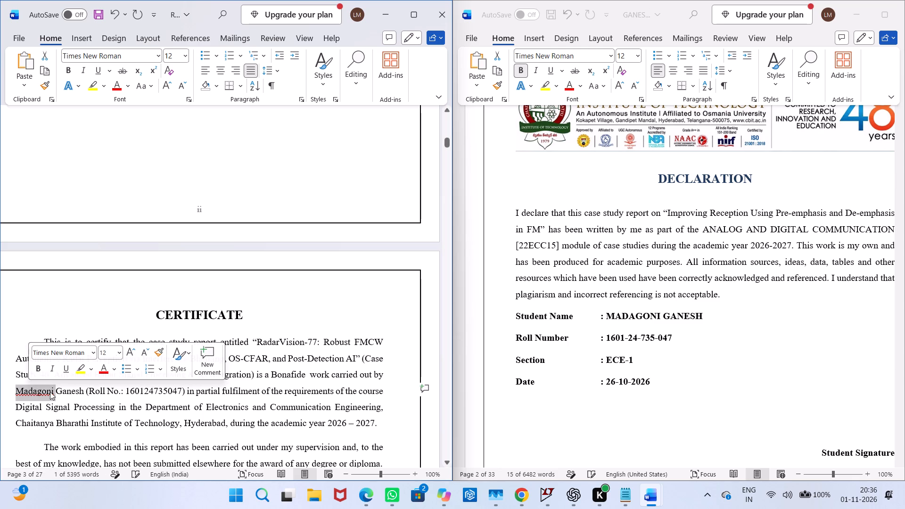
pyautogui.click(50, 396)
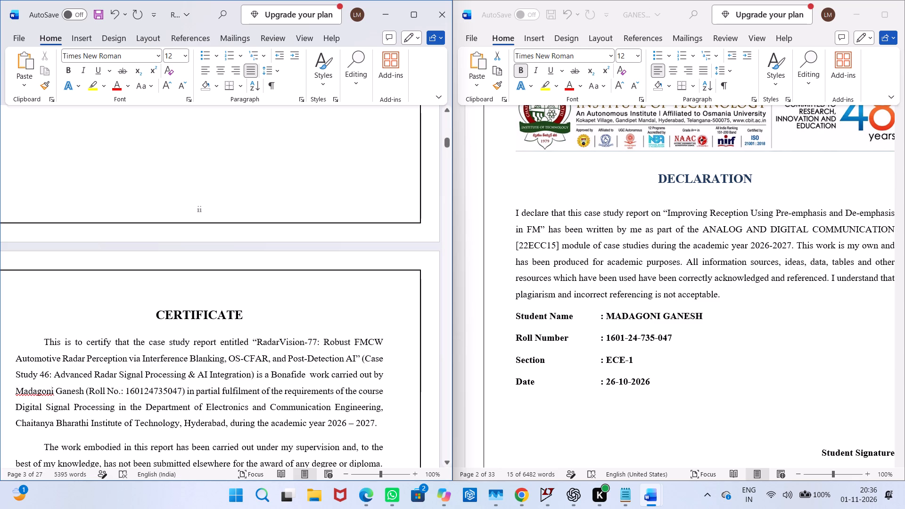
# Examine the CERTIFICATE's signature and date placeholders and look through the ADC case study report for a matching certificate page.
pyautogui.scroll(-5, 196, 423)
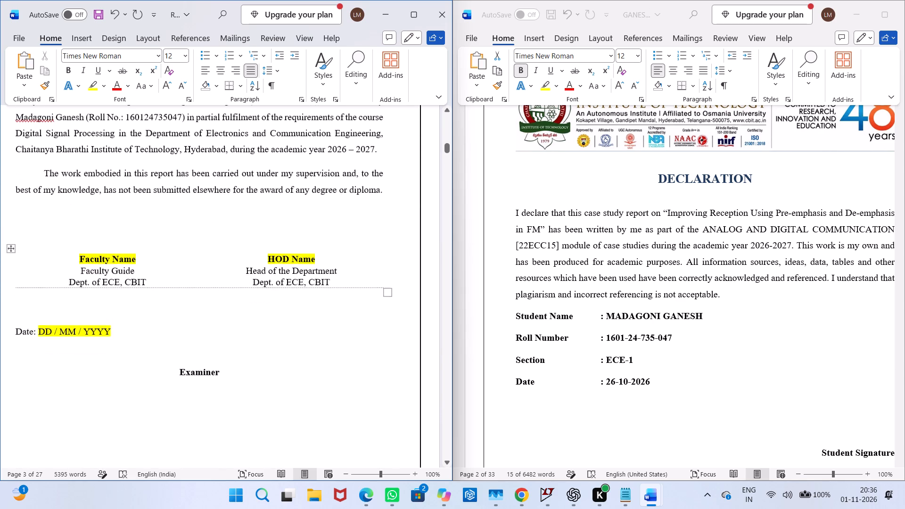
pyautogui.scroll(-1, 196, 423)
pyautogui.scroll(-2, 724, 371)
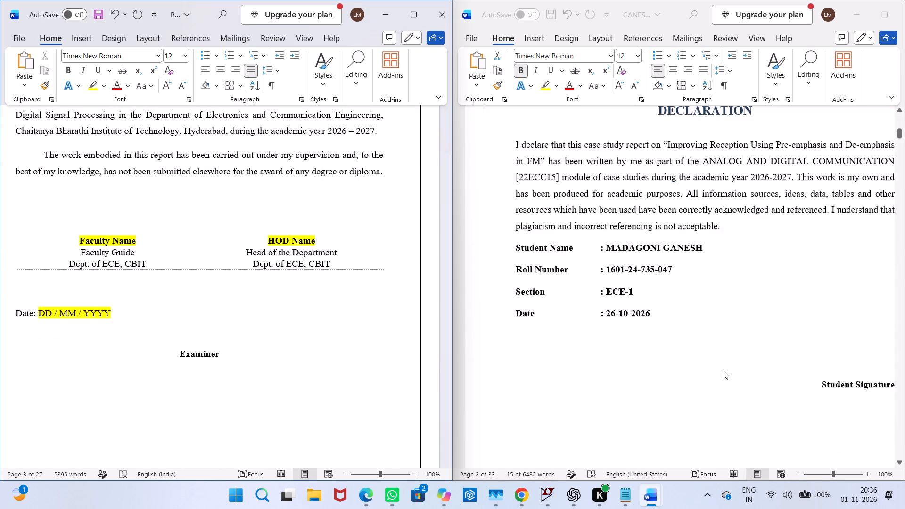
pyautogui.scroll(-4, 724, 371)
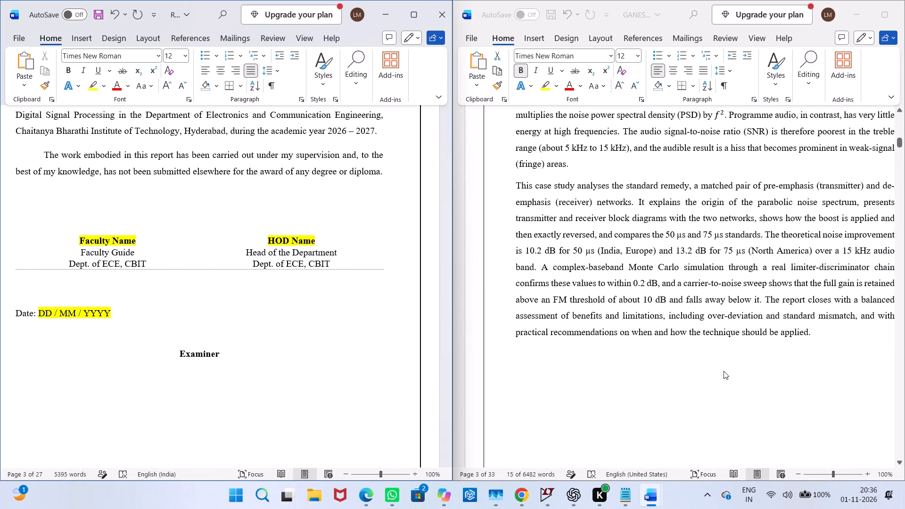
pyautogui.scroll(7, 724, 371)
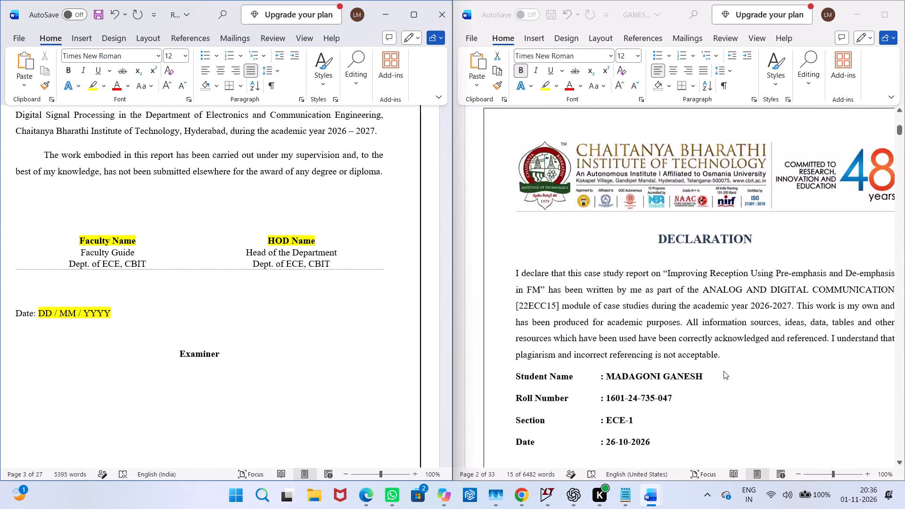
pyautogui.scroll(3, 724, 371)
pyautogui.click(724, 371)
pyautogui.scroll(-2, 724, 371)
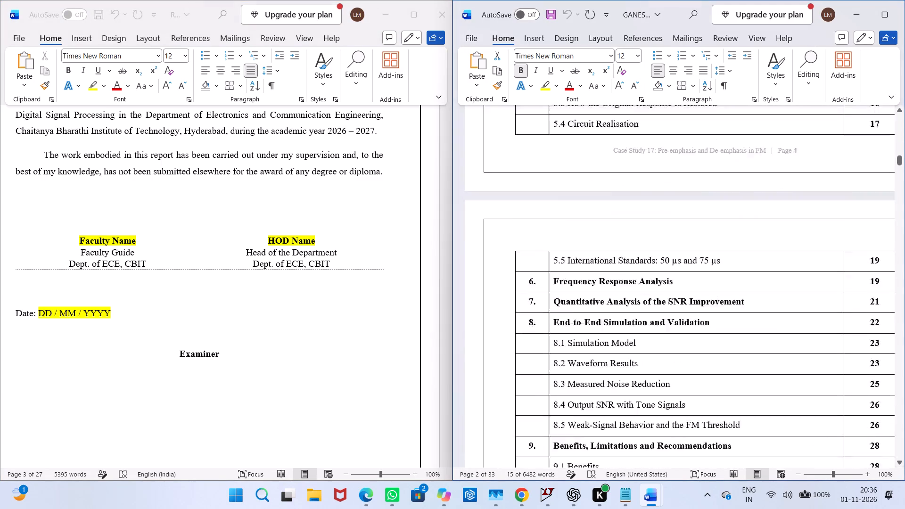
pyautogui.scroll(5, 724, 371)
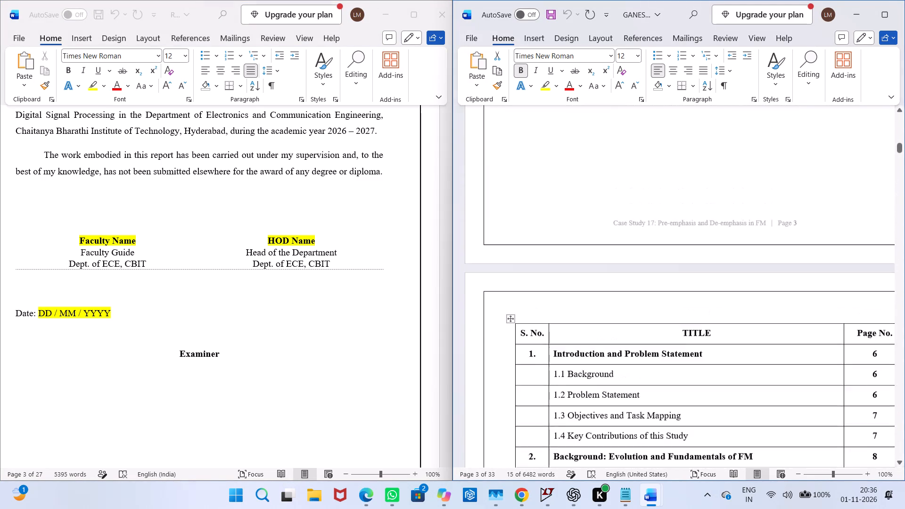
pyautogui.scroll(4, 724, 371)
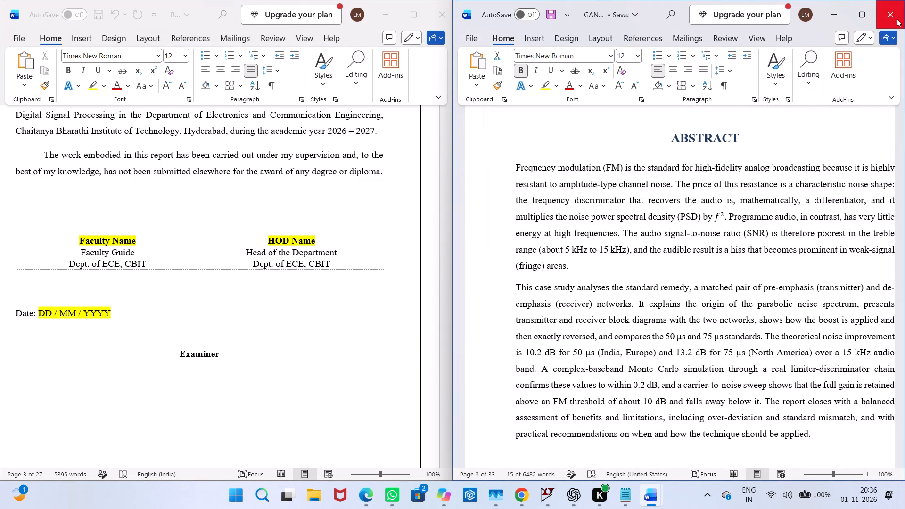
# Replace the open ADC report with the "ganesh adc original" document, placed side by side with the RadarVision report.
pyautogui.click(653, 501)
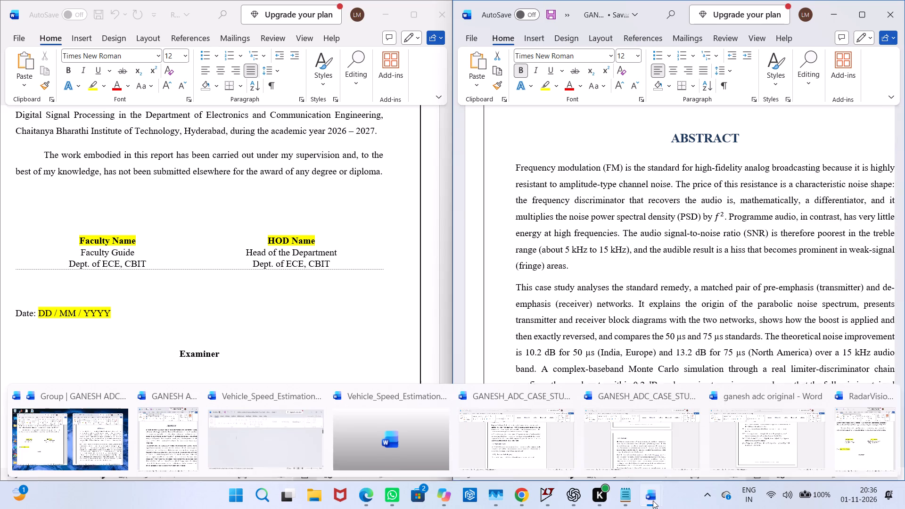
pyautogui.click(793, 427)
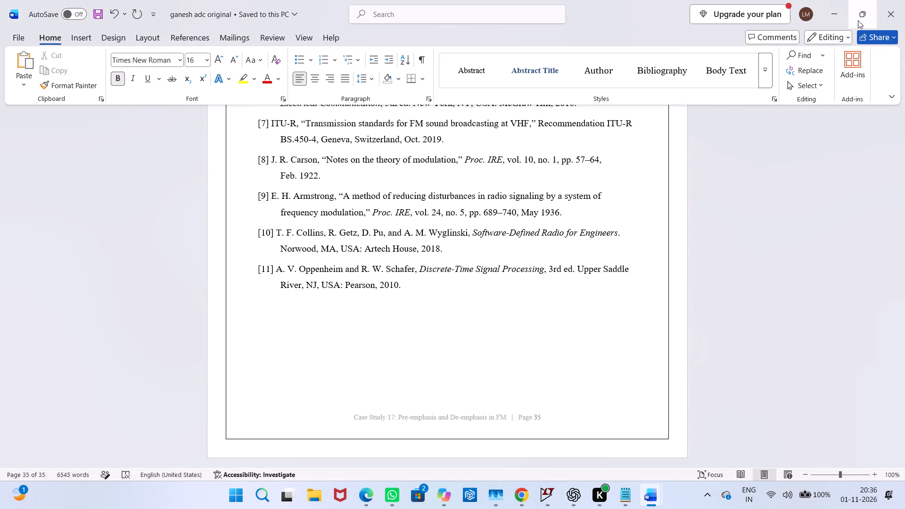
pyautogui.click(791, 49)
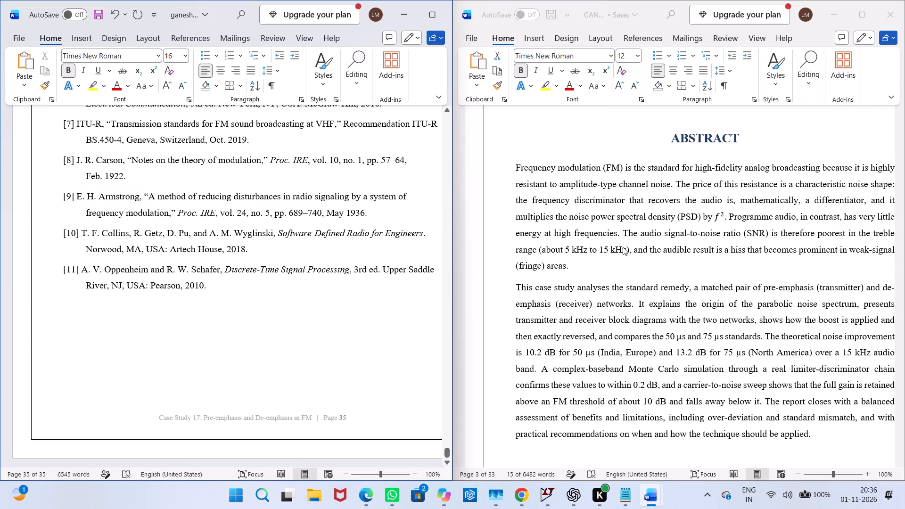
pyautogui.scroll(6, 623, 247)
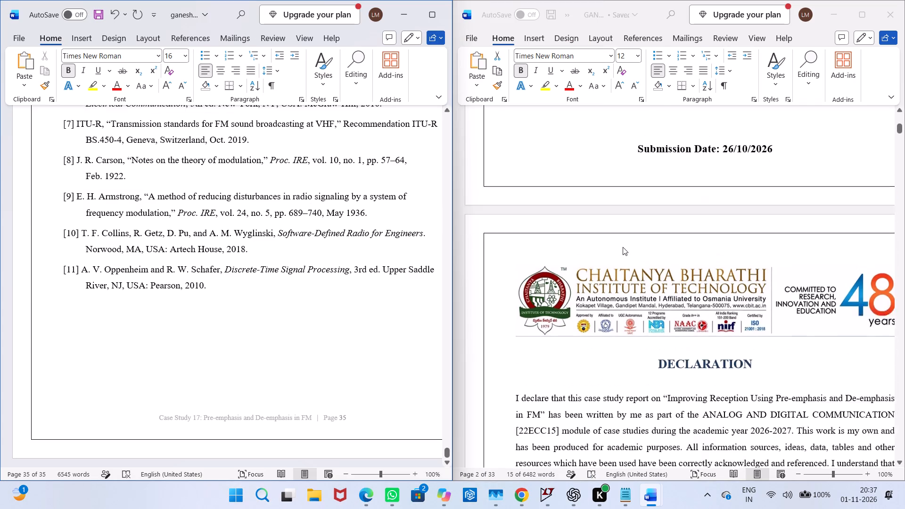
pyautogui.scroll(4, 623, 247)
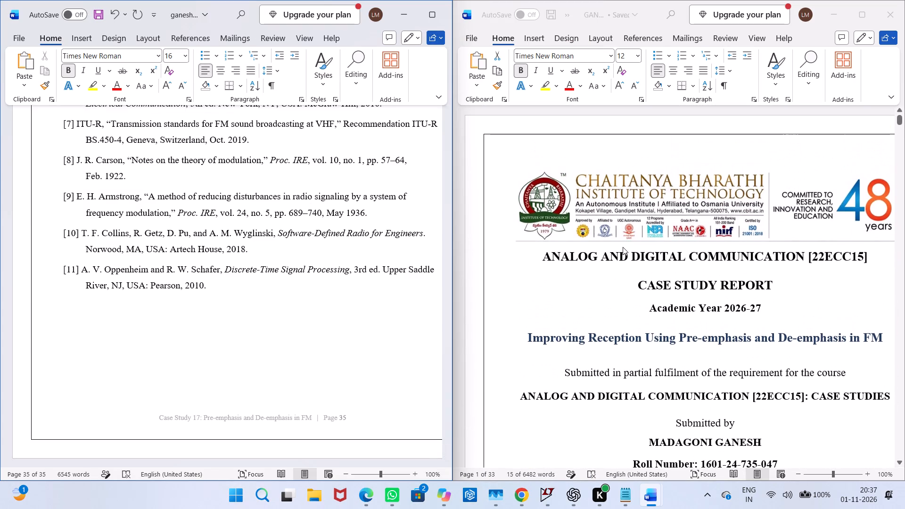
pyautogui.click(892, 18)
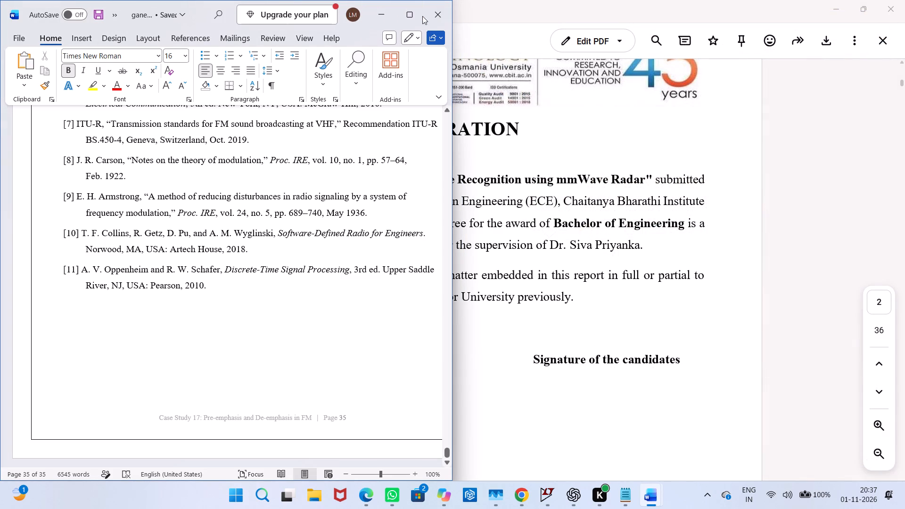
pyautogui.moveTo(412, 5); pyautogui.dragTo(418, 0)
pyautogui.click(413, 21)
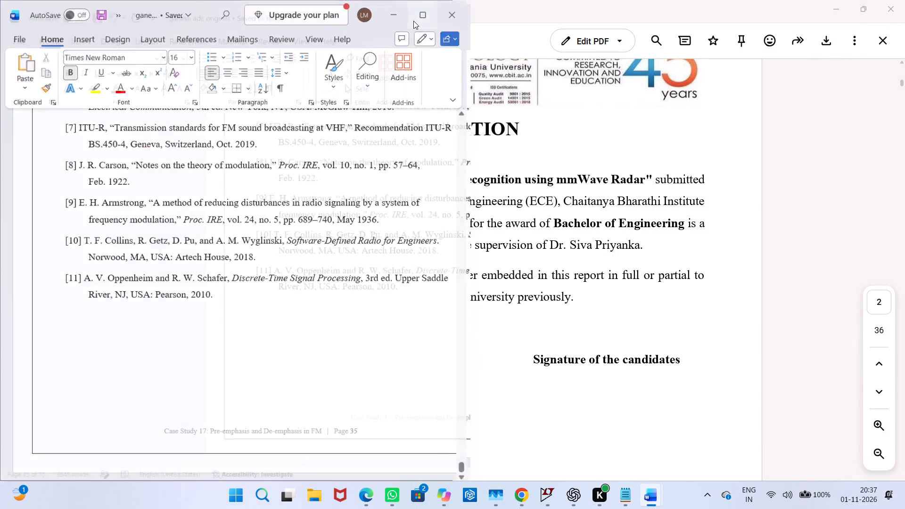
pyautogui.click(867, 21)
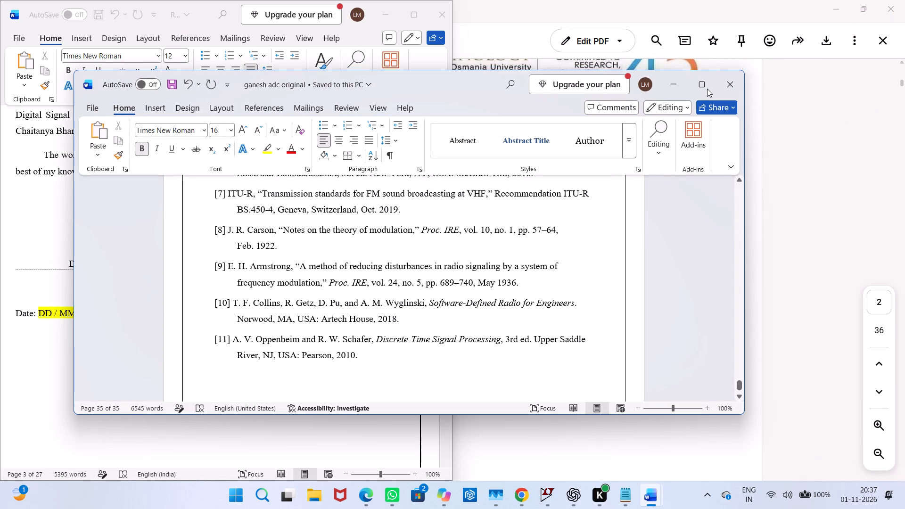
pyautogui.click(683, 113)
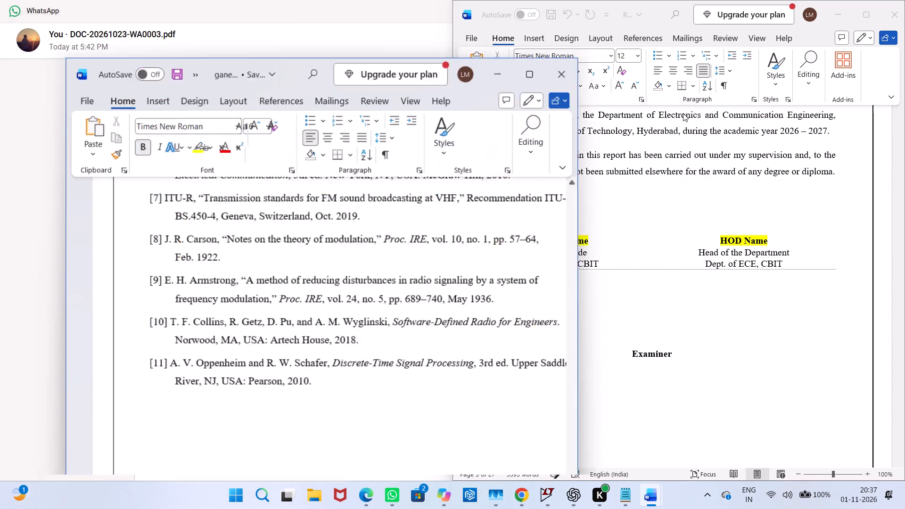
# Locate the CERTIFICATE in "ganesh adc original" and compare its text and signature section with the RadarVision report's CERTIFICATE.
pyautogui.scroll(20, 331, 278)
pyautogui.scroll(20, 331, 278)
pyautogui.scroll(20, 331, 278)
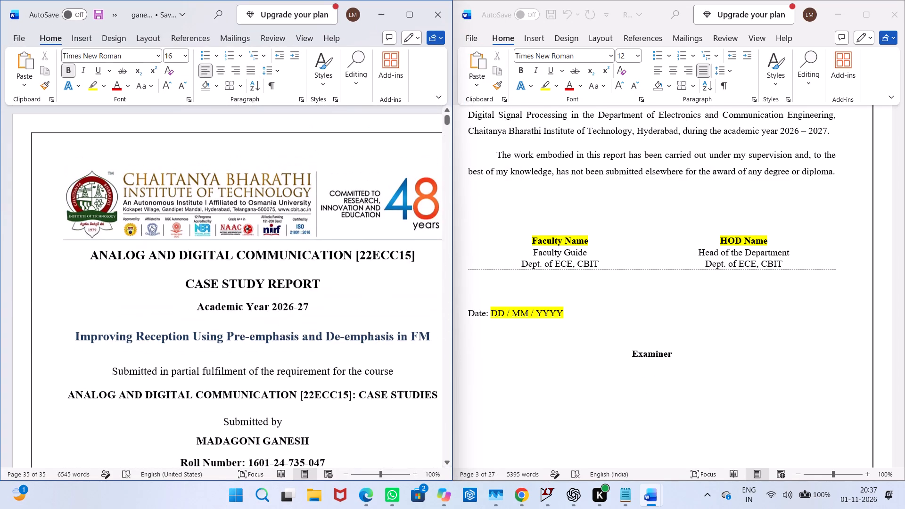
pyautogui.scroll(-4, 331, 278)
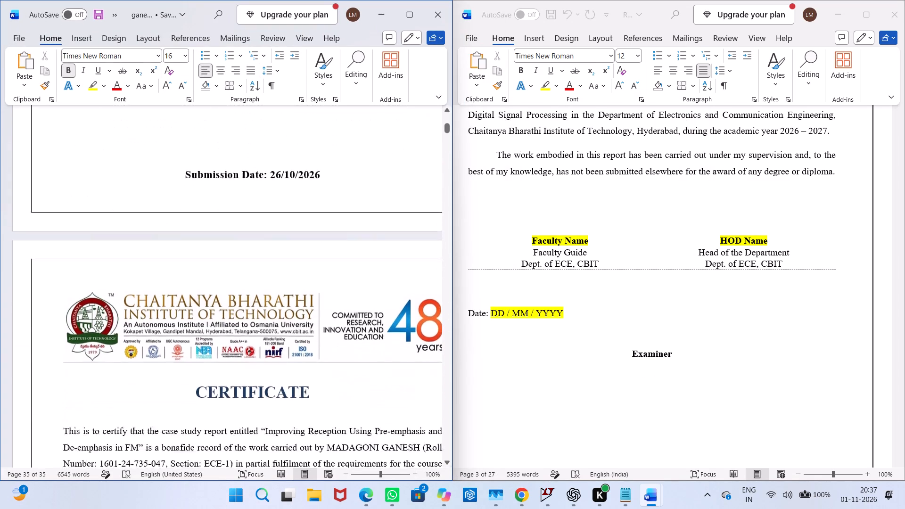
pyautogui.scroll(-2, 331, 278)
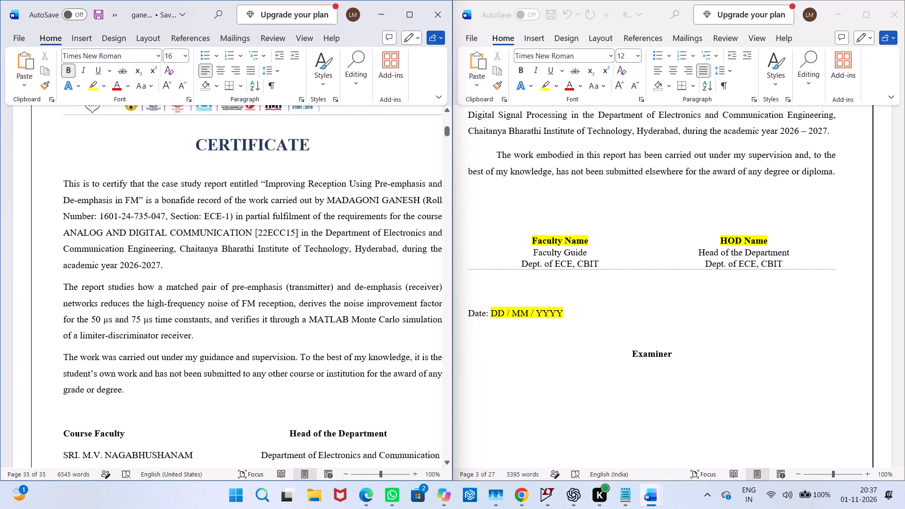
pyautogui.scroll(-1, 331, 278)
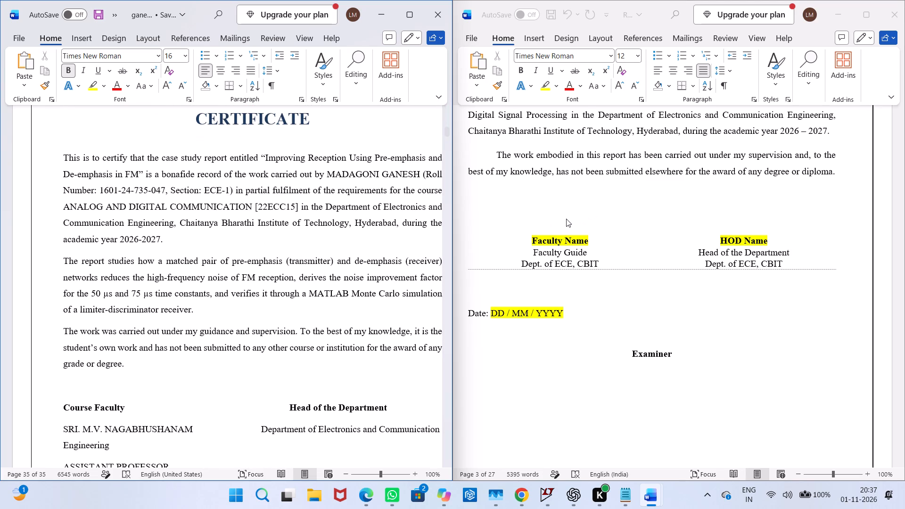
pyautogui.scroll(1, 556, 307)
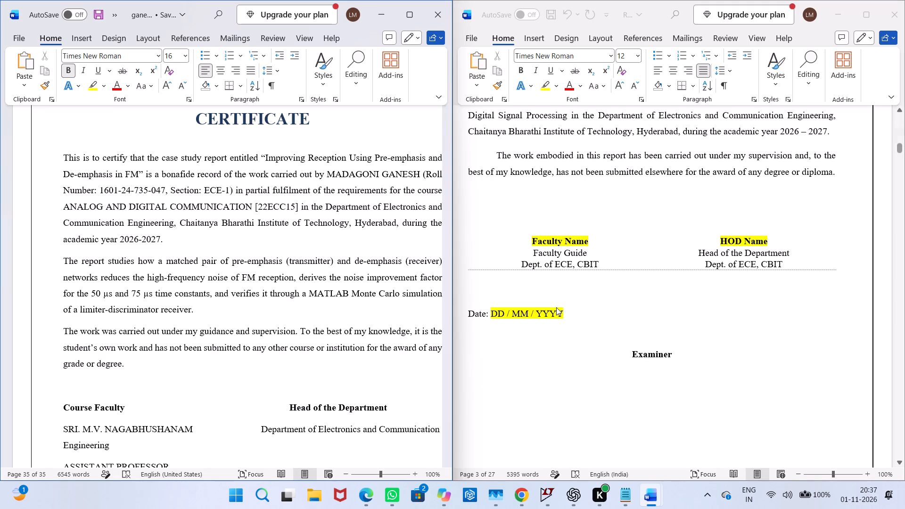
pyautogui.scroll(1, 556, 307)
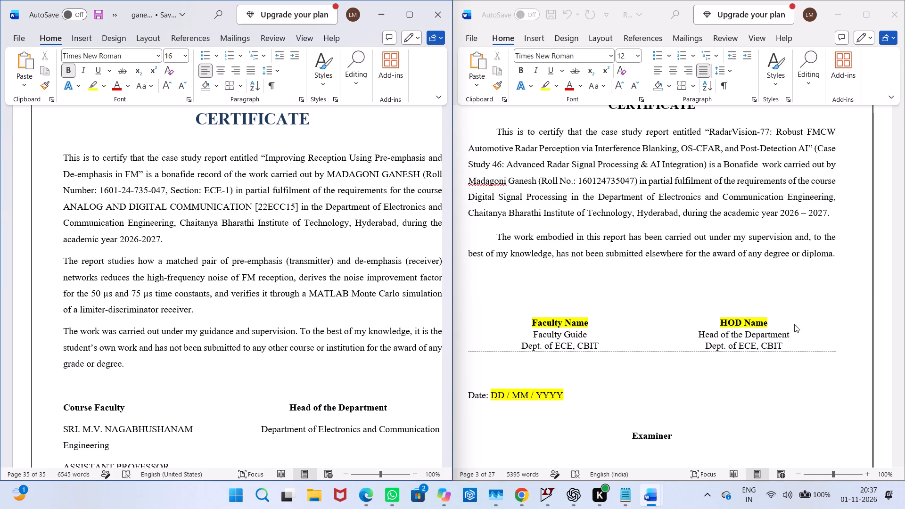
# Delete the Faculty and HOD signature table, the Date line and the "Examiner" line below the RadarVision CERTIFICATE's second paragraph.
pyautogui.moveTo(535, 309); pyautogui.dragTo(579, 404)
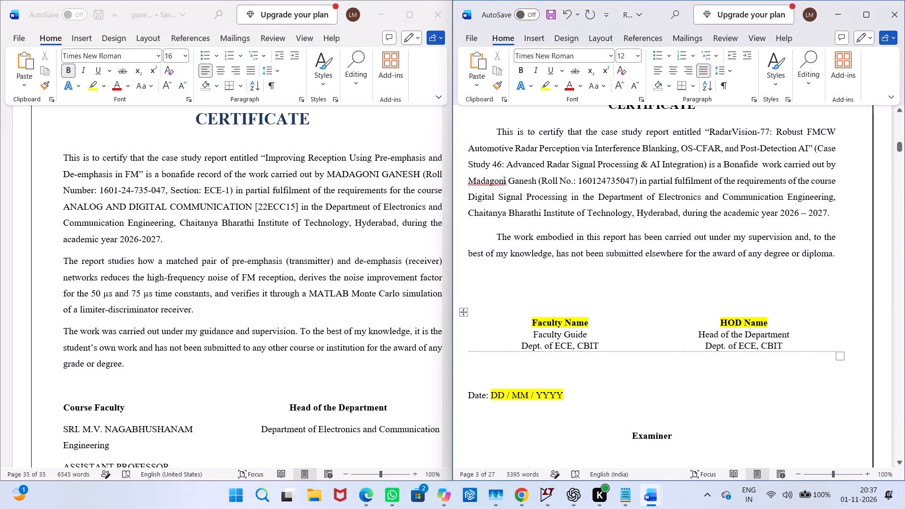
pyautogui.moveTo(579, 404); pyautogui.dragTo(578, 408)
pyautogui.moveTo(516, 310); pyautogui.dragTo(575, 402)
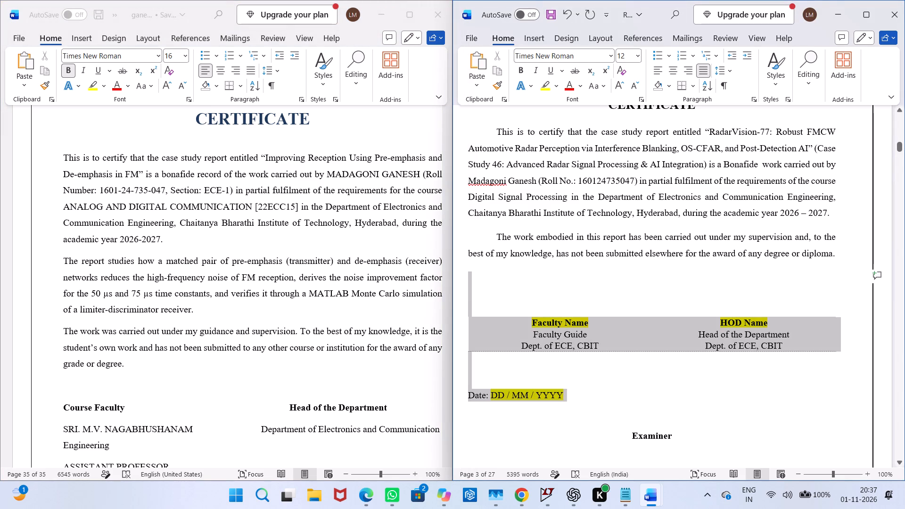
pyautogui.moveTo(575, 402); pyautogui.dragTo(579, 416)
pyautogui.press('BackSpace')
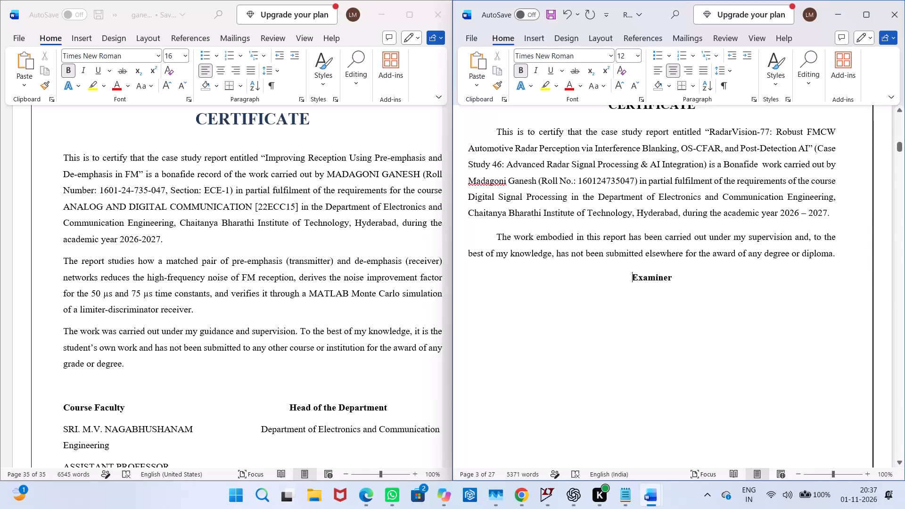
pyautogui.press('Delete')
pyautogui.press('Delete')
pyautogui.press('Delete')
pyautogui.press('Delete')
pyautogui.press('Delete')
pyautogui.press('Delete')
pyautogui.press('Delete')
pyautogui.press('Delete')
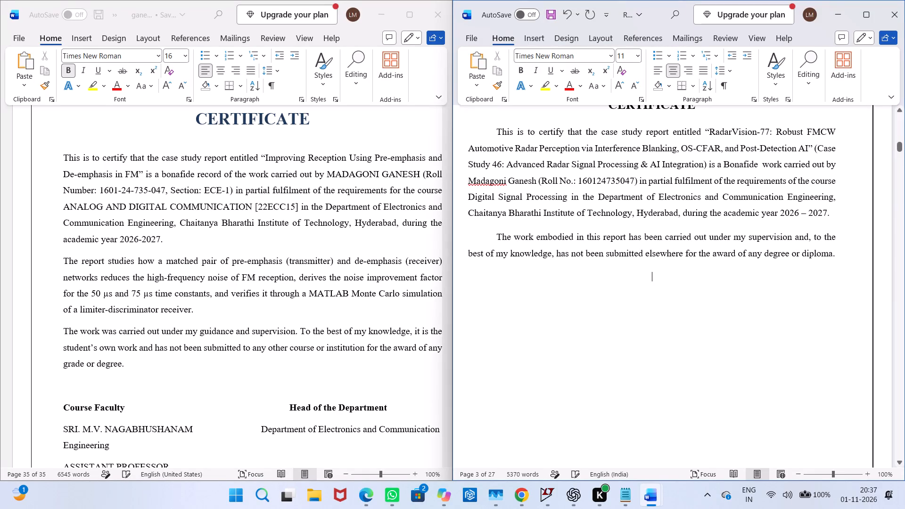
# Copy the Course Faculty, Head of the Department and Date block from "ganesh adc original" to below the RadarVision CERTIFICATE's second paragraph.
pyautogui.scroll(-1, 123, 400)
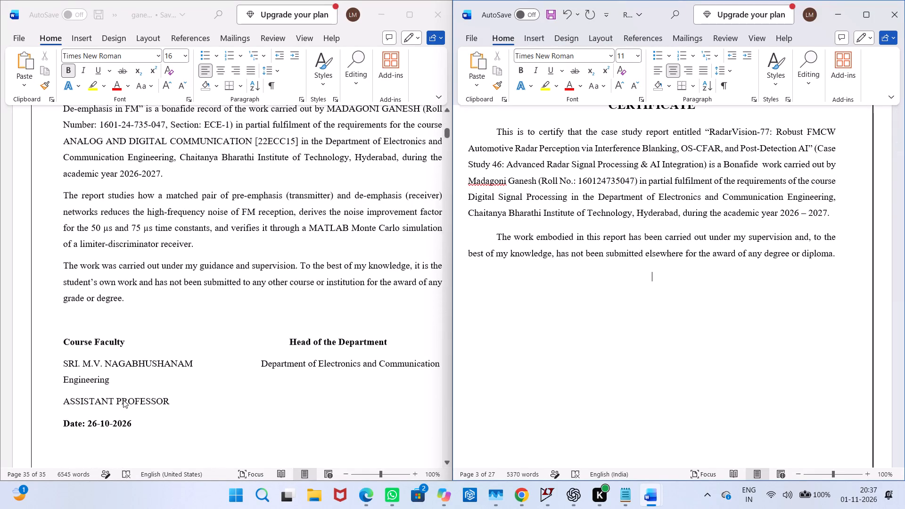
pyautogui.moveTo(60, 333); pyautogui.dragTo(141, 423)
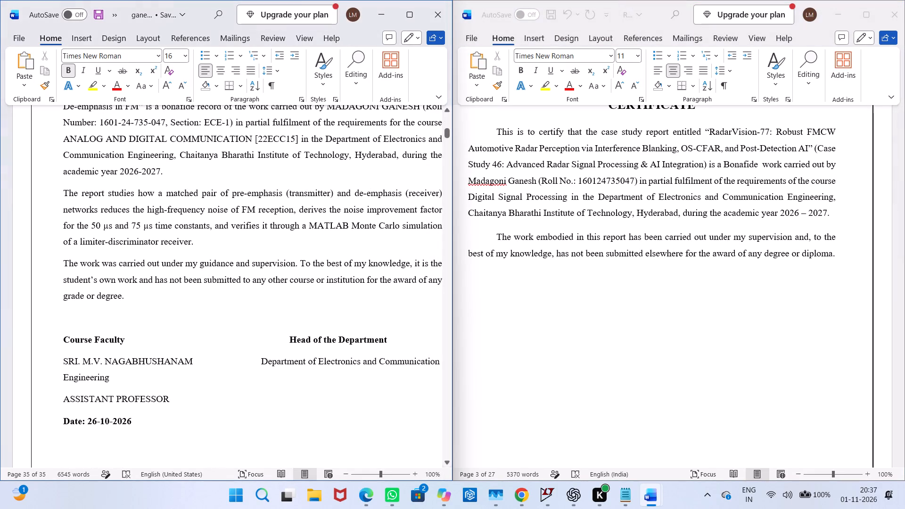
pyautogui.moveTo(141, 423); pyautogui.dragTo(141, 424)
pyautogui.moveTo(141, 424); pyautogui.dragTo(51, 331)
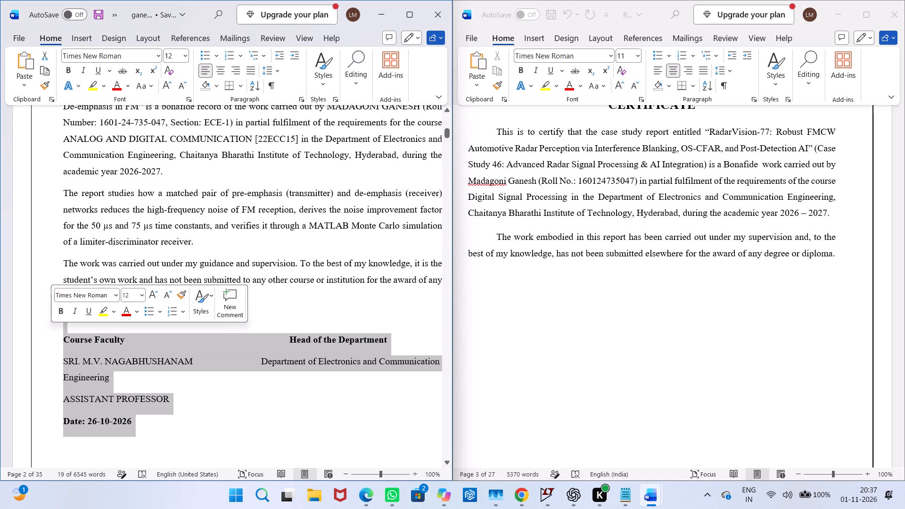
pyautogui.hotkey('ctrl', 'c')
pyautogui.click(485, 291)
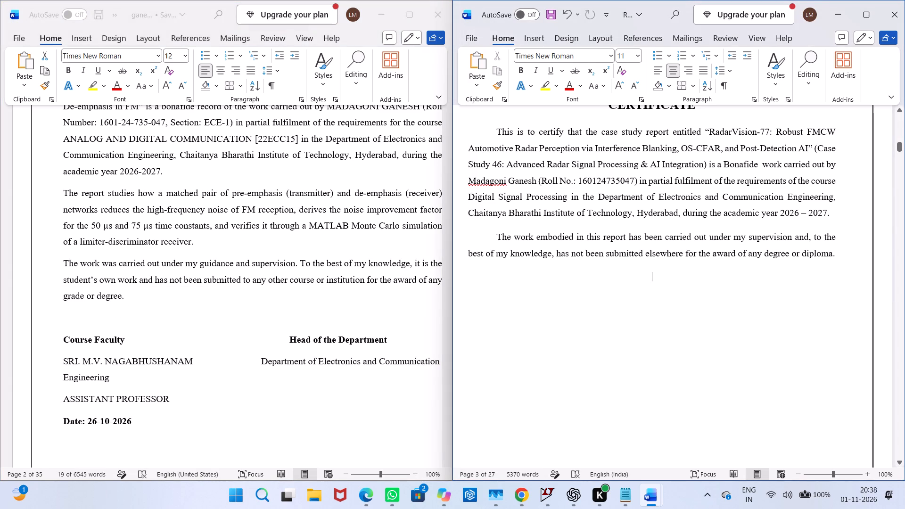
pyautogui.hotkey('ctrl', 'v')
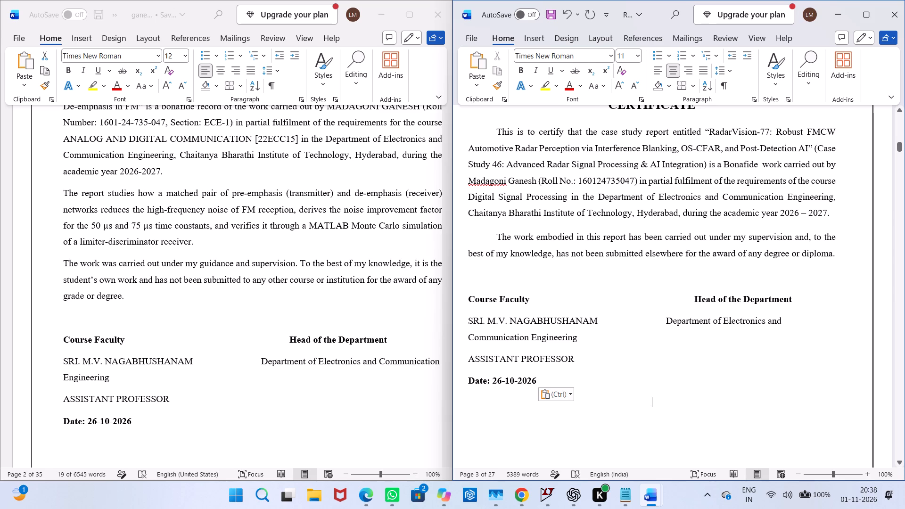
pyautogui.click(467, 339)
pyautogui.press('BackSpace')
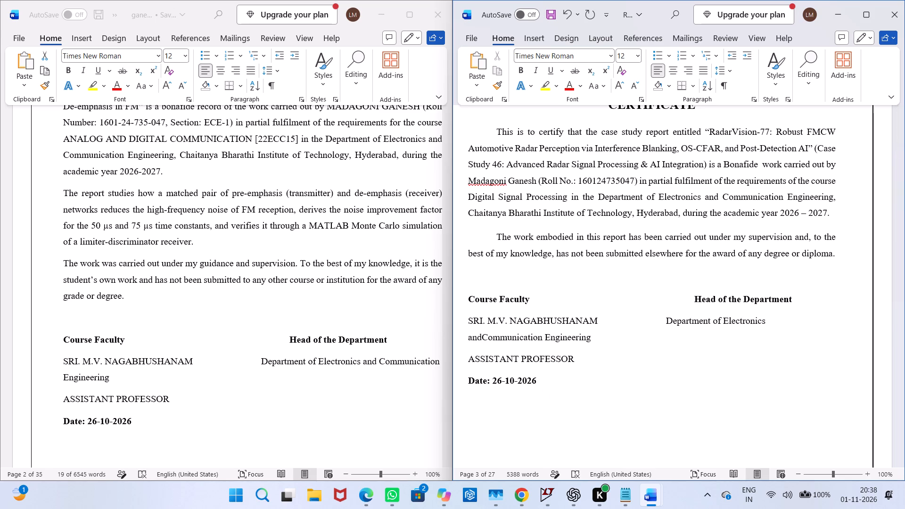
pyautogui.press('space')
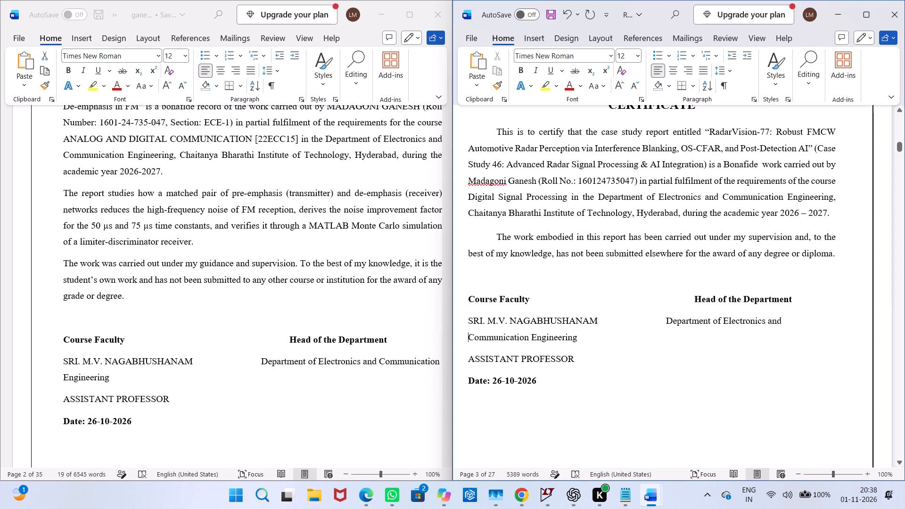
# Indent the wrapped "Communication Engineering" text in the RadarVision signature block toward the Head of the Department column, bringing "Department of Electronics and" under that heading.
pyautogui.scroll(-1, 381, 462)
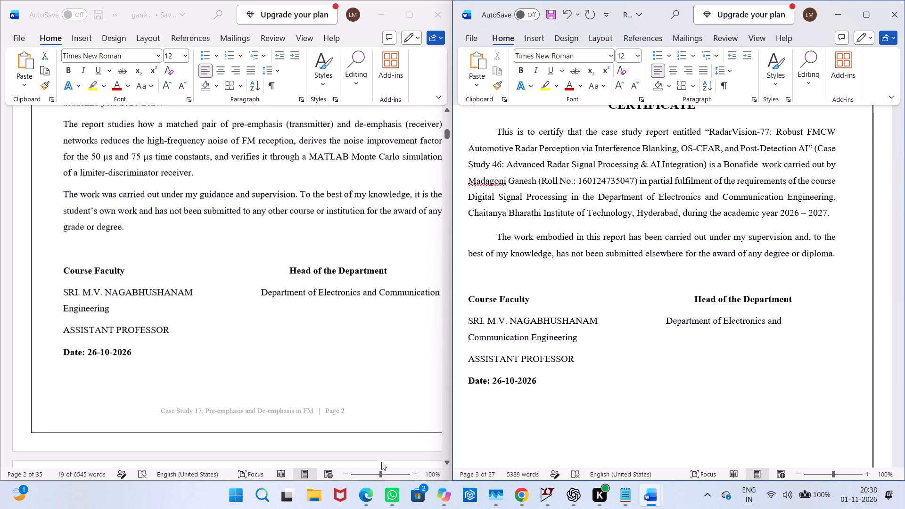
pyautogui.hscroll(-1, 358, 358)
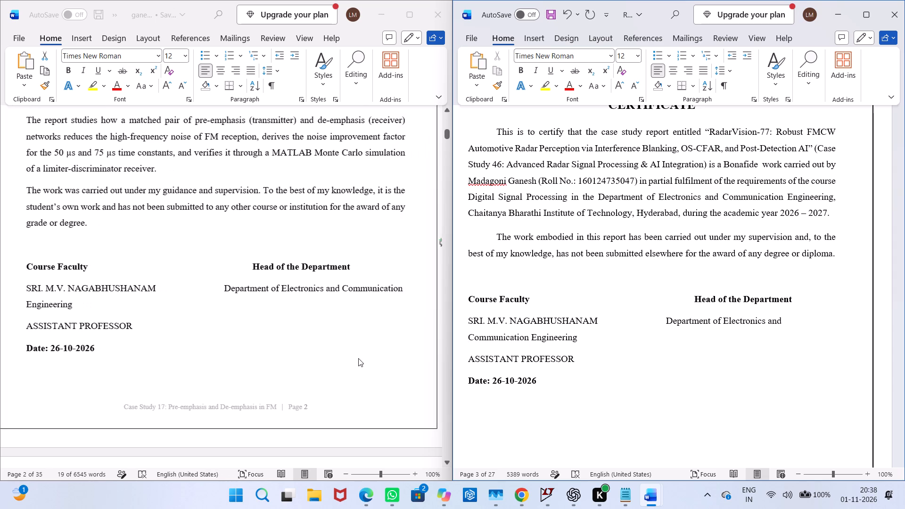
pyautogui.hscroll(-1, 358, 358)
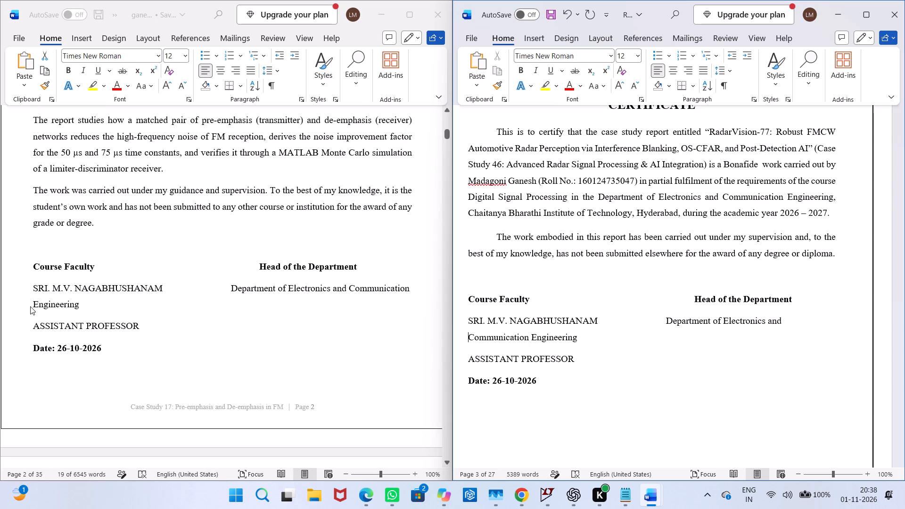
pyautogui.click(30, 304)
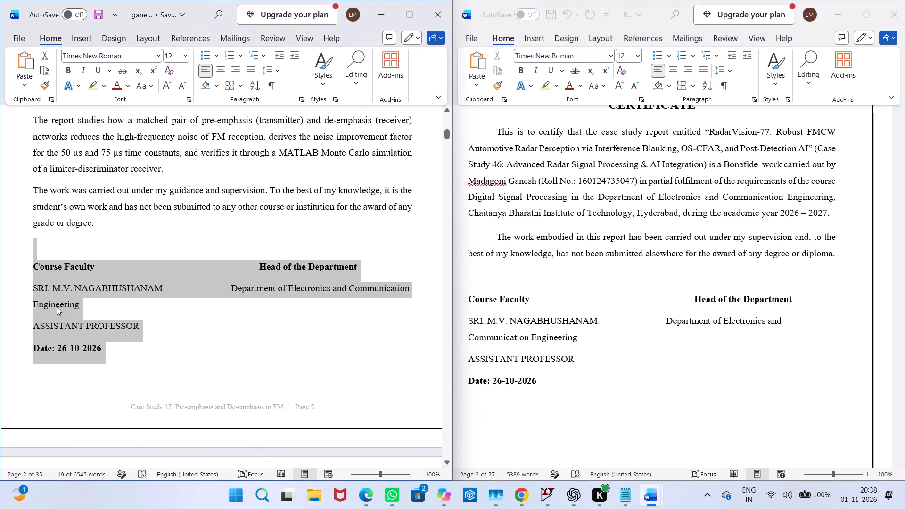
pyautogui.click(193, 315)
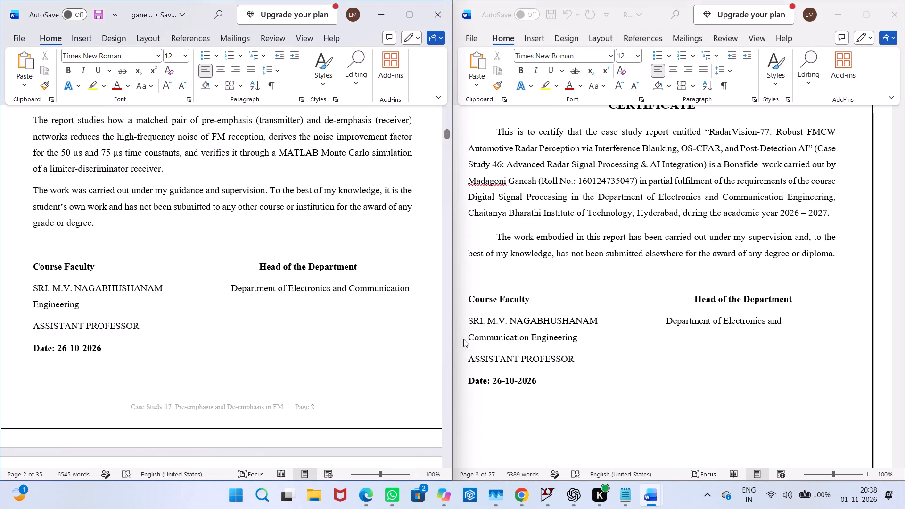
pyautogui.click(466, 337)
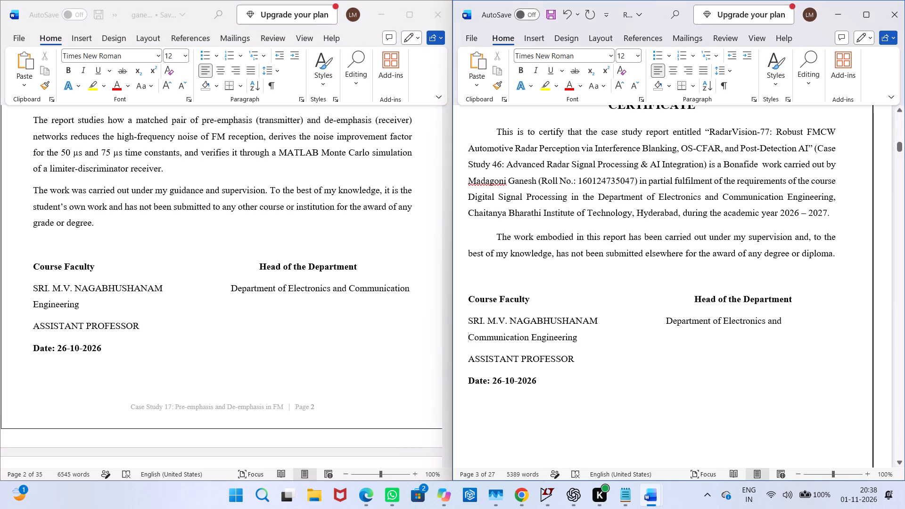
pyautogui.press('Tab')
pyautogui.press('Tab')
pyautogui.press('Tab')
pyautogui.press('Tab')
pyautogui.press('Tab')
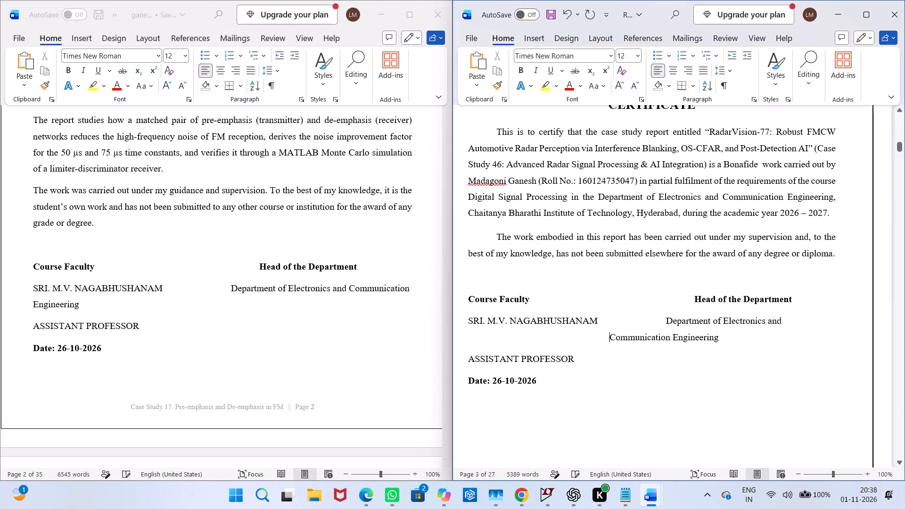
pyautogui.press('Tab')
pyautogui.press('Tab')
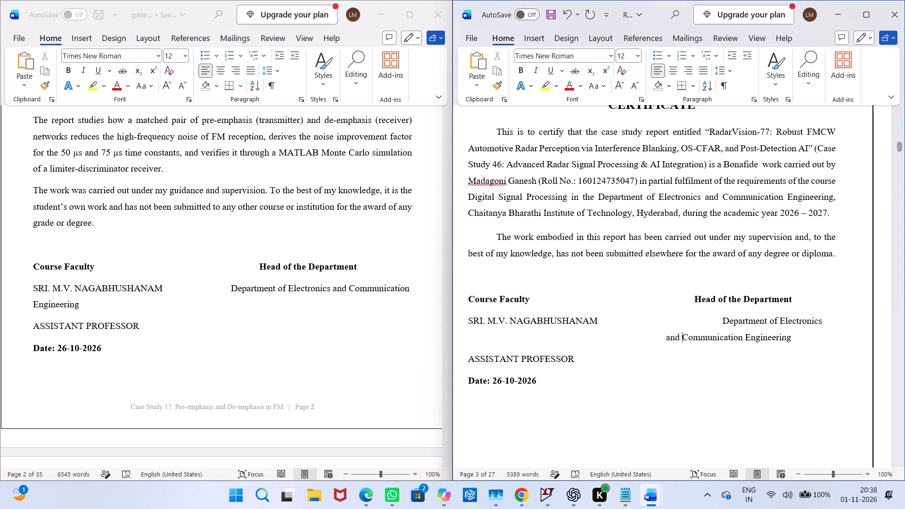
pyautogui.press('Tab')
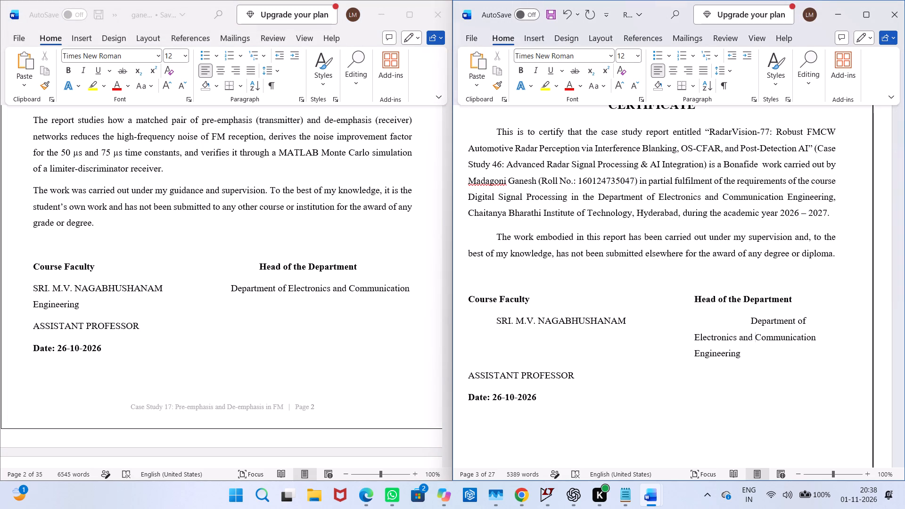
pyautogui.press('BackSpace')
pyautogui.press('BackSpace')
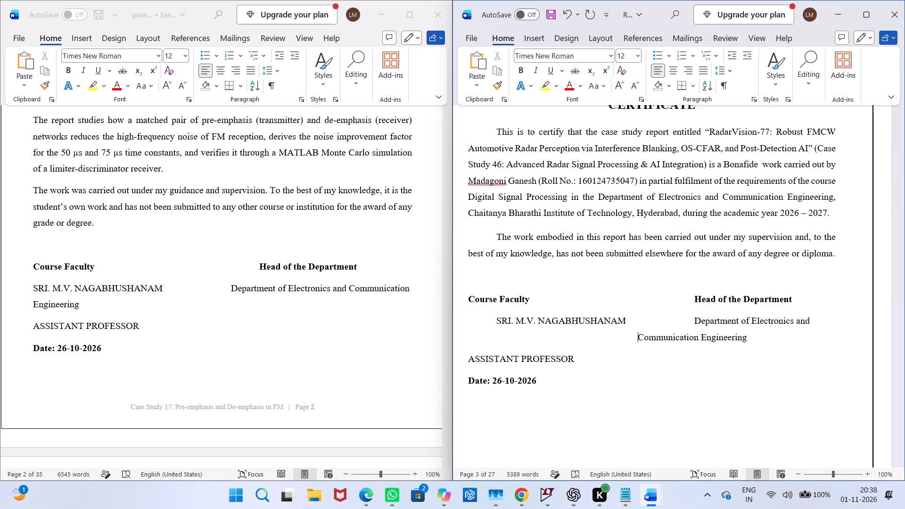
# Adjust the spacing so "Department of Electronics and" and "Communication Engineering" both start directly beneath the "Head of the Department" heading.
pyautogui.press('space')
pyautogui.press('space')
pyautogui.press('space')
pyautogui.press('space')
pyautogui.press('Tab')
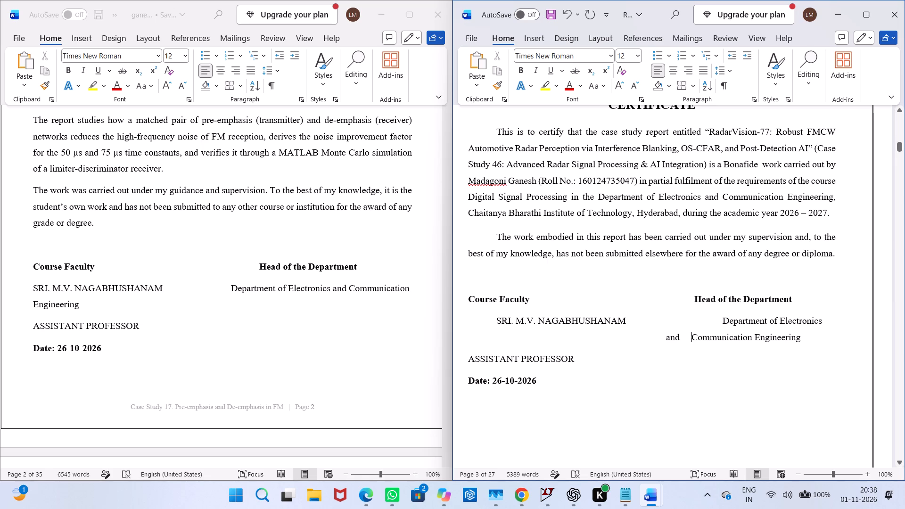
pyautogui.click(723, 320)
pyautogui.press('BackSpace')
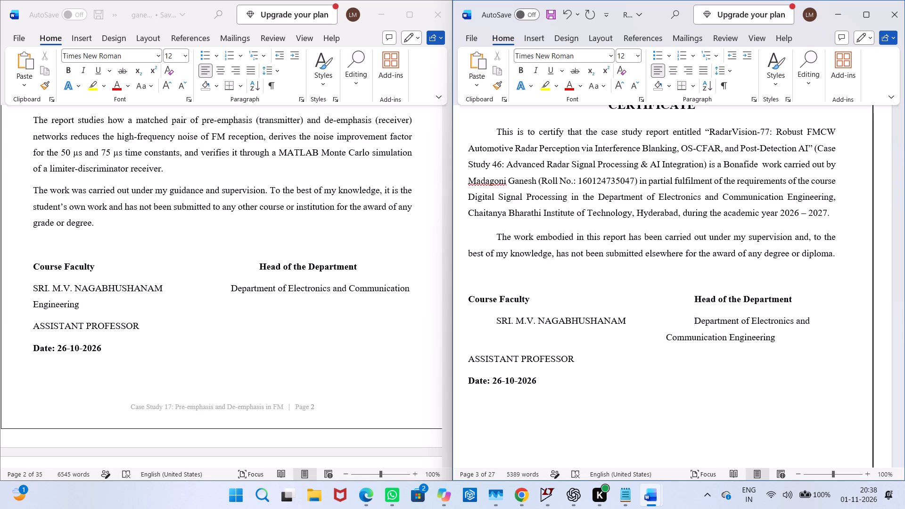
pyautogui.click(664, 344)
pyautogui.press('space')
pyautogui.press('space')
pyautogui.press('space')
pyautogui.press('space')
pyautogui.press('Tab')
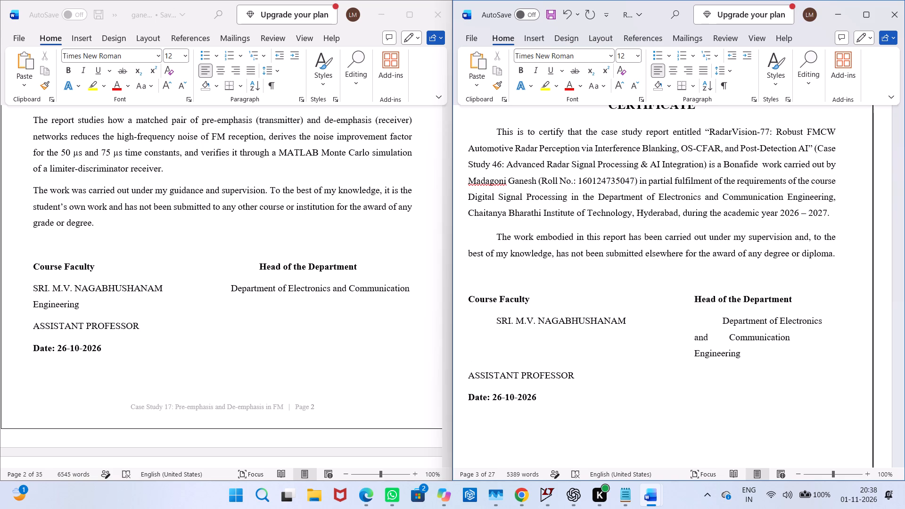
pyautogui.click(720, 318)
pyautogui.press('BackSpace')
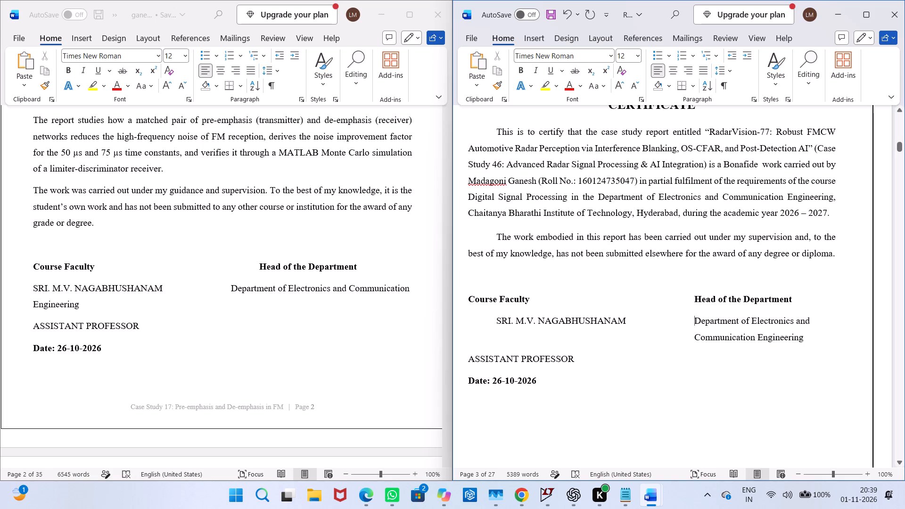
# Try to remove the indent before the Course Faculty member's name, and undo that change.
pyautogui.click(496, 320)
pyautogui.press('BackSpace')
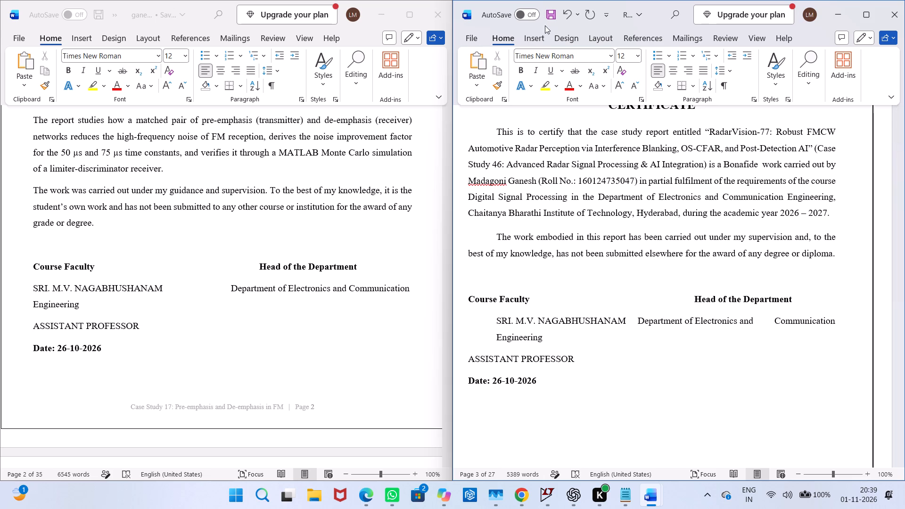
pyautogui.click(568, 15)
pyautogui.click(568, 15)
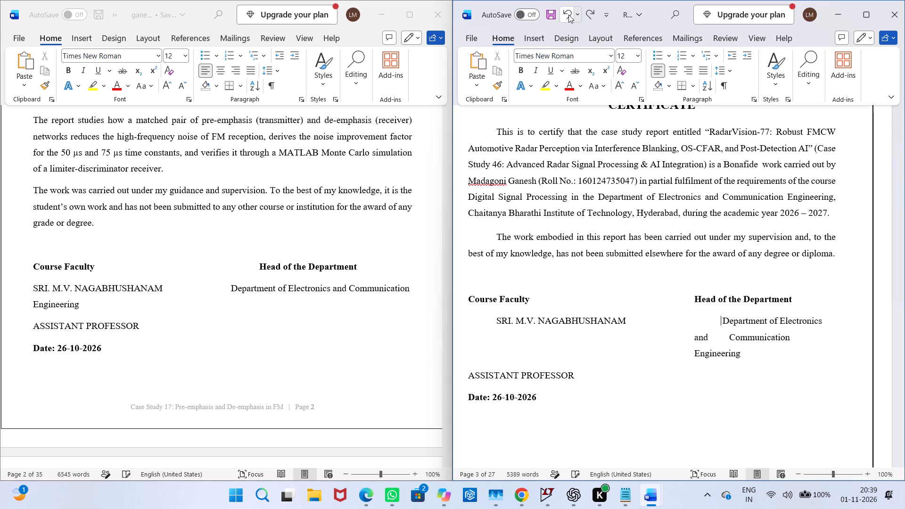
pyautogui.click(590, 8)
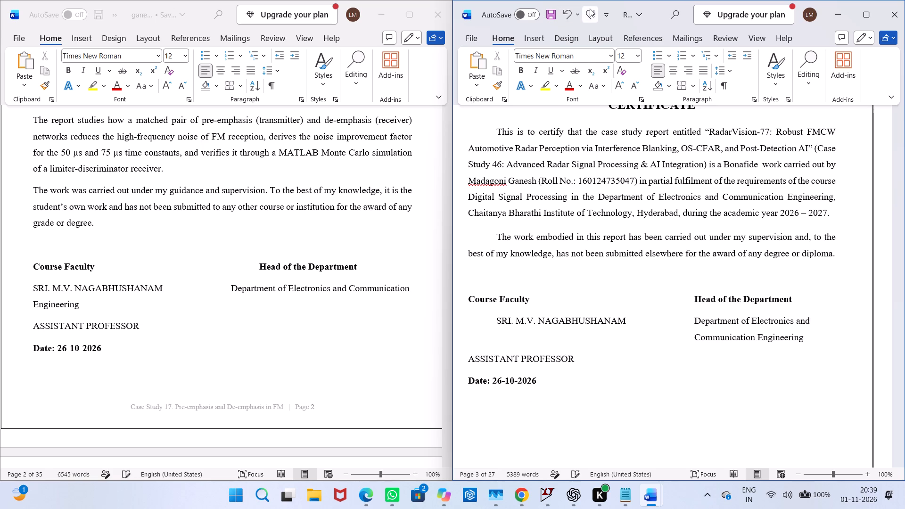
# Add extra spacing between the Course Faculty member's name and the "Department of Electronics and Communication Engineering" text.
pyautogui.click(497, 320)
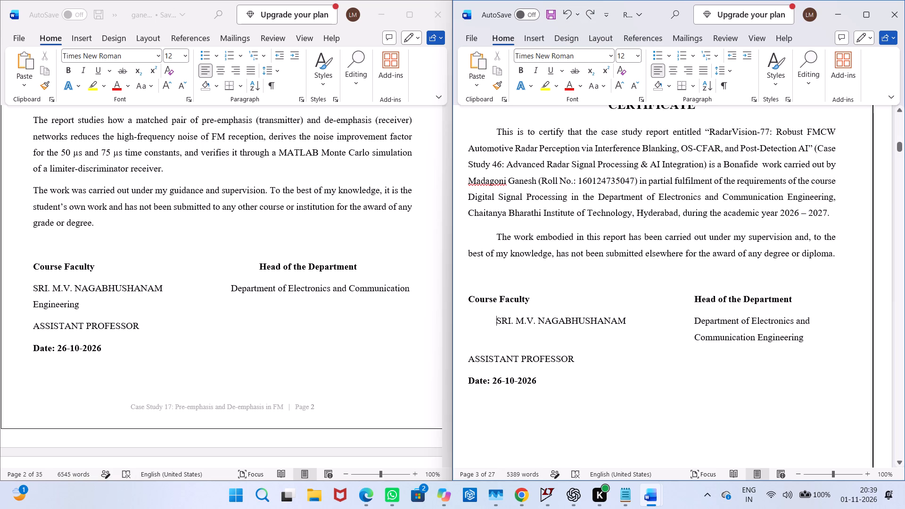
pyautogui.click(630, 320)
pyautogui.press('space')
pyautogui.press('Tab')
pyautogui.press('Tab')
pyautogui.press('Tab')
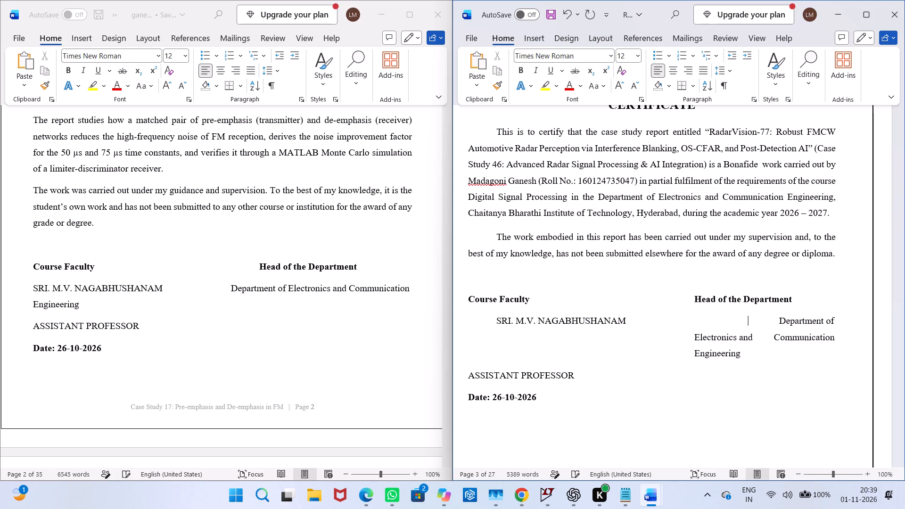
pyautogui.press('Tab')
pyautogui.press('Tab')
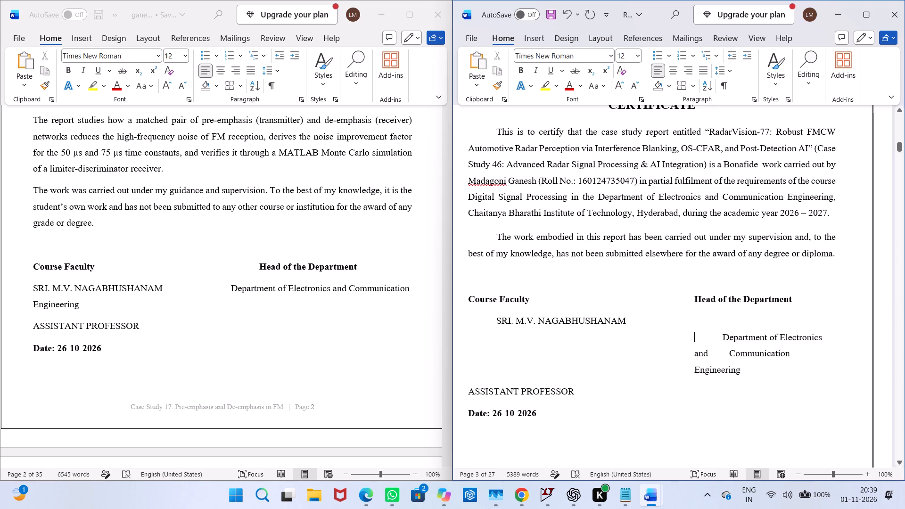
# Delete the faculty name, department text and "ASSISTANT PROFESSOR" lines between the signature headings and the date on the RadarVision certificate.
pyautogui.moveTo(500, 320); pyautogui.dragTo(743, 393)
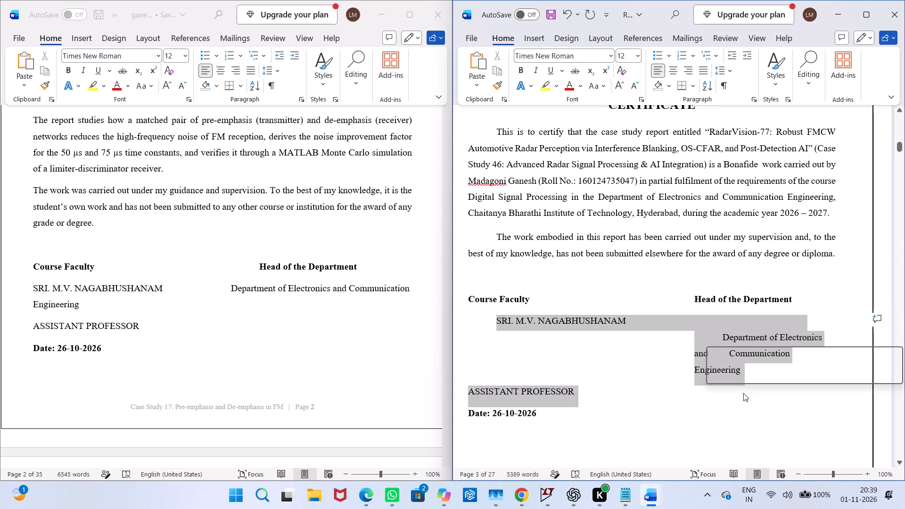
pyautogui.press('BackSpace')
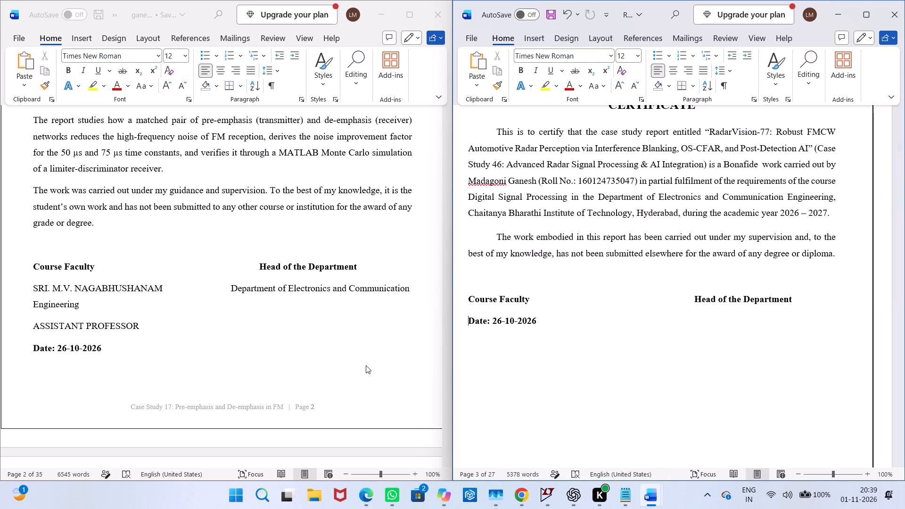
# Break the line after "Course Faculty" and delete the "Head of the Department" heading, leaving a blank line above the date.
pyautogui.click(541, 304)
pyautogui.press('Return')
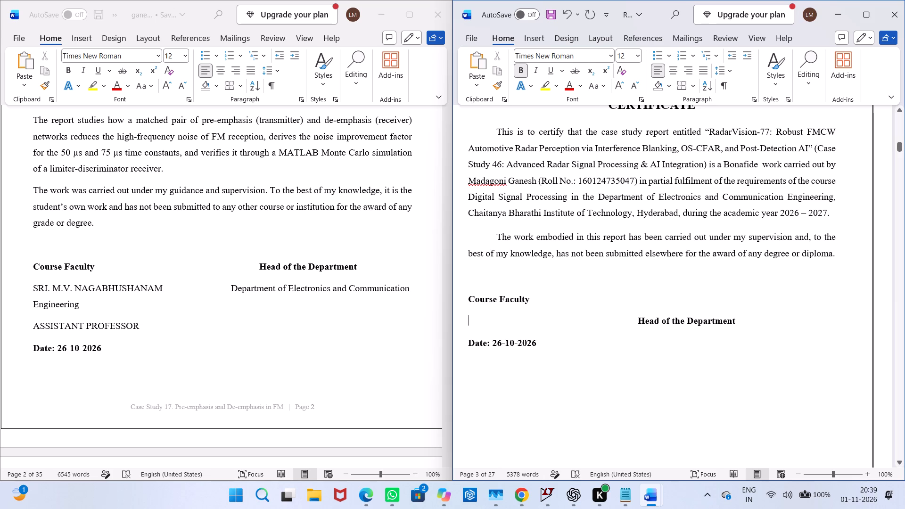
pyautogui.moveTo(622, 326); pyautogui.dragTo(733, 318)
pyautogui.press('BackSpace')
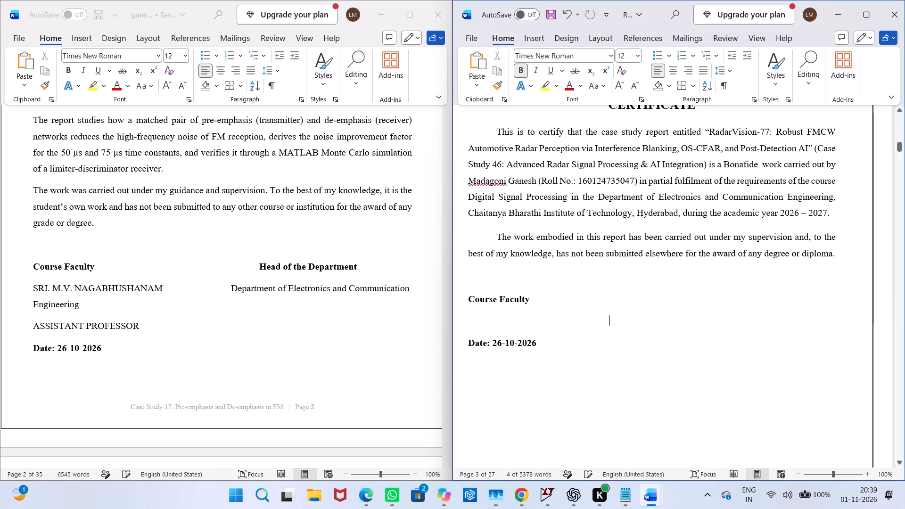
# Begin entering text starting with "d" on the blank line directly beneath the "Course Faculty" heading.
pyautogui.click(466, 321)
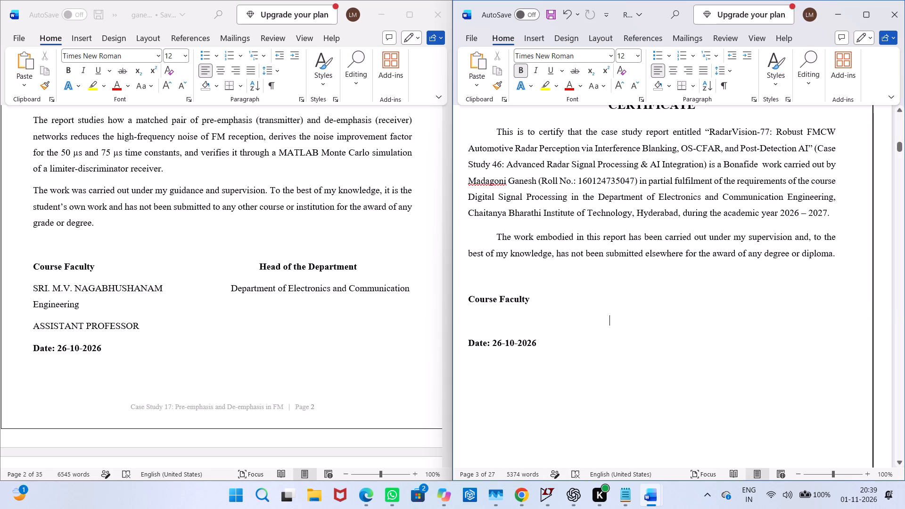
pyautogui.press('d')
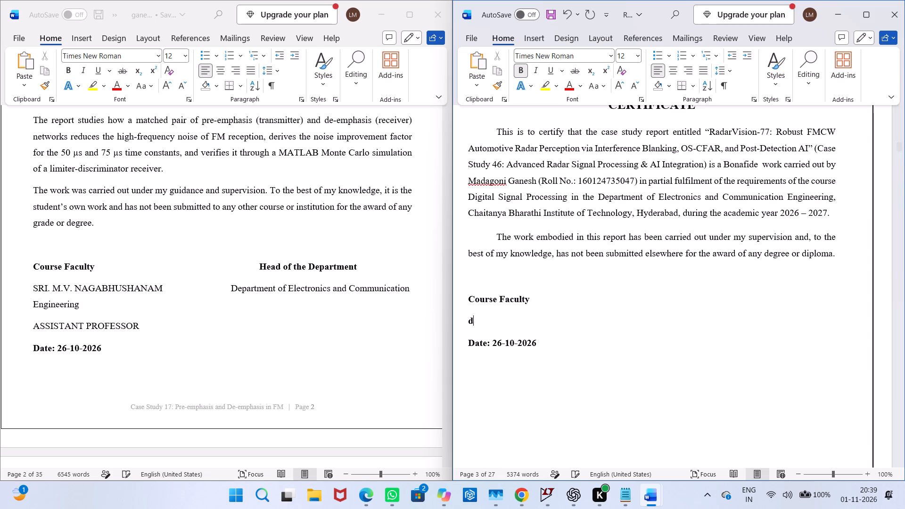
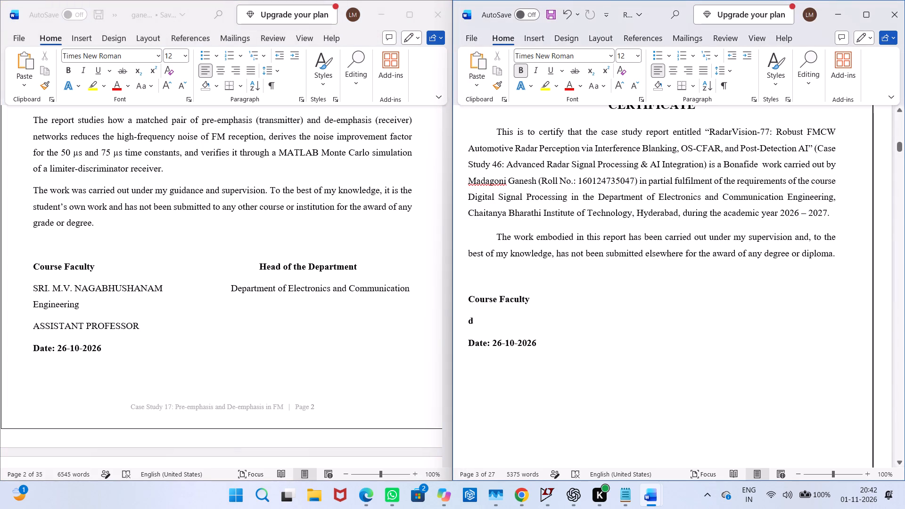
pyautogui.moveTo(476, 181); pyautogui.dragTo(465, 178)
pyautogui.moveTo(465, 178); pyautogui.dragTo(532, 187)
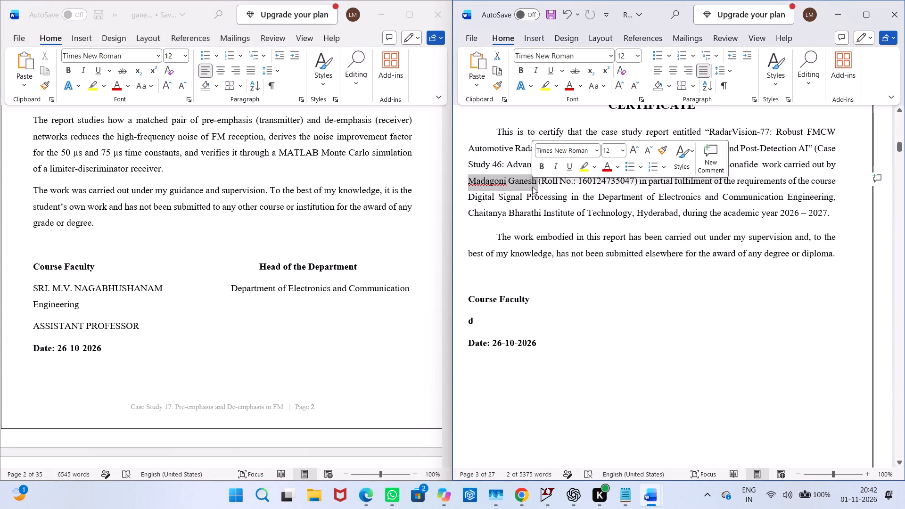
pyautogui.click(543, 166)
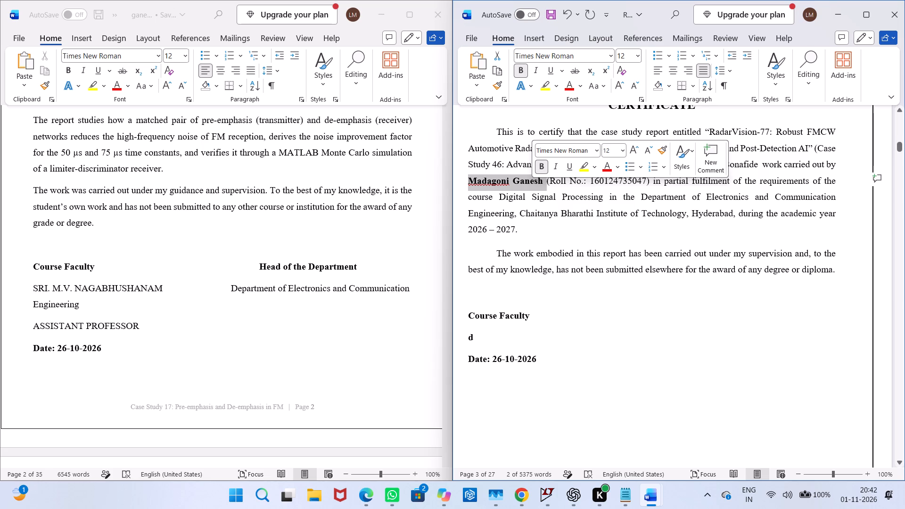
pyautogui.click(683, 235)
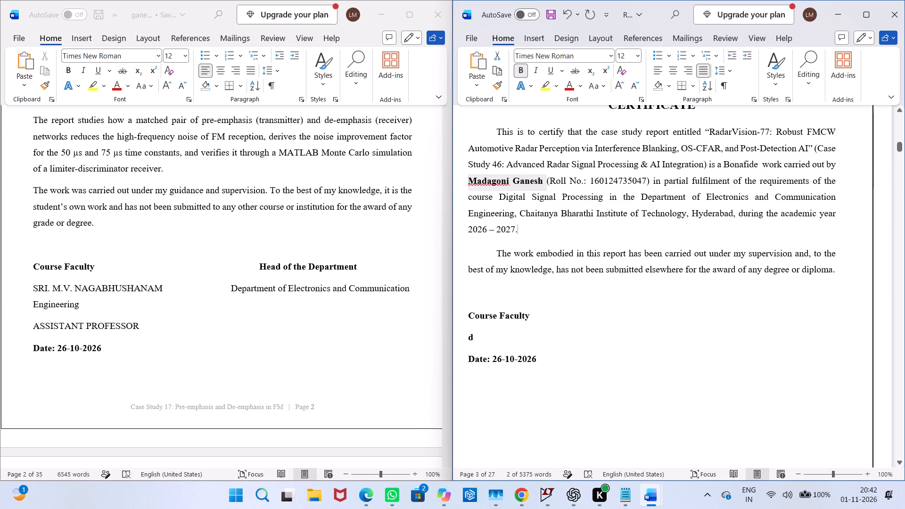
pyautogui.scroll(1, 683, 235)
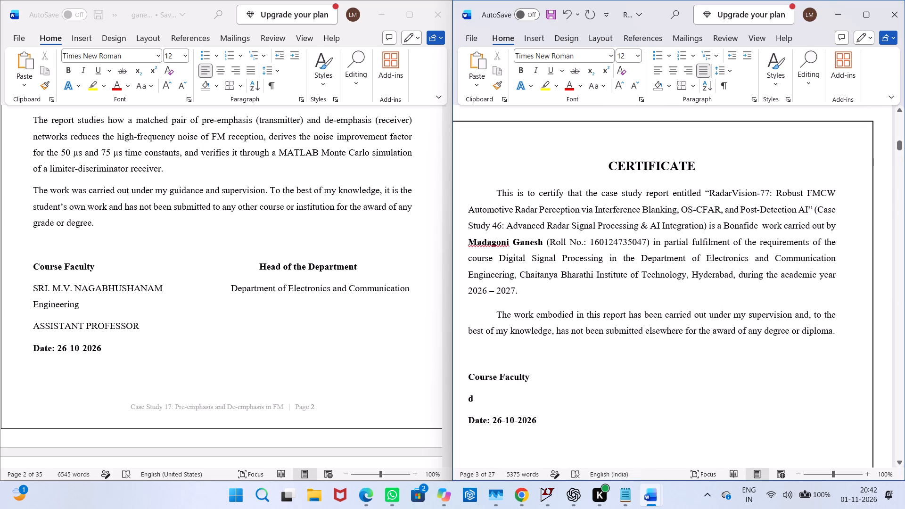
# Bold the student's roll number in the certificate's first paragraph.
pyautogui.moveTo(592, 242); pyautogui.dragTo(638, 243)
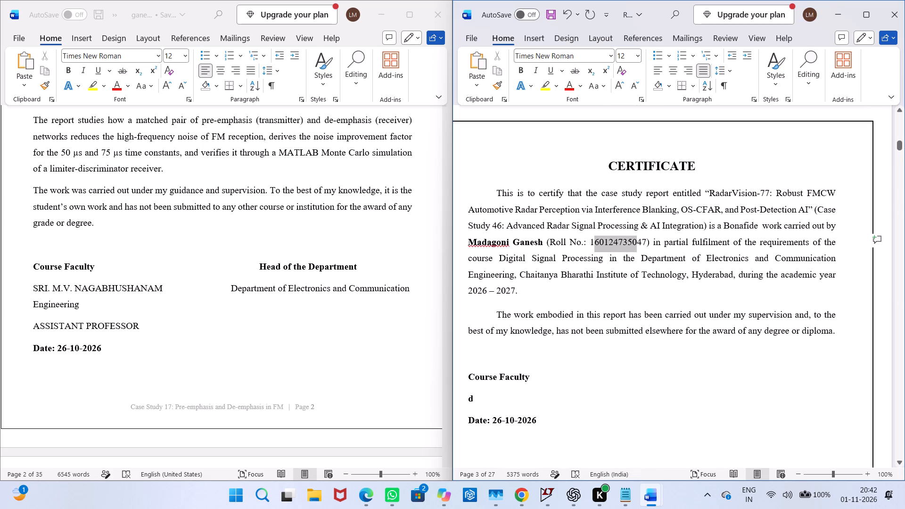
pyautogui.moveTo(638, 243); pyautogui.dragTo(637, 244)
pyautogui.click(637, 244)
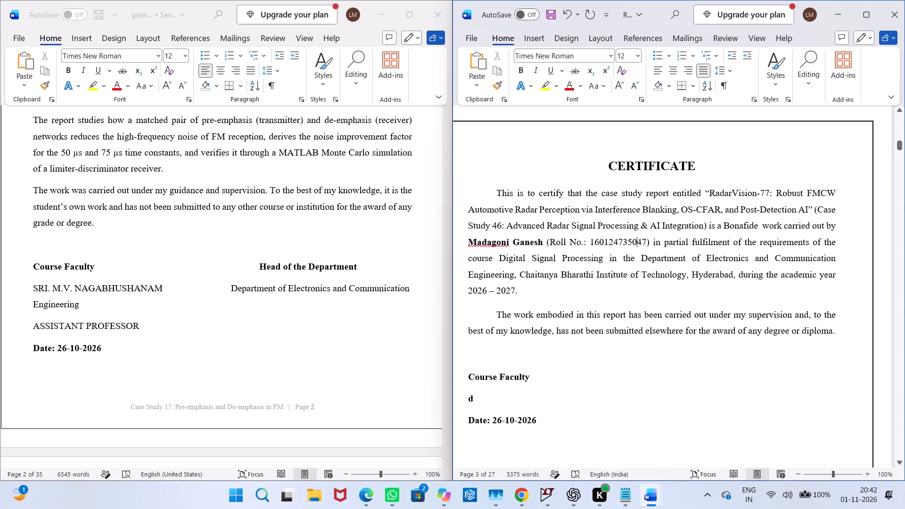
pyautogui.moveTo(592, 240); pyautogui.dragTo(645, 241)
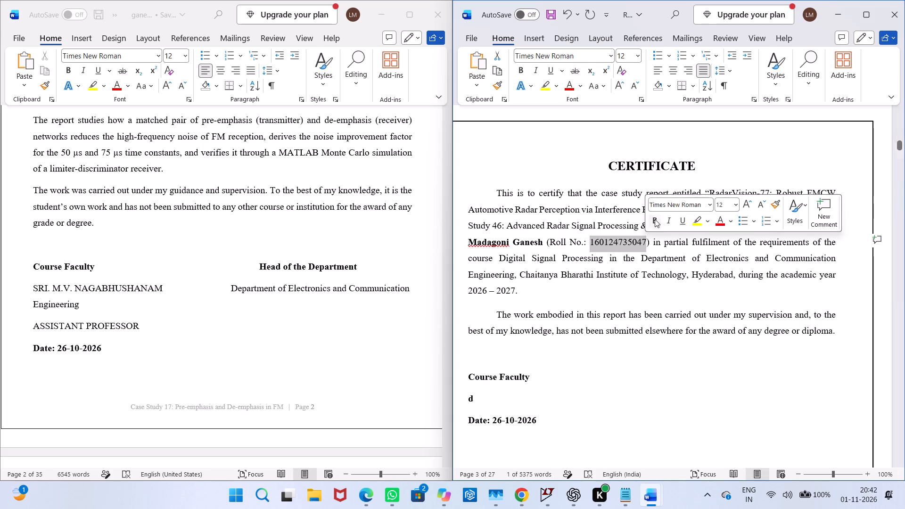
pyautogui.click(655, 215)
# Review the RadarVision report's declaration and cover pages, checking the formatting of the title, student and supervisor details.
pyautogui.scroll(1, 599, 270)
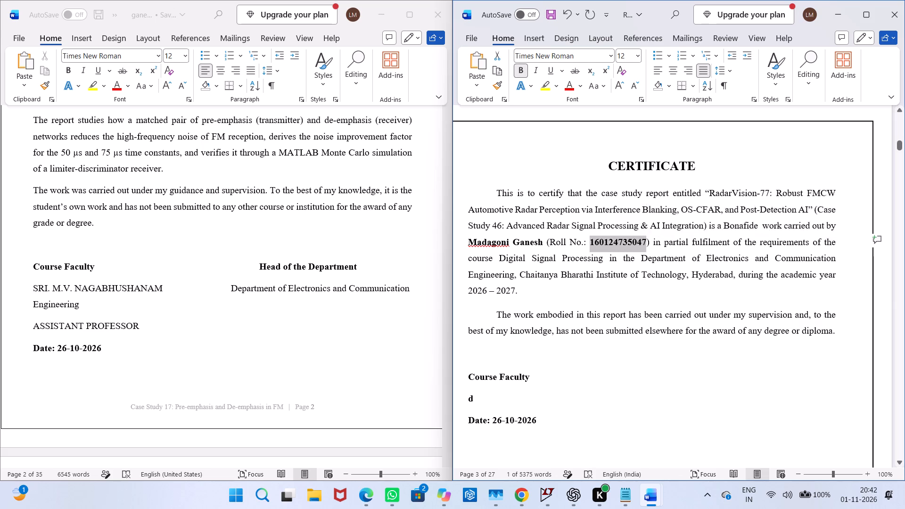
pyautogui.scroll(3, 599, 270)
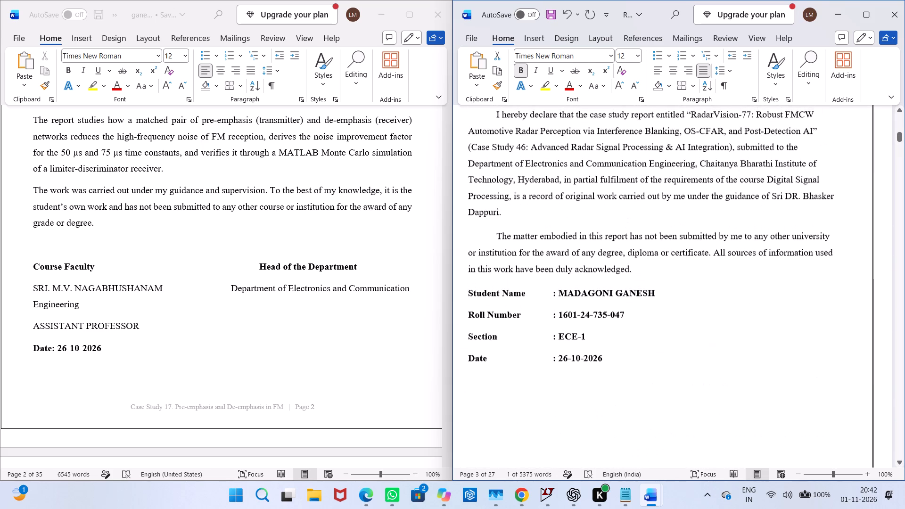
pyautogui.scroll(1, 599, 270)
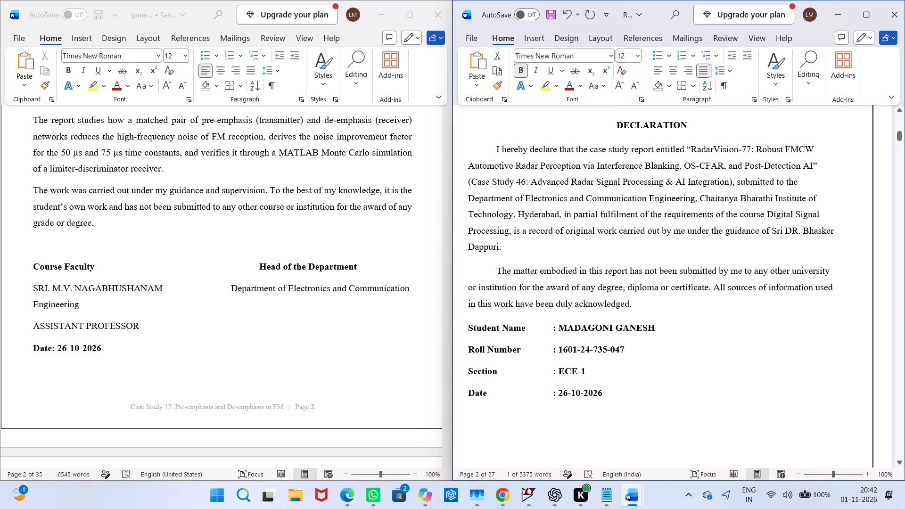
pyautogui.scroll(2, 581, 309)
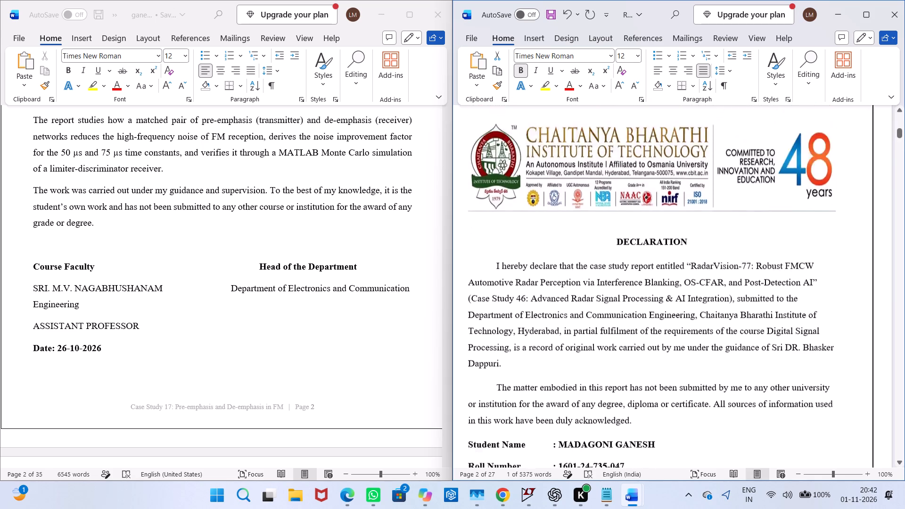
pyautogui.scroll(3, 581, 309)
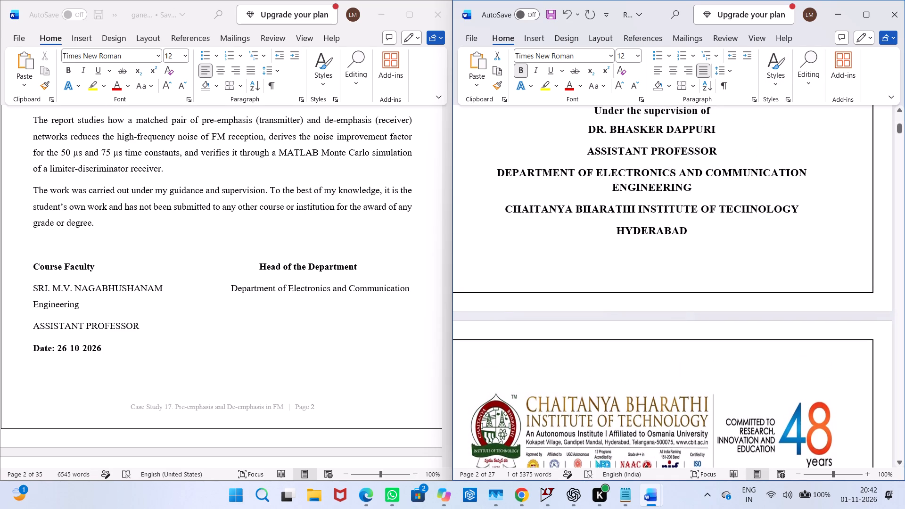
pyautogui.scroll(1, 602, 178)
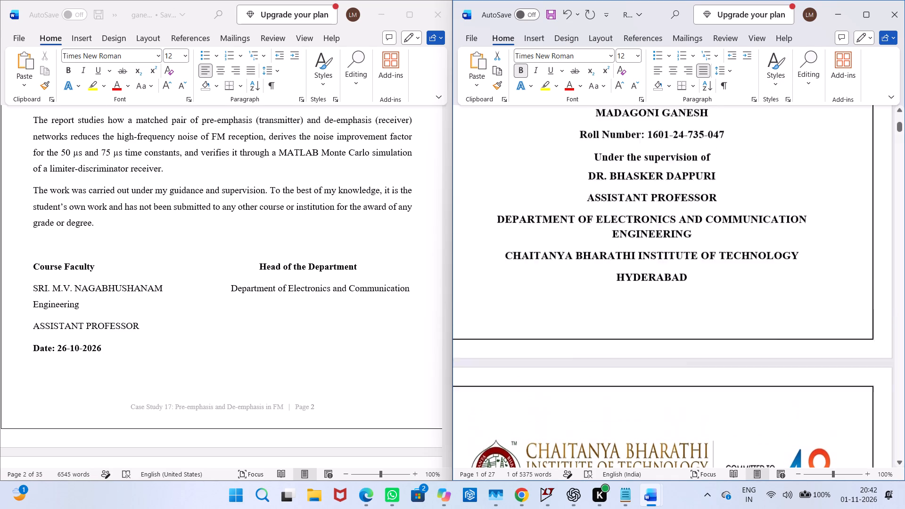
pyautogui.scroll(1, 602, 178)
# Bold the supervisor's name, including "Sri DR.", at the end of the declaration's first paragraph.
pyautogui.scroll(-1, 602, 178)
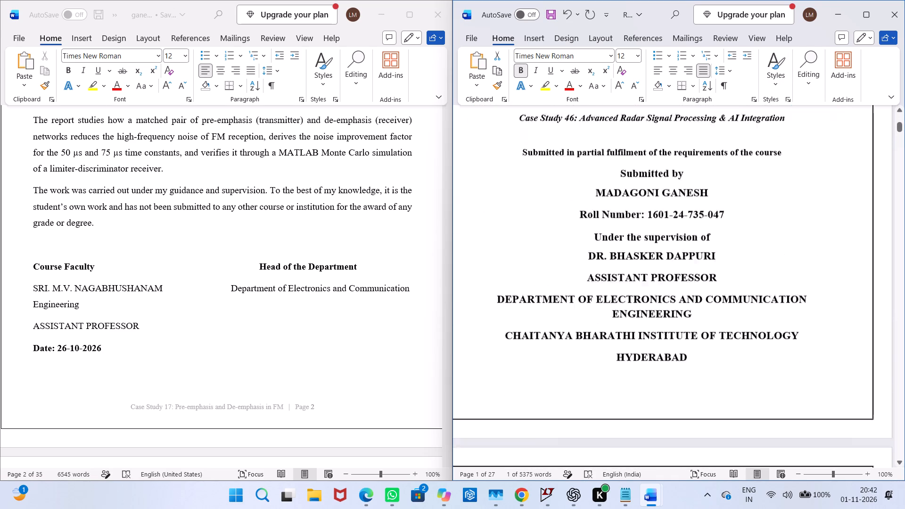
pyautogui.scroll(-2, 602, 178)
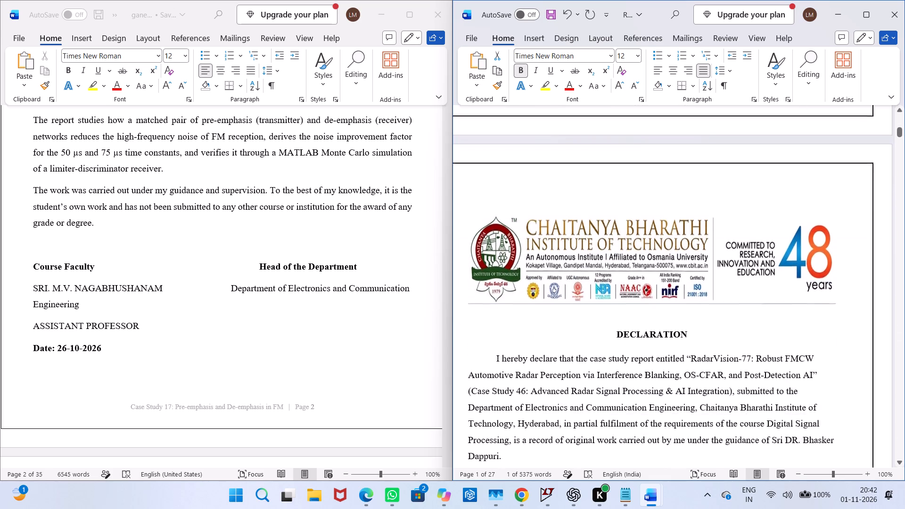
pyautogui.scroll(-2, 602, 178)
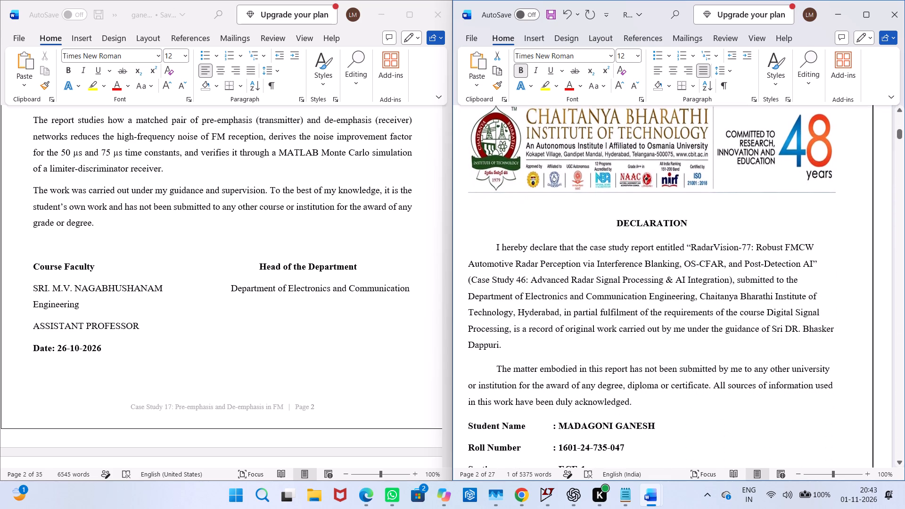
pyautogui.moveTo(769, 327); pyautogui.dragTo(676, 352)
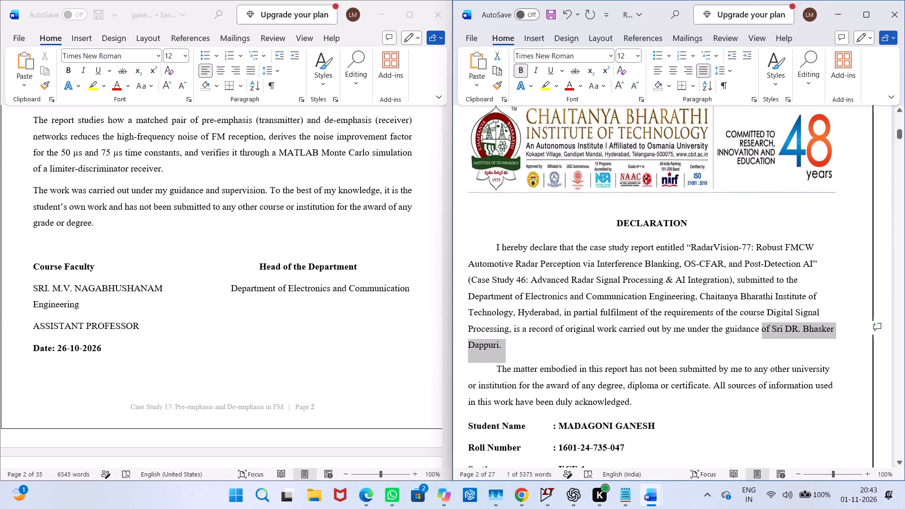
pyautogui.moveTo(676, 352); pyautogui.dragTo(716, 354)
pyautogui.moveTo(716, 354); pyautogui.dragTo(769, 342)
pyautogui.click(769, 342)
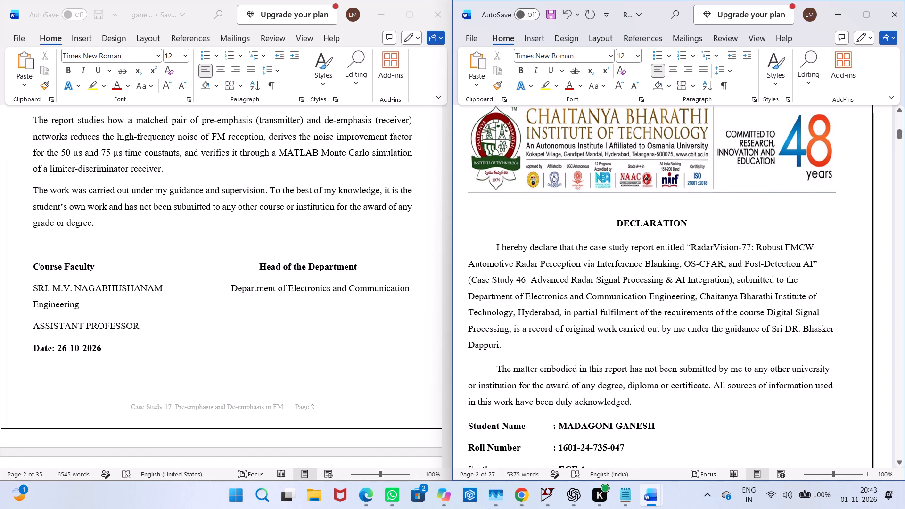
pyautogui.moveTo(772, 327); pyautogui.dragTo(613, 352)
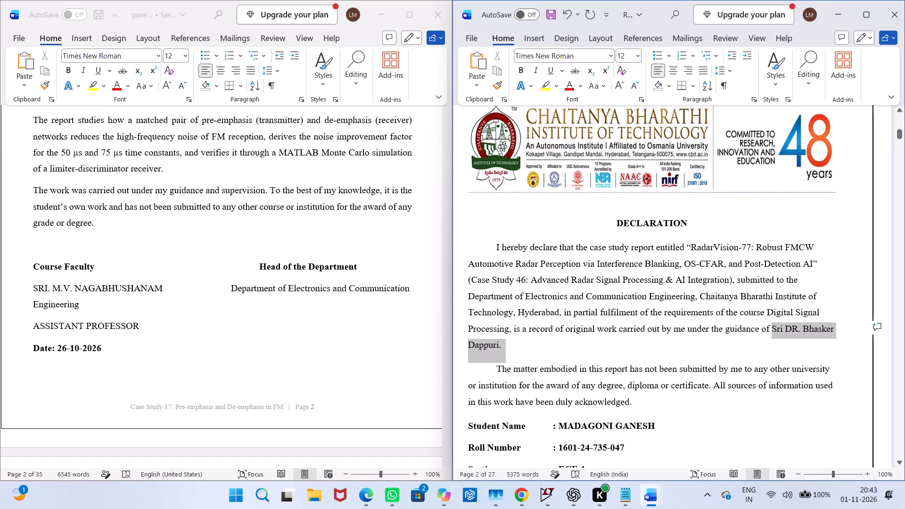
pyautogui.moveTo(613, 352); pyautogui.dragTo(582, 353)
pyautogui.click(594, 337)
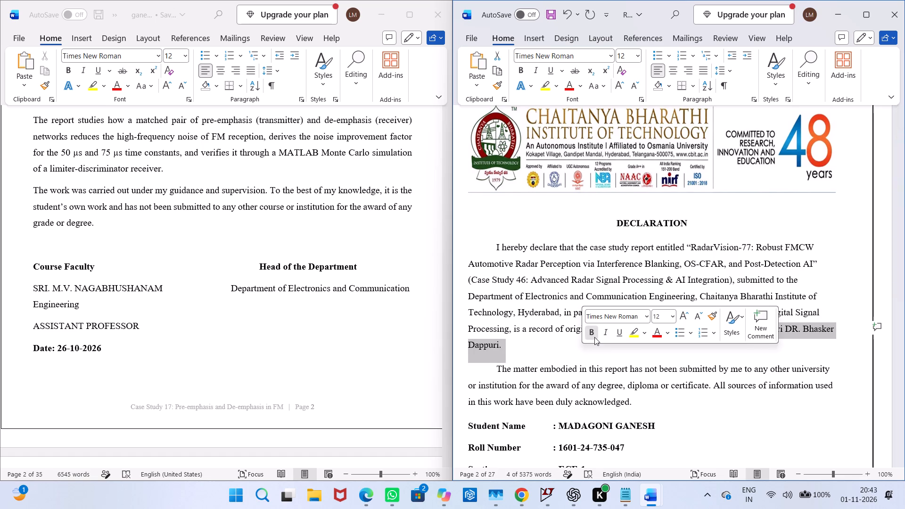
pyautogui.click(594, 353)
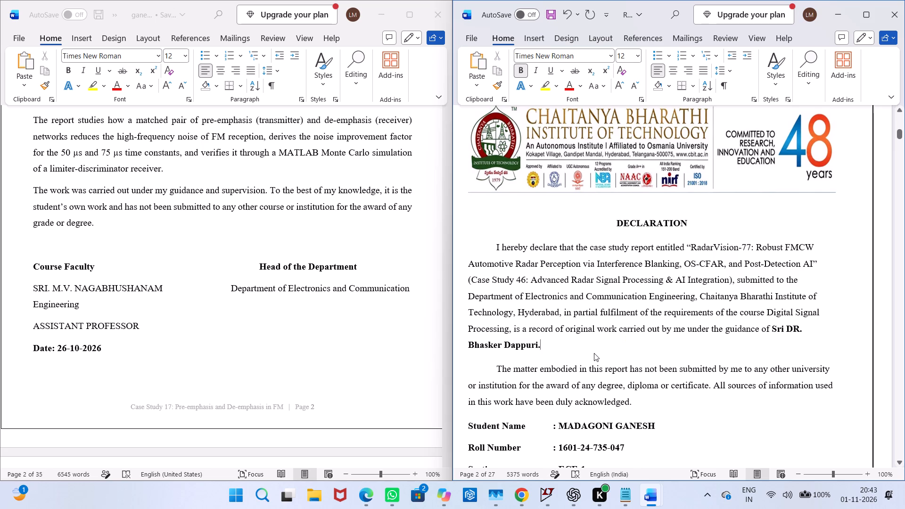
pyautogui.tripleClick(594, 353)
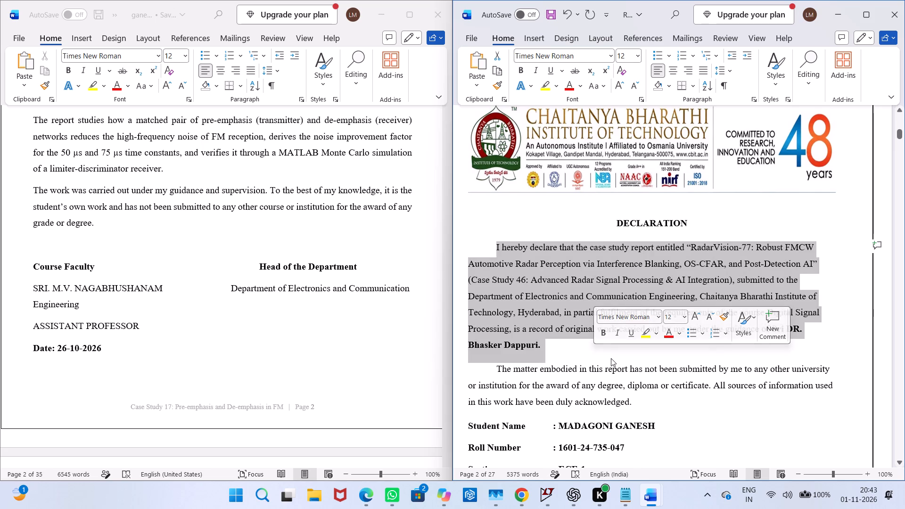
pyautogui.click(611, 359)
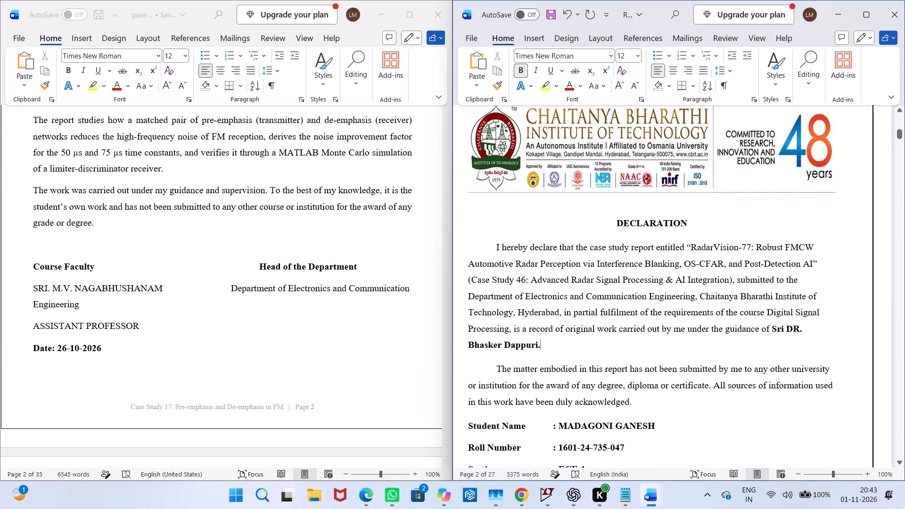
# Bold the quoted report title, from "RadarVision-77" through "Post-Detection AI", in the declaration's first paragraph.
pyautogui.moveTo(686, 248); pyautogui.dragTo(794, 257)
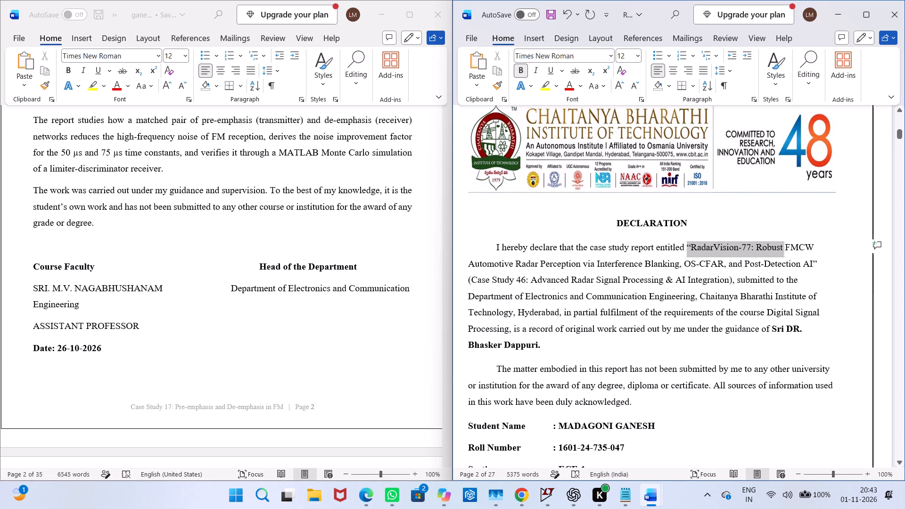
pyautogui.moveTo(794, 257); pyautogui.dragTo(847, 270)
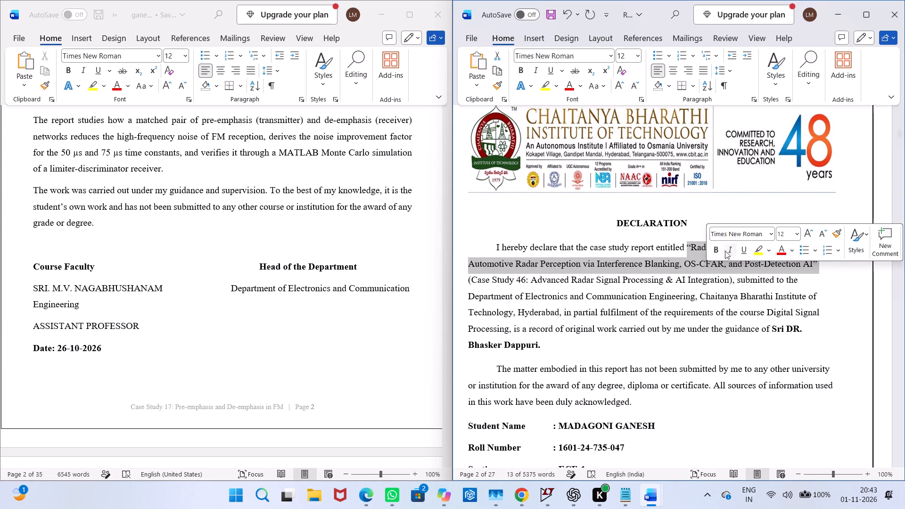
pyautogui.click(721, 249)
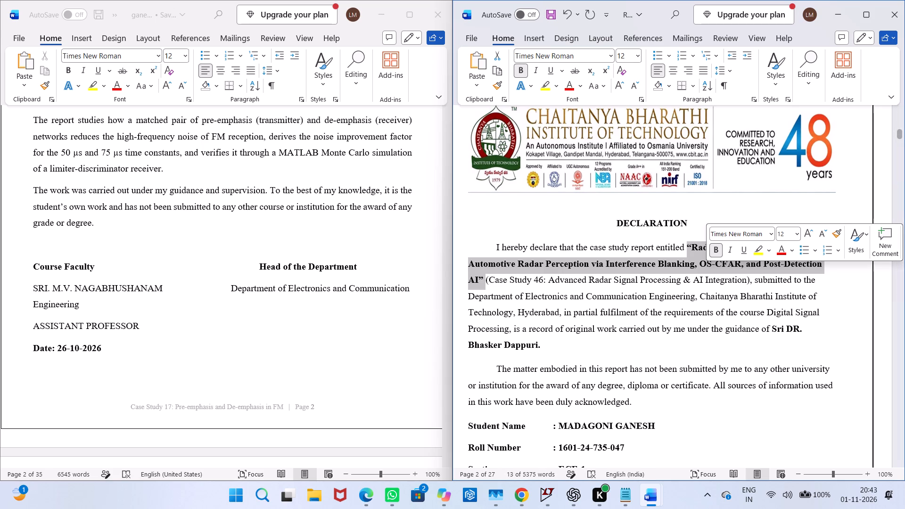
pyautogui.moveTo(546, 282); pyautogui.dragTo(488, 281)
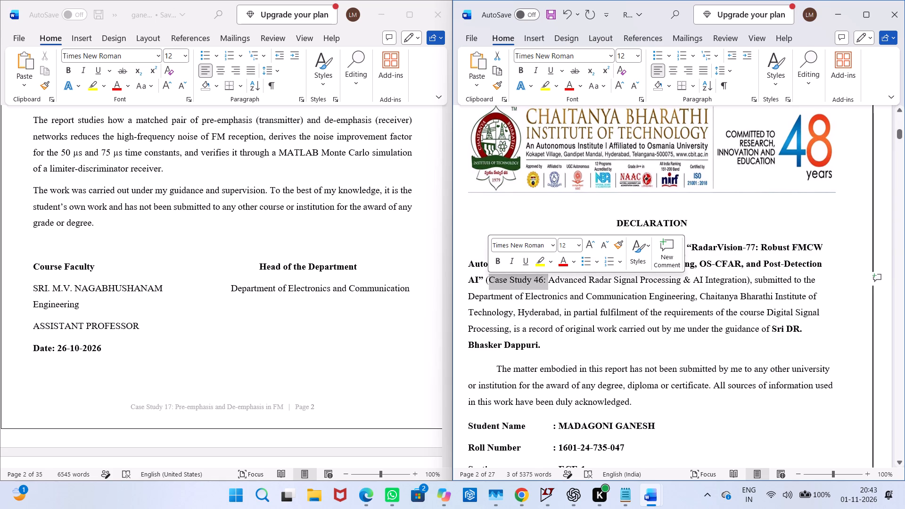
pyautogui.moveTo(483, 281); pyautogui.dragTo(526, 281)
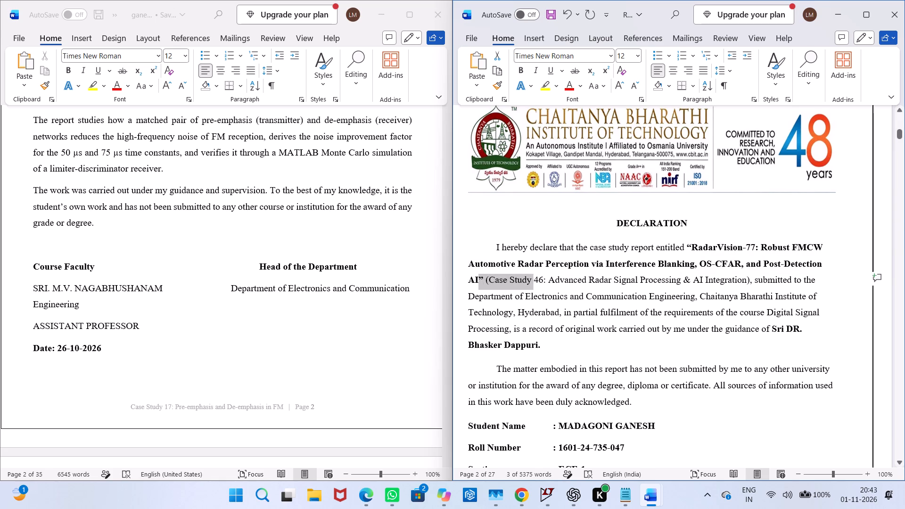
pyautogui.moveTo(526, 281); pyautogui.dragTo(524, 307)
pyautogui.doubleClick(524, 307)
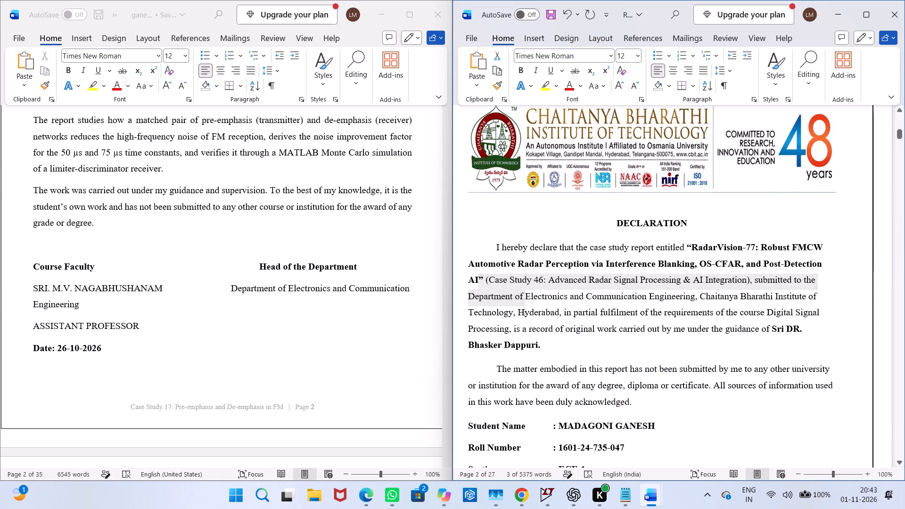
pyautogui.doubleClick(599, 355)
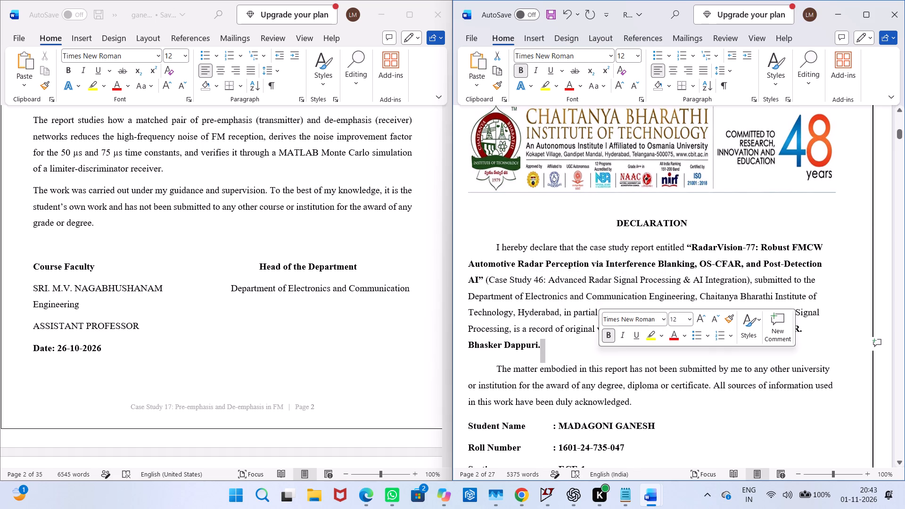
# Replace the stray "d" beneath the certificate's Course Faculty heading with the supervisor's name in capitals, preceded by "DR.".
pyautogui.scroll(-3, 599, 355)
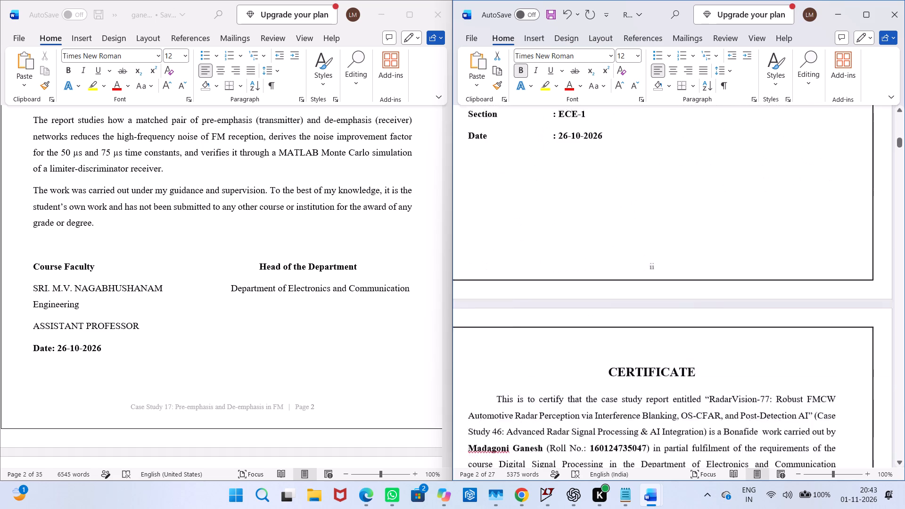
pyautogui.scroll(-4, 599, 355)
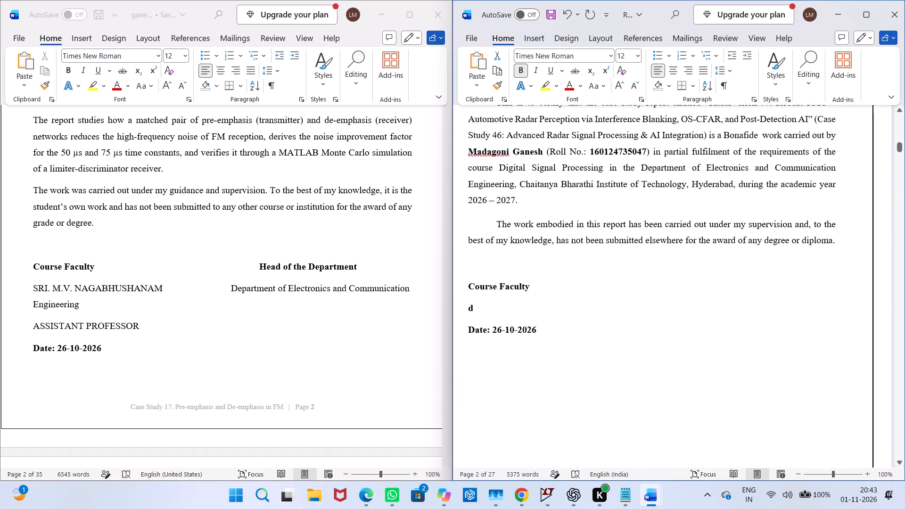
pyautogui.scroll(-1, 599, 355)
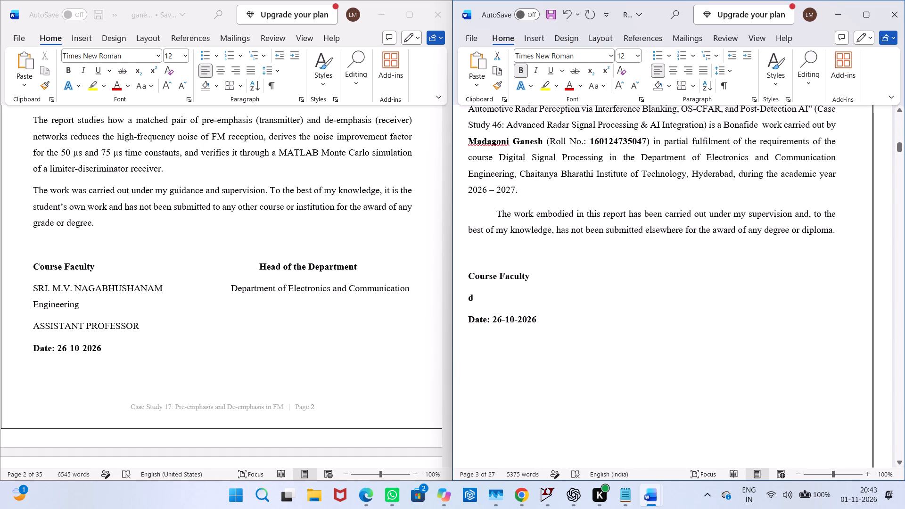
pyautogui.doubleClick(477, 303)
pyautogui.press('BackSpace')
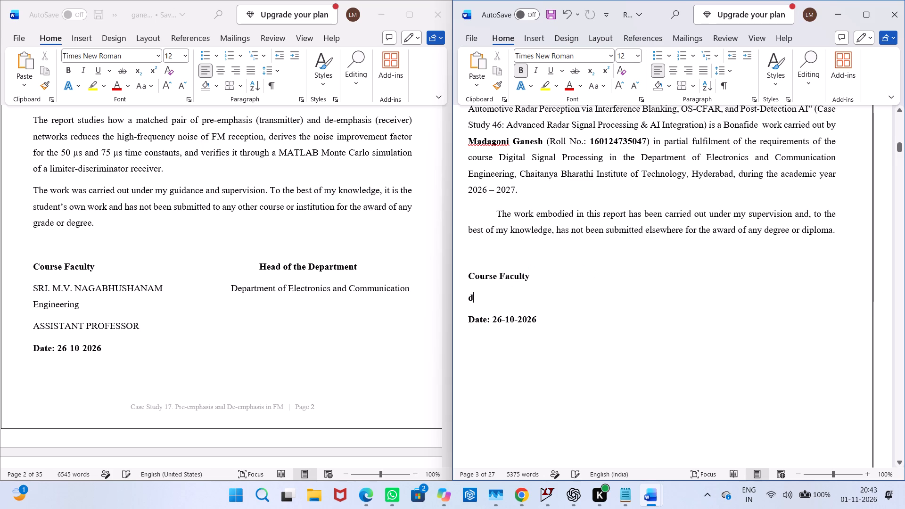
pyautogui.press('BackSpace')
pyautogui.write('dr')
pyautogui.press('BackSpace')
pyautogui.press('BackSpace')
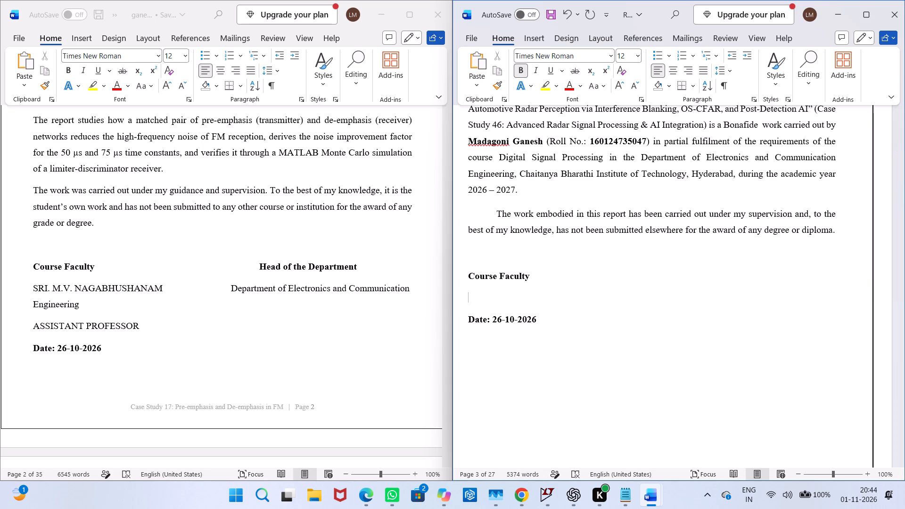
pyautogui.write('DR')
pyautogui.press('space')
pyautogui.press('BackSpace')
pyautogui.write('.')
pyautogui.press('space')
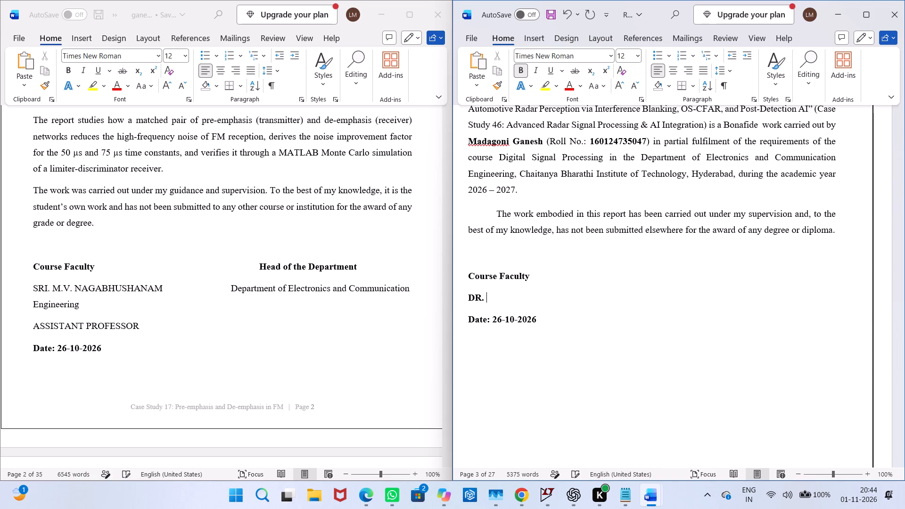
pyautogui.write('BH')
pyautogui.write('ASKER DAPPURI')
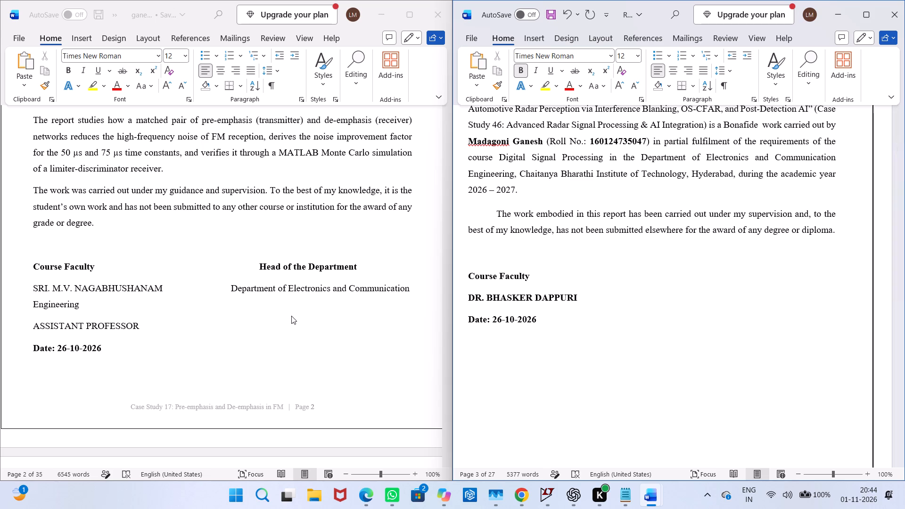
# Add a line reading "ASSISTANT PROFESSOR" below the supervisor's name in the certificate's signature section.
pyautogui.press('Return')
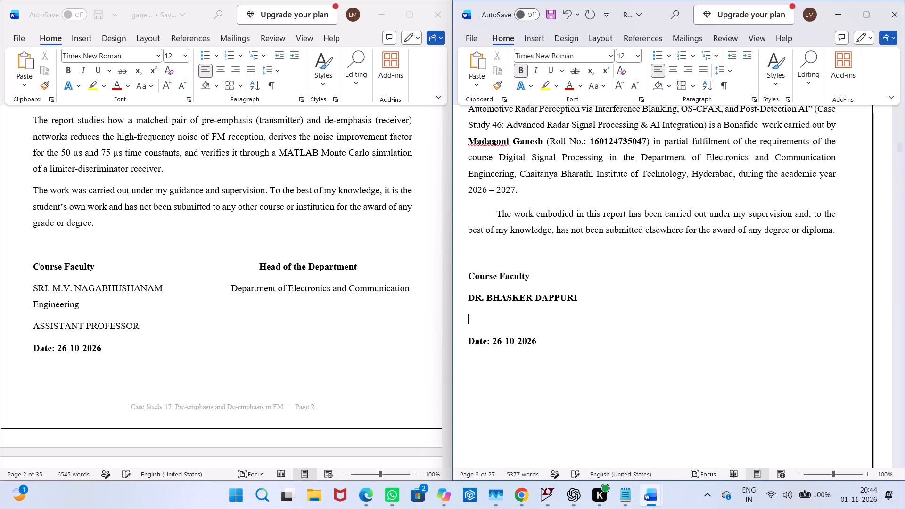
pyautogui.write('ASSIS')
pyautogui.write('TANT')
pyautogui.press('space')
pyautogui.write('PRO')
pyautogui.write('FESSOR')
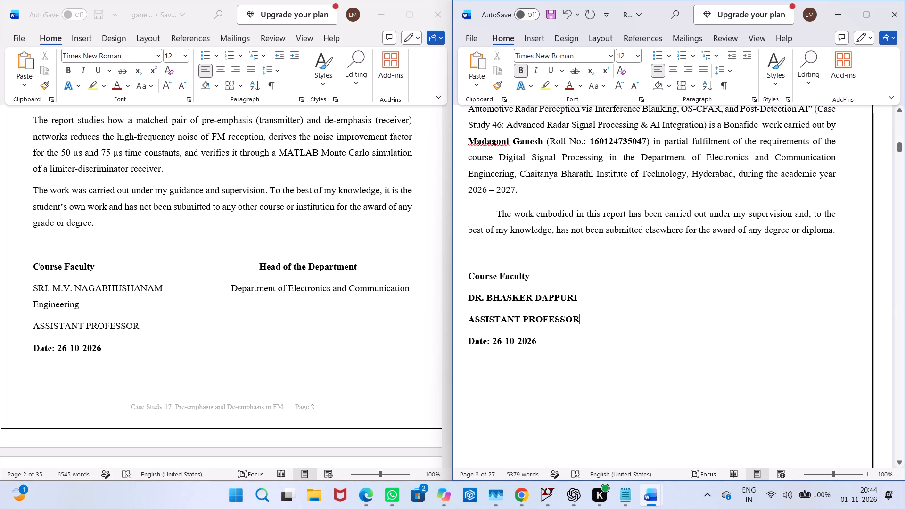
# Delete the "Date: 26-10-2026" line from the RadarVision certificate's signature section.
pyautogui.moveTo(542, 346); pyautogui.dragTo(476, 343)
pyautogui.press('BackSpace')
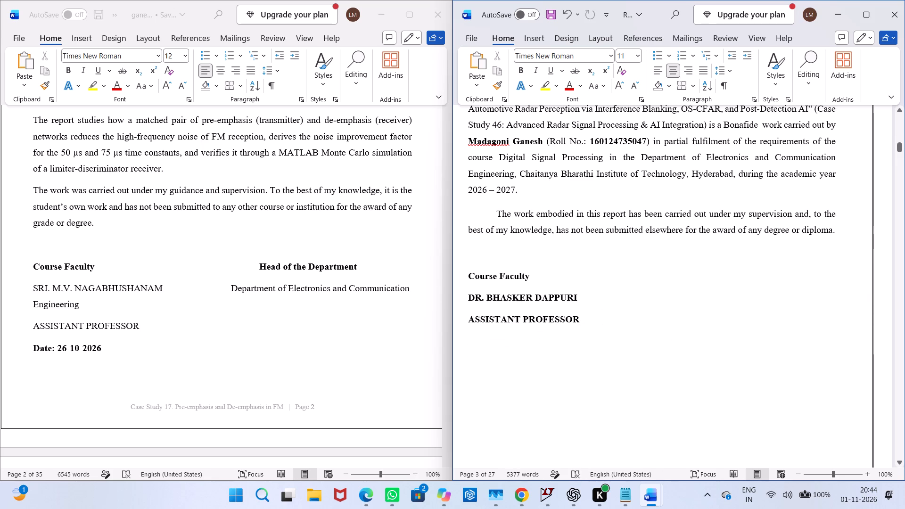
# Copy the "Head of the Department" heading from the ADC report's certificate into the RadarVision certificate, on the same line as "Course Faculty".
pyautogui.moveTo(256, 263); pyautogui.dragTo(349, 280)
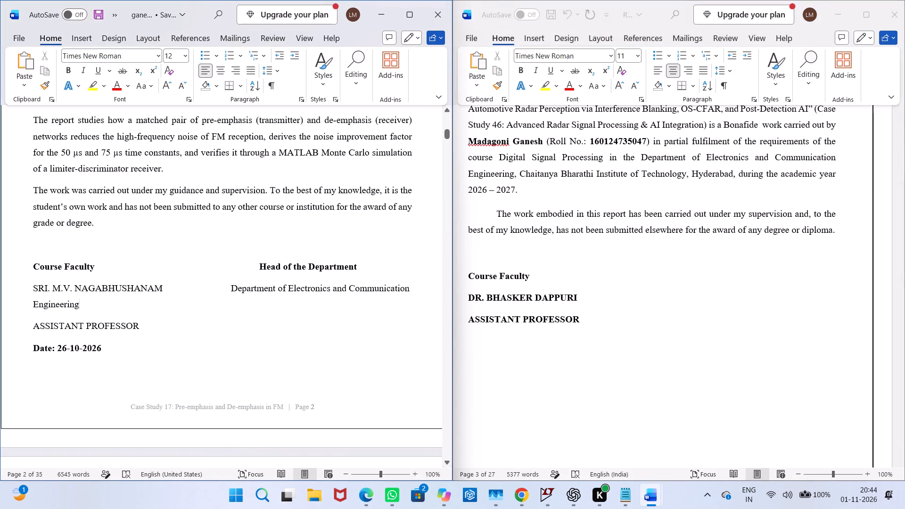
pyautogui.moveTo(349, 280); pyautogui.dragTo(379, 284)
pyautogui.moveTo(379, 284); pyautogui.dragTo(538, 314)
pyautogui.moveTo(538, 314); pyautogui.dragTo(345, 318)
pyautogui.scroll(-1, 345, 318)
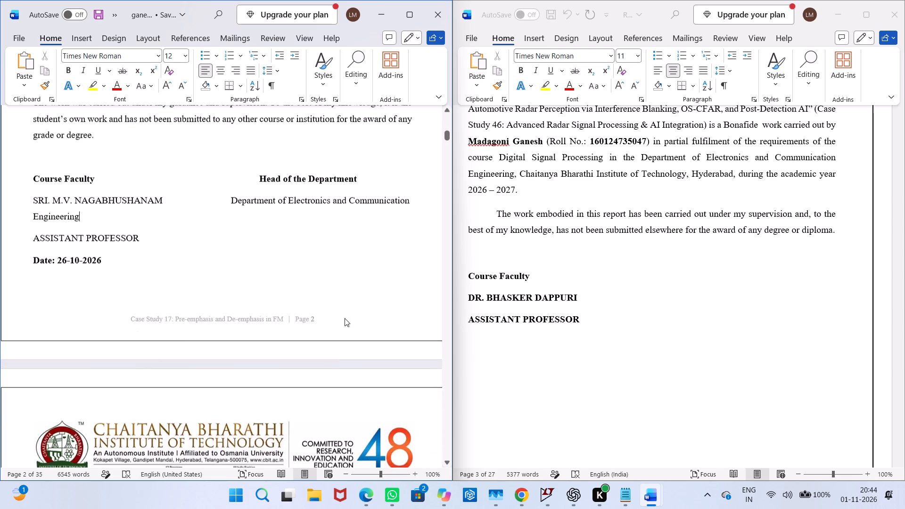
pyautogui.scroll(-2, 345, 318)
pyautogui.scroll(5, 345, 318)
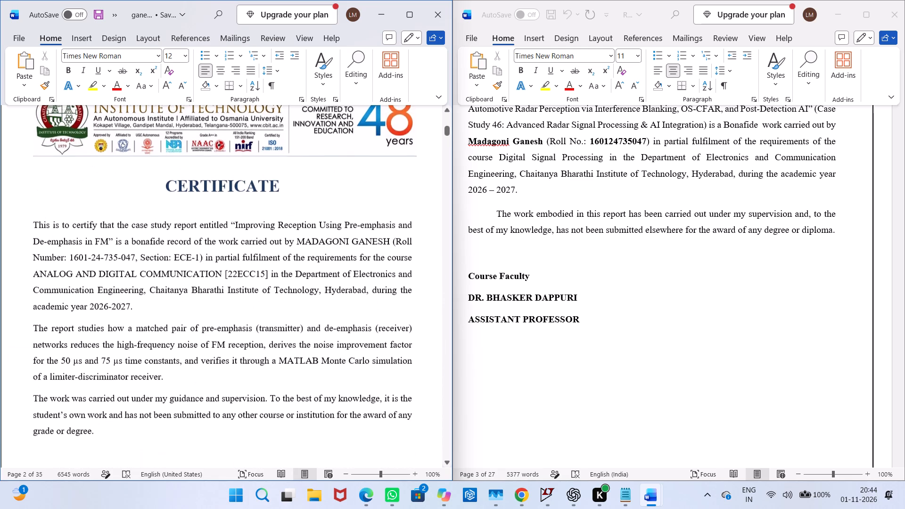
pyautogui.scroll(-1, 340, 296)
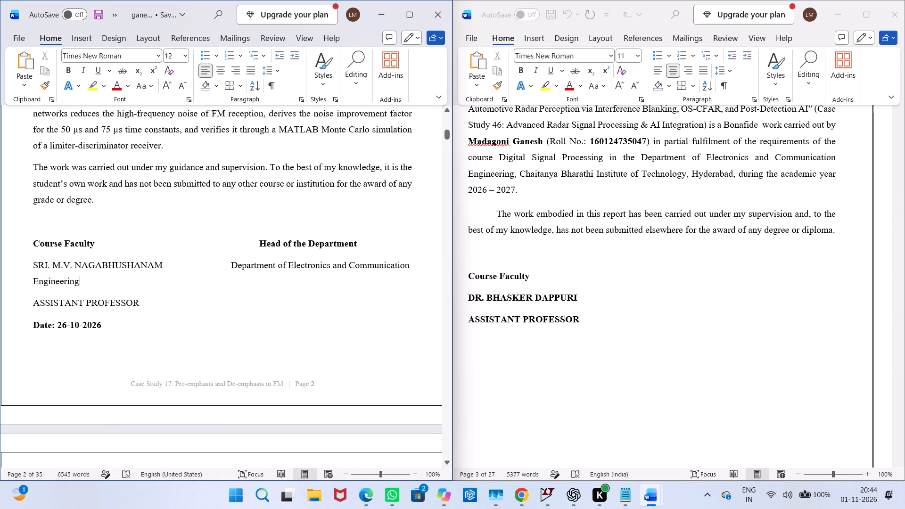
pyautogui.moveTo(257, 235); pyautogui.dragTo(407, 274)
pyautogui.click(386, 307)
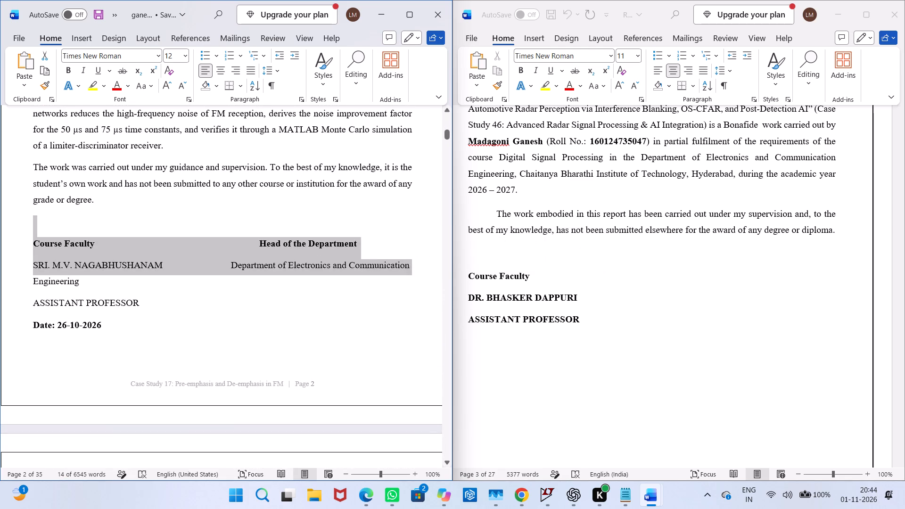
pyautogui.moveTo(254, 240); pyautogui.dragTo(348, 249)
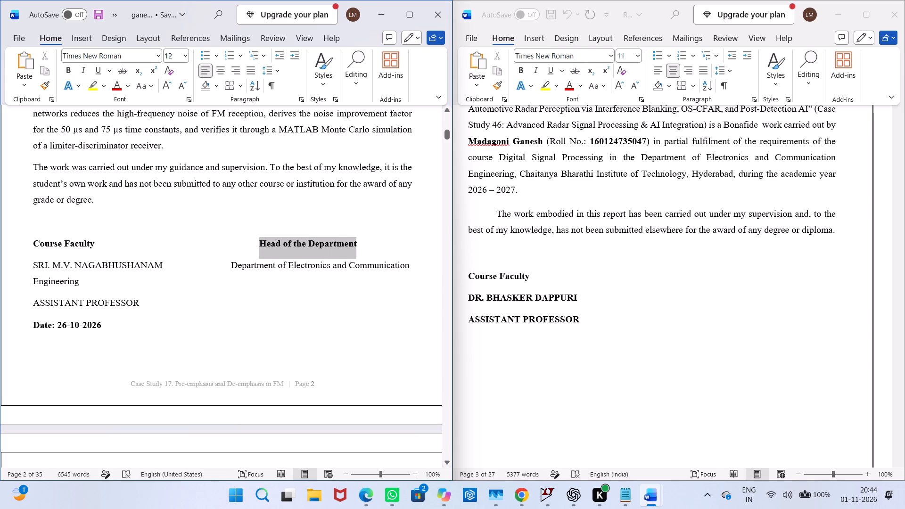
pyautogui.moveTo(348, 249); pyautogui.dragTo(353, 247)
pyautogui.hotkey('ctrl', 'c')
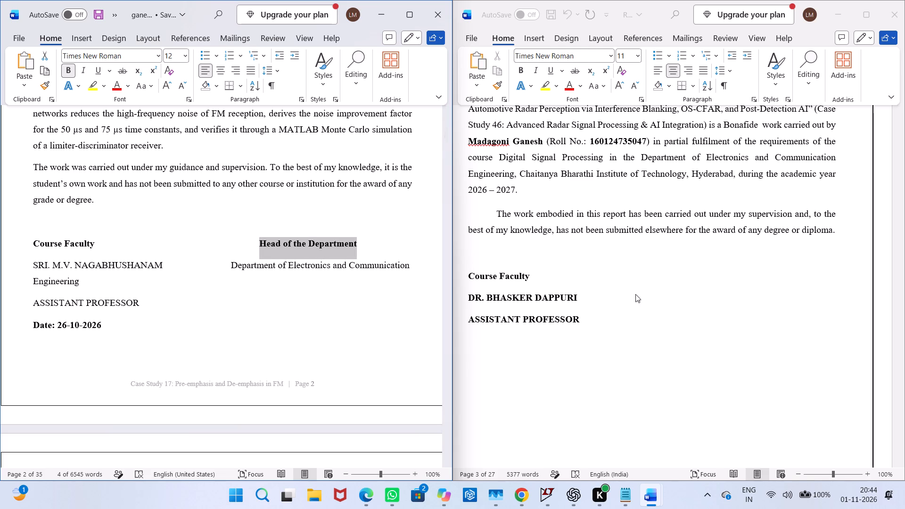
pyautogui.click(719, 271)
pyautogui.doubleClick(719, 271)
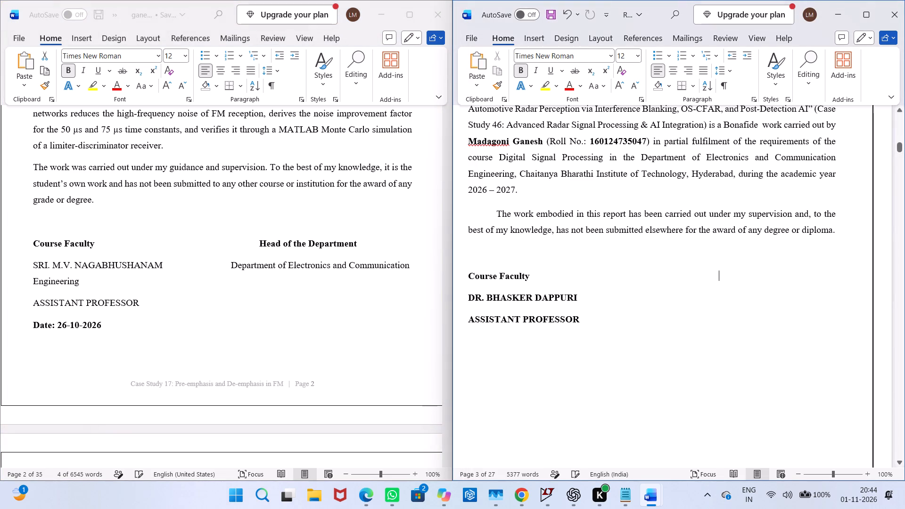
pyautogui.hotkey('ctrl', 'v')
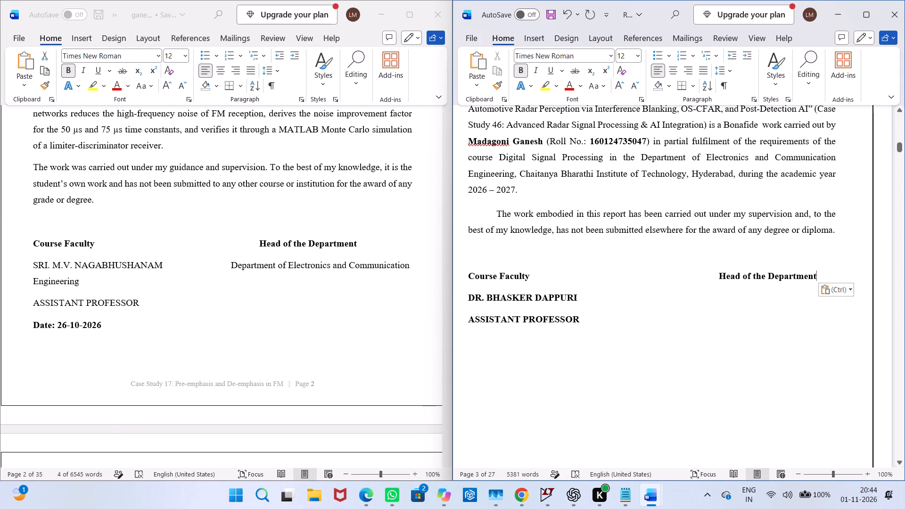
pyautogui.press('Return')
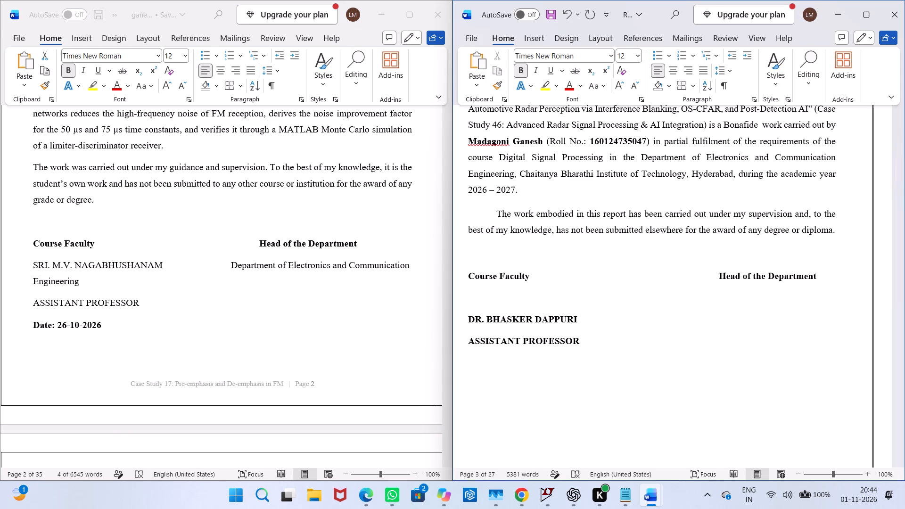
pyautogui.press('BackSpace')
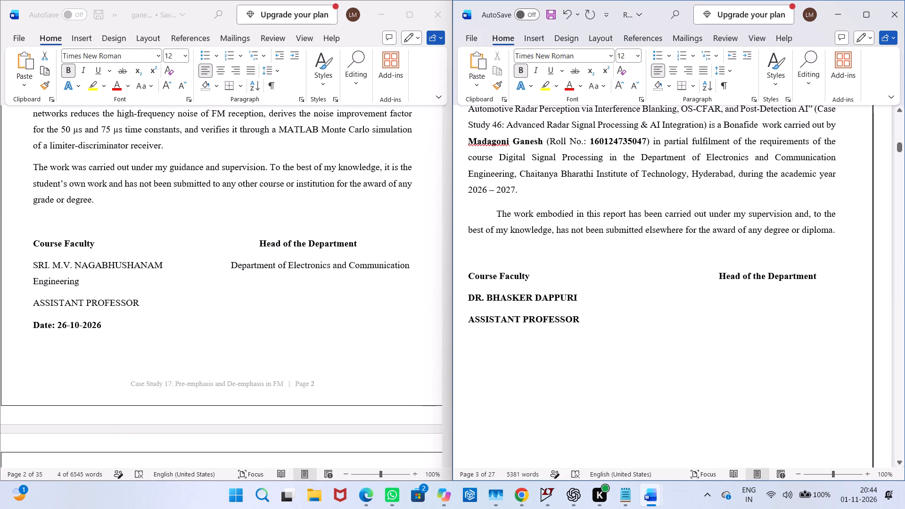
# Add "Department of Electronics and Communication" under the Head of the Department heading, on the same line as the supervisor's name.
pyautogui.click(676, 297)
pyautogui.doubleClick(676, 297)
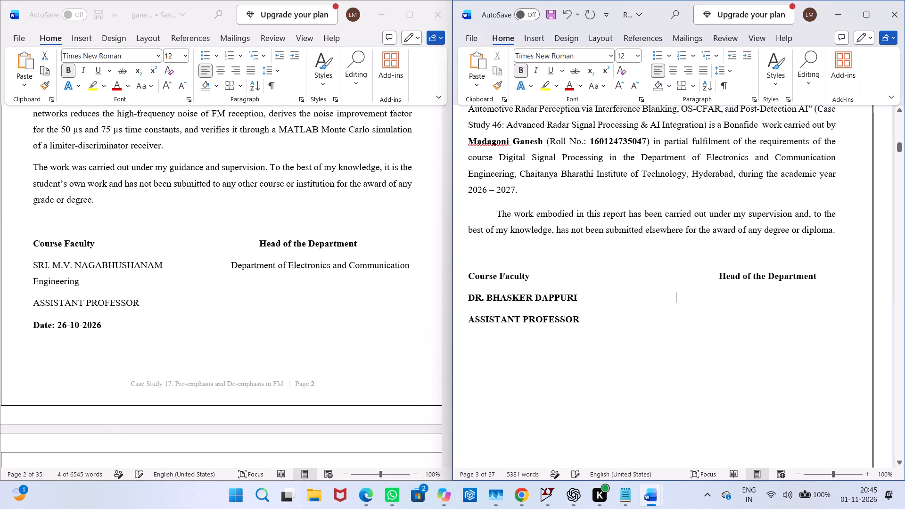
pyautogui.click(682, 298)
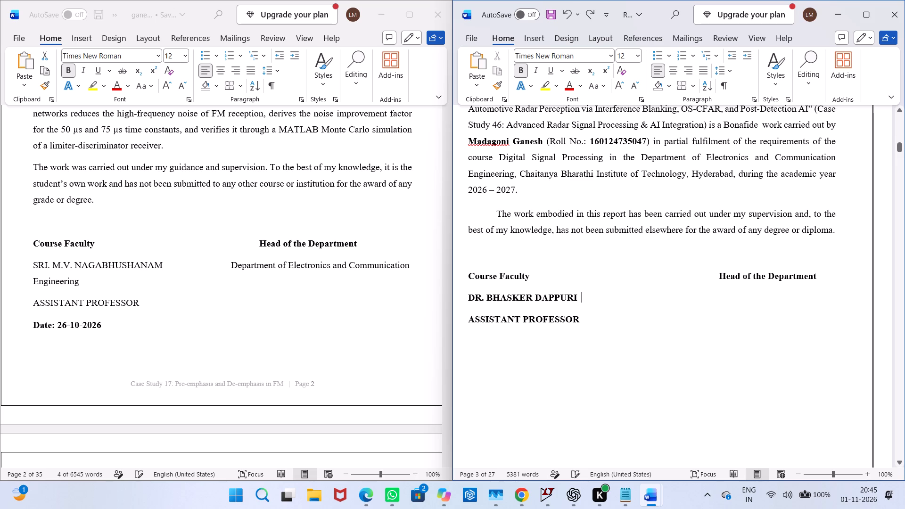
pyautogui.click(682, 298)
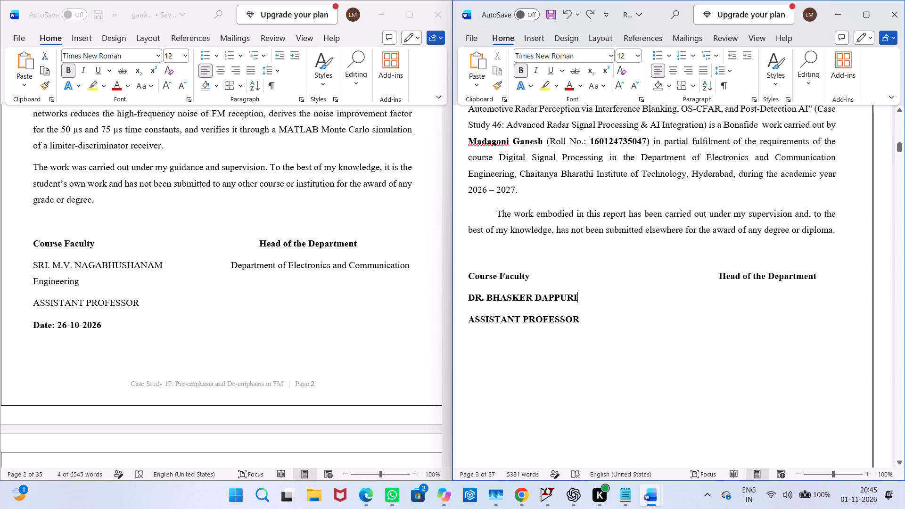
pyautogui.click(690, 299)
pyautogui.doubleClick(694, 299)
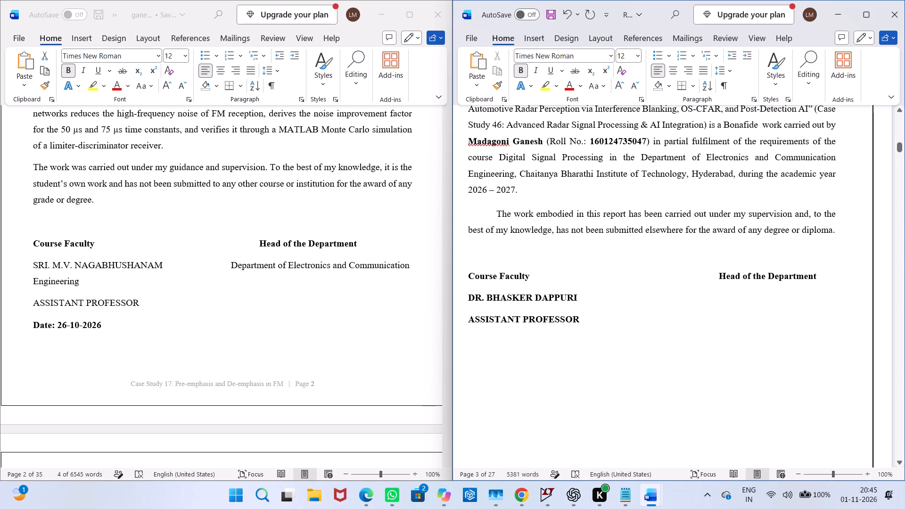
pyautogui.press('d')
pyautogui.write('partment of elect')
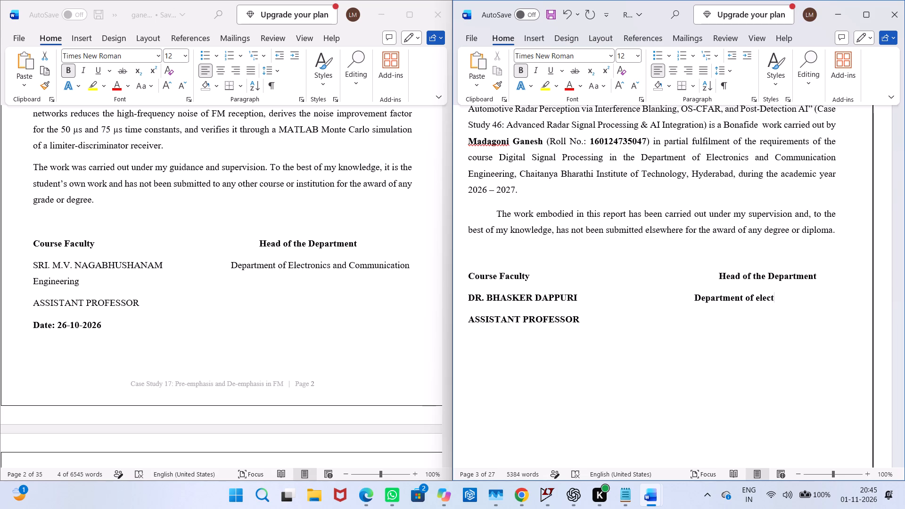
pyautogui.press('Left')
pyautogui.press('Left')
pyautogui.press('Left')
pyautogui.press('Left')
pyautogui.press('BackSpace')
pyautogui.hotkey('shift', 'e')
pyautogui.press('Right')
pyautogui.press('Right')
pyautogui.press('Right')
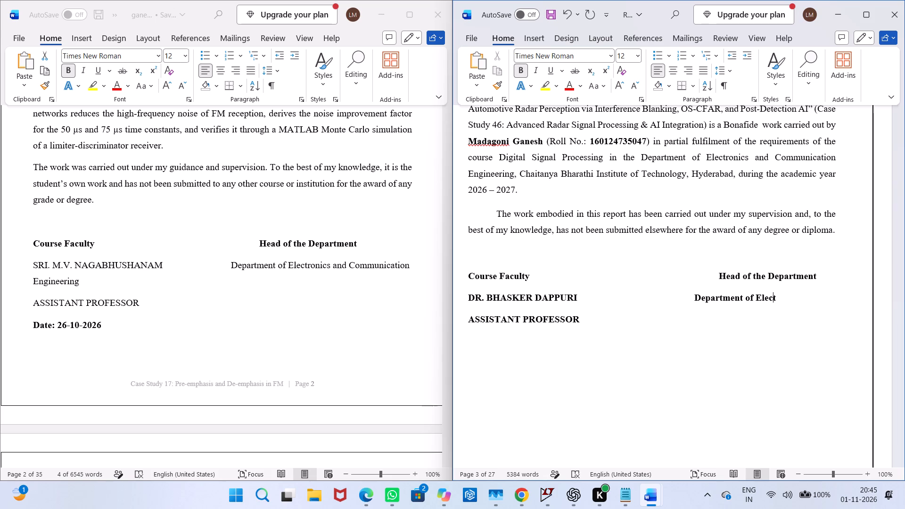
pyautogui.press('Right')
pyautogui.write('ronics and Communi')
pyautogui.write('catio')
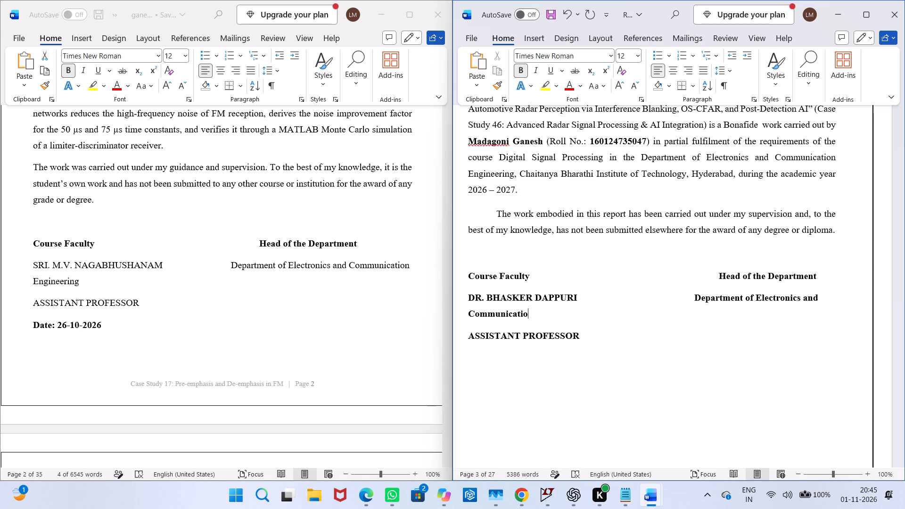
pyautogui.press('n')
# Remove the wrapped word "Communication" from the end of the department text, keeping "Department of Electronics and".
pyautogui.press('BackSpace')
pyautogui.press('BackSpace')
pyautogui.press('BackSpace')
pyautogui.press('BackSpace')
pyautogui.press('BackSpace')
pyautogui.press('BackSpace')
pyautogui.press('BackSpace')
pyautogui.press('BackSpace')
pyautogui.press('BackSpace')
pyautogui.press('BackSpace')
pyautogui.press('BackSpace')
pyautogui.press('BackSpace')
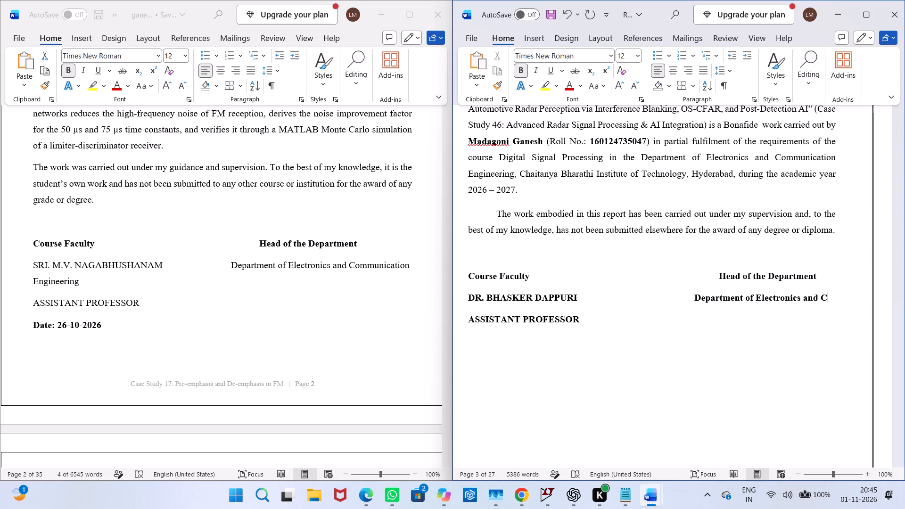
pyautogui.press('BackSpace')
# Add "Communication engineering" beneath "Department of Electronics and", on the same line as "ASSISTANT PROFESSOR" in the RadarVision certificate.
pyautogui.click(696, 313)
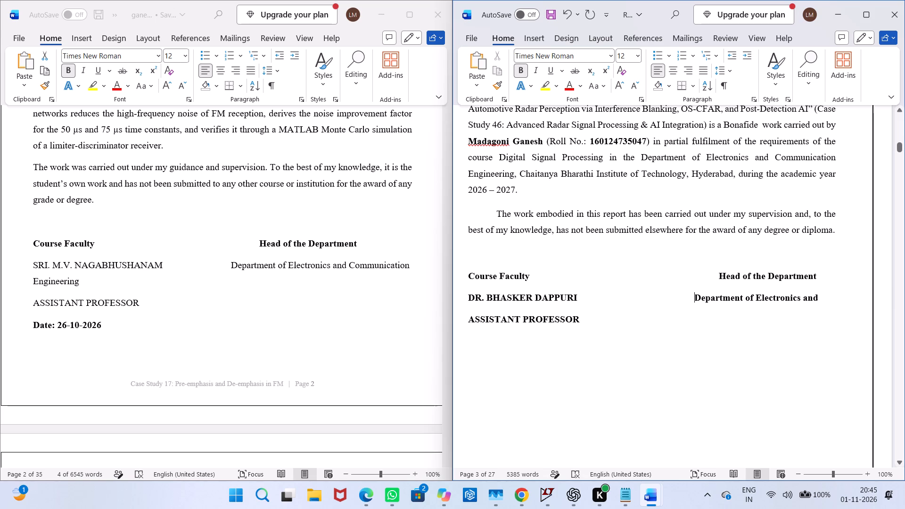
pyautogui.click(696, 313)
pyautogui.tripleClick(696, 313)
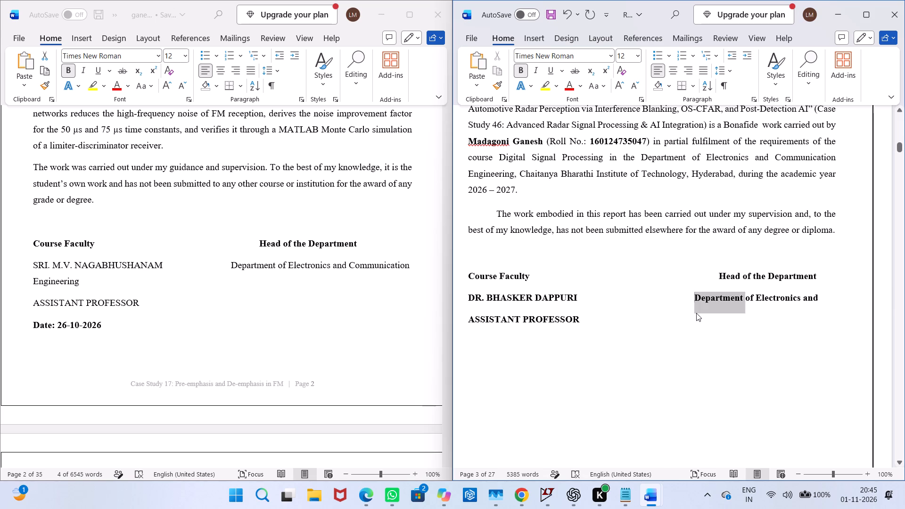
pyautogui.click(696, 328)
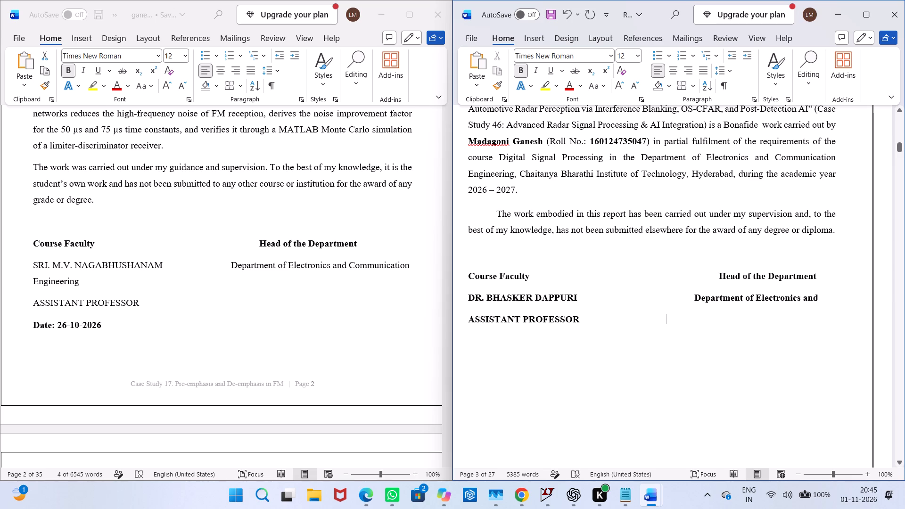
pyautogui.doubleClick(691, 312)
pyautogui.doubleClick(691, 320)
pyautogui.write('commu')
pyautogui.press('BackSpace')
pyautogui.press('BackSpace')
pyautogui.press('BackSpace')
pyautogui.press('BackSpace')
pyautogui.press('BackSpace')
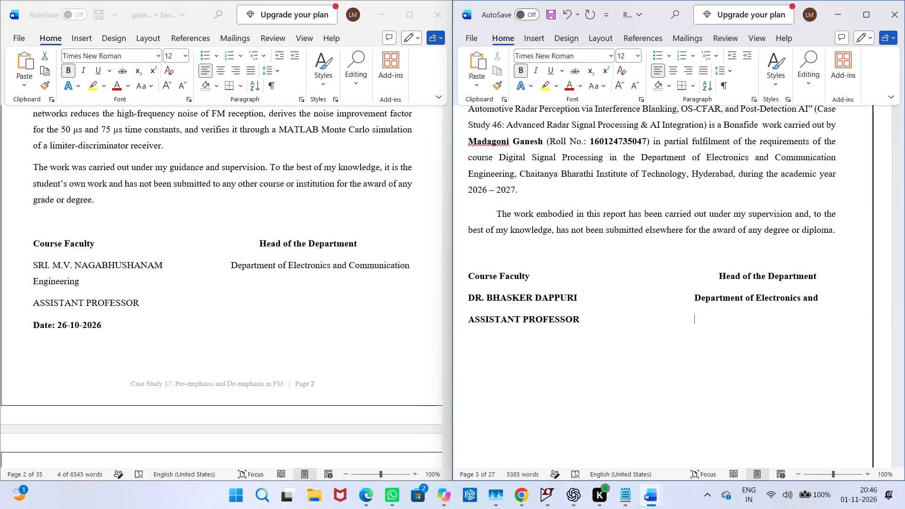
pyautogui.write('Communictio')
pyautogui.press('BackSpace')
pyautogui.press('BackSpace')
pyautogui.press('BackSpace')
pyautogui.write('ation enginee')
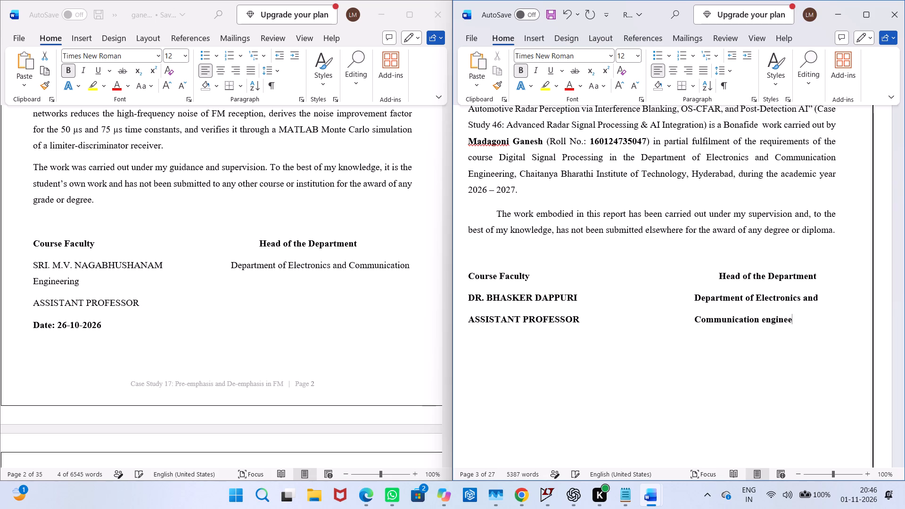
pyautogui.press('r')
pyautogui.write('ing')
# Capitalize the first letter of "engineering" so the line reads "Communication Engineering".
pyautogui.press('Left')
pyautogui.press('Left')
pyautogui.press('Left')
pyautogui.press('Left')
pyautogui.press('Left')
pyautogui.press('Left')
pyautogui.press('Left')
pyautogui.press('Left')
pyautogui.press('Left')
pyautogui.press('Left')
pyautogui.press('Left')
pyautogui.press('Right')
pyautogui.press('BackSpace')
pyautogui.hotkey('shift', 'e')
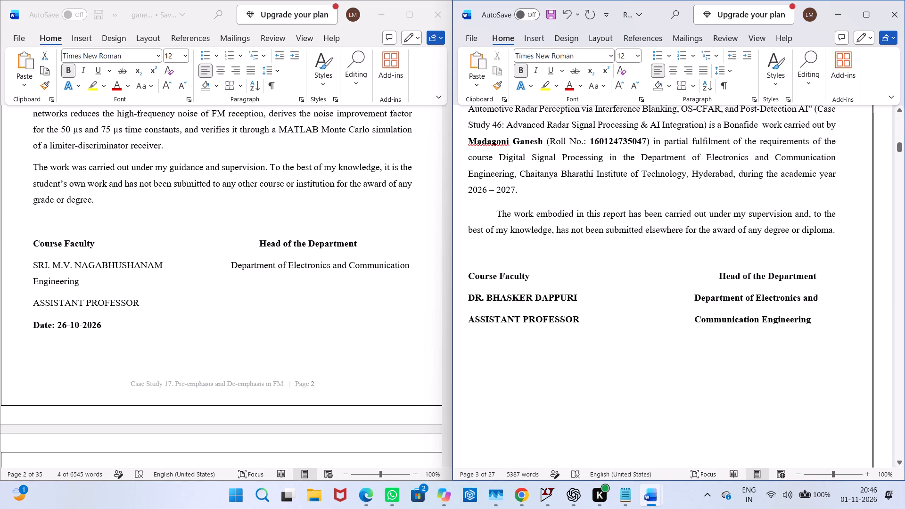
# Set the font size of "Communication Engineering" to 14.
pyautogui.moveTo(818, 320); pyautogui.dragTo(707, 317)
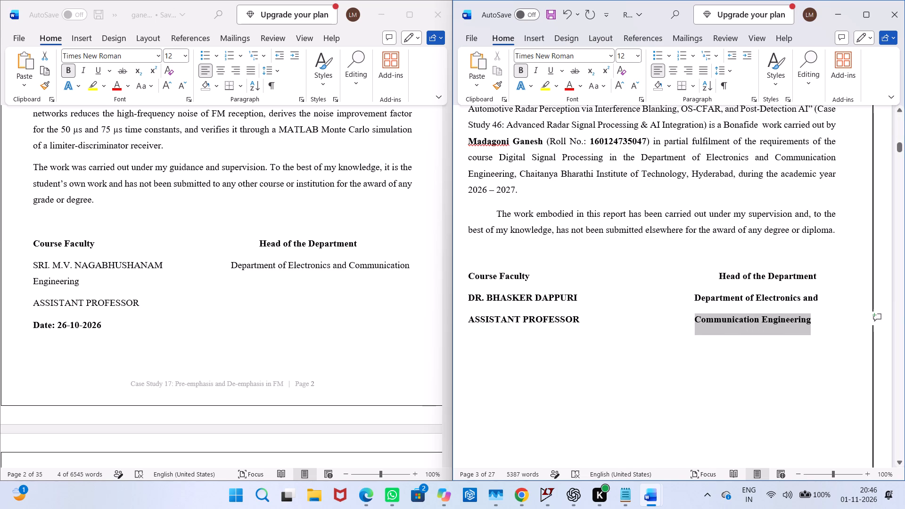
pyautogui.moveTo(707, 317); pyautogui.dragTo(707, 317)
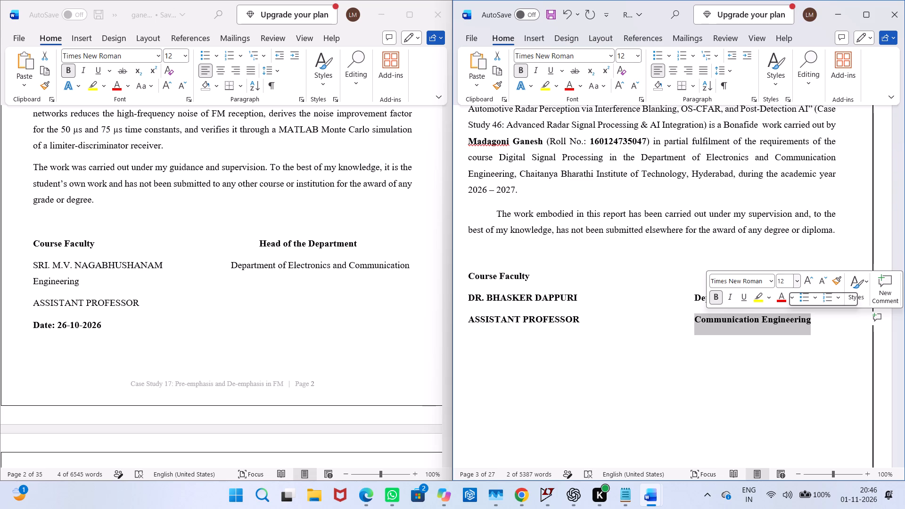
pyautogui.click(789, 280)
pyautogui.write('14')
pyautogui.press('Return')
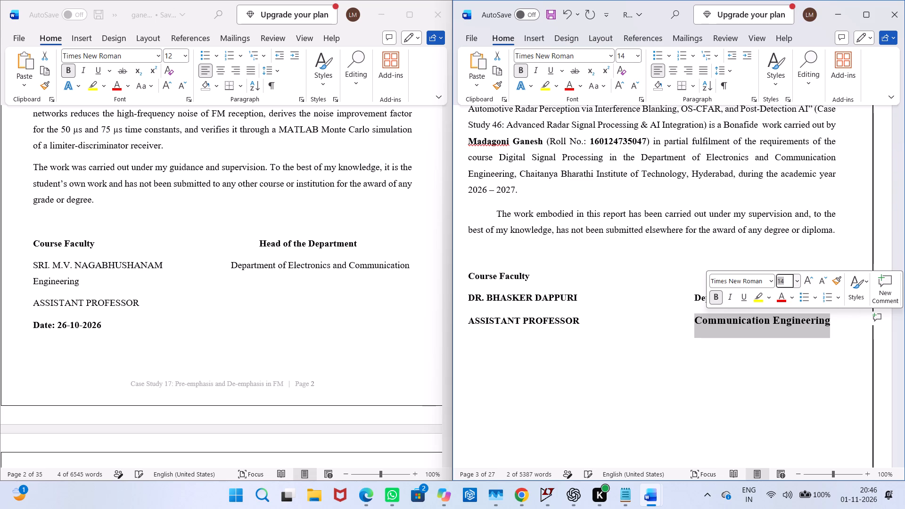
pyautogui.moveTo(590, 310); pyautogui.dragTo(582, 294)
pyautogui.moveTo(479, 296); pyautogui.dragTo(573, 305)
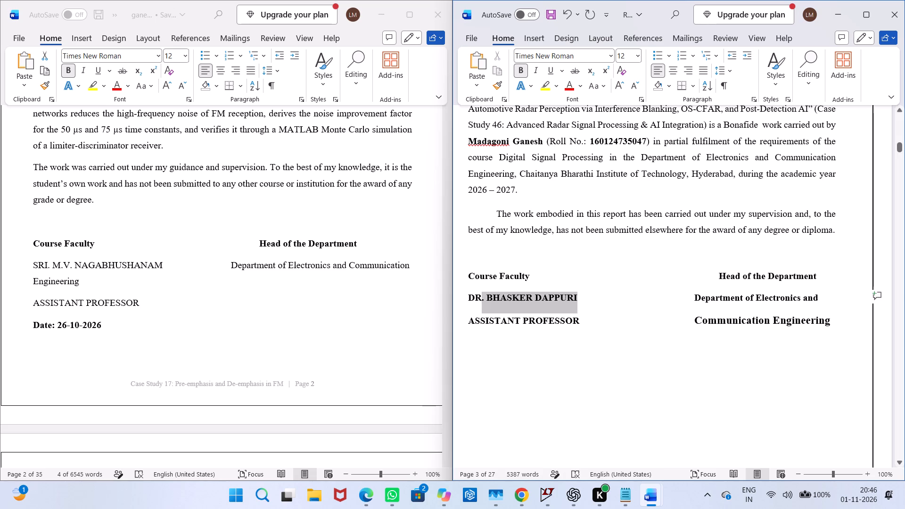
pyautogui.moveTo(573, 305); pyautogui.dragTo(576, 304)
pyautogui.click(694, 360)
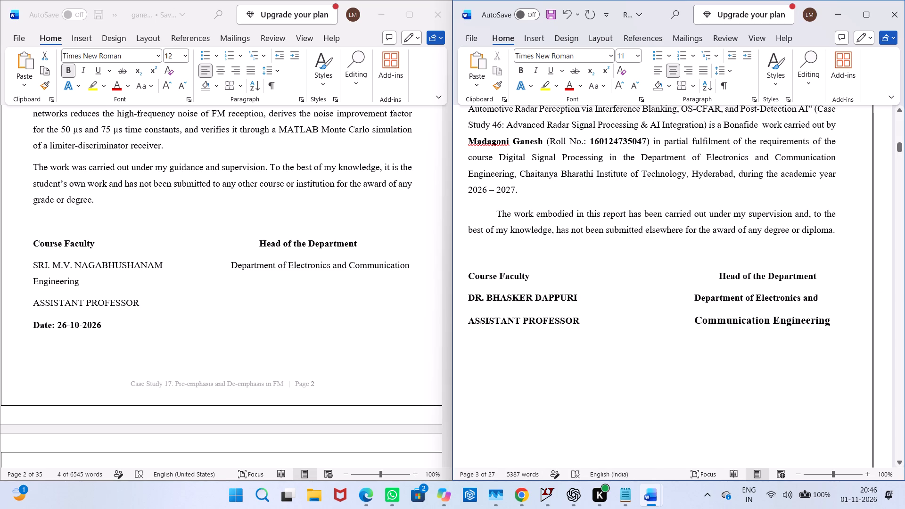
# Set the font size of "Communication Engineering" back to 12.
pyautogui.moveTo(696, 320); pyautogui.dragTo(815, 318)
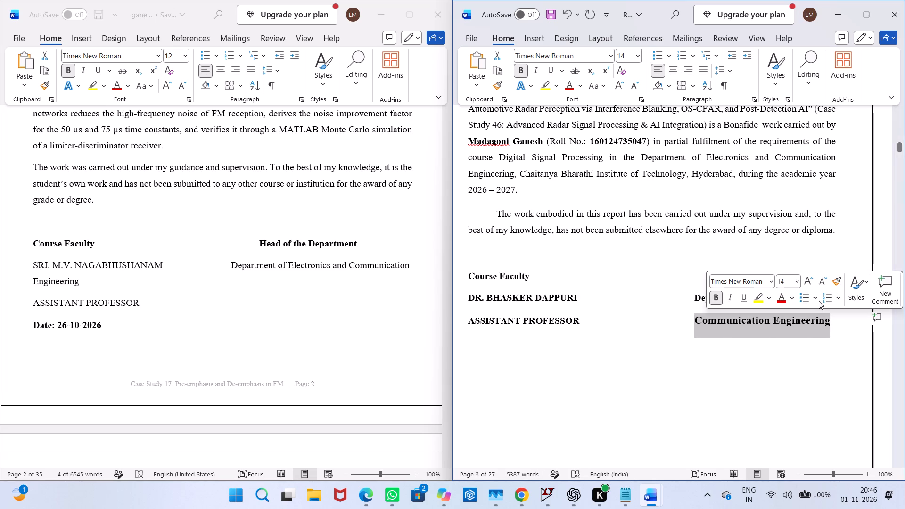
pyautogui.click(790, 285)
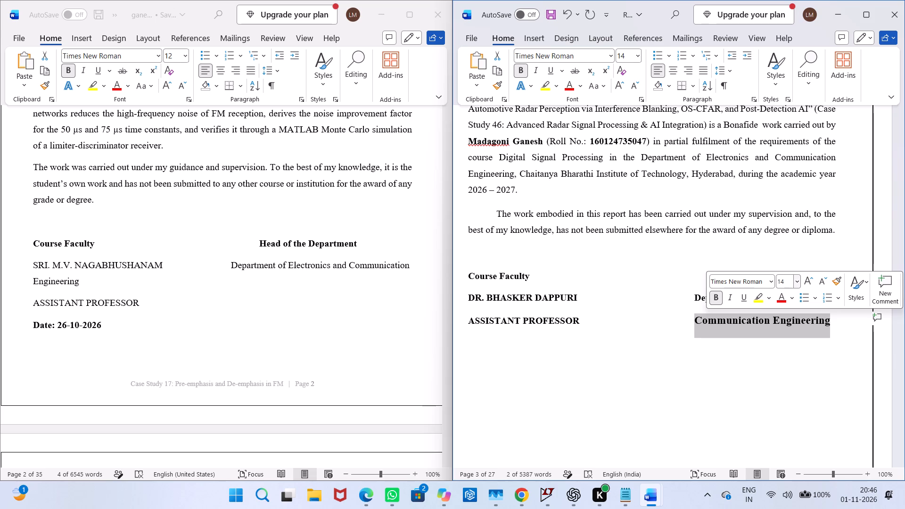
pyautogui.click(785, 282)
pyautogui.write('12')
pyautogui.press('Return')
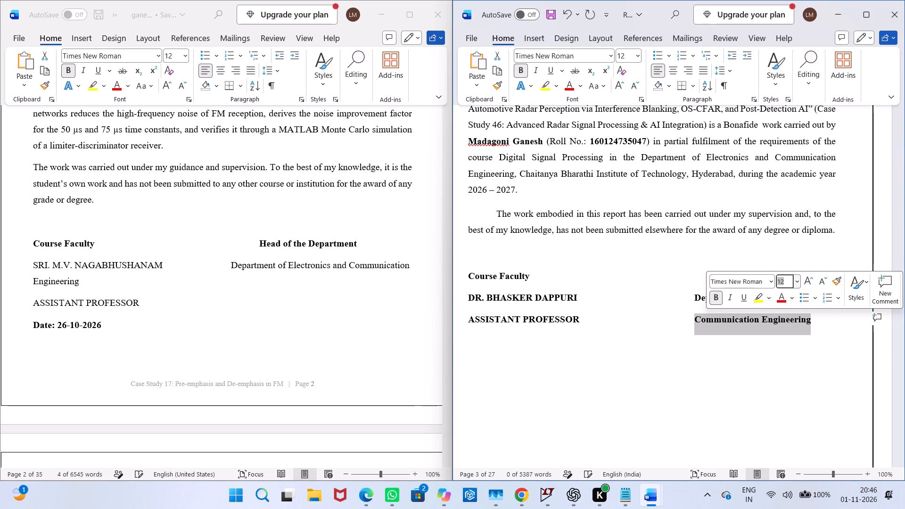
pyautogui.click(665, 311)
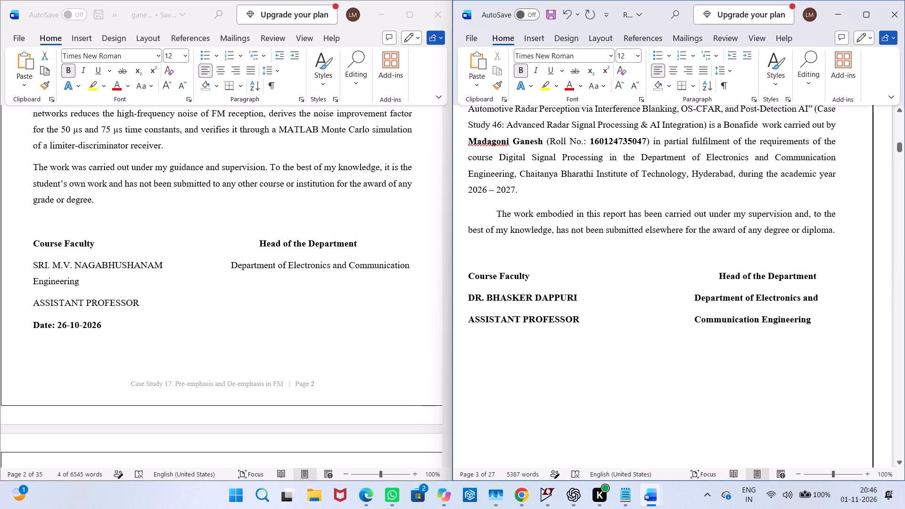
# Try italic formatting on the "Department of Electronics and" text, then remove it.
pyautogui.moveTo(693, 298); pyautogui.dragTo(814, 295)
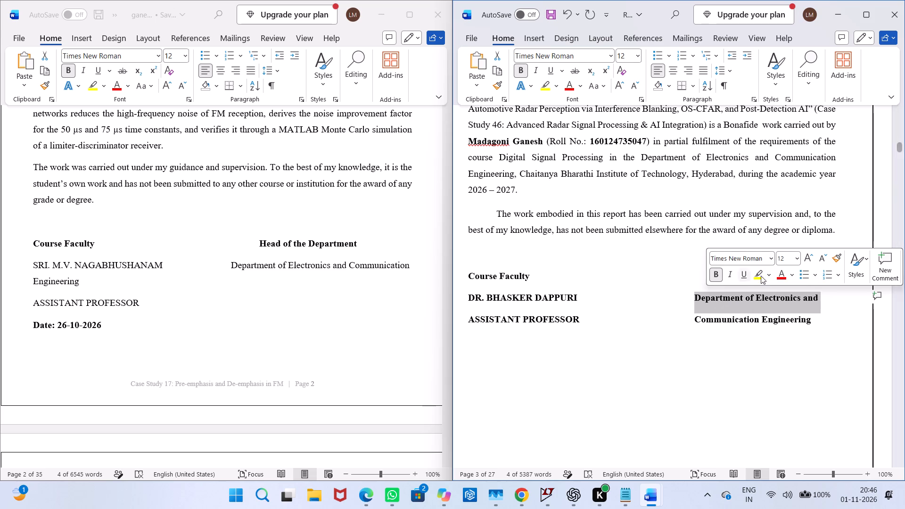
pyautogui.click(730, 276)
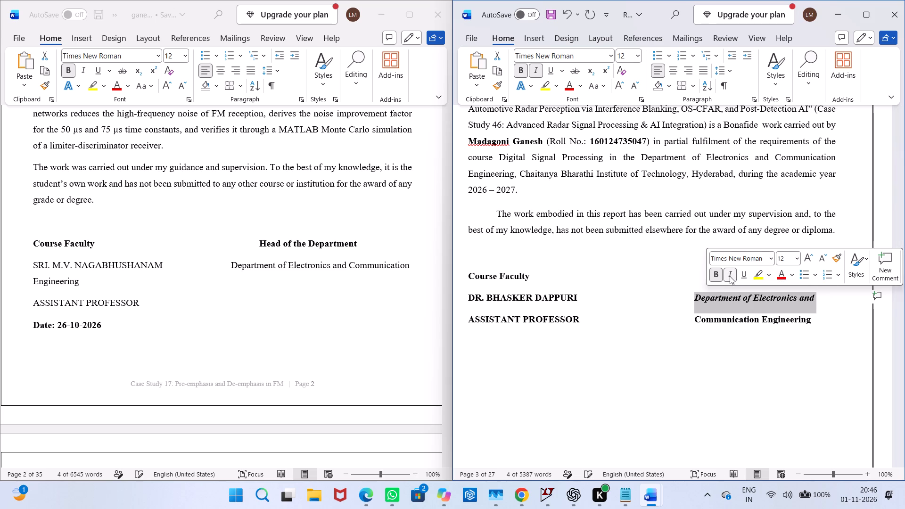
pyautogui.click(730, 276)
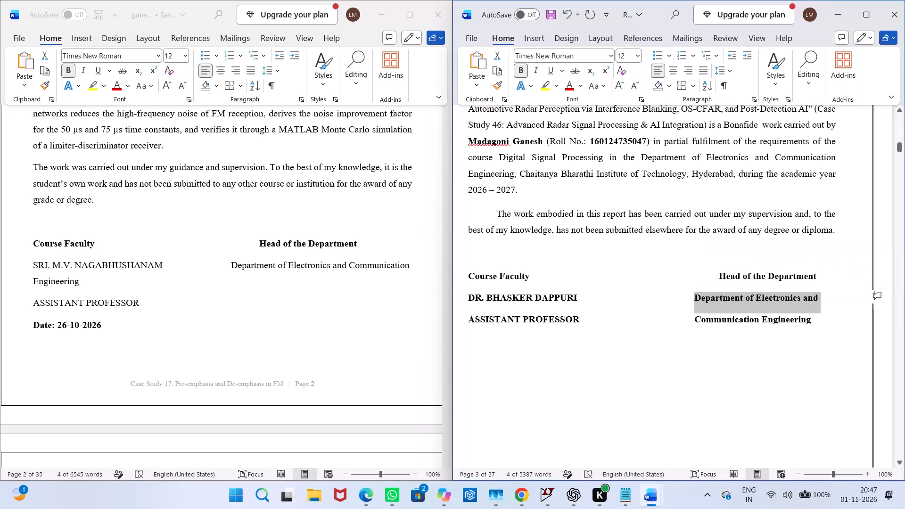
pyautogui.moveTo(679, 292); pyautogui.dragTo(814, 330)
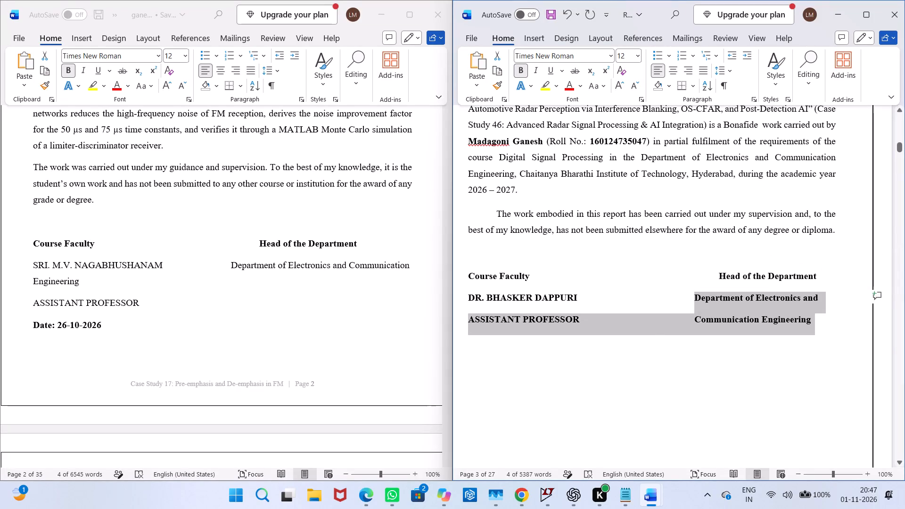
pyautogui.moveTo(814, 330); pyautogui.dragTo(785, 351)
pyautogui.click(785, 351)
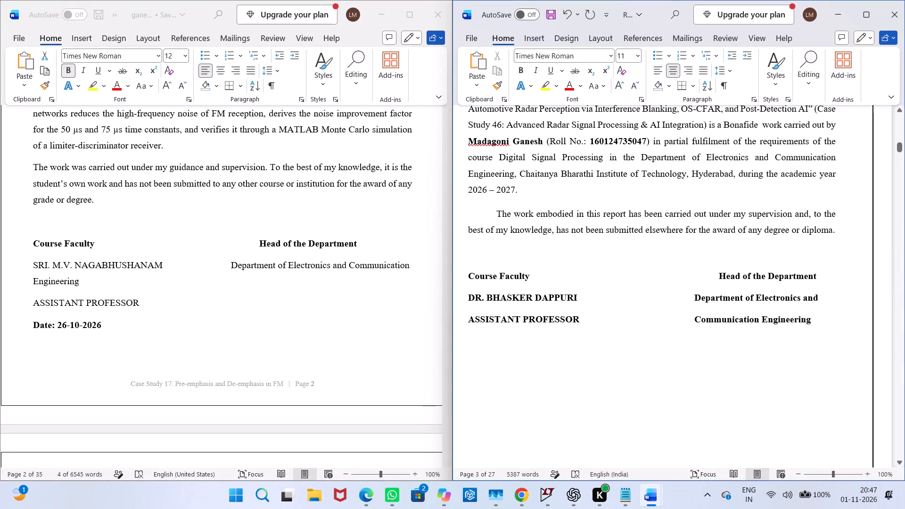
# Replace "Department of Electronics and" under the Head of the Department heading with the uppercase text "DEPARTMENT OF ELECTRONICS AND".
pyautogui.moveTo(695, 296); pyautogui.dragTo(822, 304)
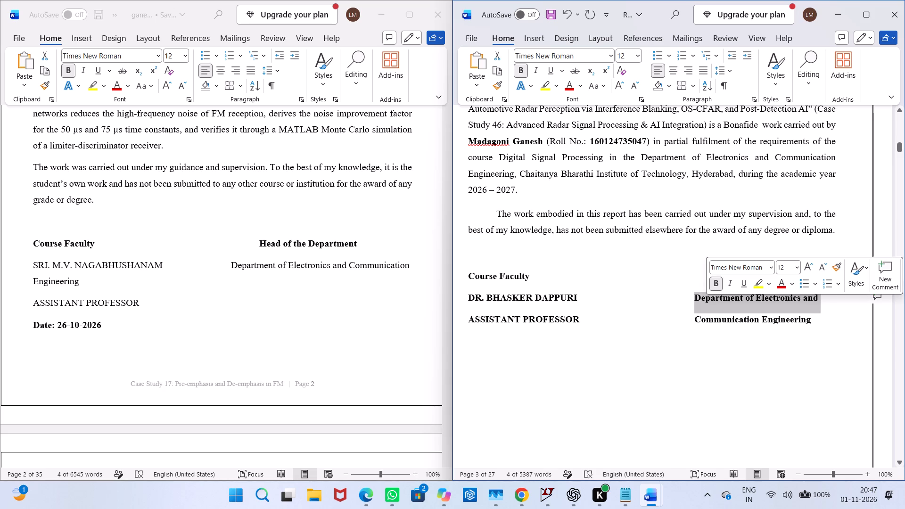
pyautogui.press('BackSpace')
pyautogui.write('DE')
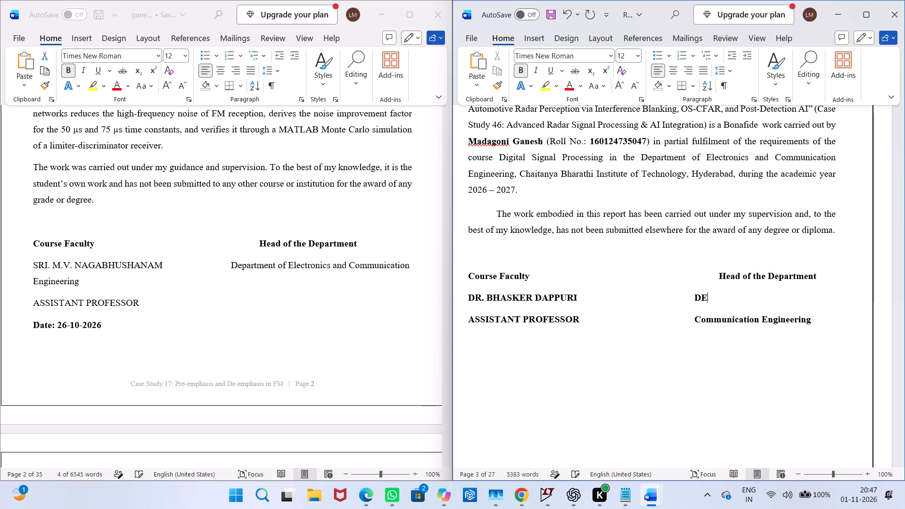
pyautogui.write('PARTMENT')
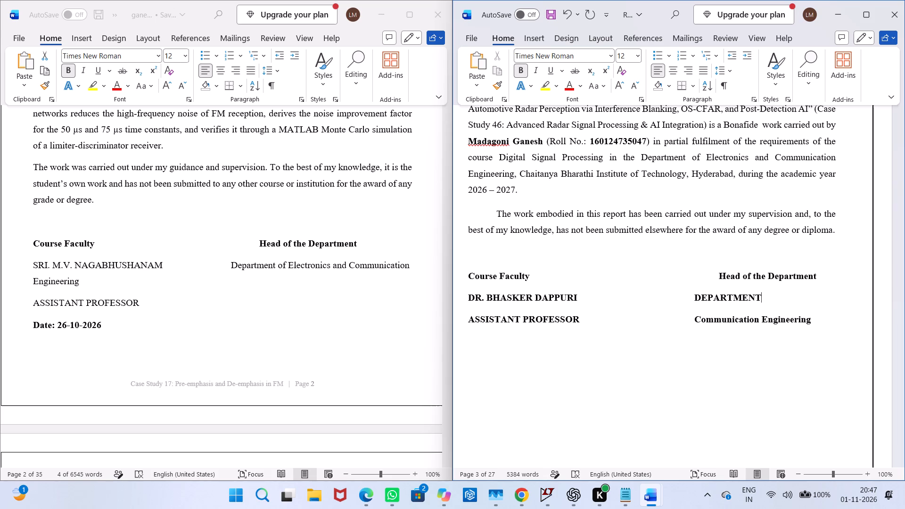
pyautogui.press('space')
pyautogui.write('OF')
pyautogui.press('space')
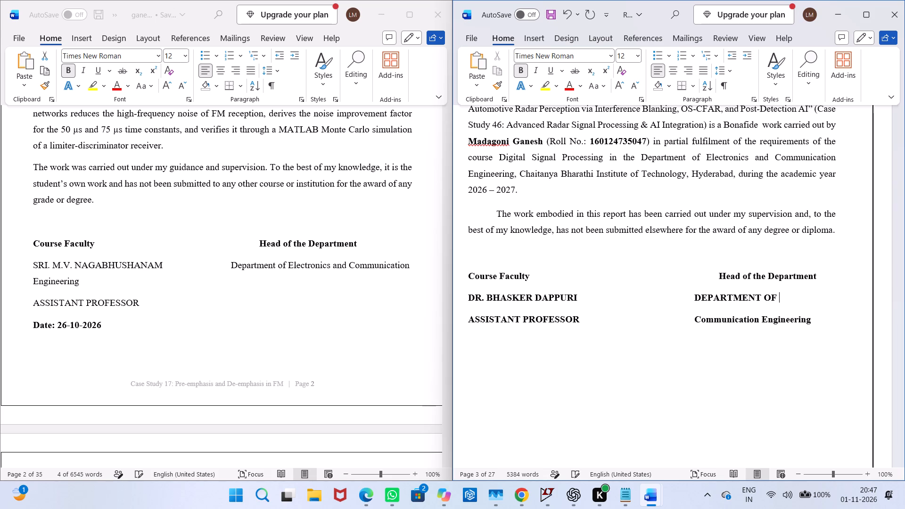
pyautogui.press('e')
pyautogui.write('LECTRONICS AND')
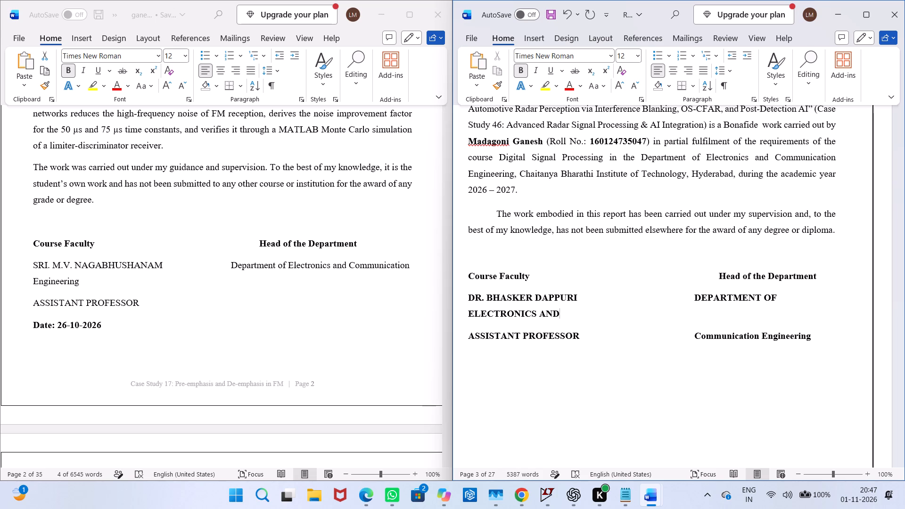
# Remove "AND" and "OF" from the uppercase department text, leaving "DEPARTMENT ELECTRONICS" on the supervisor's name line.
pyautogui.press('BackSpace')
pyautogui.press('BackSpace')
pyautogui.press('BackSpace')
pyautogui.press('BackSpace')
pyautogui.click(465, 317)
pyautogui.press('BackSpace')
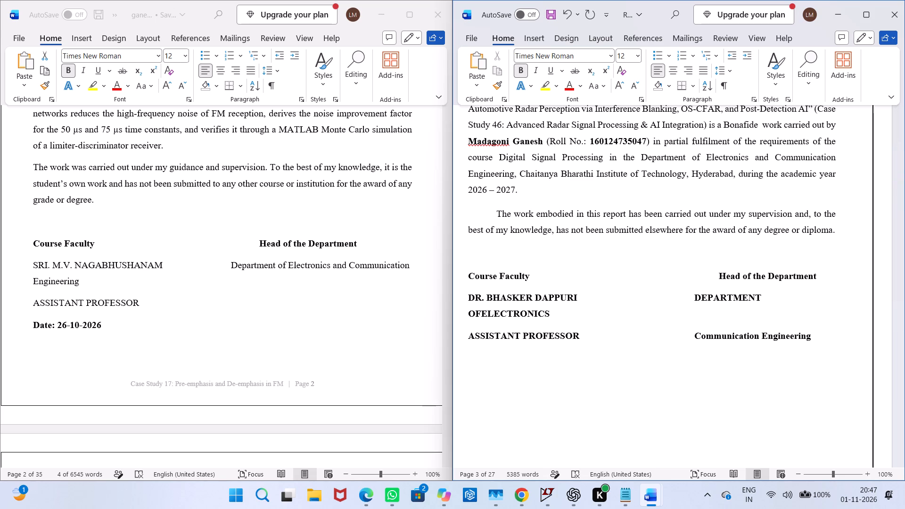
pyautogui.press('BackSpace')
pyautogui.press('BackSpace')
pyautogui.press('BackSpace')
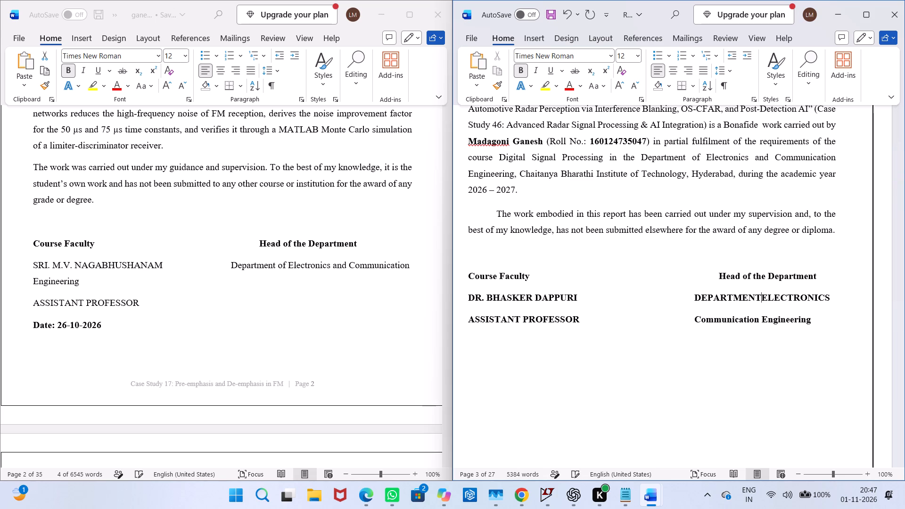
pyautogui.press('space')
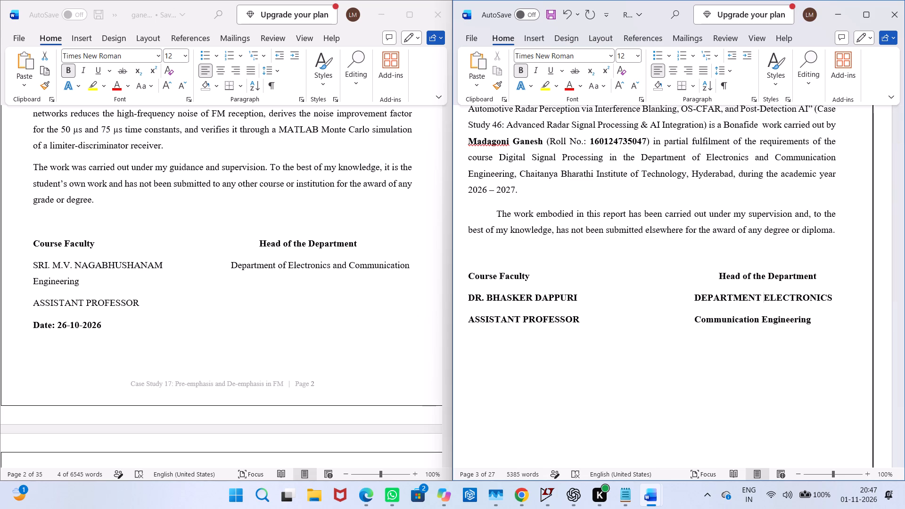
# Replace the tab gap before "DEPARTMENT ELECTRONICS" with spaces so the text sits closer to the faculty name.
pyautogui.moveTo(696, 296); pyautogui.dragTo(692, 296)
pyautogui.click(692, 296)
pyautogui.press('BackSpace')
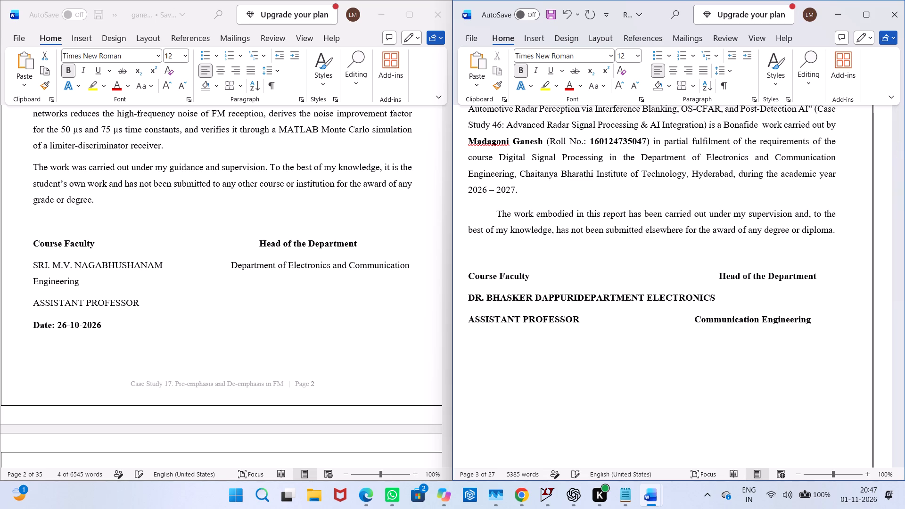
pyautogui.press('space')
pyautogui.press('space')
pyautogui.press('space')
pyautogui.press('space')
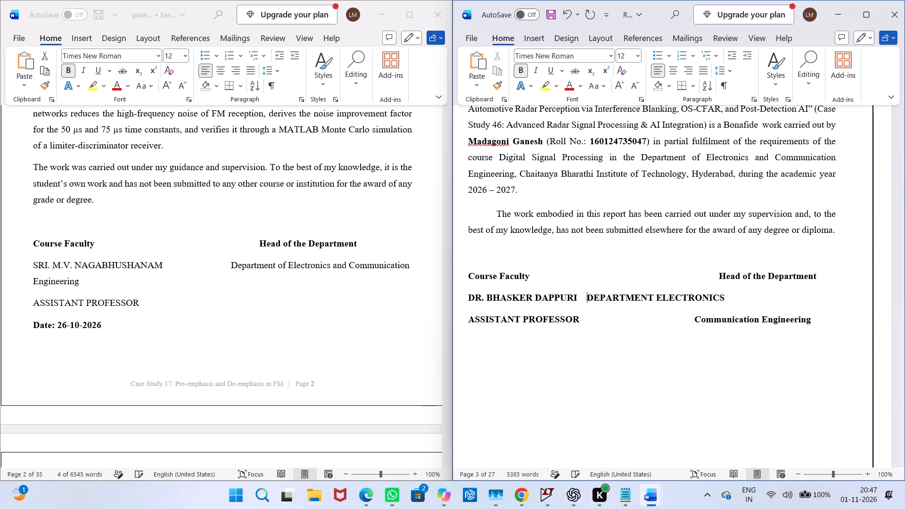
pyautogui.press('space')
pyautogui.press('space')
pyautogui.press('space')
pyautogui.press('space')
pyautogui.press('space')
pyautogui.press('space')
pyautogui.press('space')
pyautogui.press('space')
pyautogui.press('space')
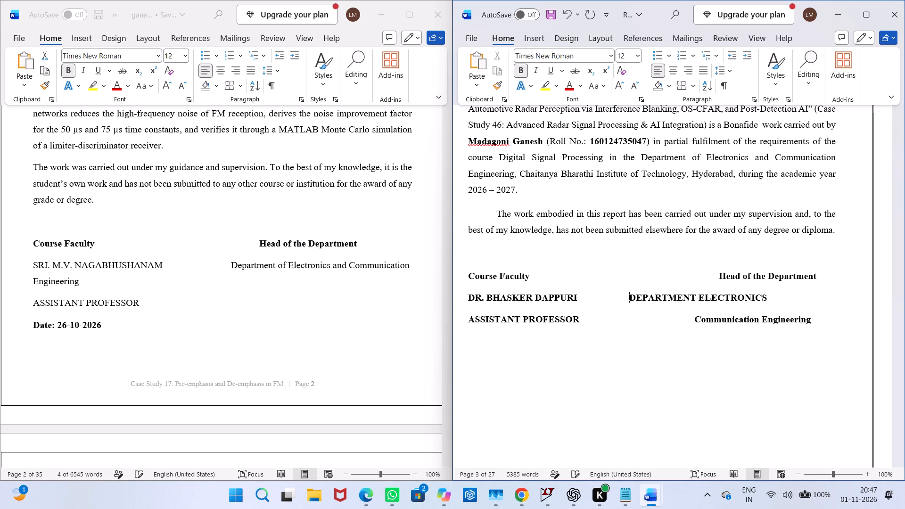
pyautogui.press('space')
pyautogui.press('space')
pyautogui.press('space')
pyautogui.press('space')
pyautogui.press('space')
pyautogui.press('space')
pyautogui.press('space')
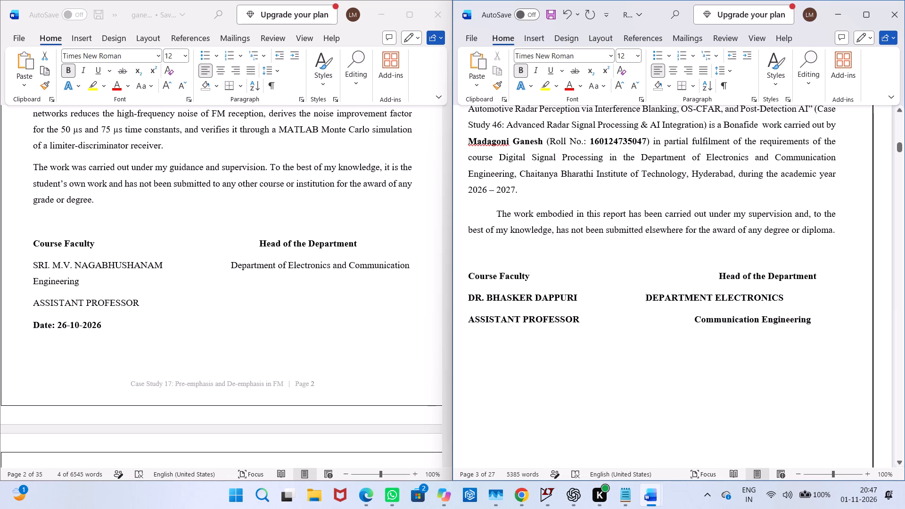
# Add "OF" and "AND" to the uppercase department text so it reads "DEPARTMENT OF ELECTRONICS AND".
pyautogui.click(715, 290)
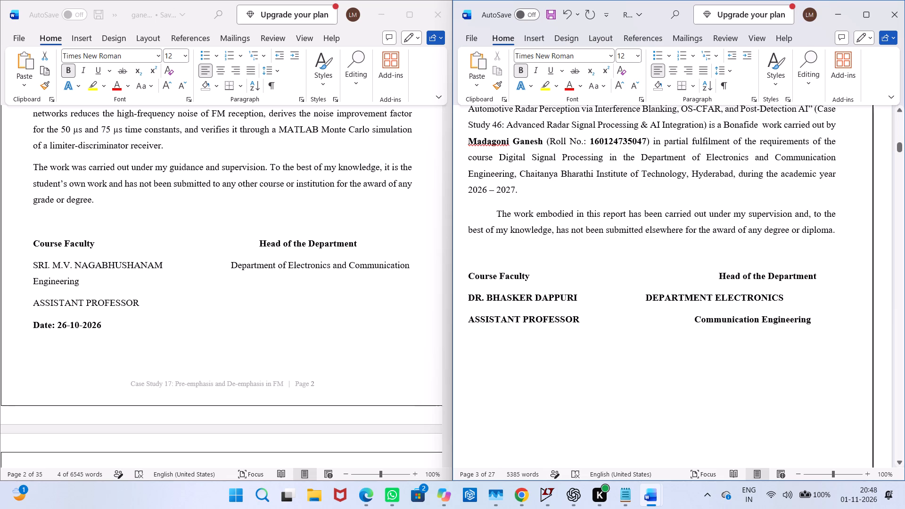
pyautogui.click(713, 297)
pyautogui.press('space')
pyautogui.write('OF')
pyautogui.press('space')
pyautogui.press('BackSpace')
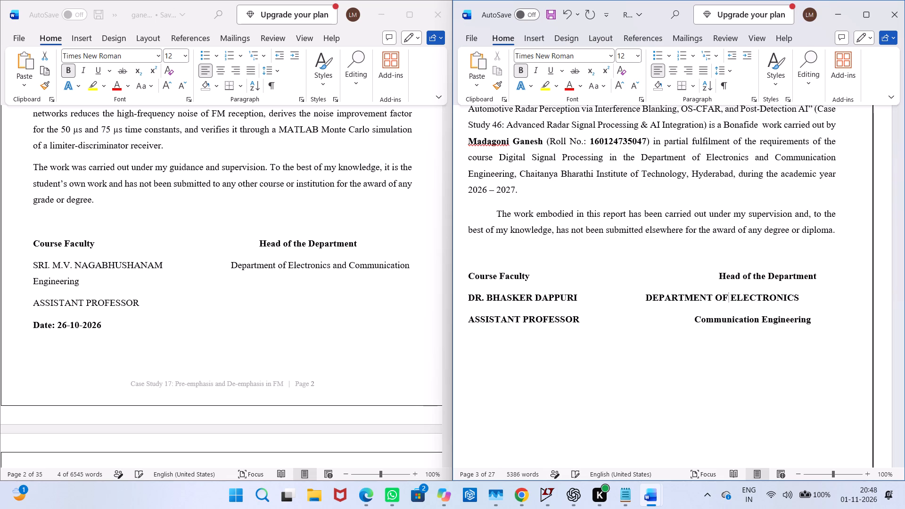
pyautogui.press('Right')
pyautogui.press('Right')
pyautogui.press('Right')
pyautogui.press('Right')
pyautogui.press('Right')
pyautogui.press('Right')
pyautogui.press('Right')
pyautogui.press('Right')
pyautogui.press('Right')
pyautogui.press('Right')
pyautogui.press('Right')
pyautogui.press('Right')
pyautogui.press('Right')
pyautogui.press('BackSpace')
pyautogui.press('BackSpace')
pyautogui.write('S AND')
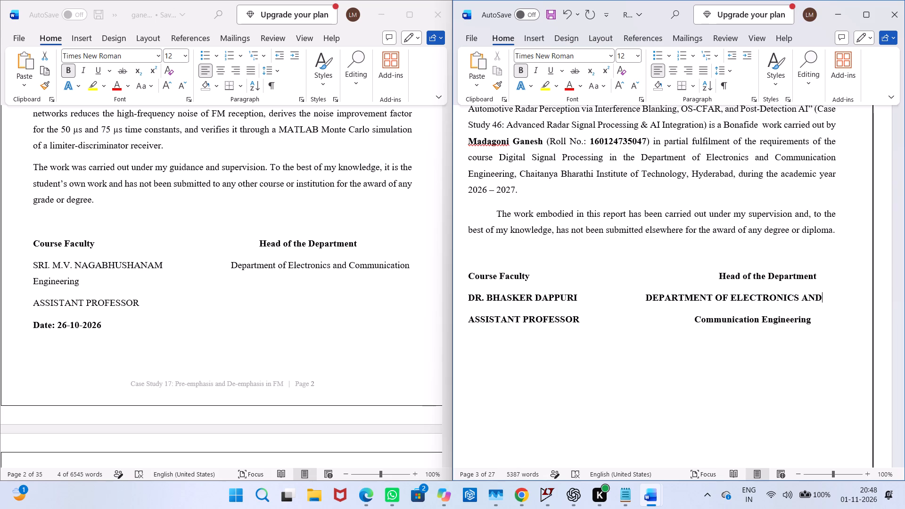
# Shift "DEPARTMENT OF ELECTRONICS AND" toward the right margin with spaces, keeping it on a single line.
pyautogui.click(640, 296)
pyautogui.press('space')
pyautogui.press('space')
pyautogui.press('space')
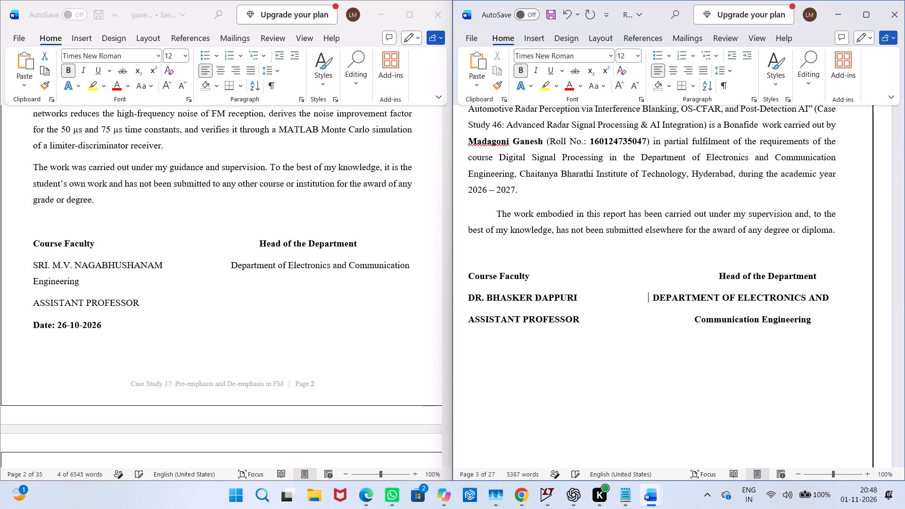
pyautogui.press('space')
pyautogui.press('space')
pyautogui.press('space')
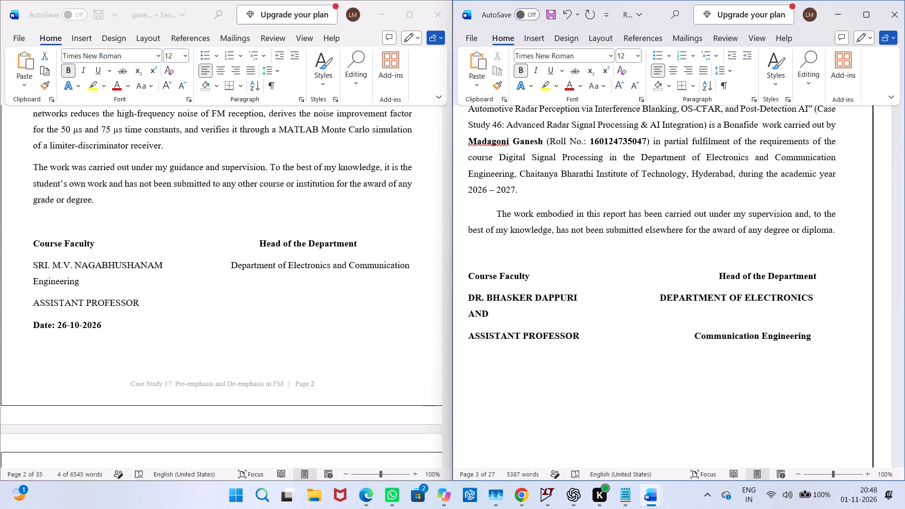
pyautogui.press('BackSpace')
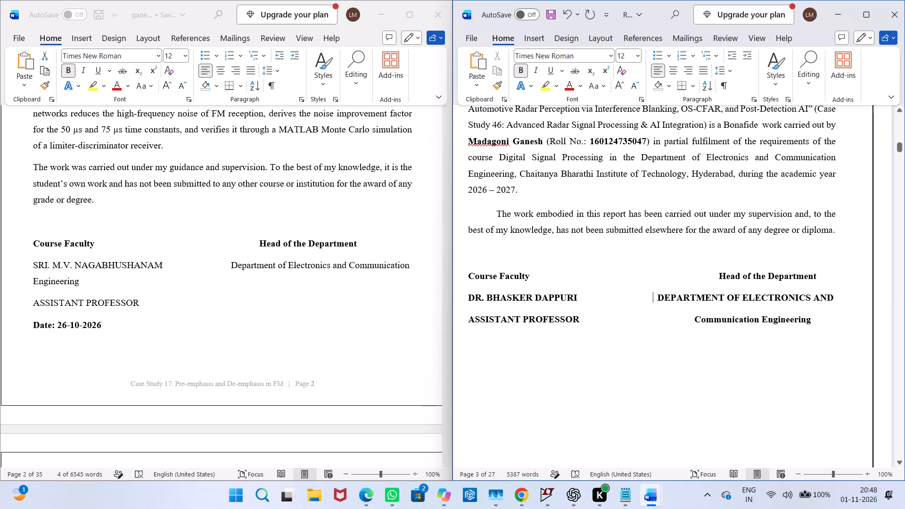
# Replace "Communication Engineering" with uppercase "COMMUNICATION ENGINEERING", starting it beneath the word "DEPARTMENT" using spaces.
pyautogui.moveTo(819, 319); pyautogui.dragTo(684, 324)
pyautogui.press('BackSpace')
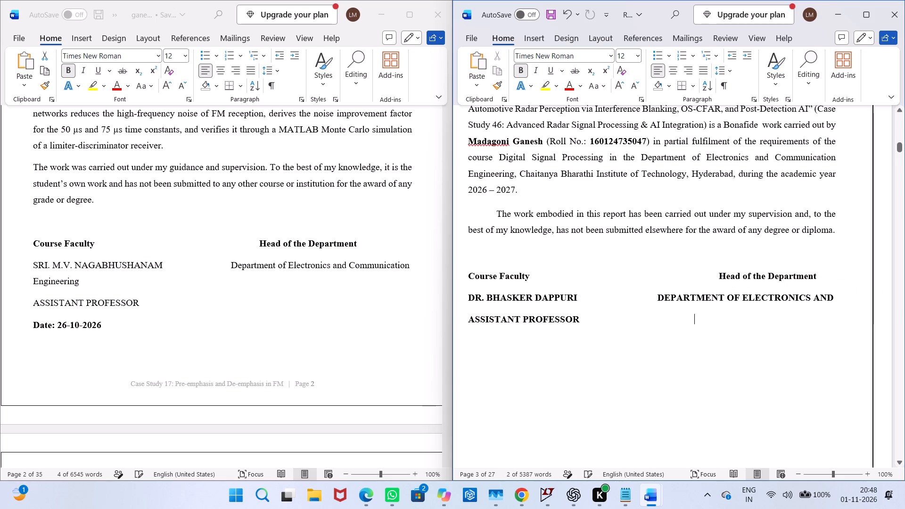
pyautogui.click(654, 322)
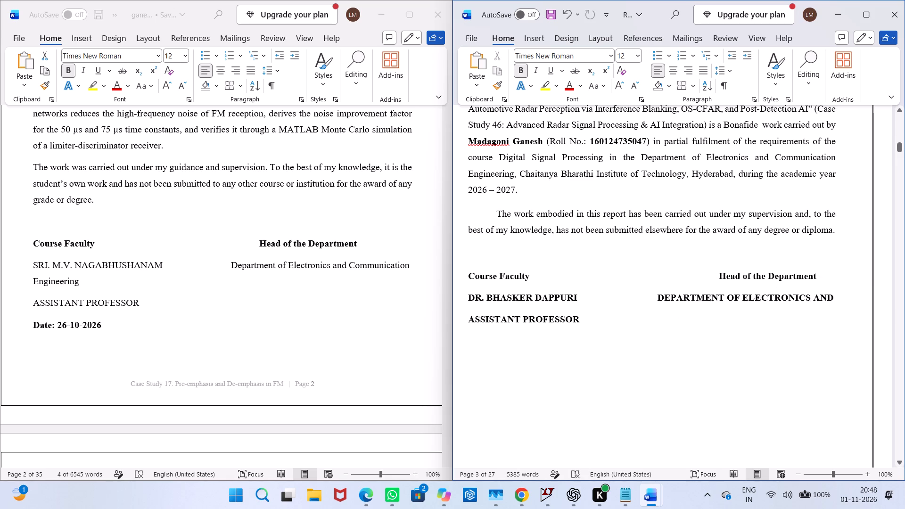
pyautogui.click(656, 321)
pyautogui.press('BackSpace')
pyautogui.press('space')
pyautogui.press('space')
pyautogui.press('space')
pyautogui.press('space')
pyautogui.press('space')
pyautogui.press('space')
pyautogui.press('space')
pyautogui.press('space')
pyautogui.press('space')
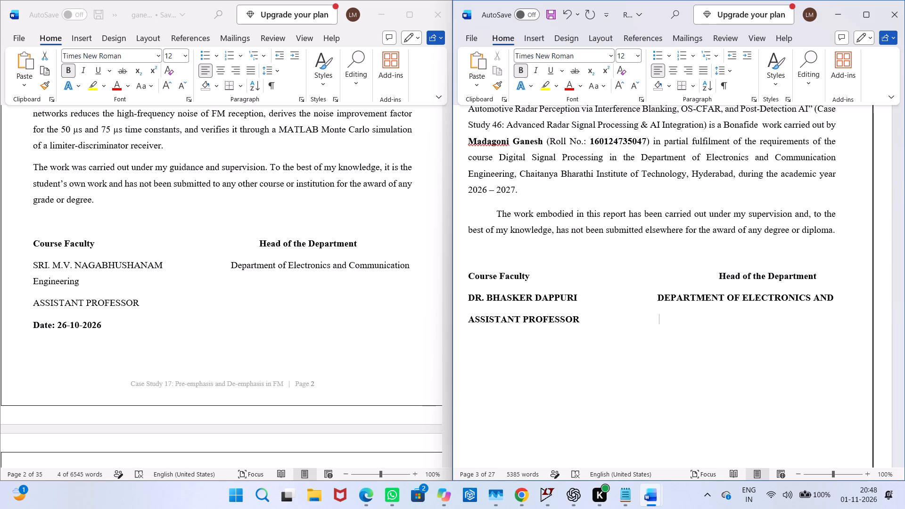
pyautogui.press('BackSpace')
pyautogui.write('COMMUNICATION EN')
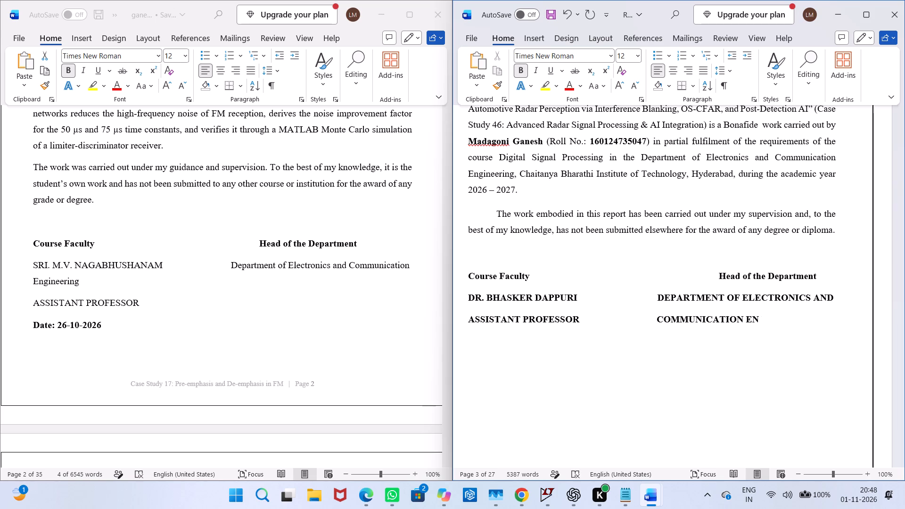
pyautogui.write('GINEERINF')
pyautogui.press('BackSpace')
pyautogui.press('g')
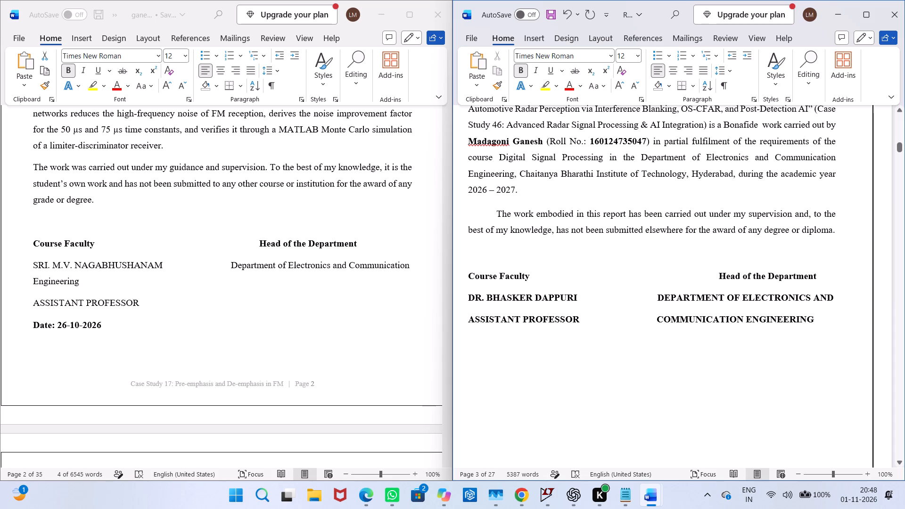
# Indent "COMMUNICATION ENGINEERING" with a few extra spaces to centre it under the department line above.
pyautogui.click(654, 320)
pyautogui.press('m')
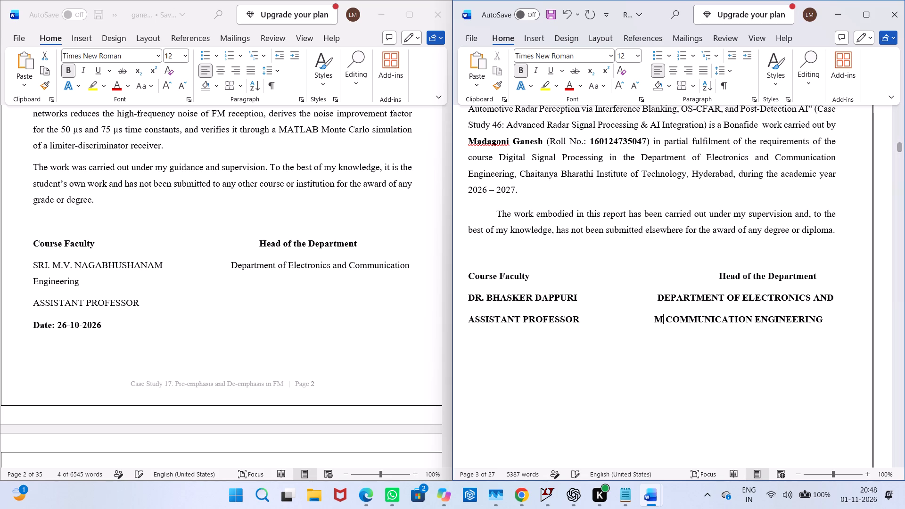
pyautogui.press('BackSpace')
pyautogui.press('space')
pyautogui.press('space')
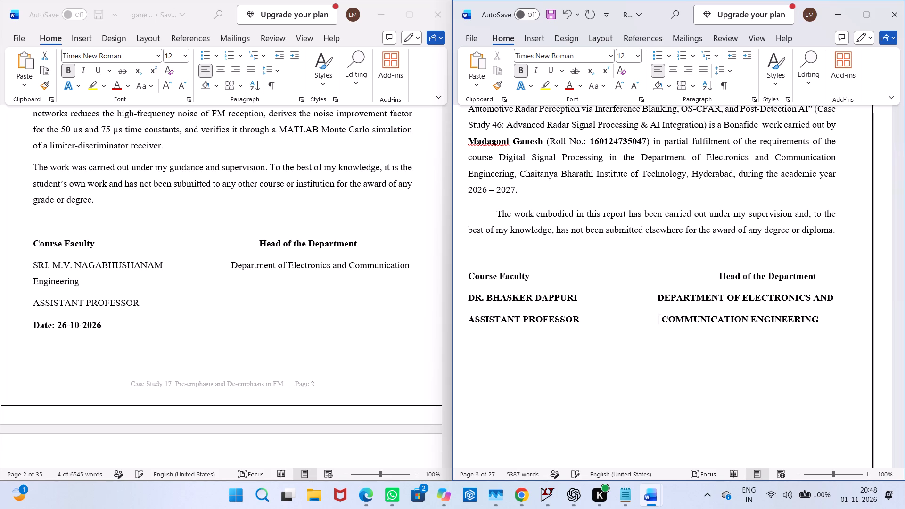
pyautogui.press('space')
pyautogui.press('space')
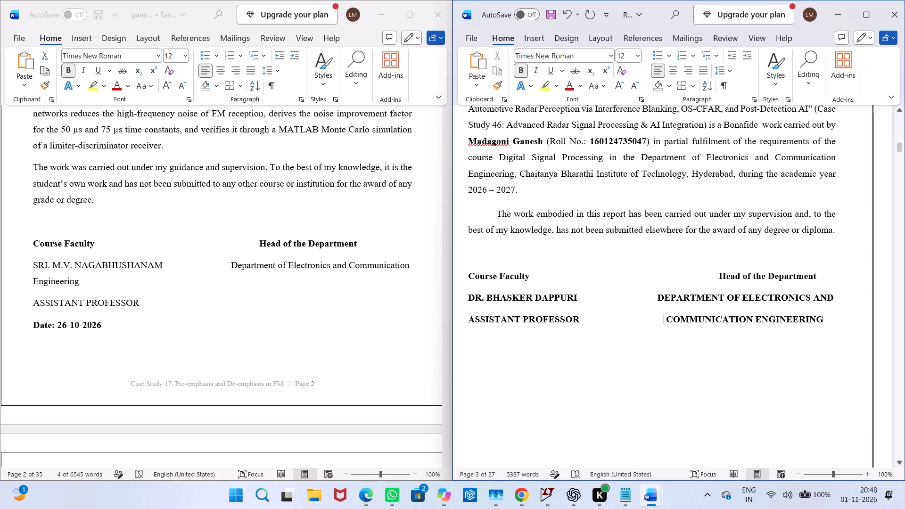
# Set the font size of the "Course Faculty" heading to 14.
pyautogui.moveTo(526, 271); pyautogui.dragTo(466, 273)
pyautogui.click(544, 238)
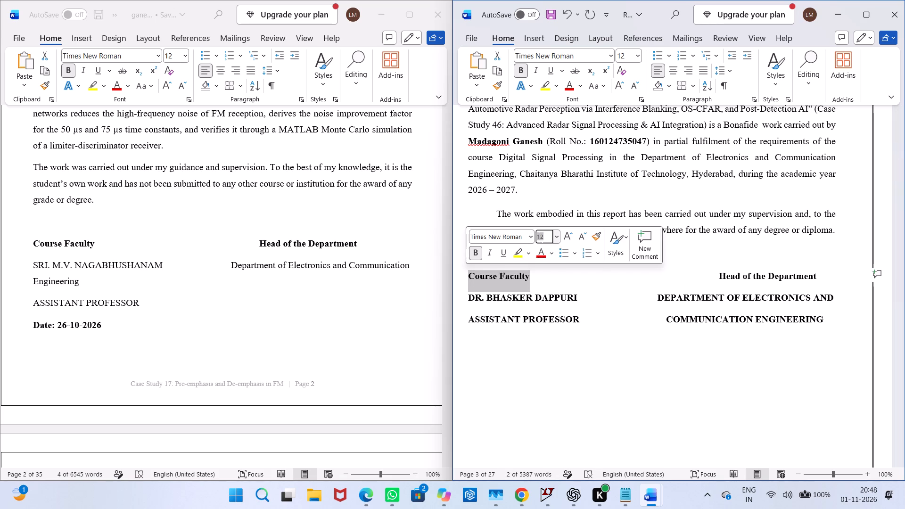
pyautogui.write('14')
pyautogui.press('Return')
# Set the font size of the "Head of the Department" heading to 14.
pyautogui.moveTo(714, 272); pyautogui.dragTo(819, 273)
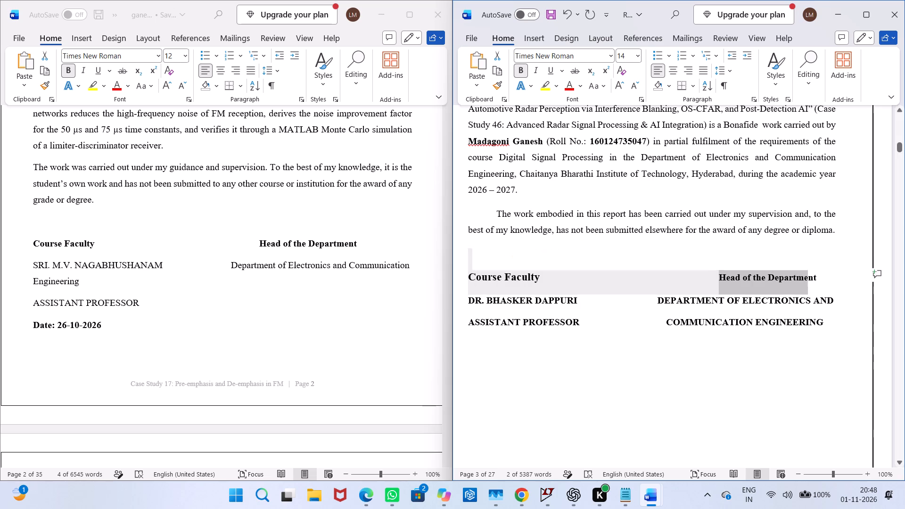
pyautogui.moveTo(819, 273); pyautogui.dragTo(874, 276)
pyautogui.click(786, 238)
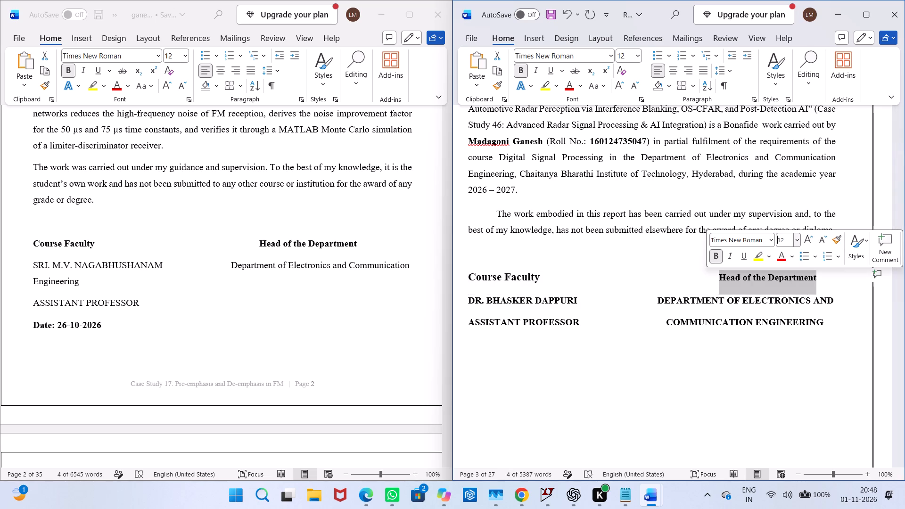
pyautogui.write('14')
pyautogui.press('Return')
pyautogui.click(671, 369)
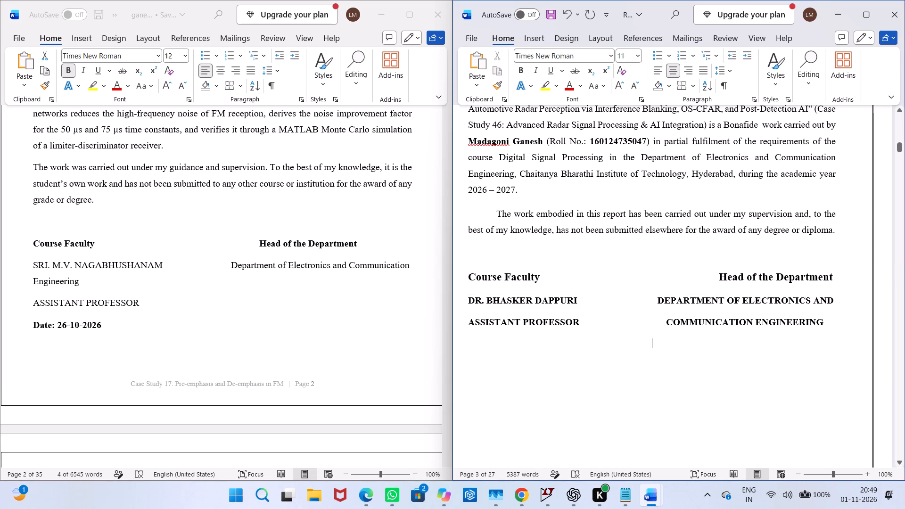
# Replace the tab before "Head of the Department" with spaces so the heading is centred above the department text.
pyautogui.click(716, 282)
pyautogui.press('BackSpace')
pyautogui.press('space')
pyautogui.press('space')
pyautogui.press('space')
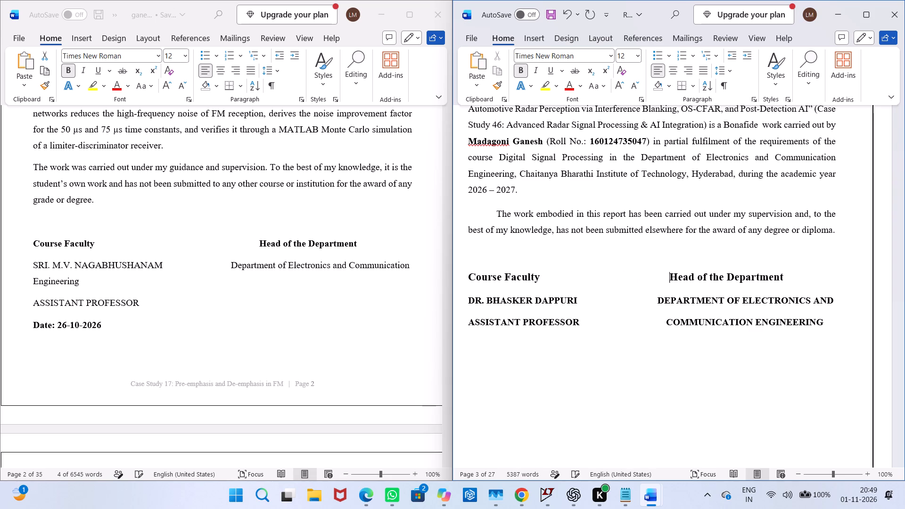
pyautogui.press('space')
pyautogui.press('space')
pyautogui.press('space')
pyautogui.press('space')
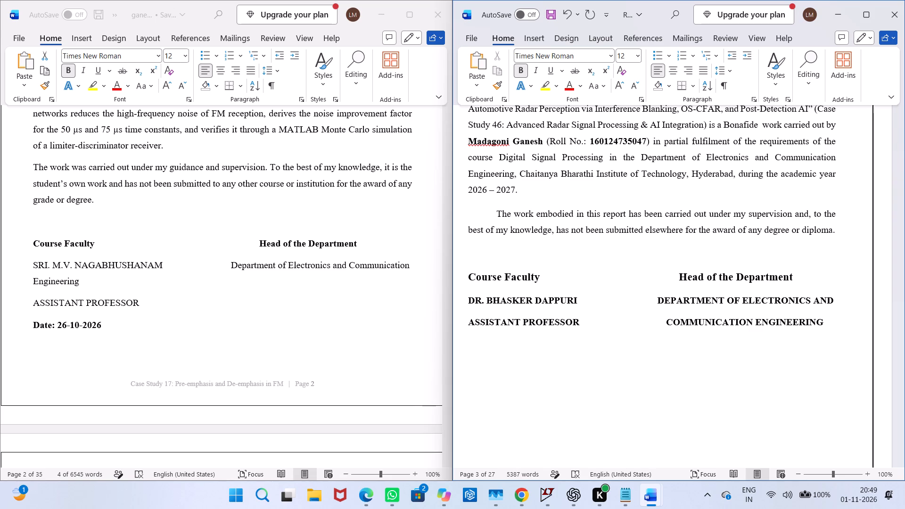
# Compare the Acknowledgement page of the radar report with the Acknowledgement page in the reference case study.
pyautogui.scroll(-1, 613, 357)
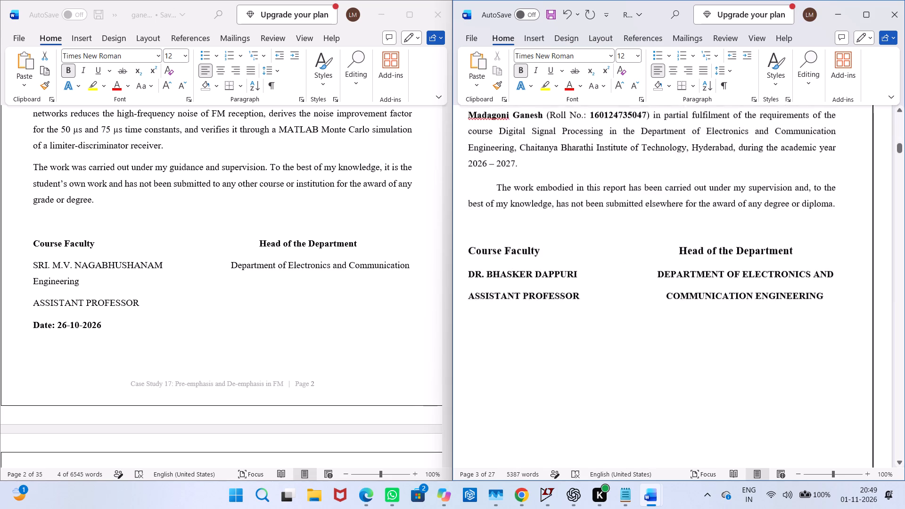
pyautogui.scroll(-3, 613, 357)
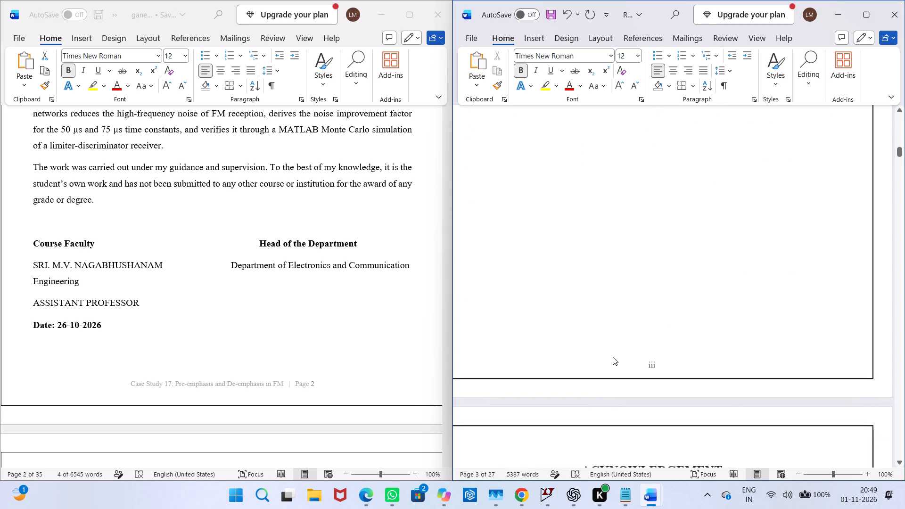
pyautogui.scroll(-4, 613, 357)
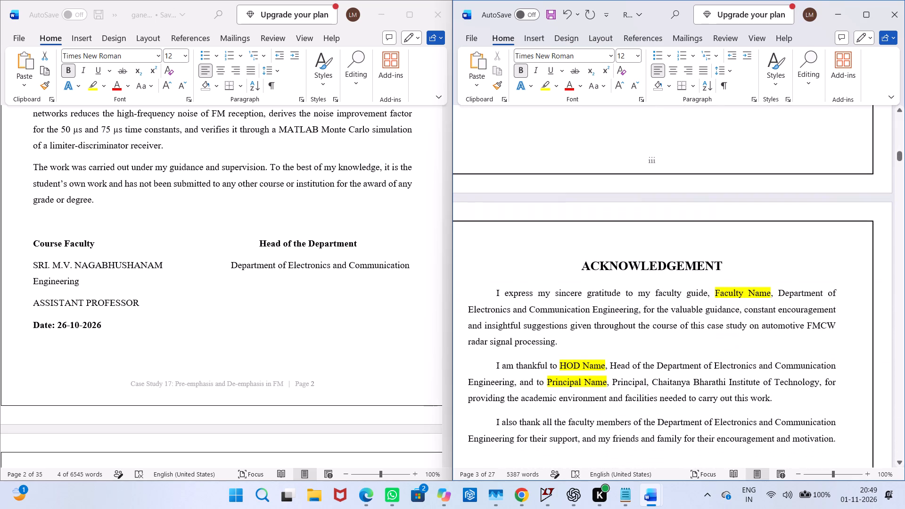
pyautogui.scroll(-1, 613, 357)
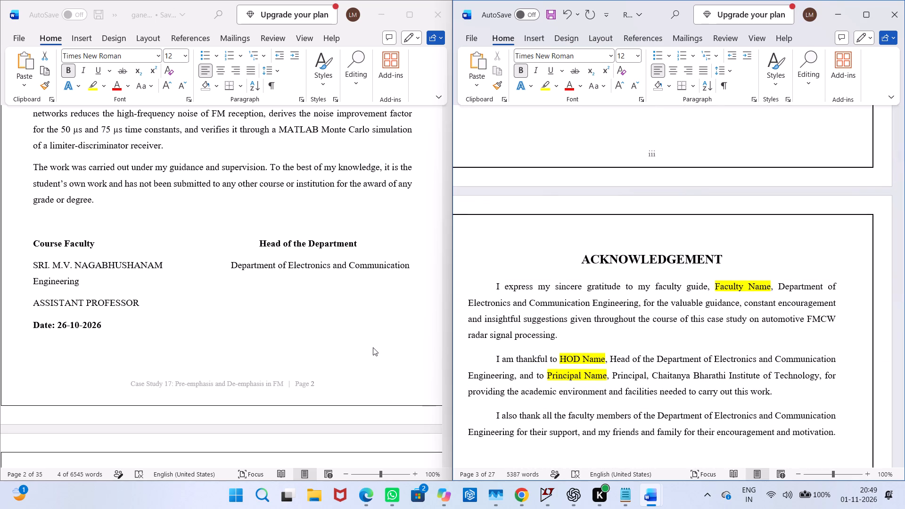
pyautogui.scroll(-7, 373, 347)
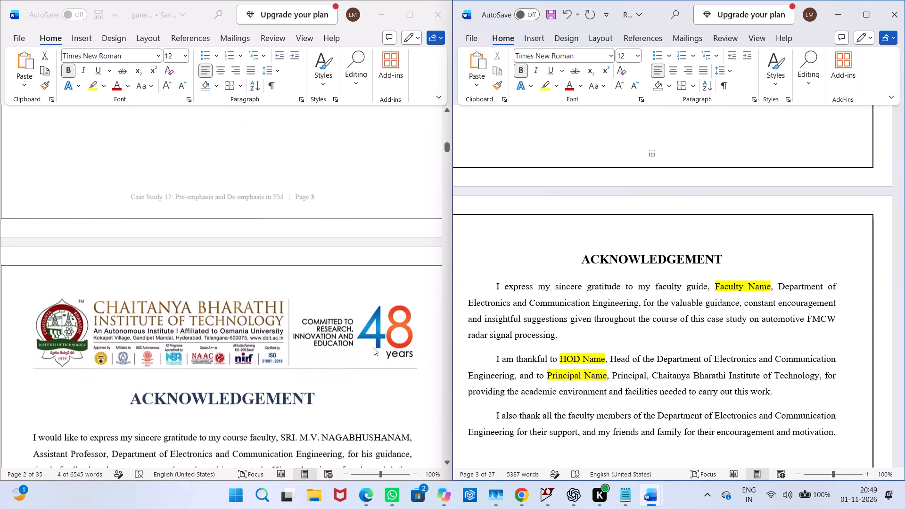
pyautogui.scroll(-2, 373, 347)
pyautogui.scroll(7, 373, 347)
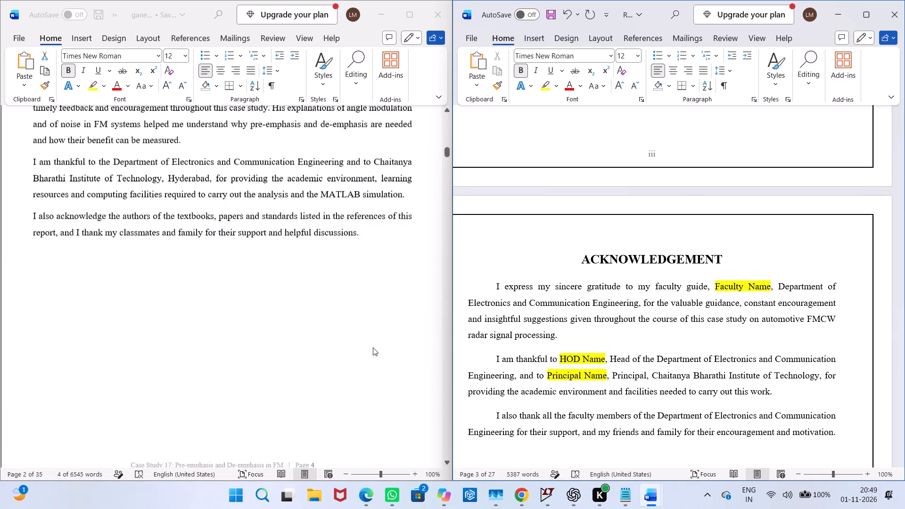
pyautogui.scroll(1, 373, 347)
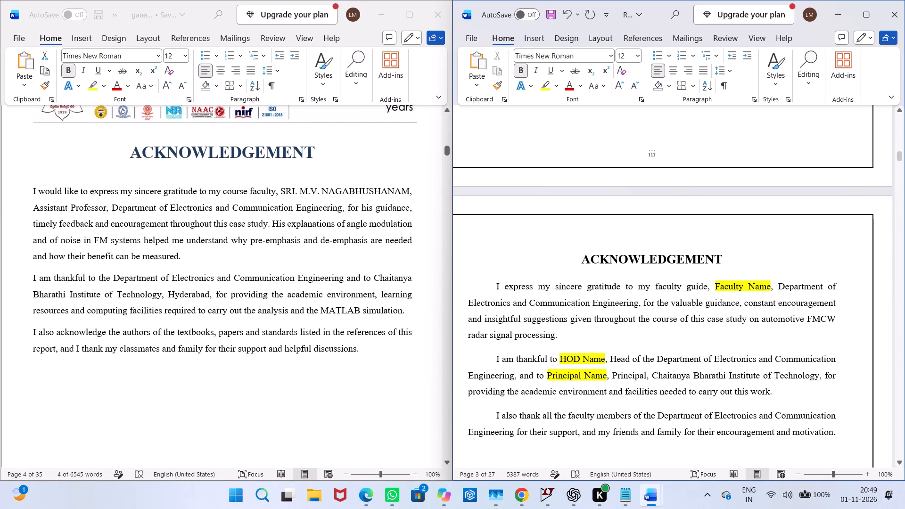
# Replace the highlighted Faculty Name placeholder in the first Acknowledgement paragraph with the course faculty's name in capitals, prefixed with "SRI".
pyautogui.click(770, 290)
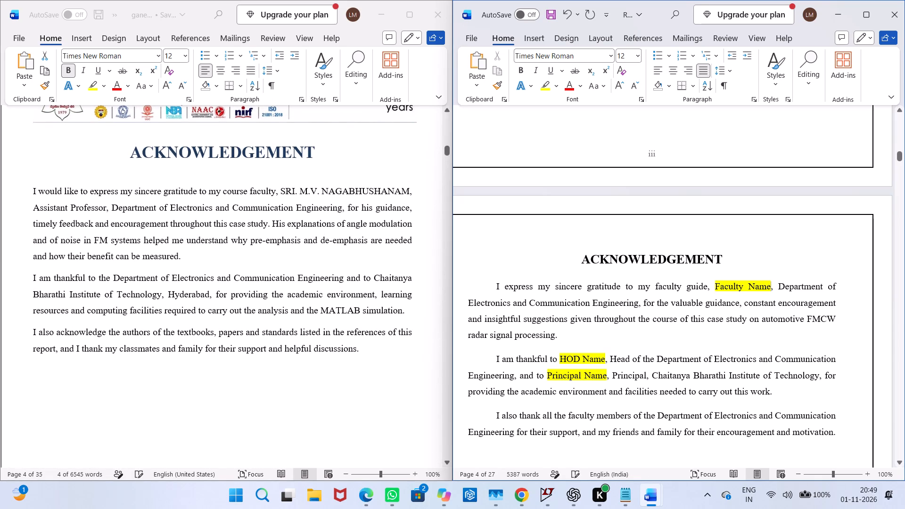
pyautogui.press('BackSpace')
pyautogui.press('BackSpace')
pyautogui.press('BackSpace')
pyautogui.press('BackSpace')
pyautogui.press('BackSpace')
pyautogui.press('BackSpace')
pyautogui.press('BackSpace')
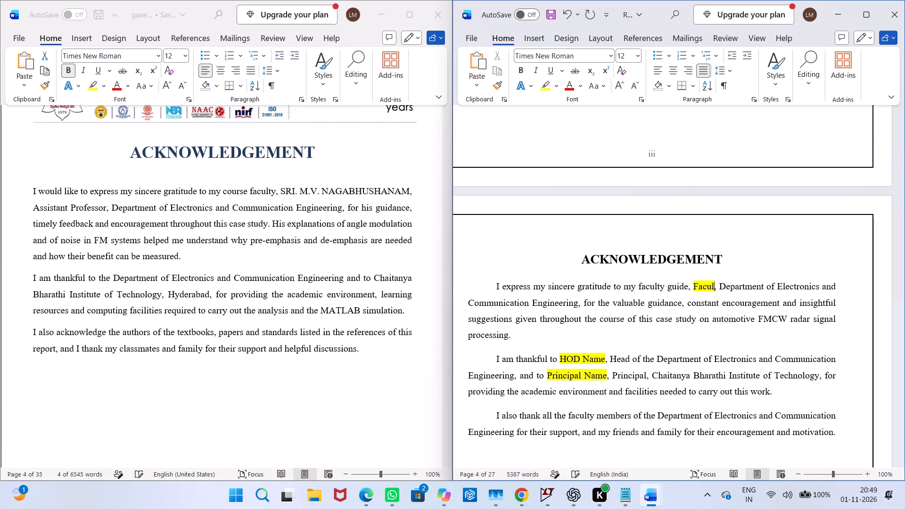
pyautogui.press('BackSpace')
pyautogui.press('BackSpace')
pyautogui.press('BackSpace')
pyautogui.press('BackSpace')
pyautogui.press('BackSpace')
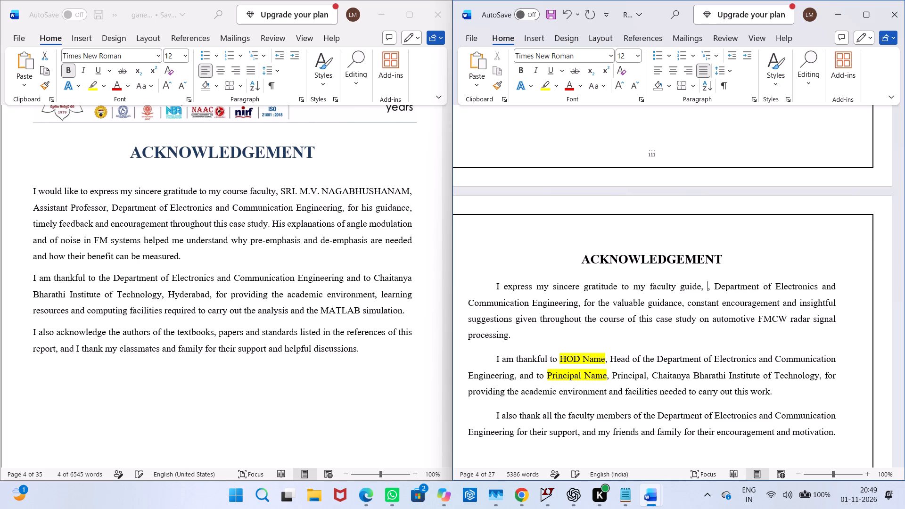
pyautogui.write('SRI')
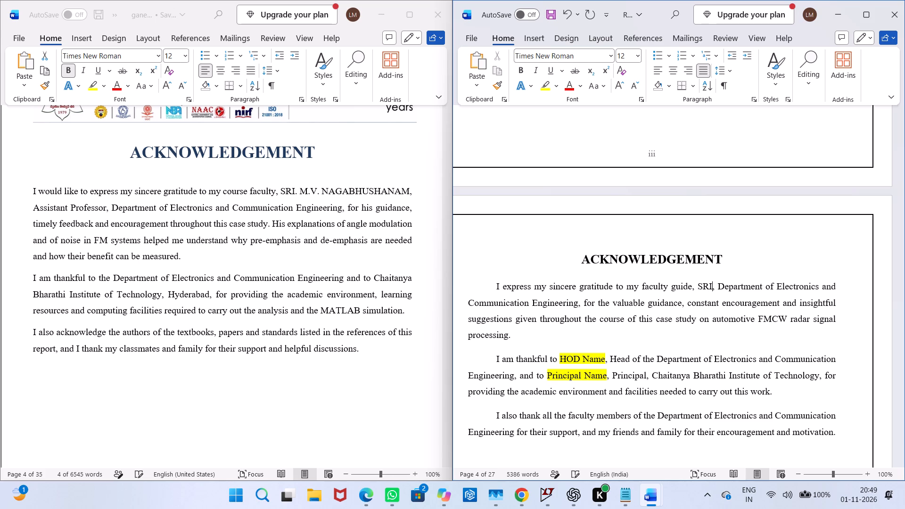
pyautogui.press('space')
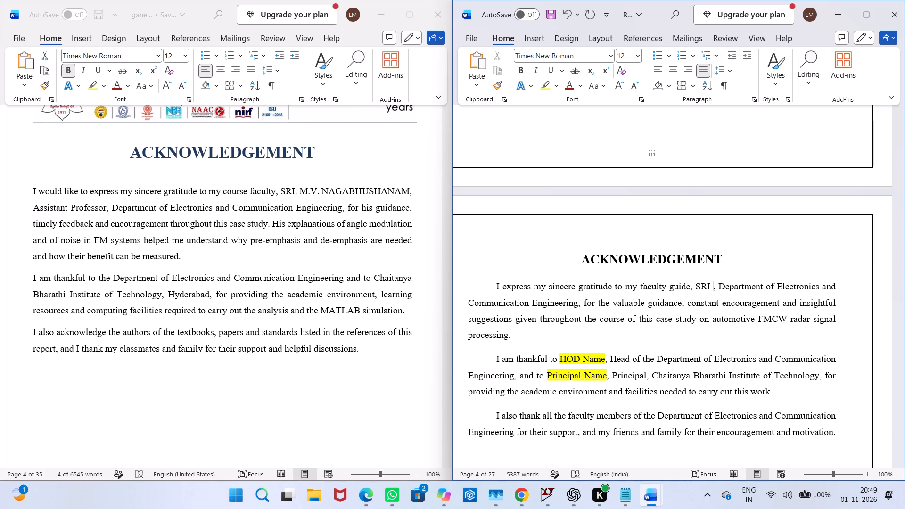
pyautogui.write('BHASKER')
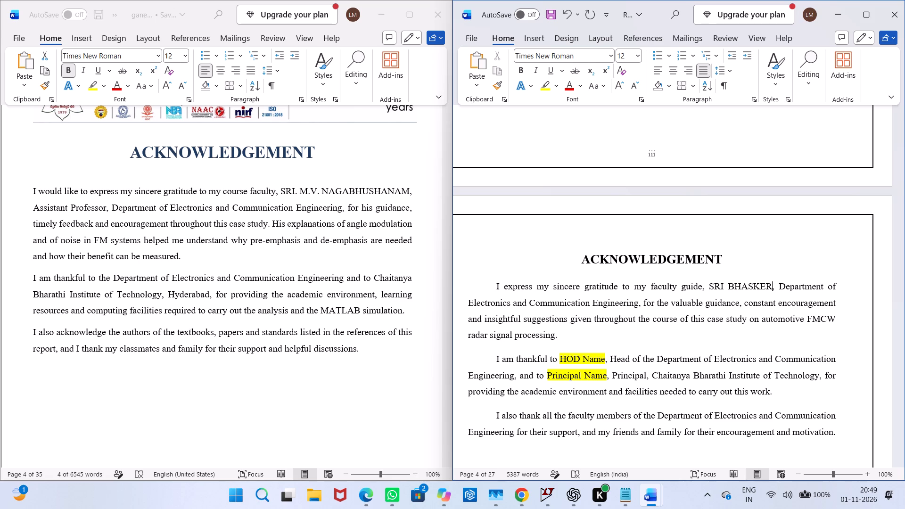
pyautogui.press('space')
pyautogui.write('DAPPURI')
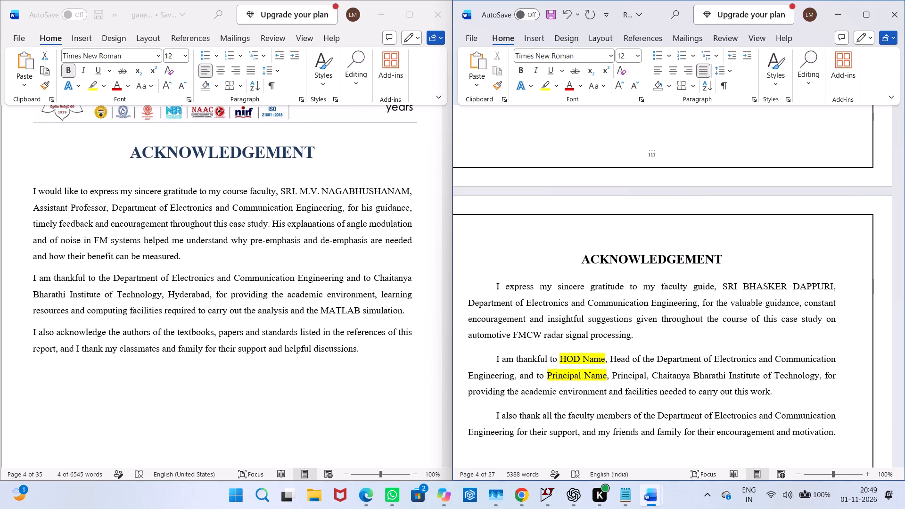
# Add a period after "SRI" in the faculty guide's name, keeping a single space before the name.
pyautogui.click(739, 286)
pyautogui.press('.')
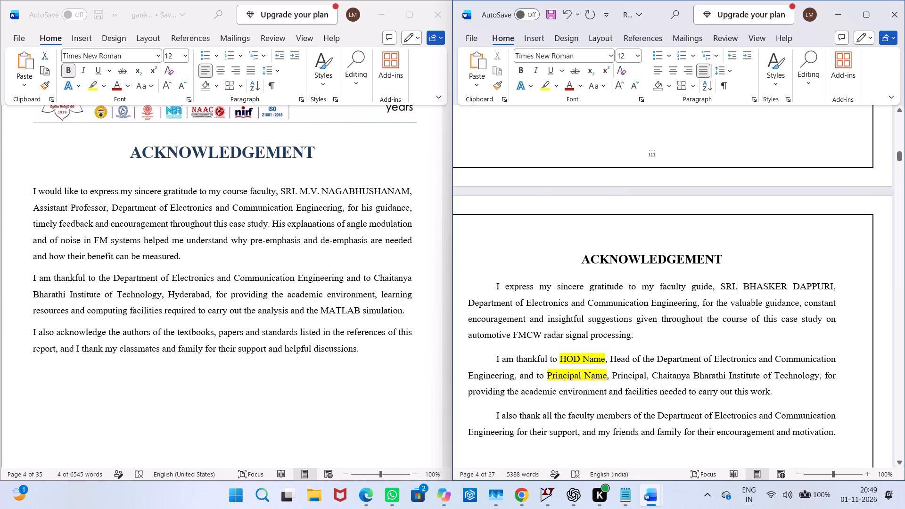
pyautogui.press('Right')
pyautogui.press('BackSpace')
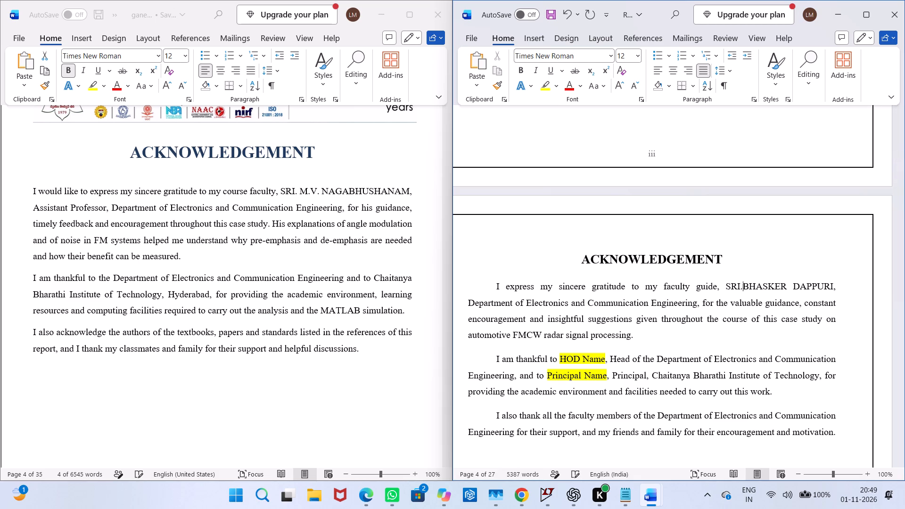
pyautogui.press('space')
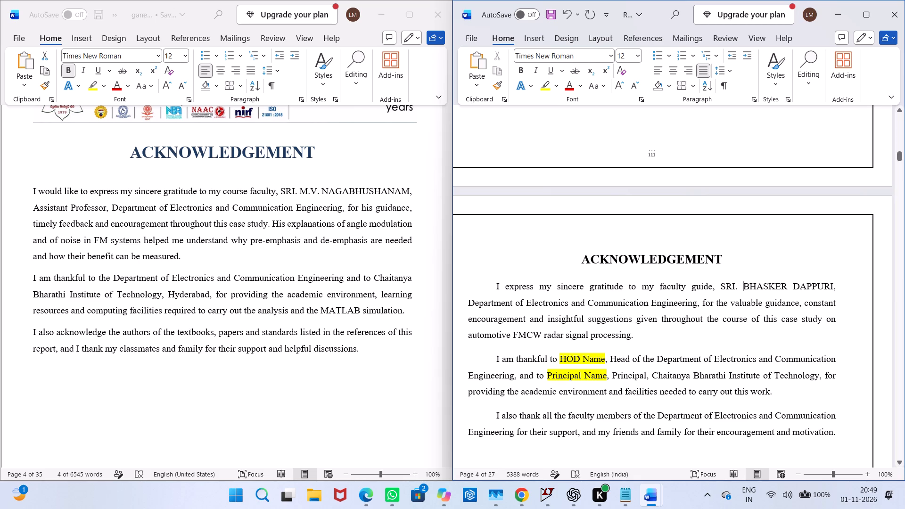
# Replace the highlighted HOD Name placeholder in the second Acknowledgement paragraph with the department head's name in capitals, prefixed with "DR.".
pyautogui.scroll(-1, 654, 333)
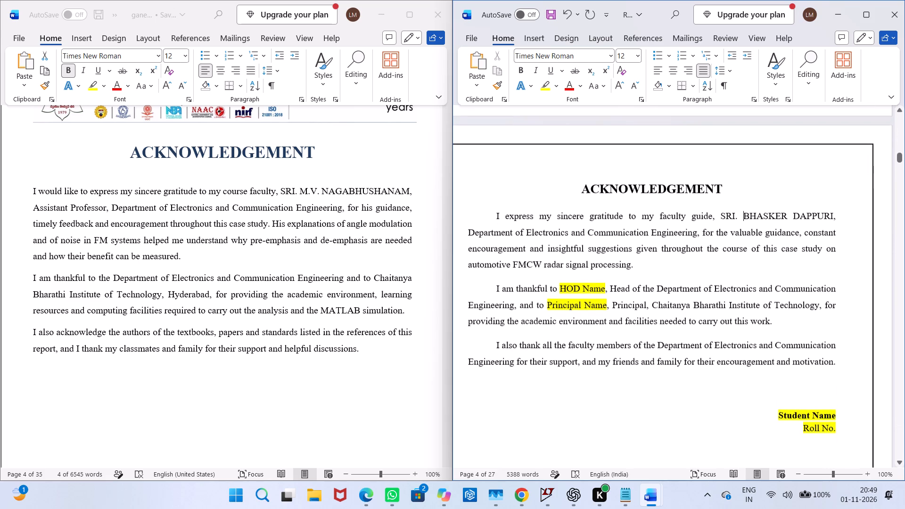
pyautogui.click(604, 286)
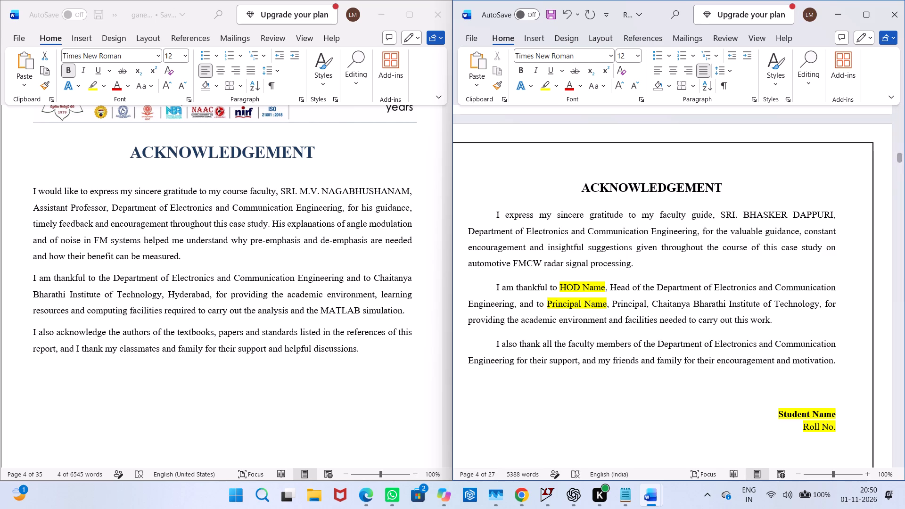
pyautogui.press('BackSpace')
pyautogui.press('BackSpace')
pyautogui.press('BackSpace')
pyautogui.press('BackSpace')
pyautogui.press('BackSpace')
pyautogui.press('BackSpace')
pyautogui.press('BackSpace')
pyautogui.press('BackSpace')
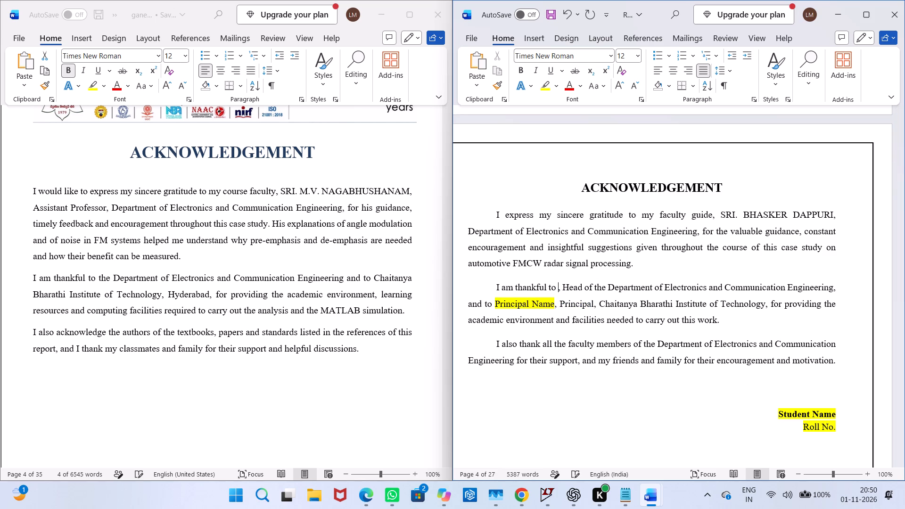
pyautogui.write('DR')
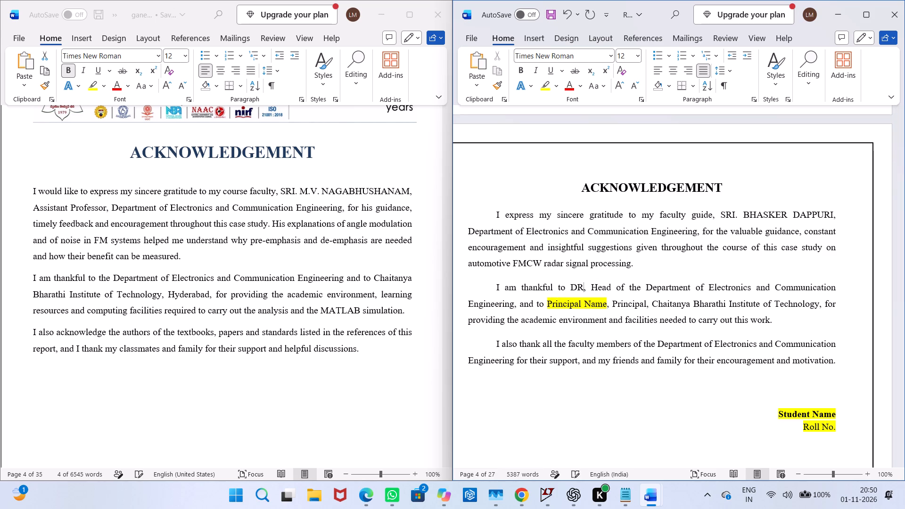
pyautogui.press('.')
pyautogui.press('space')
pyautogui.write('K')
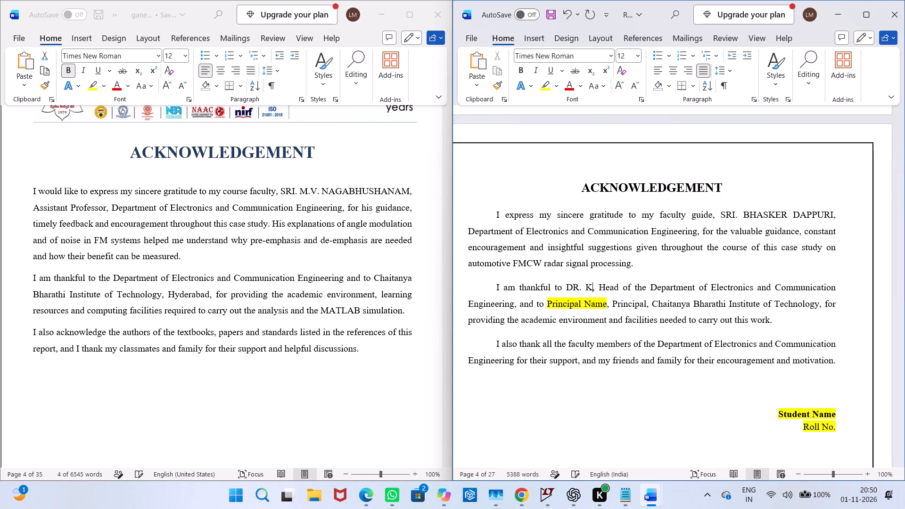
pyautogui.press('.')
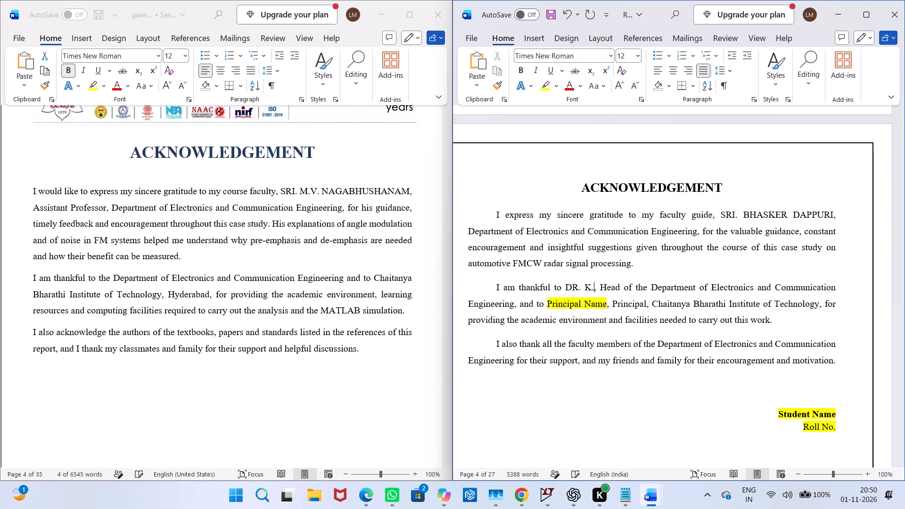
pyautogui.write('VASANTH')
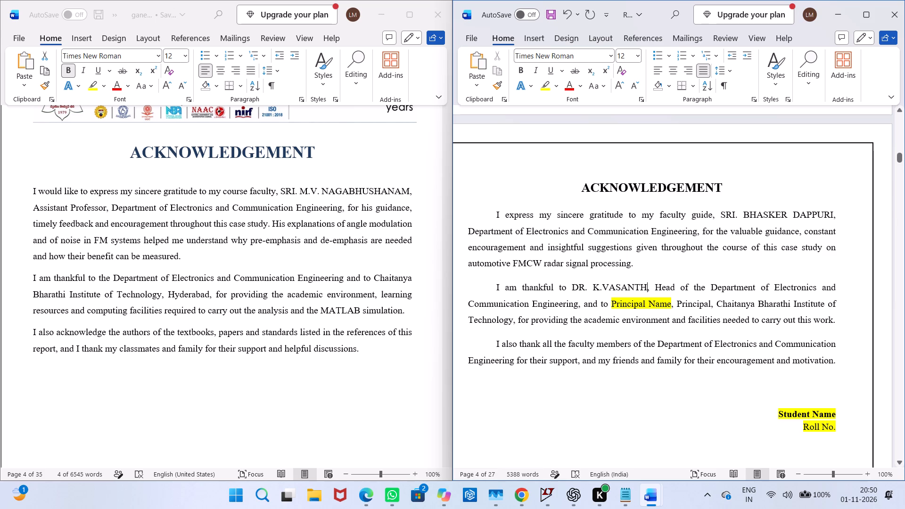
# Remove the Principal Name placeholder and the "Principal" title so the text reads "and to Chaitanya Bharathi Institute of Technology".
pyautogui.moveTo(610, 304); pyautogui.dragTo(667, 304)
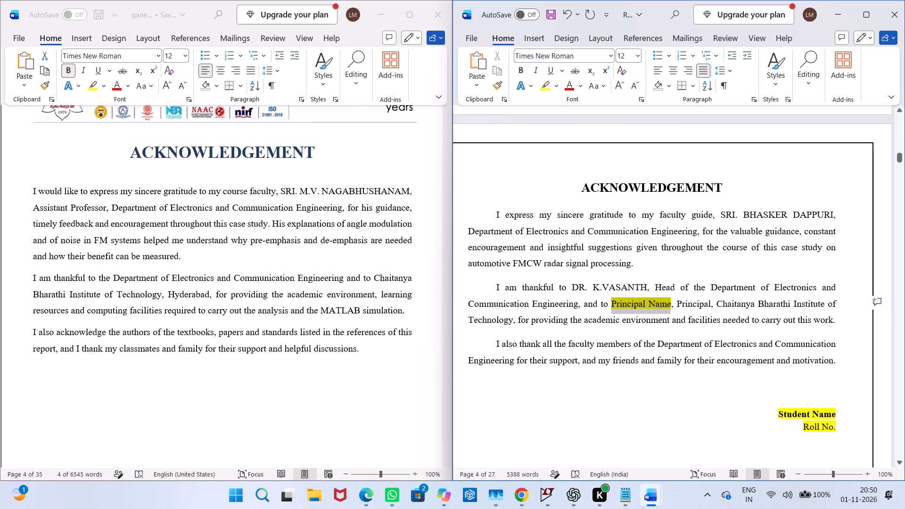
pyautogui.moveTo(667, 304); pyautogui.dragTo(668, 304)
pyautogui.press('BackSpace')
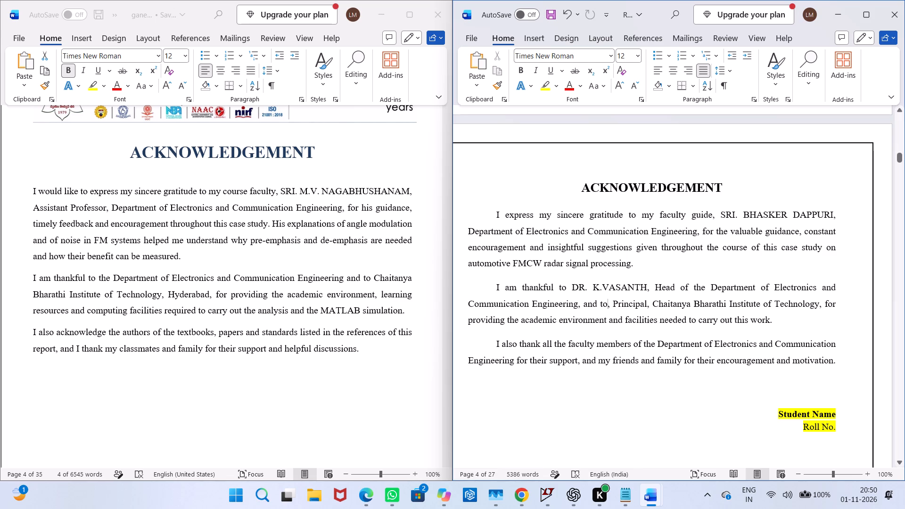
pyautogui.click(651, 305)
pyautogui.press('BackSpace')
pyautogui.press('BackSpace')
pyautogui.press('BackSpace')
pyautogui.press('BackSpace')
pyautogui.press('BackSpace')
pyautogui.press('BackSpace')
pyautogui.press('BackSpace')
pyautogui.press('BackSpace')
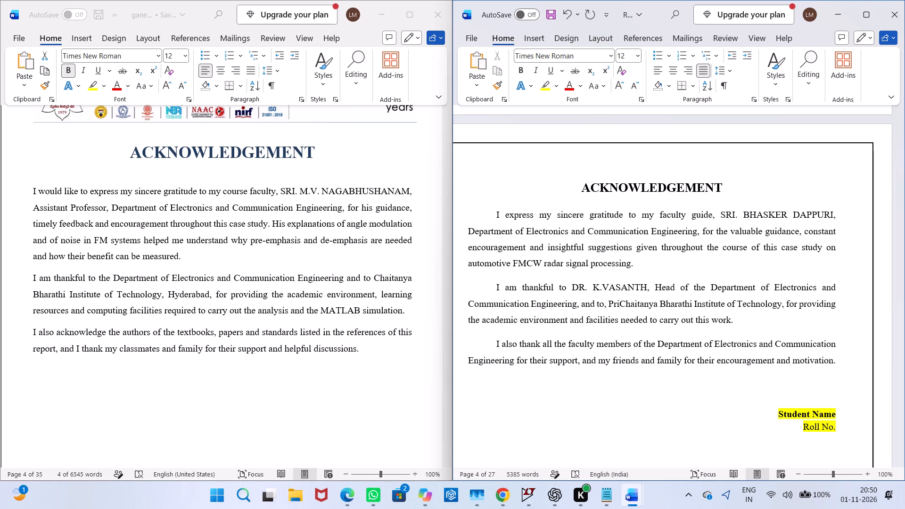
pyautogui.press('BackSpace')
pyautogui.press('BackSpace')
pyautogui.press('BackSpace')
pyautogui.press('BackSpace')
pyautogui.press('BackSpace')
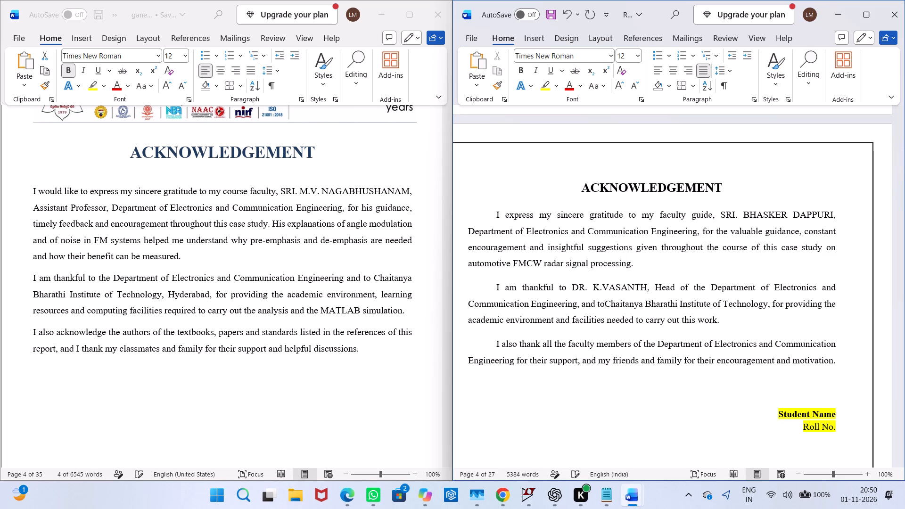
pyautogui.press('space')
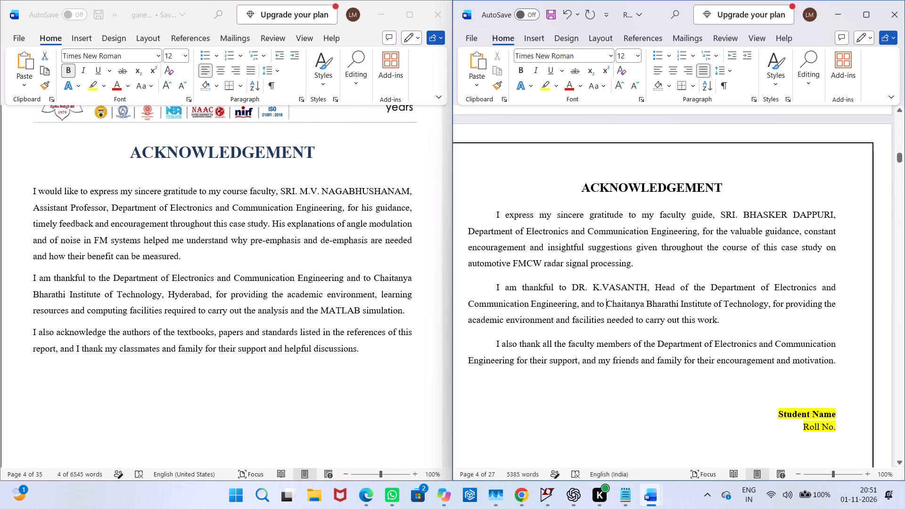
# Delete the department head's name, its "DR." prefix and the following comma after "I am thankful to".
pyautogui.click(651, 287)
pyautogui.press('BackSpace')
pyautogui.press('BackSpace')
pyautogui.press('BackSpace')
pyautogui.press('BackSpace')
pyautogui.press('BackSpace')
pyautogui.press('BackSpace')
pyautogui.press('BackSpace')
pyautogui.press('BackSpace')
pyautogui.press('BackSpace')
pyautogui.press('BackSpace')
pyautogui.press('BackSpace')
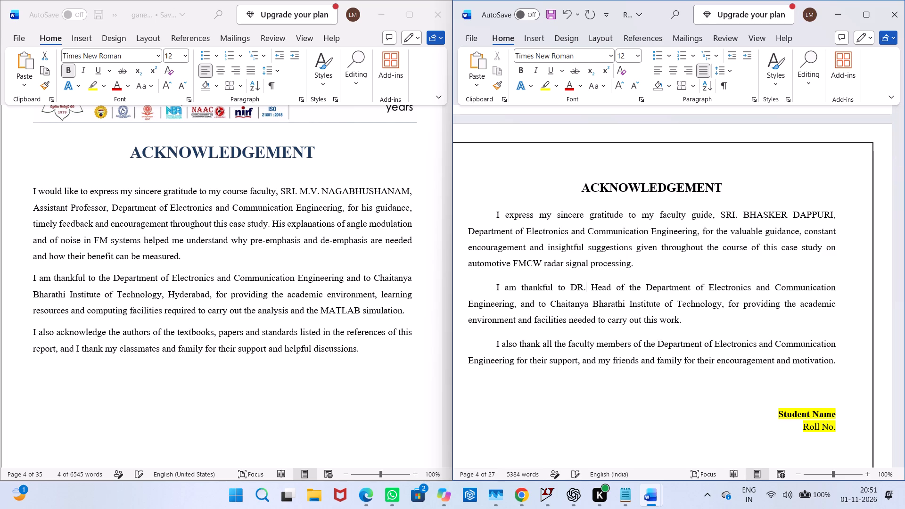
pyautogui.press('BackSpace')
pyautogui.press('BackSpace')
pyautogui.press('BackSpace')
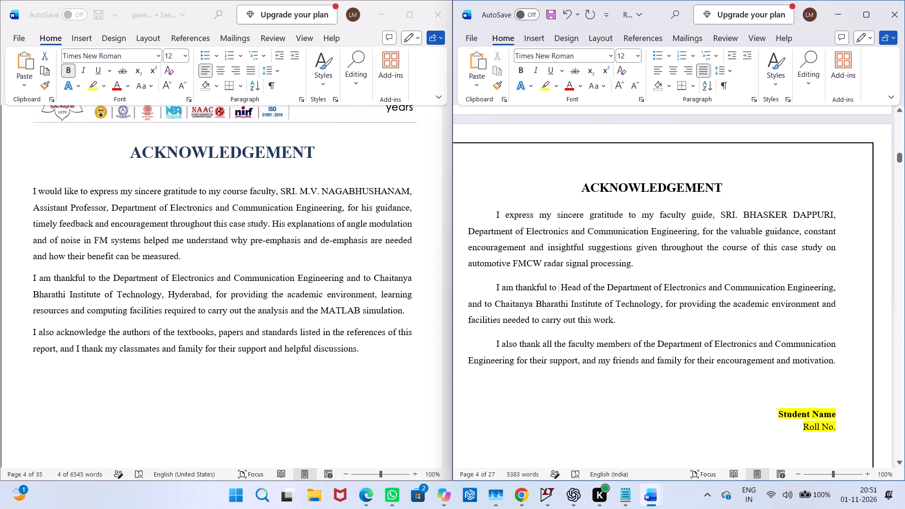
pyautogui.scroll(-2, 650, 326)
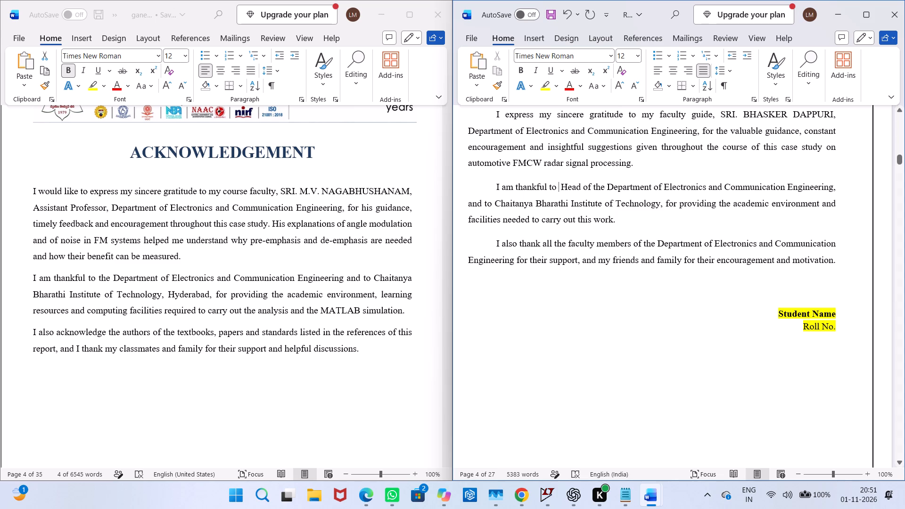
# Replace the highlighted Student Name and Roll No. placeholders below the Acknowledgement text with the student's full name in capitals.
pyautogui.scroll(-2, 375, 354)
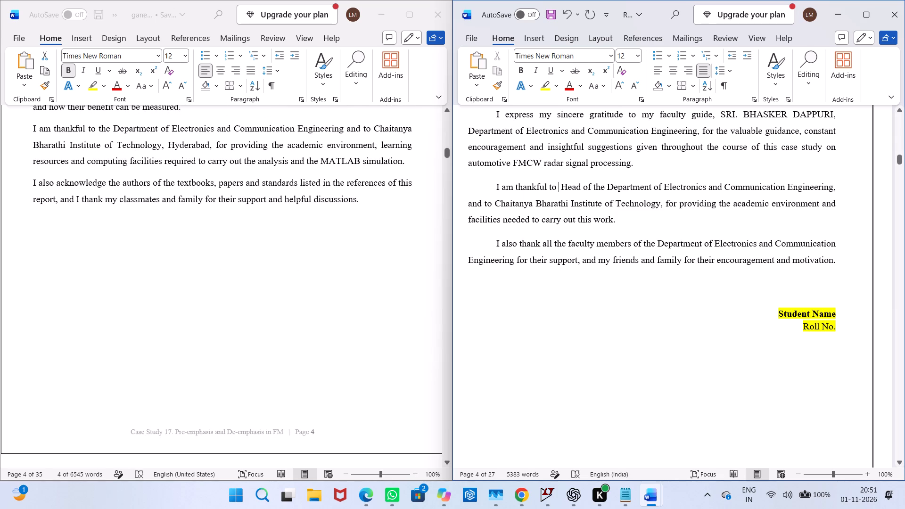
pyautogui.moveTo(768, 307); pyautogui.dragTo(829, 327)
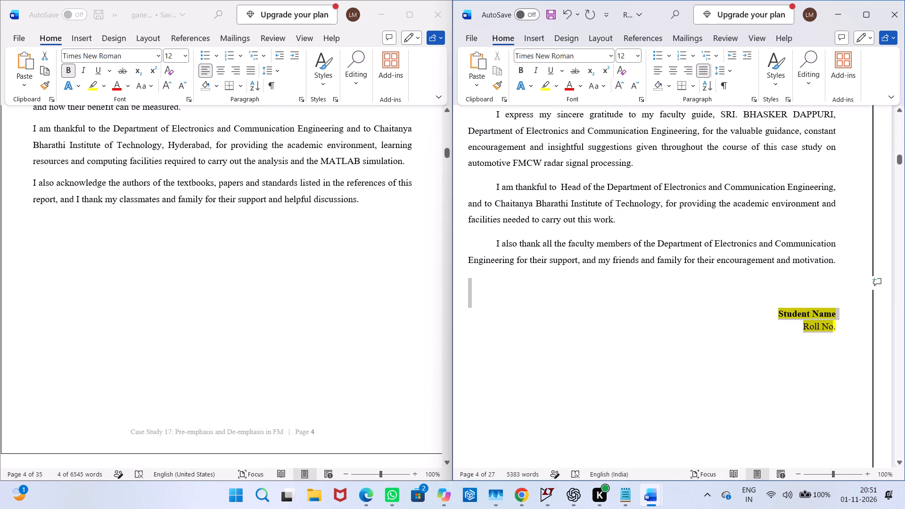
pyautogui.moveTo(829, 327); pyautogui.dragTo(837, 328)
pyautogui.press('BackSpace')
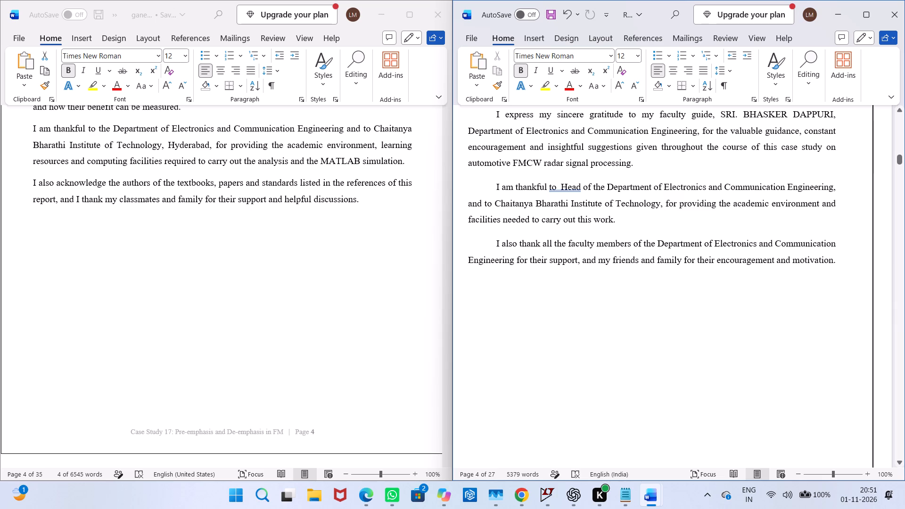
pyautogui.doubleClick(744, 309)
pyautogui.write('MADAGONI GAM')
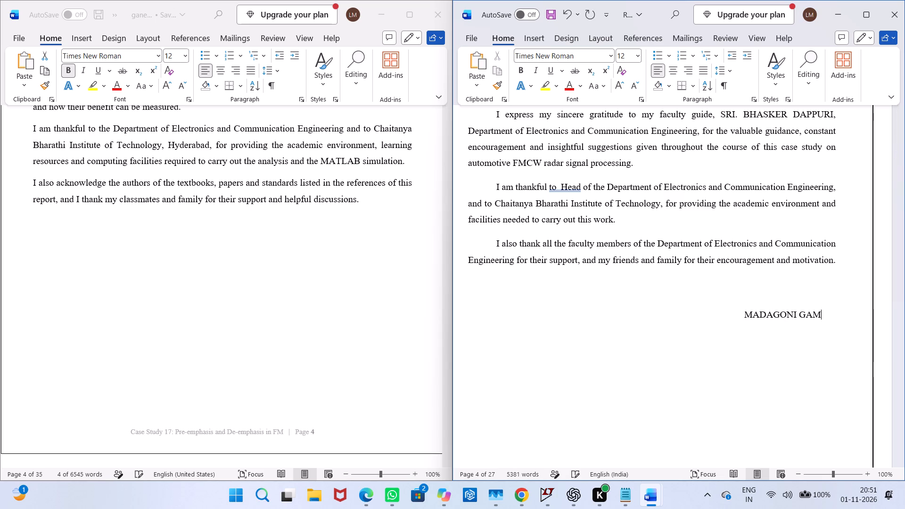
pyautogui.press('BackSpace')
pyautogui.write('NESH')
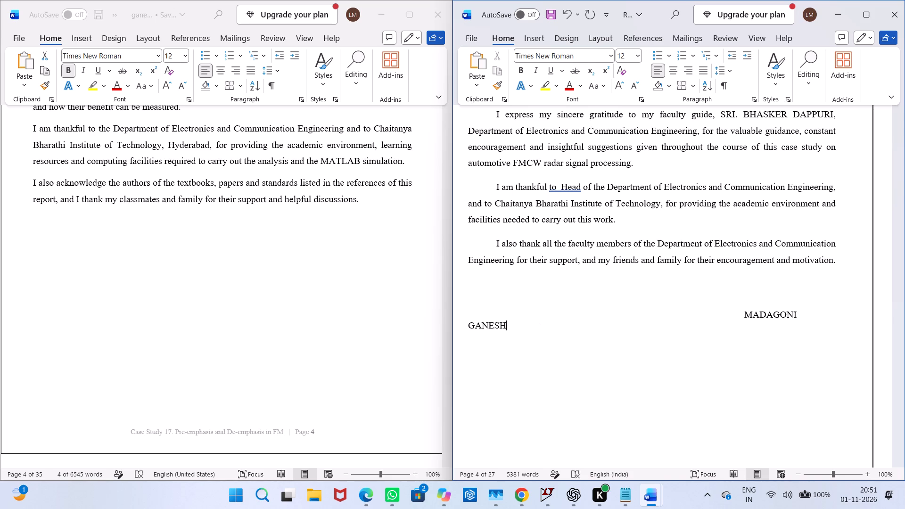
# Replace the tab indent before the student's name with spaces so the whole name fits on one line near the page's right margin.
pyautogui.click(740, 317)
pyautogui.press('BackSpace')
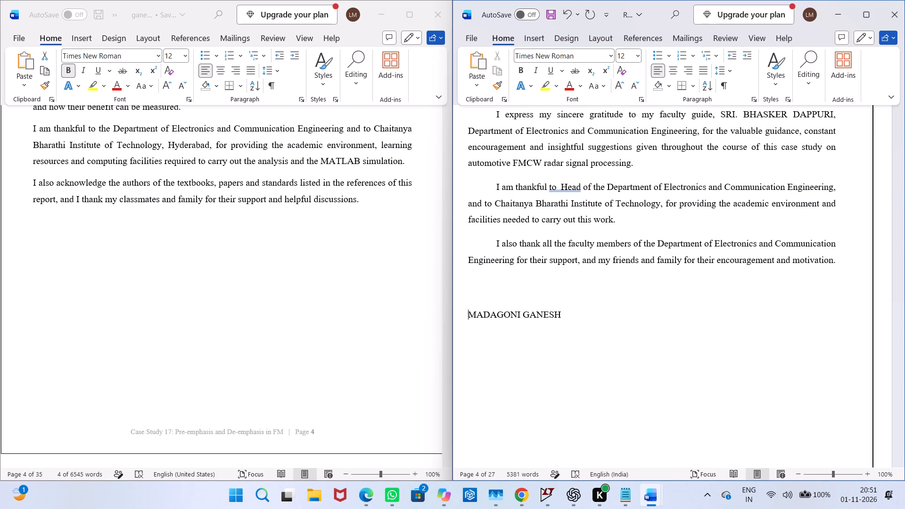
pyautogui.press('Tab')
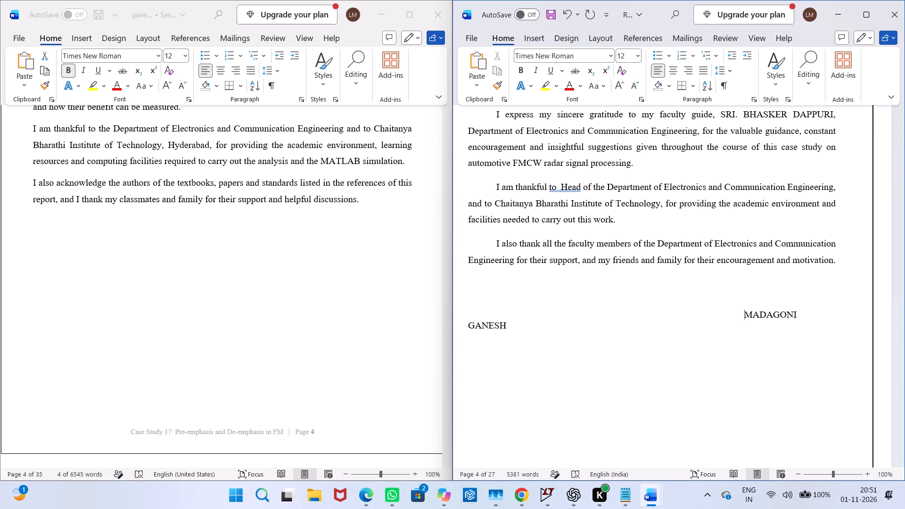
pyautogui.press('BackSpace')
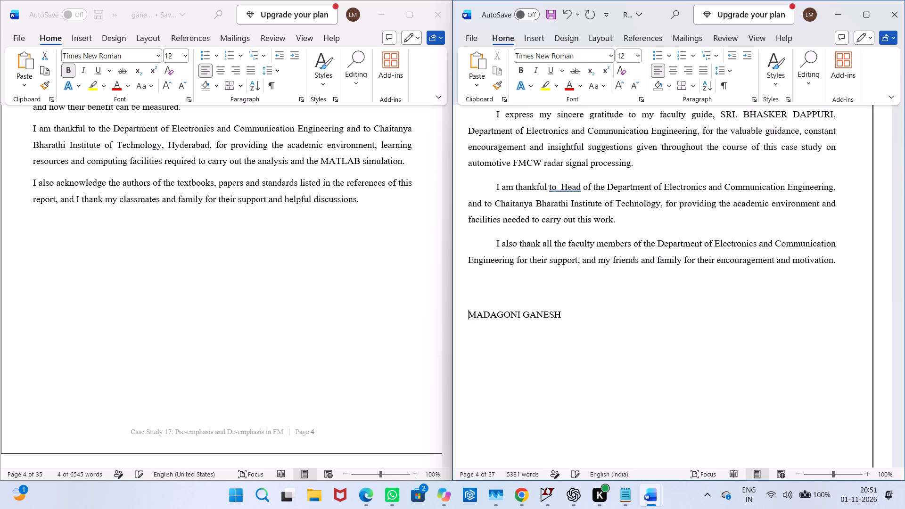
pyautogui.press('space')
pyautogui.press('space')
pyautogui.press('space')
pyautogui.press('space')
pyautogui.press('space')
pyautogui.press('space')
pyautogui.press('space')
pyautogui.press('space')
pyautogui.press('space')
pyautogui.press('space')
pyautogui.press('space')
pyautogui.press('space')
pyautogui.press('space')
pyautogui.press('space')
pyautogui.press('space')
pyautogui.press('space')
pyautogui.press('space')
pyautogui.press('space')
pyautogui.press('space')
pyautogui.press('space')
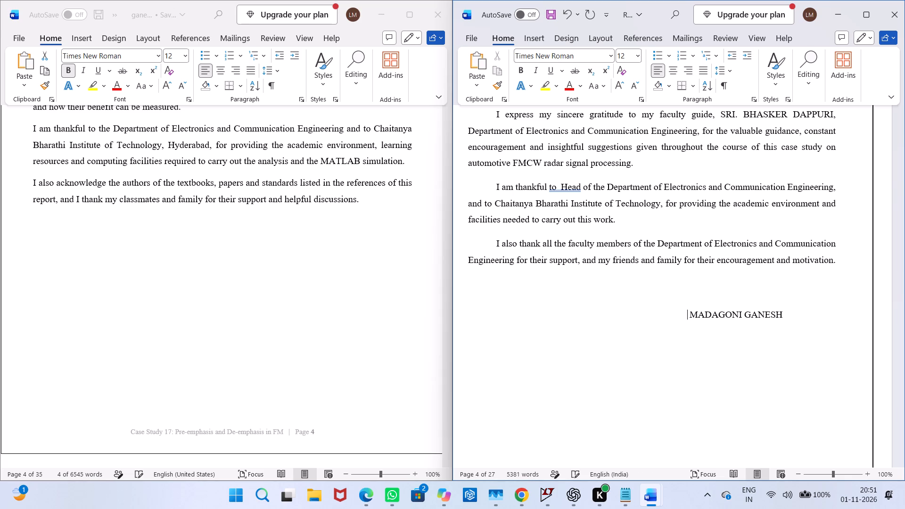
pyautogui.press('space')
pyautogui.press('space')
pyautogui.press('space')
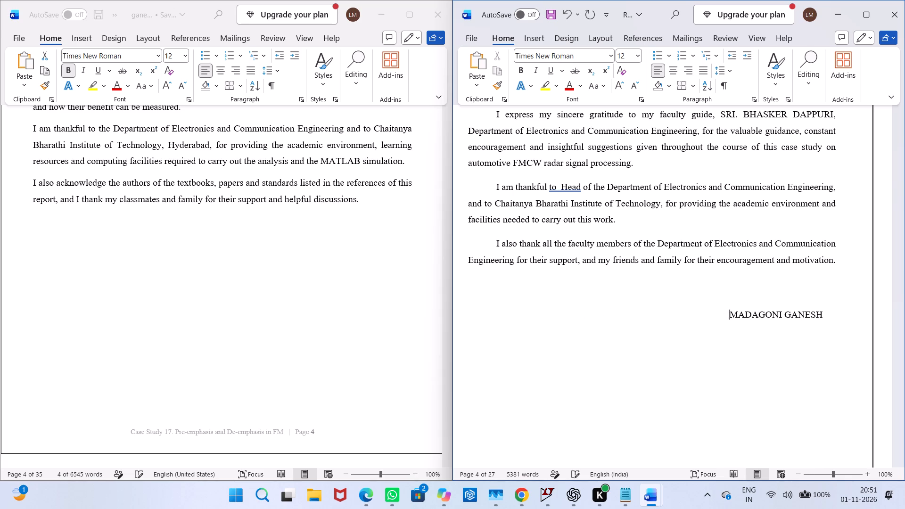
# Enter the student's roll number on the line below the name, indented four spaces past the name's start.
pyautogui.click(823, 313)
pyautogui.doubleClick(735, 331)
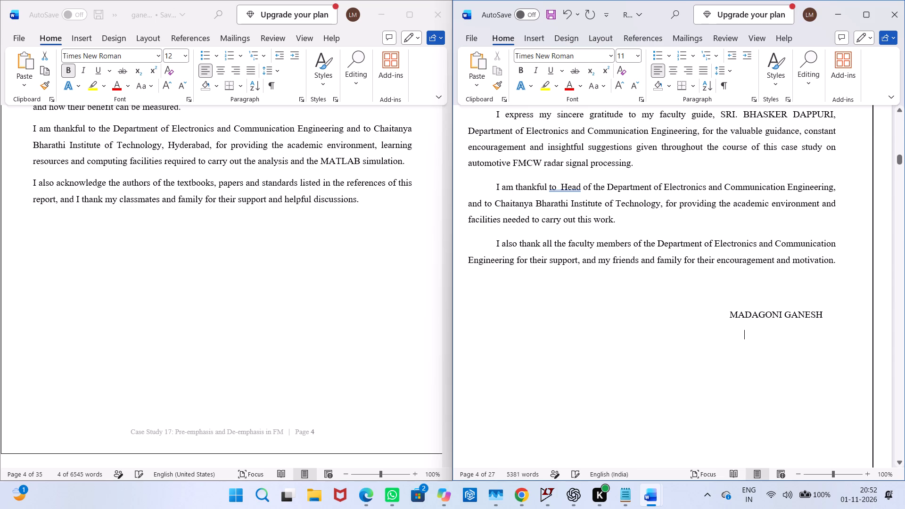
pyautogui.press('BackSpace')
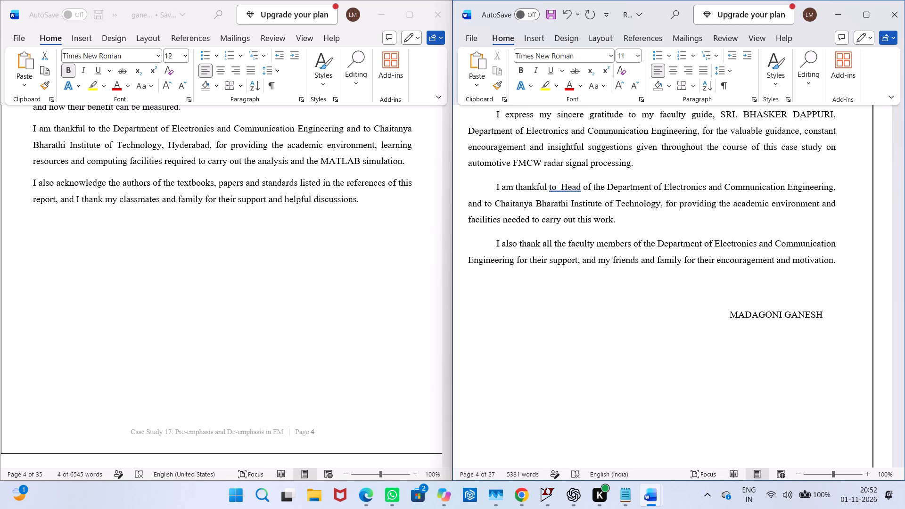
pyautogui.doubleClick(730, 331)
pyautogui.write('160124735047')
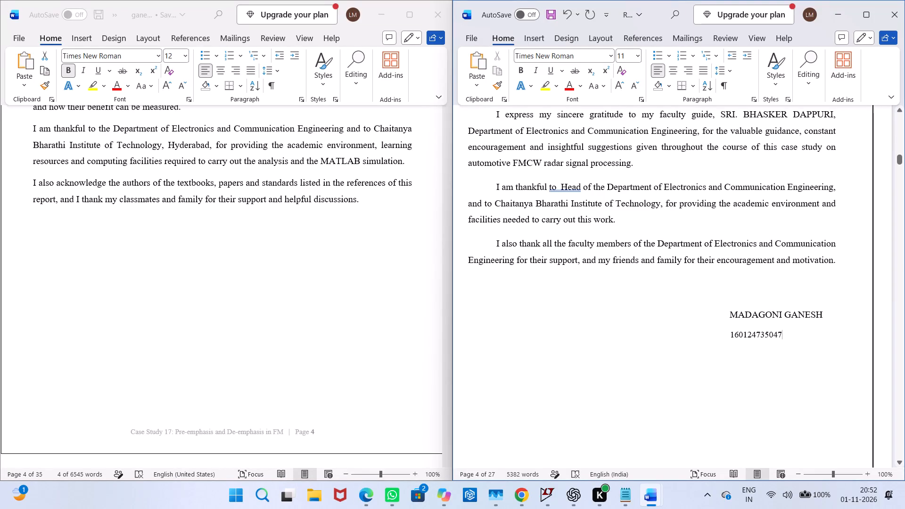
pyautogui.click(726, 336)
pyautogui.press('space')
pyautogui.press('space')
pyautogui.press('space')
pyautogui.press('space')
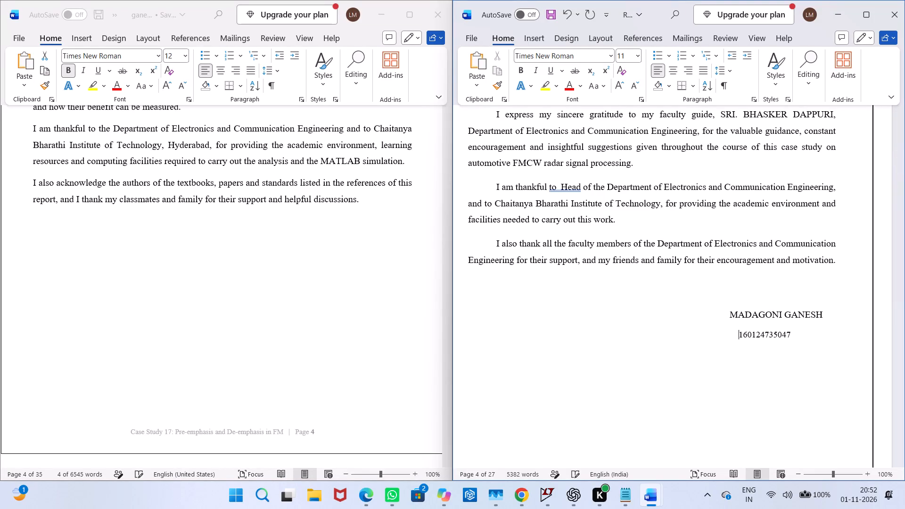
# Set the font size of the roll number line to 12.
pyautogui.moveTo(730, 333); pyautogui.dragTo(795, 333)
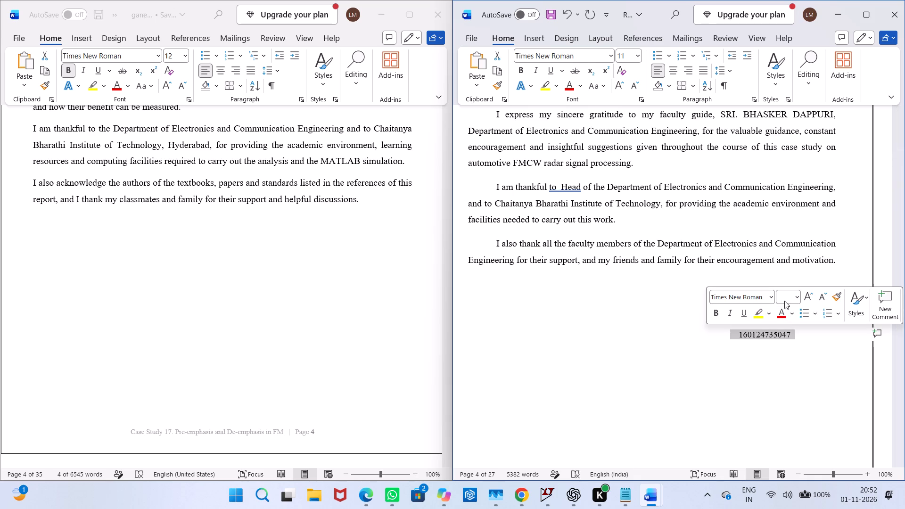
pyautogui.click(784, 301)
pyautogui.click(784, 300)
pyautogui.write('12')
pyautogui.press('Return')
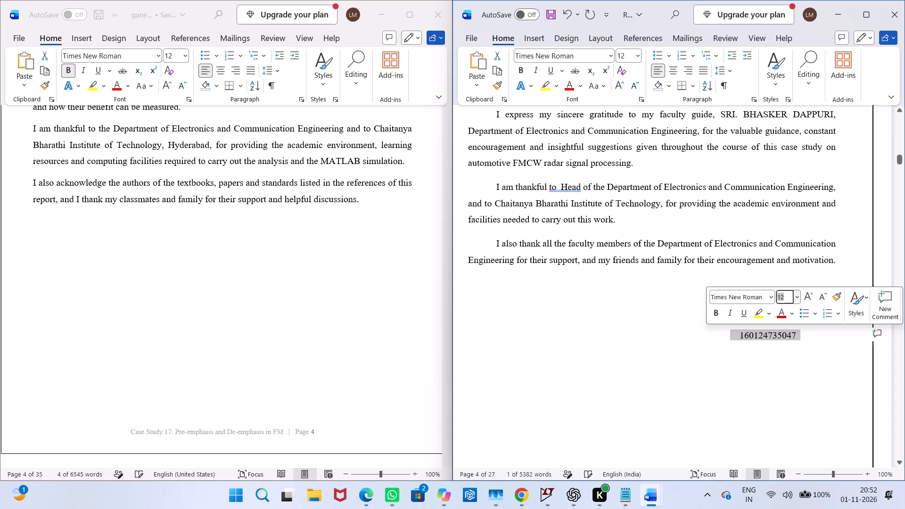
pyautogui.click(712, 365)
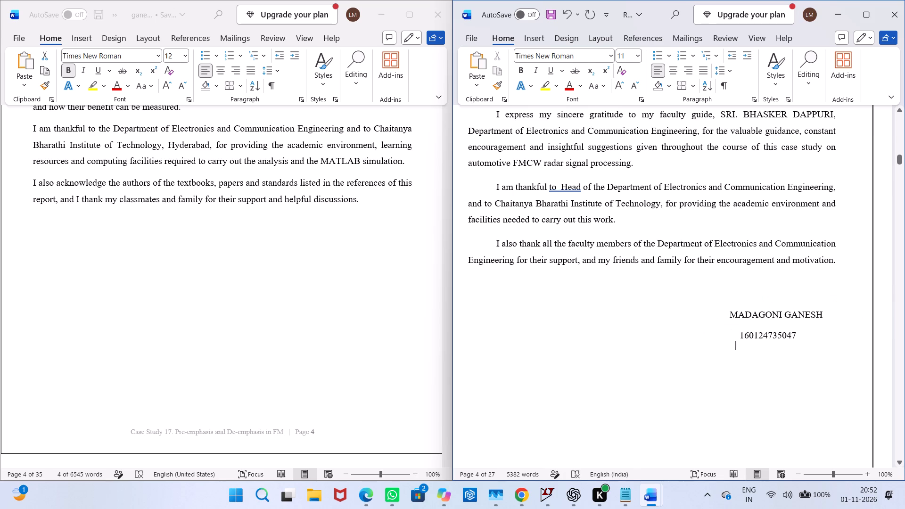
# Make the student's name and roll number lines bold.
pyautogui.moveTo(725, 310); pyautogui.dragTo(810, 351)
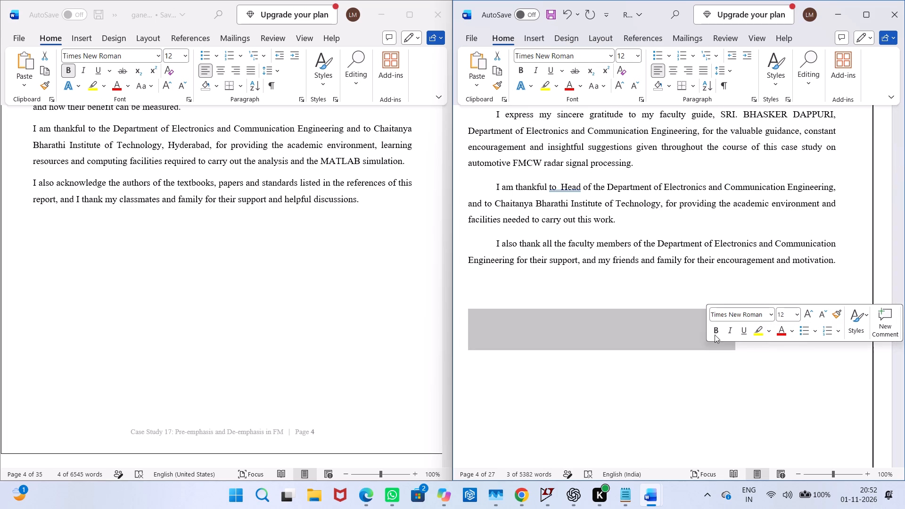
pyautogui.click(715, 334)
pyautogui.click(721, 365)
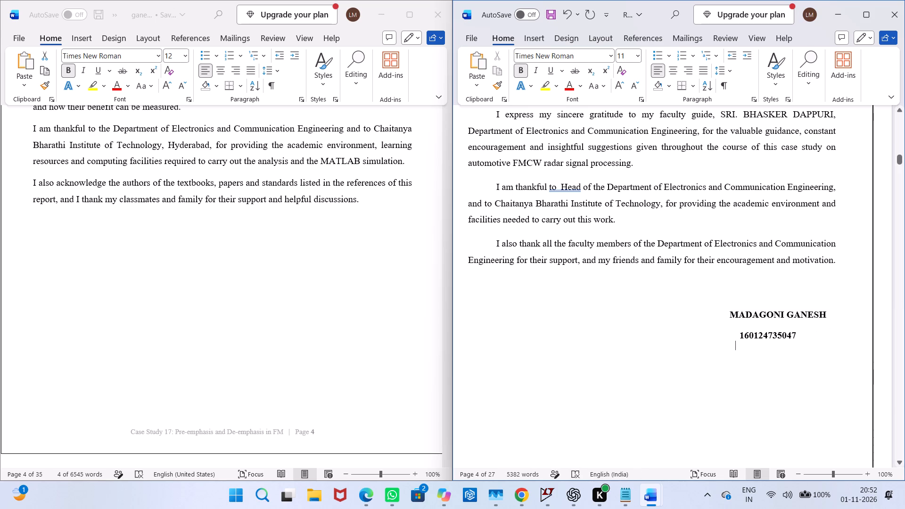
# Indent the roll number by five more spaces to centre it beneath the student's name.
pyautogui.click(738, 335)
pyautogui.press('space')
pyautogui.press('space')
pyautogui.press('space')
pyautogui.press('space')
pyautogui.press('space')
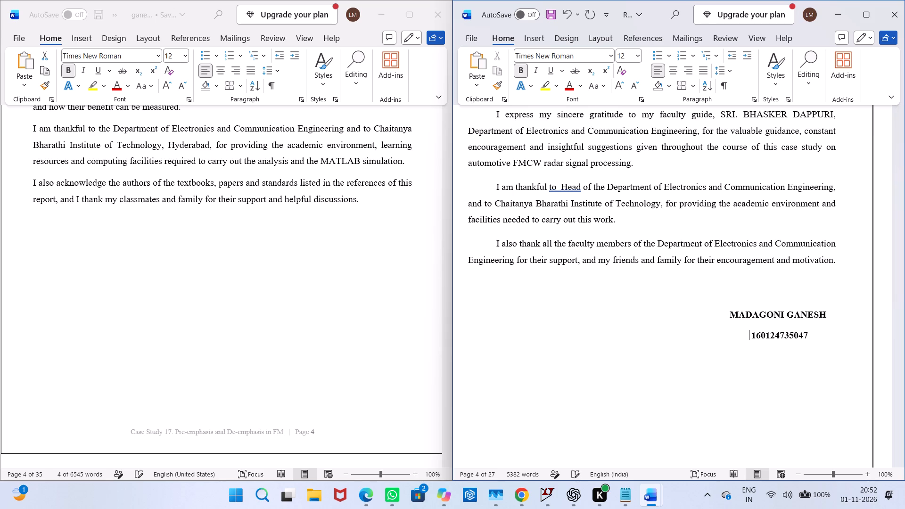
# Remove the extra space between "thankful to" and "Head" in the second Acknowledgement paragraph.
pyautogui.scroll(2, 817, 0)
pyautogui.click(559, 190)
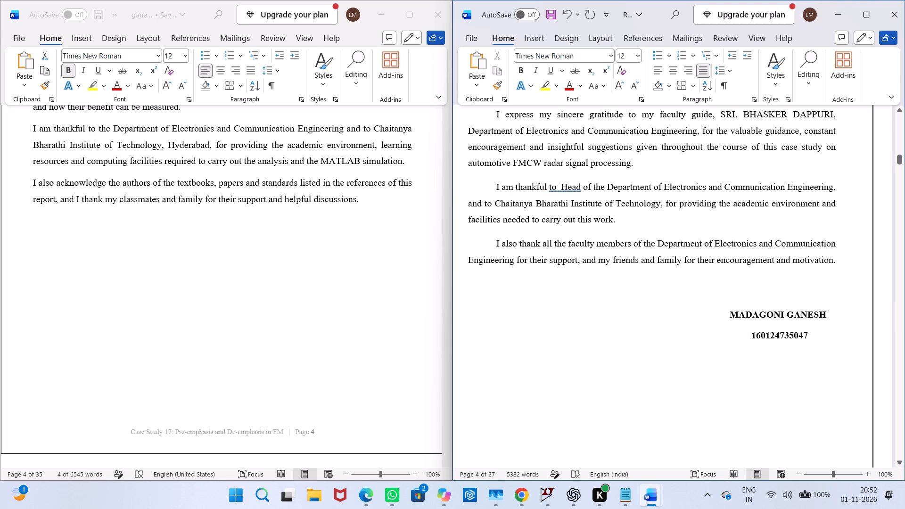
pyautogui.press('BackSpace')
# Remove the number 46 from "Case Study 46:" in the Certificate paragraph so it reads "Case Study : Advanced Radar Signal Processing".
pyautogui.scroll(1, 579, 248)
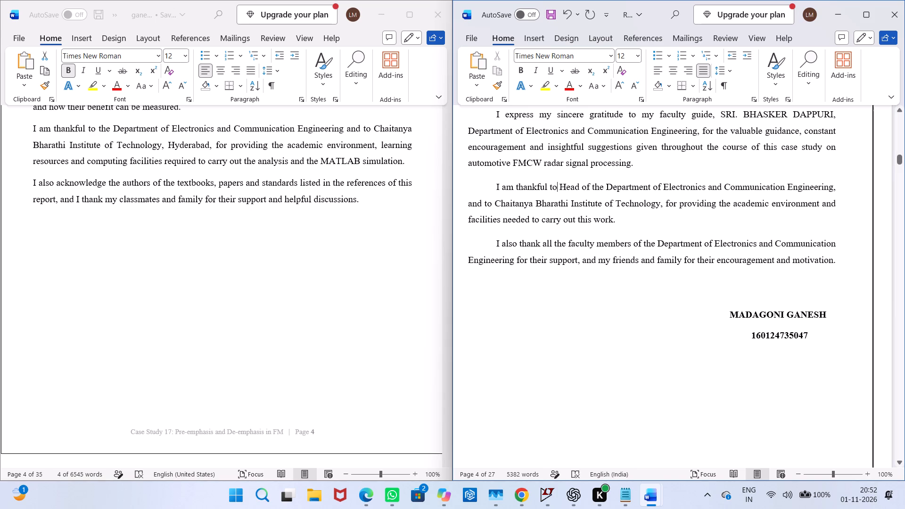
pyautogui.scroll(6, 579, 248)
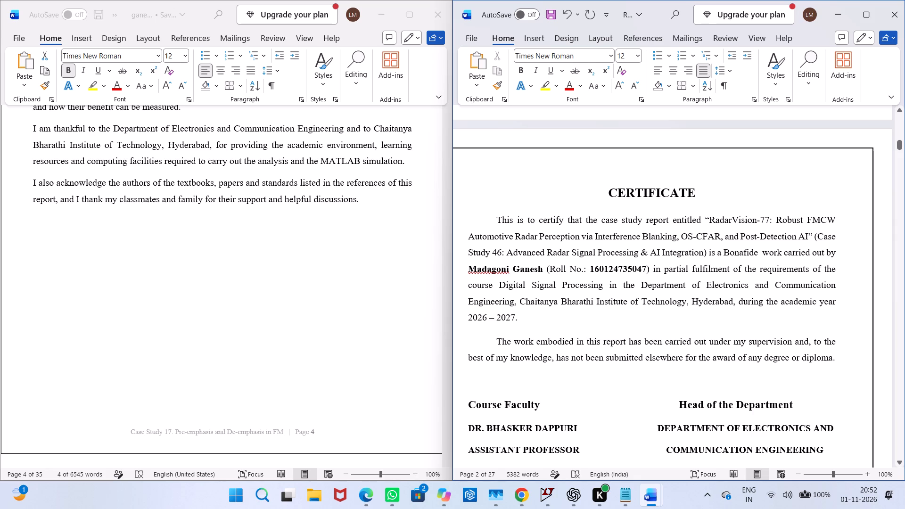
pyautogui.click(504, 252)
pyautogui.press('Left')
pyautogui.press('BackSpace')
pyautogui.press('BackSpace')
pyautogui.press('BackSpace')
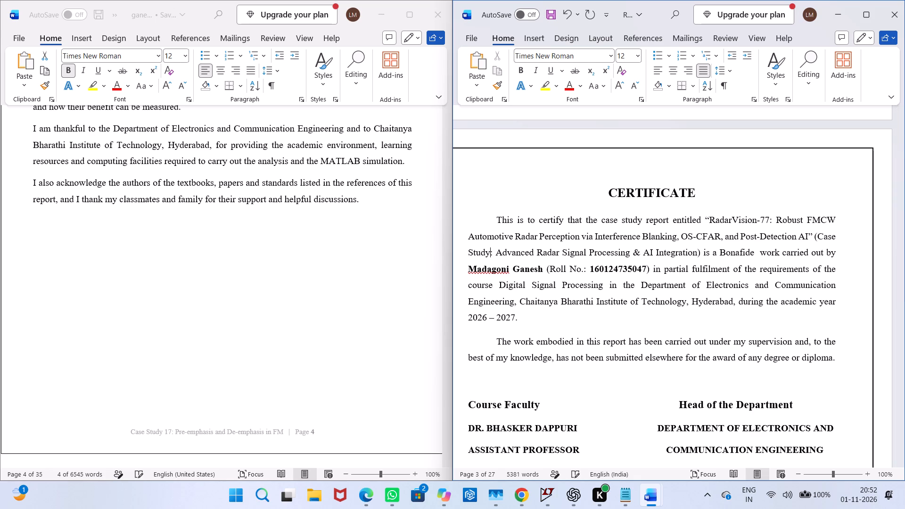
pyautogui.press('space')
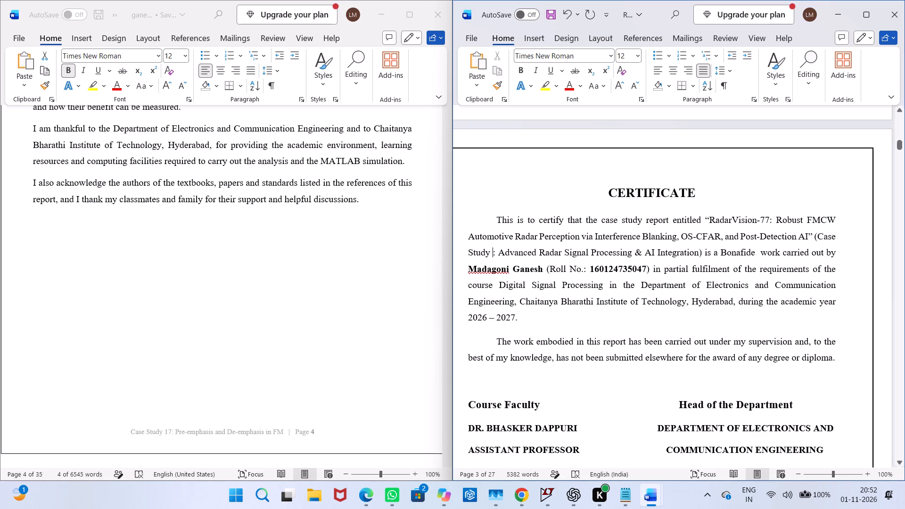
# Insert a space before the colon after "Roll No." in the Certificate paragraph.
pyautogui.click(584, 268)
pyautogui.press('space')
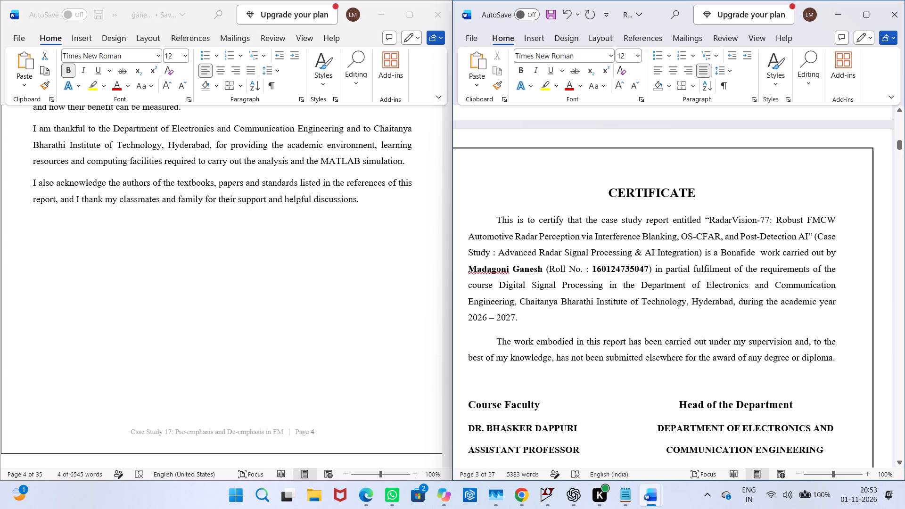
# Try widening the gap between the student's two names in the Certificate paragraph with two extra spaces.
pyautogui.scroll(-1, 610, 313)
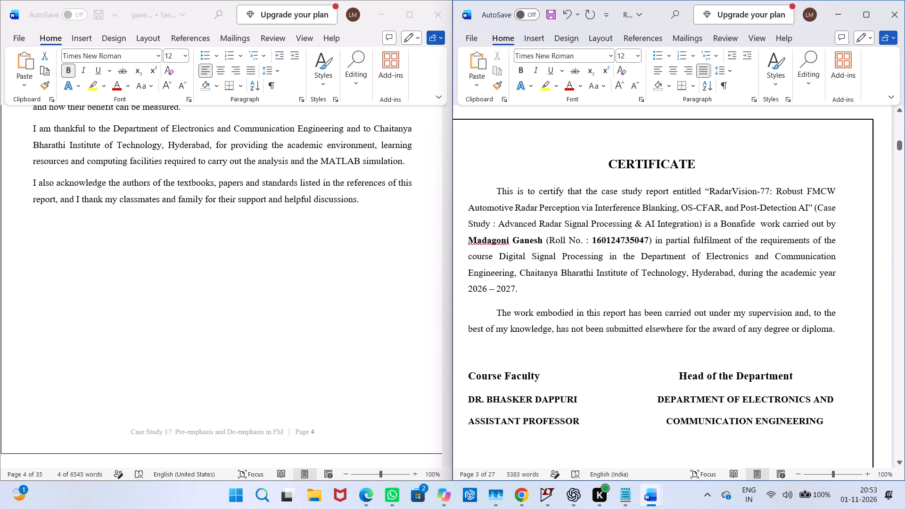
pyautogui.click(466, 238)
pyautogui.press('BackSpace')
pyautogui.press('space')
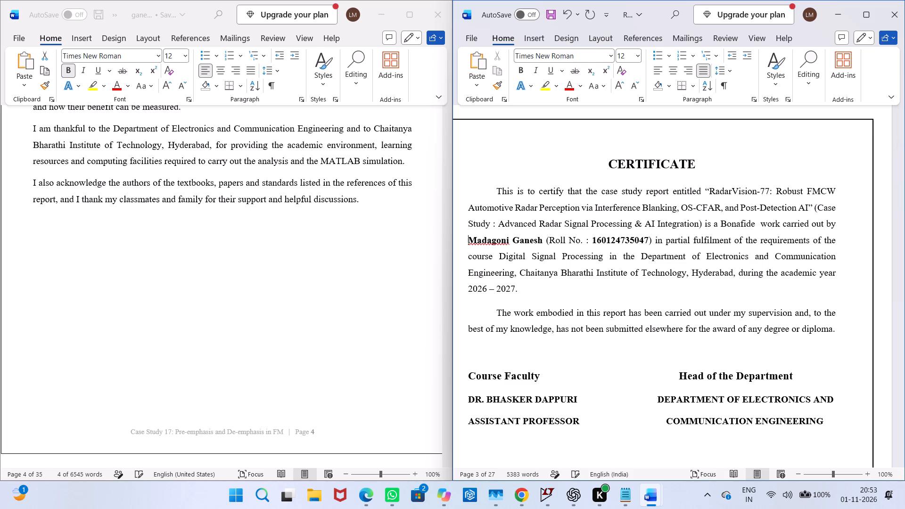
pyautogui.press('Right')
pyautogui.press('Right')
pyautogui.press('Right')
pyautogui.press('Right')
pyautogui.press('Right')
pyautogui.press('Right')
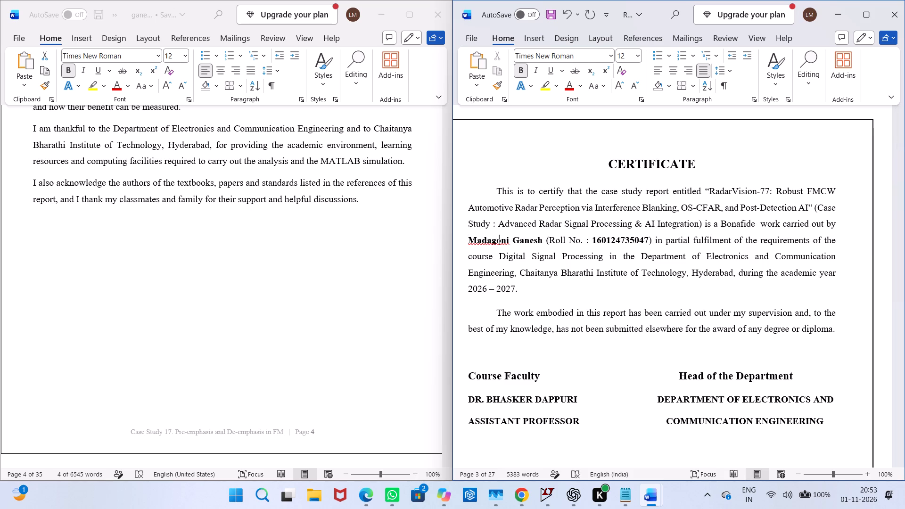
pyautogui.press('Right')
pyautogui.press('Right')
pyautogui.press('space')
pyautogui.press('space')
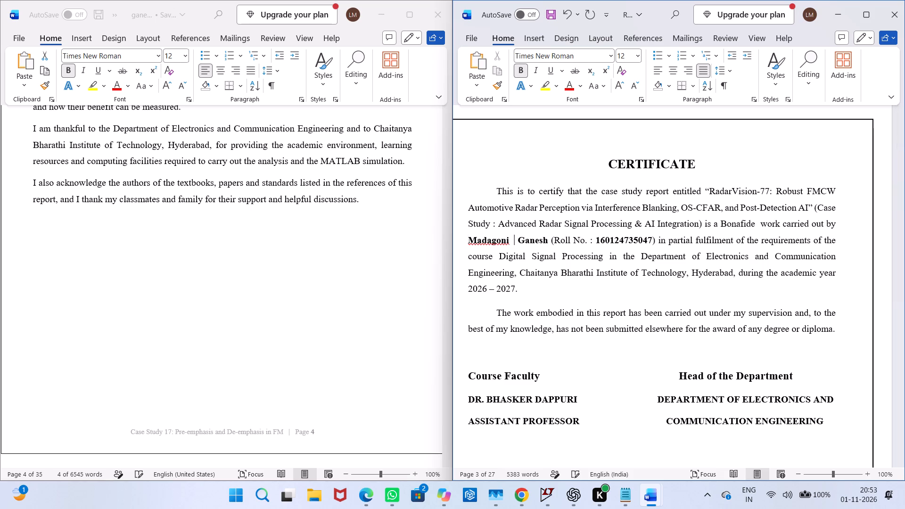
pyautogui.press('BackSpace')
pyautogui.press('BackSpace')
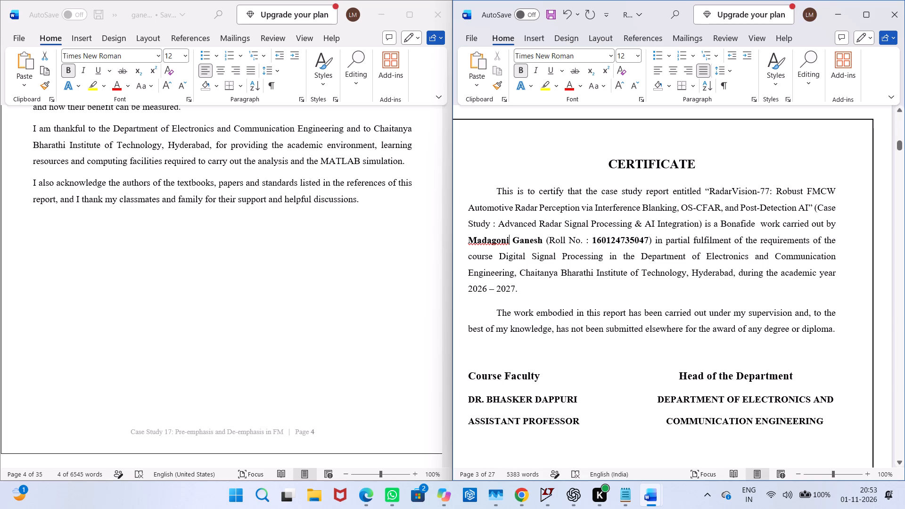
# Add eight spaces after "carried out by", before the student's name, in the Certificate paragraph.
pyautogui.click(841, 225)
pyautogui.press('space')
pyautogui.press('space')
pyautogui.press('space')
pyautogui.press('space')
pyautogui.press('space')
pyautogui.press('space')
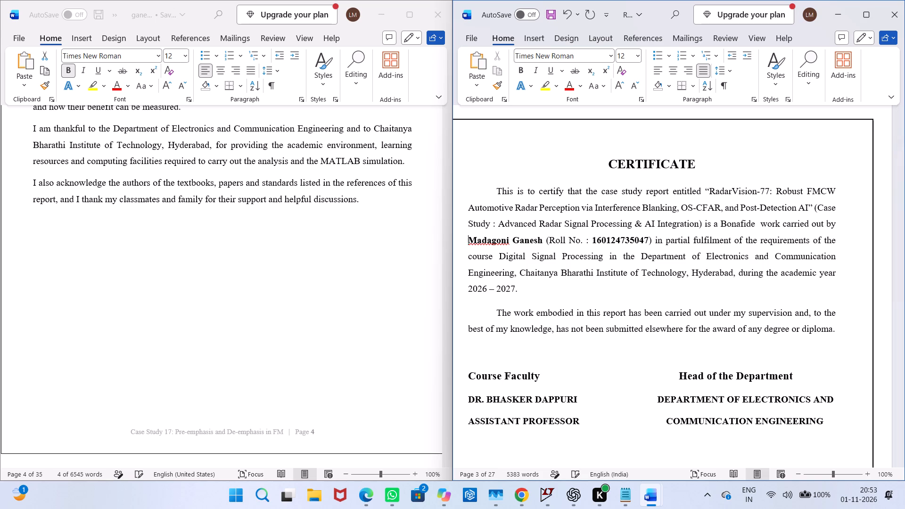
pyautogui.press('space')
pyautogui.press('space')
# Retype the first word of the student's name in the Certificate paragraph in all capitals, followed by a space.
pyautogui.moveTo(501, 246); pyautogui.dragTo(491, 244)
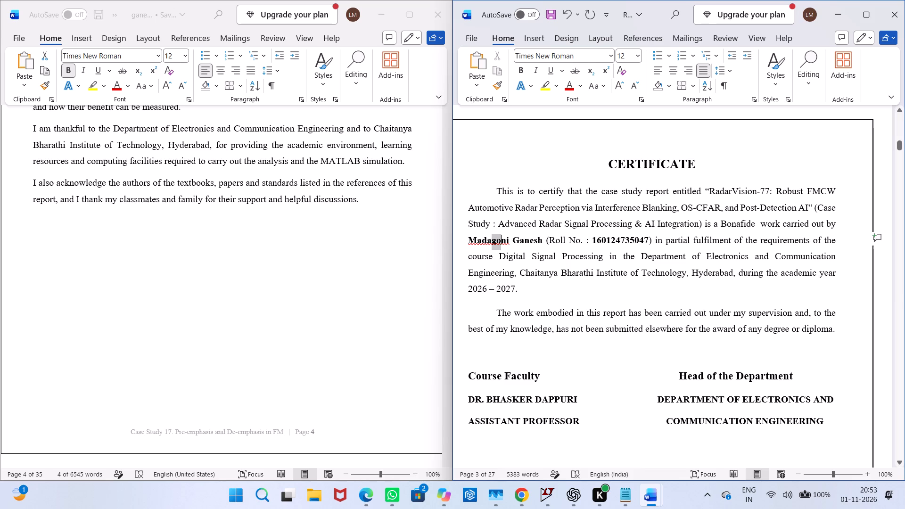
pyautogui.moveTo(491, 244); pyautogui.dragTo(511, 238)
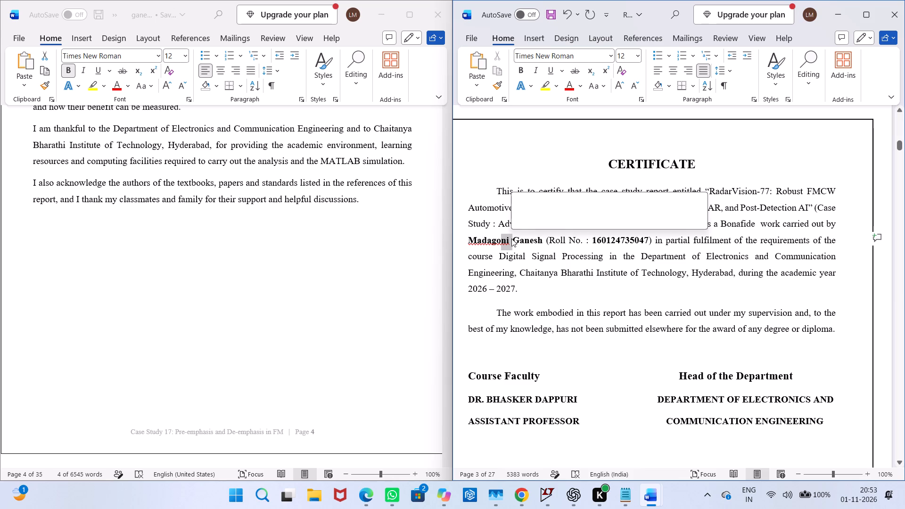
pyautogui.click(511, 238)
pyautogui.press('BackSpace')
pyautogui.press('BackSpace')
pyautogui.press('BackSpace')
pyautogui.press('BackSpace')
pyautogui.press('BackSpace')
pyautogui.press('BackSpace')
pyautogui.press('BackSpace')
pyautogui.press('BackSpace')
pyautogui.press('BackSpace')
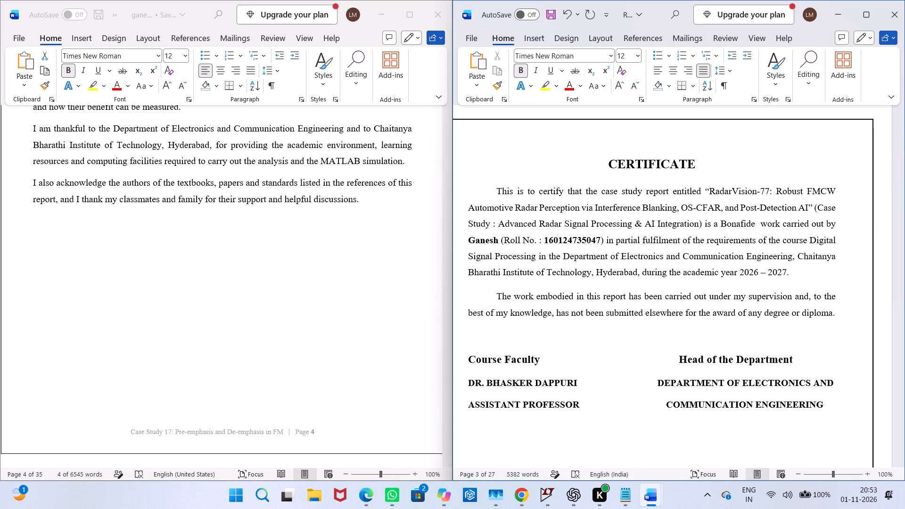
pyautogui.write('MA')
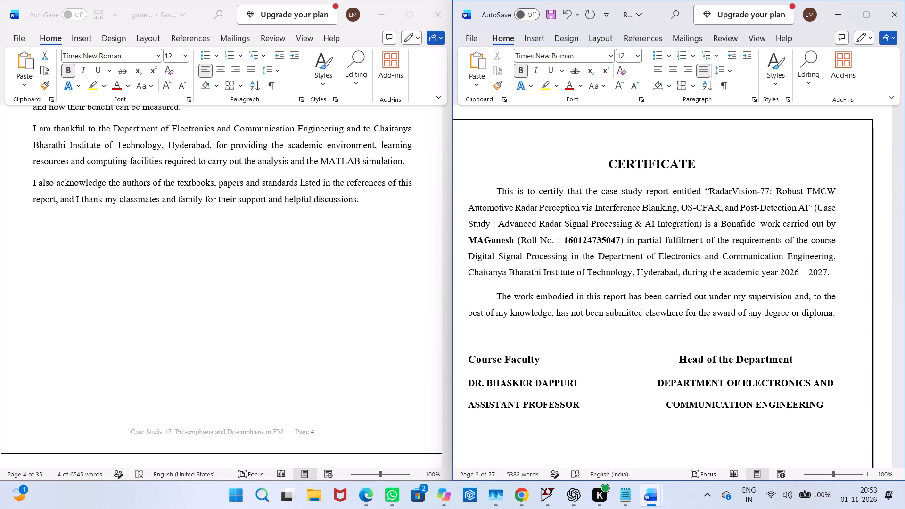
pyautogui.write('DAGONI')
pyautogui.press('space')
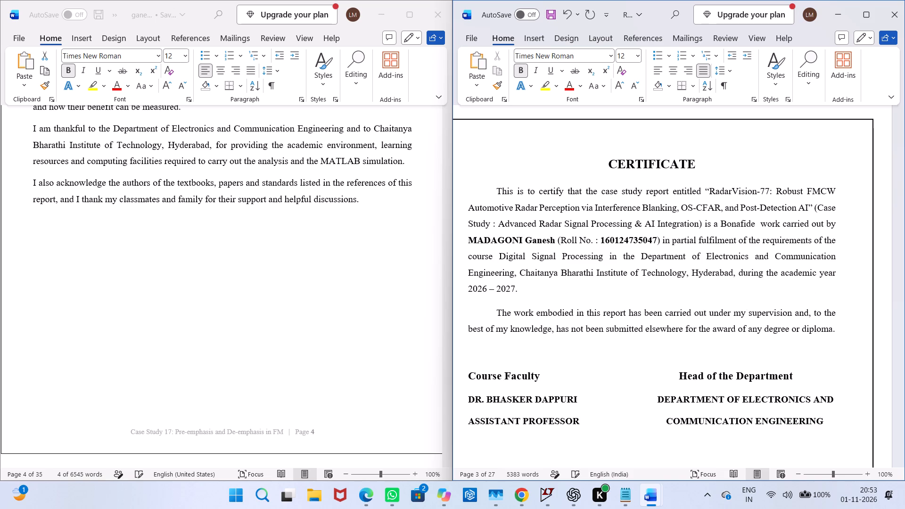
# Retype the second word of the student's name in the Certificate paragraph in all capitals.
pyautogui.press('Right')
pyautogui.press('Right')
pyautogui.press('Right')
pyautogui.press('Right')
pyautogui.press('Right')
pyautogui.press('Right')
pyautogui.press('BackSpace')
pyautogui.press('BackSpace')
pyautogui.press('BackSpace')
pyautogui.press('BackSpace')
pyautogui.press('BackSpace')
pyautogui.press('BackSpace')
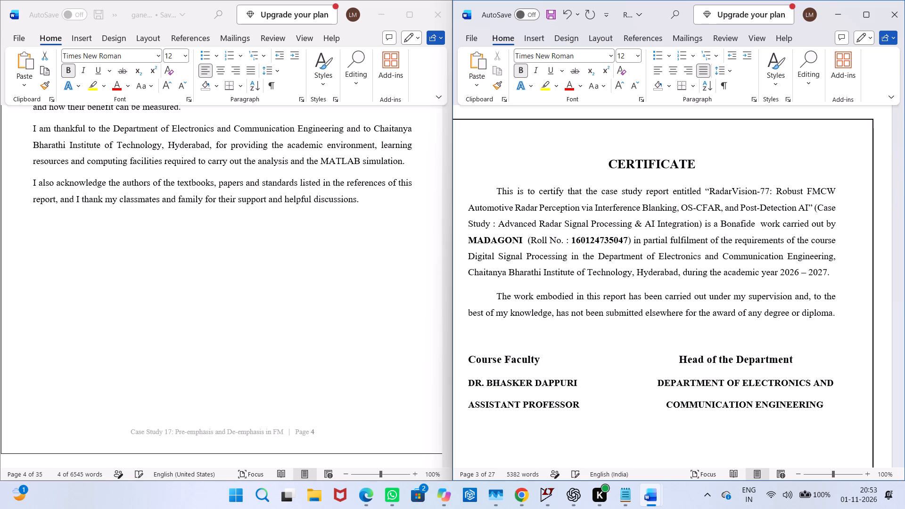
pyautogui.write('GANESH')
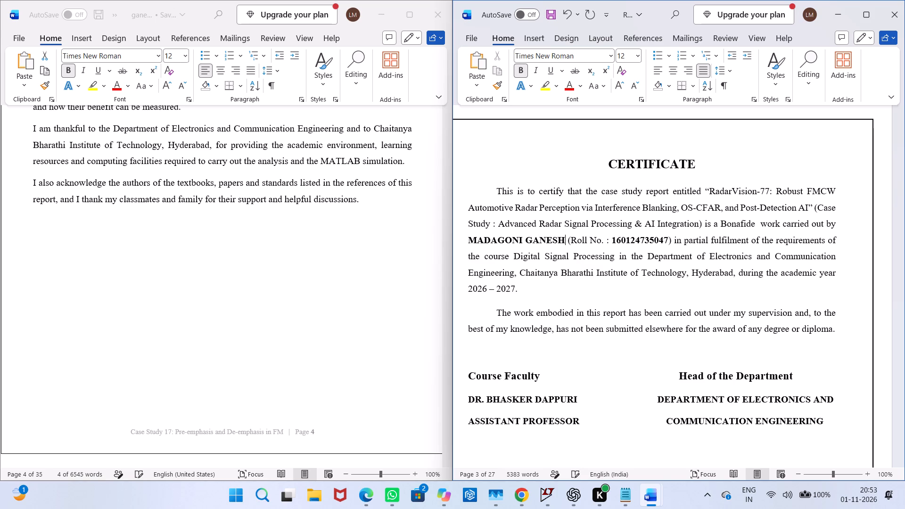
# Delete the RadarVision-77 title, case study, department and monograph subtitle lines above the Abstract heading on the page numbered 1.
pyautogui.scroll(-3, 577, 299)
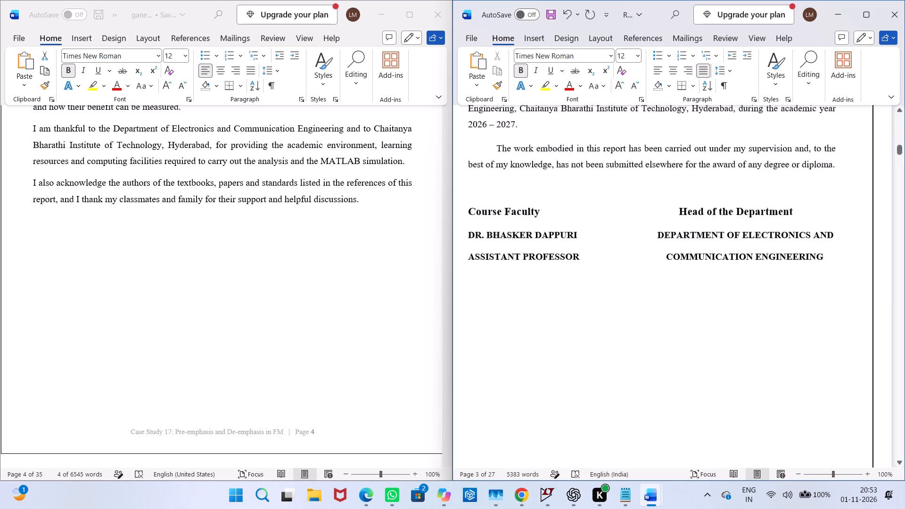
pyautogui.scroll(-8, 577, 299)
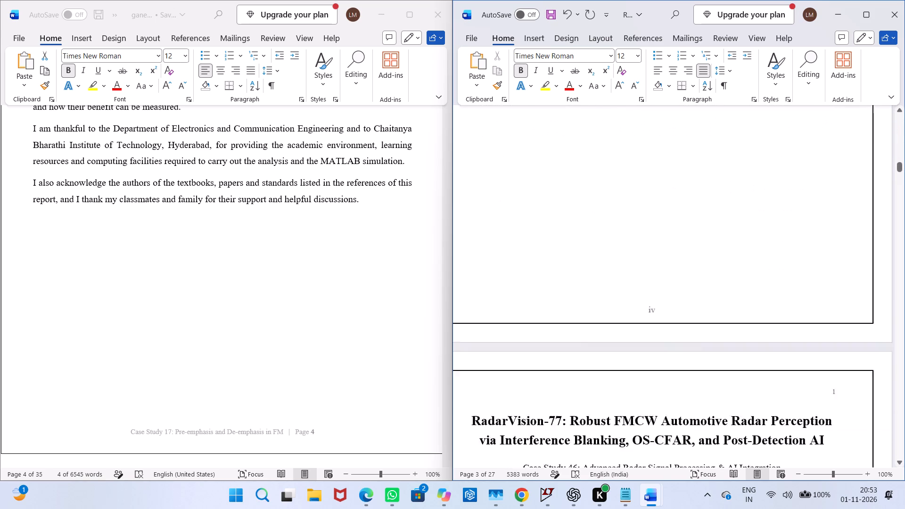
pyautogui.scroll(-2, 577, 299)
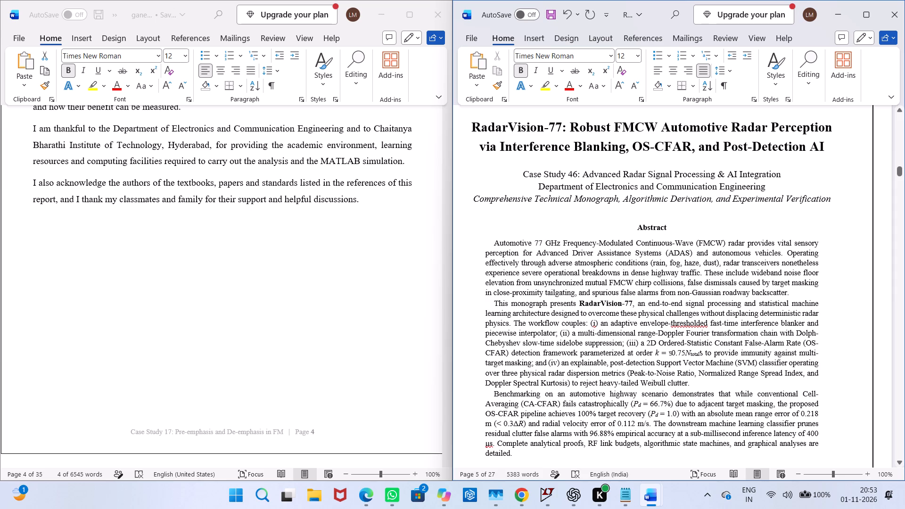
pyautogui.moveTo(527, 163); pyautogui.dragTo(735, 221)
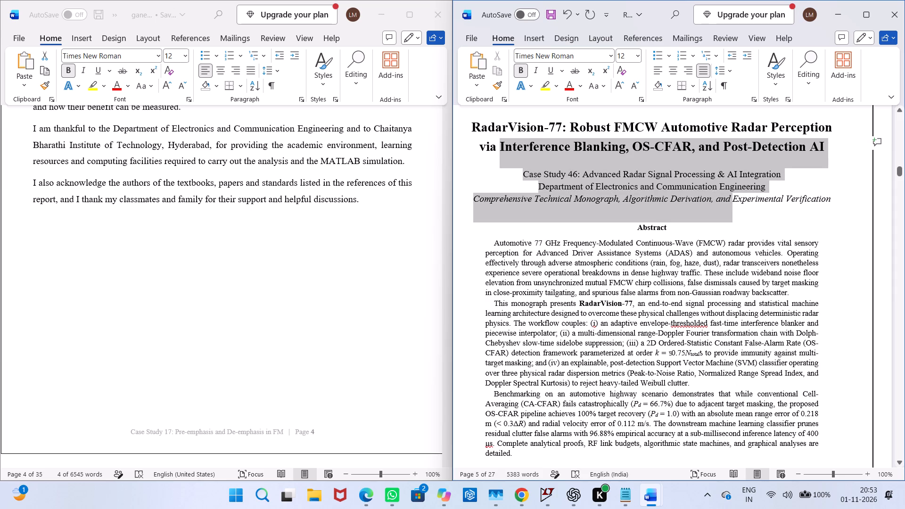
pyautogui.moveTo(735, 221); pyautogui.dragTo(884, 208)
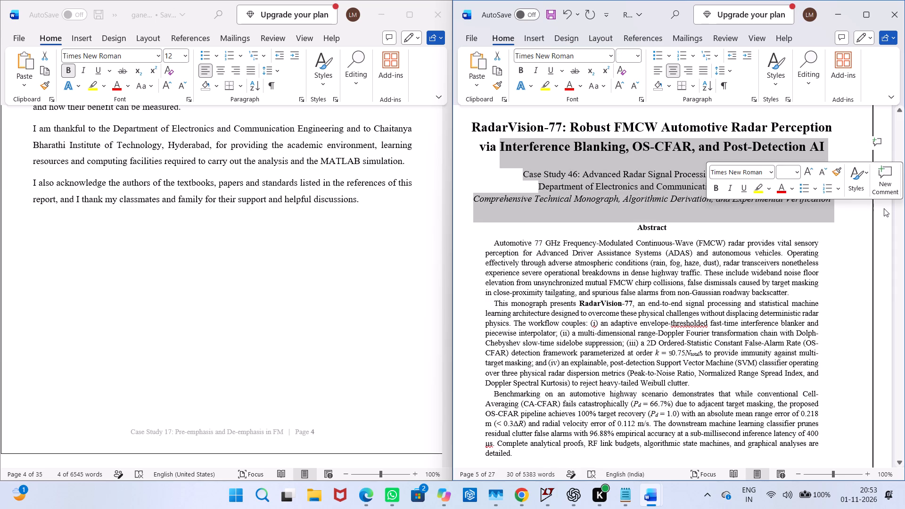
pyautogui.press('BackSpace')
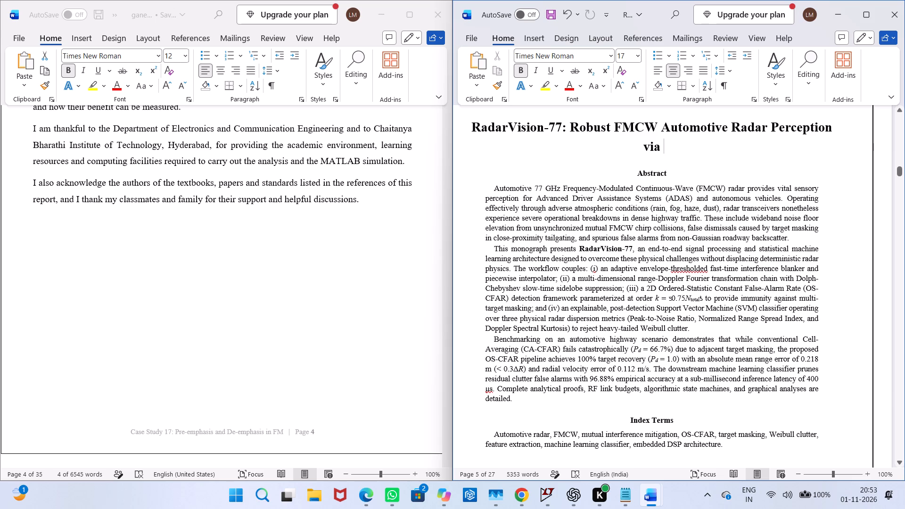
pyautogui.moveTo(466, 126); pyautogui.dragTo(665, 156)
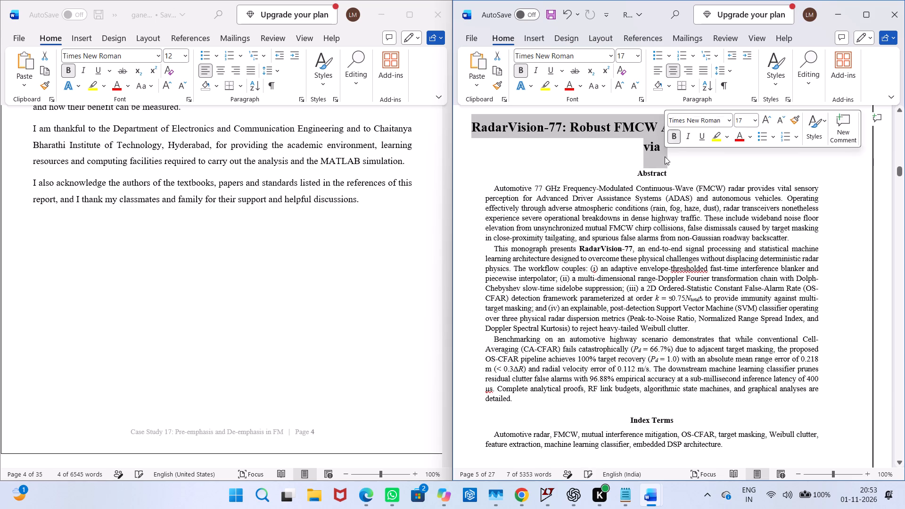
pyautogui.press('BackSpace')
# Set the Abstract heading's font size to 16.
pyautogui.moveTo(634, 117); pyautogui.dragTo(673, 117)
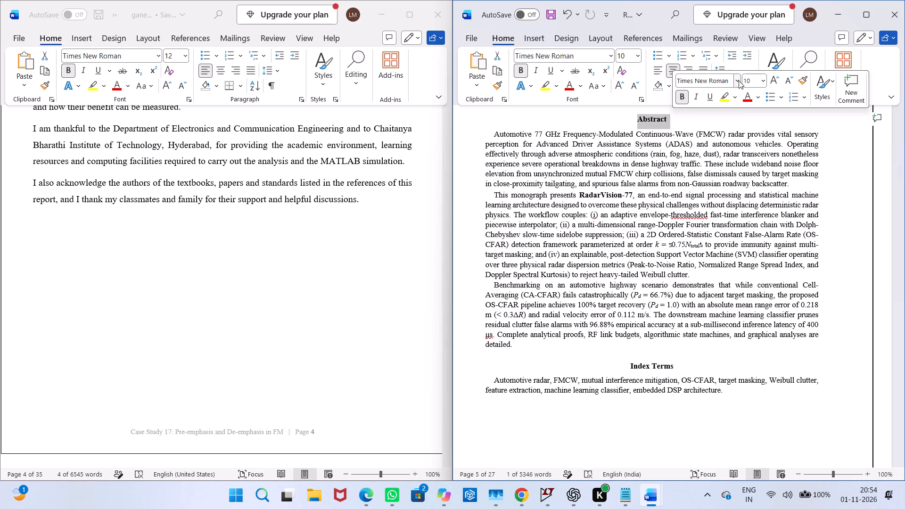
pyautogui.click(747, 78)
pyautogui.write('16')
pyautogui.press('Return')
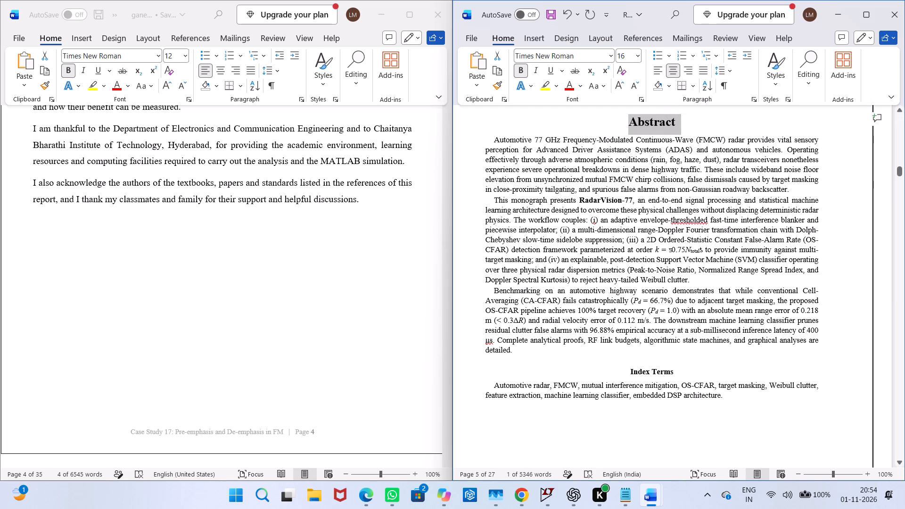
# Set the font size of the three Abstract body paragraphs to 12.
pyautogui.moveTo(490, 131); pyautogui.dragTo(528, 209)
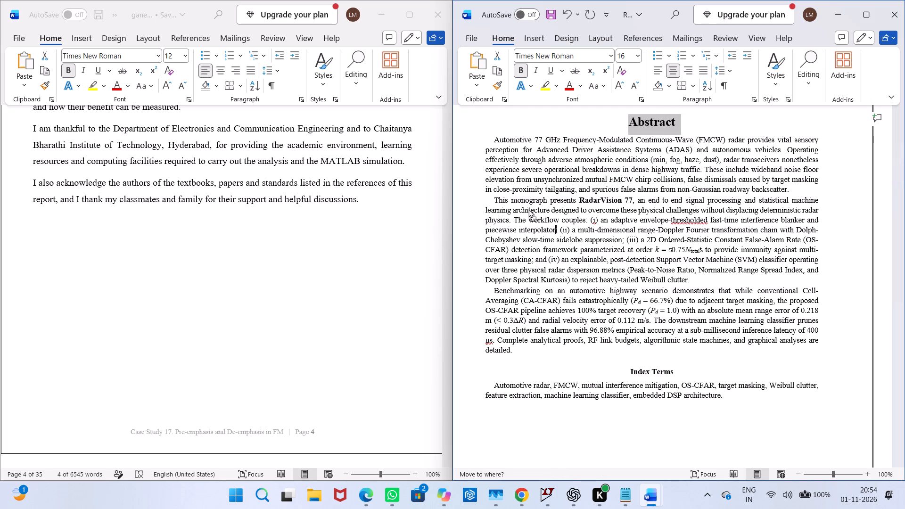
pyautogui.moveTo(528, 209); pyautogui.dragTo(486, 142)
pyautogui.moveTo(487, 142); pyautogui.dragTo(691, 320)
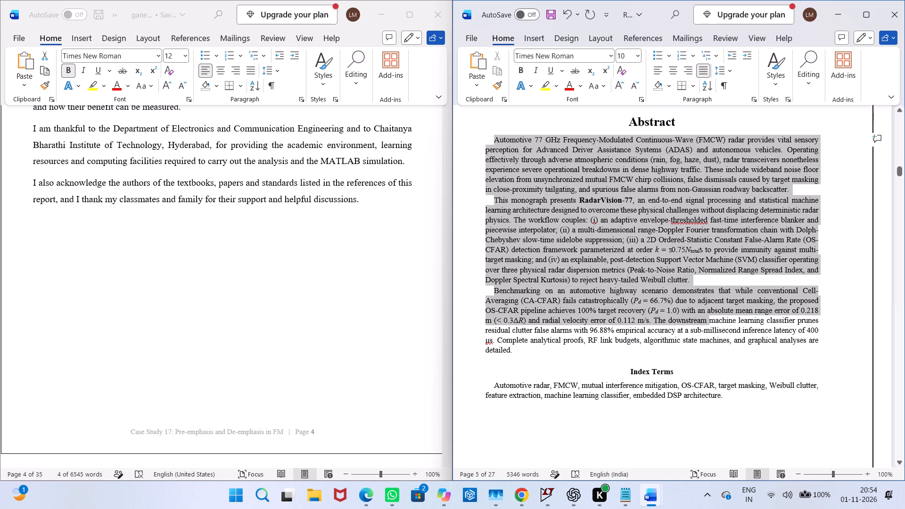
pyautogui.moveTo(691, 320); pyautogui.dragTo(859, 347)
pyautogui.click(859, 347)
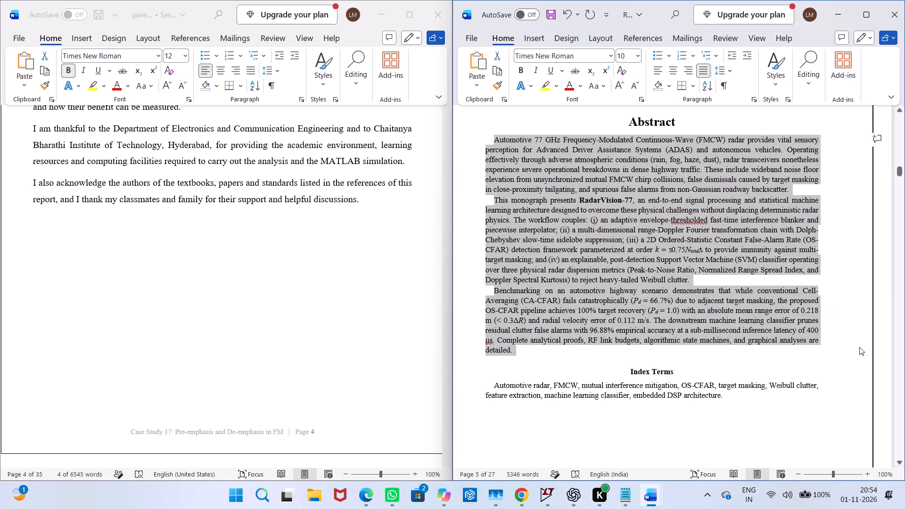
pyautogui.moveTo(527, 363); pyautogui.dragTo(474, 140)
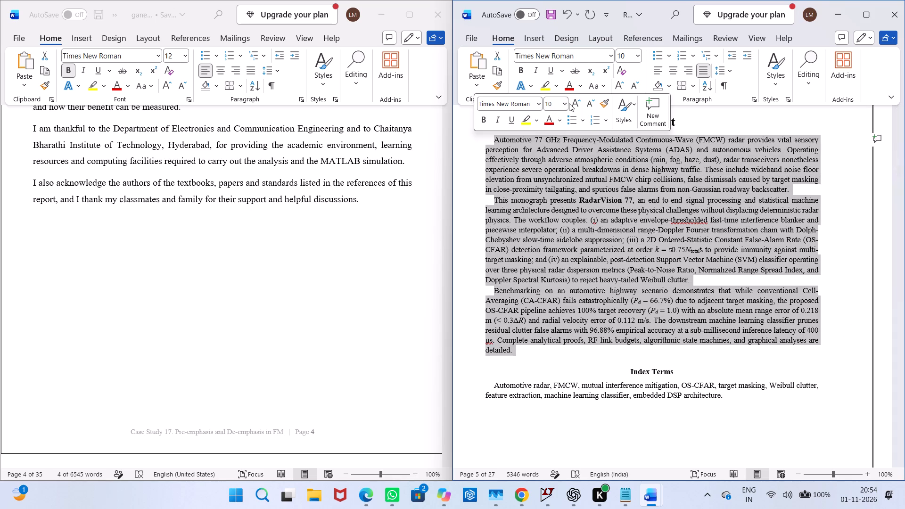
pyautogui.click(550, 106)
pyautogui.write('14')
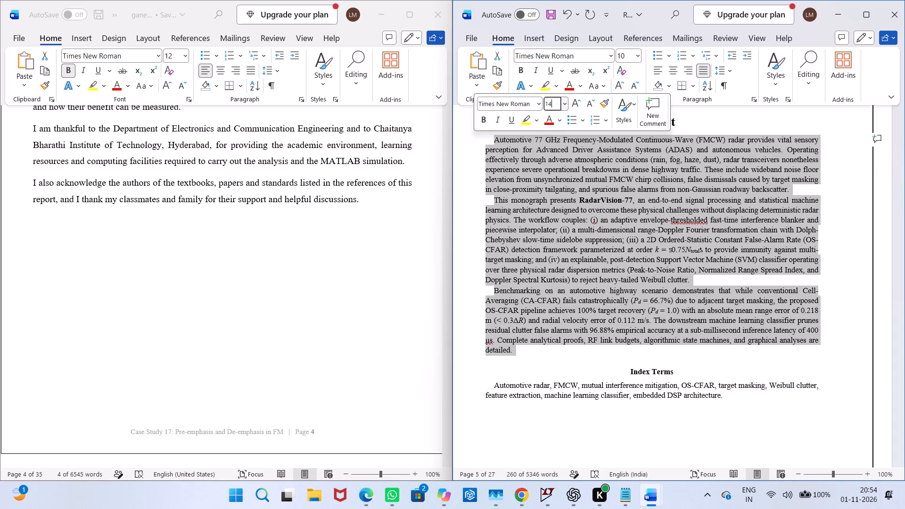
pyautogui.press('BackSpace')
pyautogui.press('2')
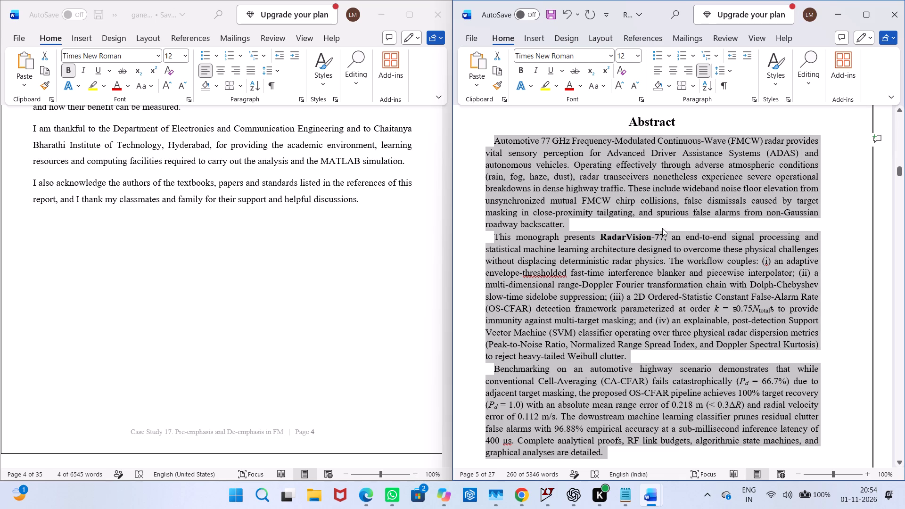
# Set the line spacing of the three Abstract body paragraphs to 1.5.
pyautogui.doubleClick(604, 246)
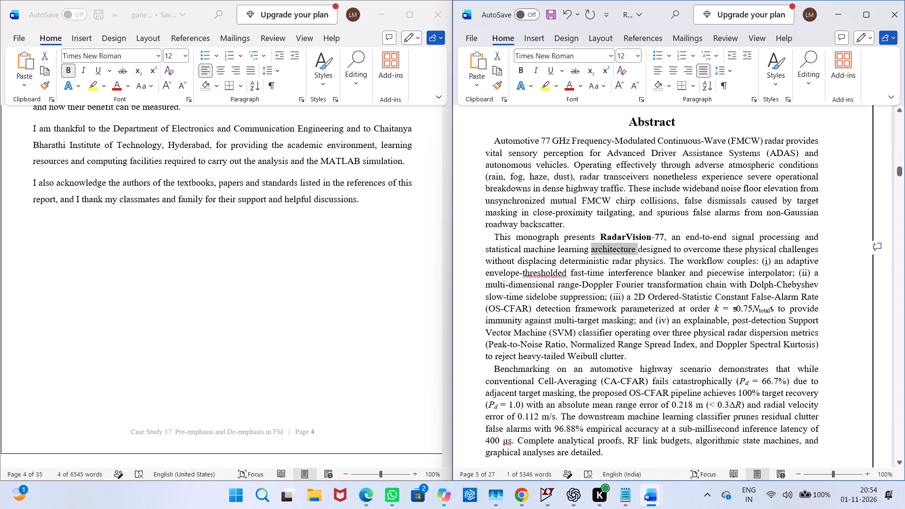
pyautogui.click(487, 137)
pyautogui.moveTo(487, 137); pyautogui.dragTo(646, 388)
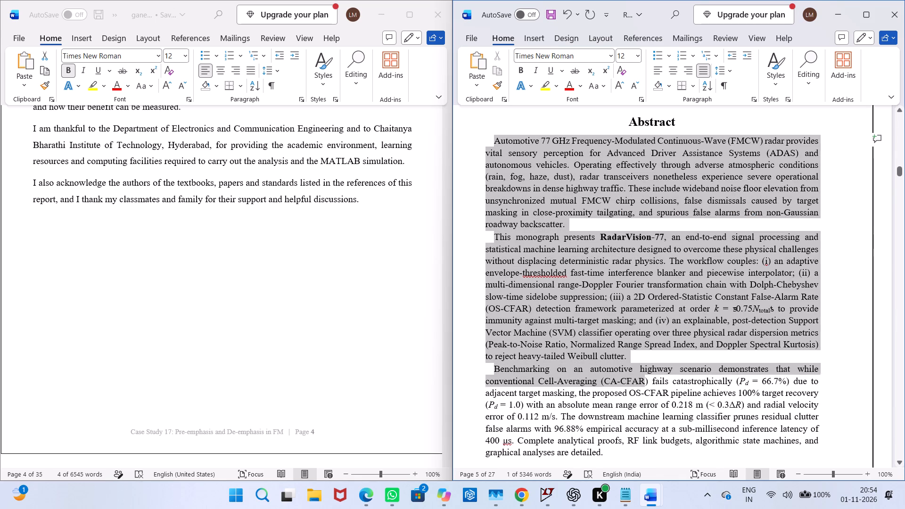
pyautogui.moveTo(646, 388); pyautogui.dragTo(676, 460)
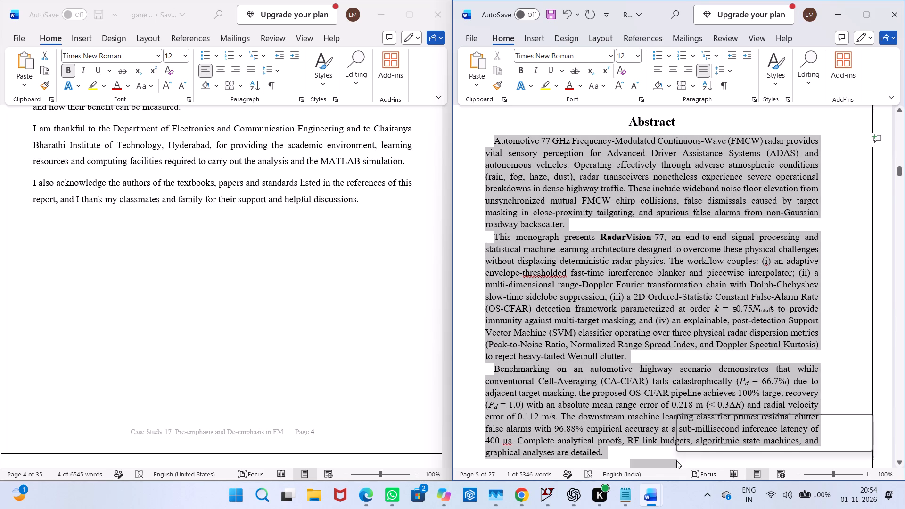
pyautogui.click(725, 75)
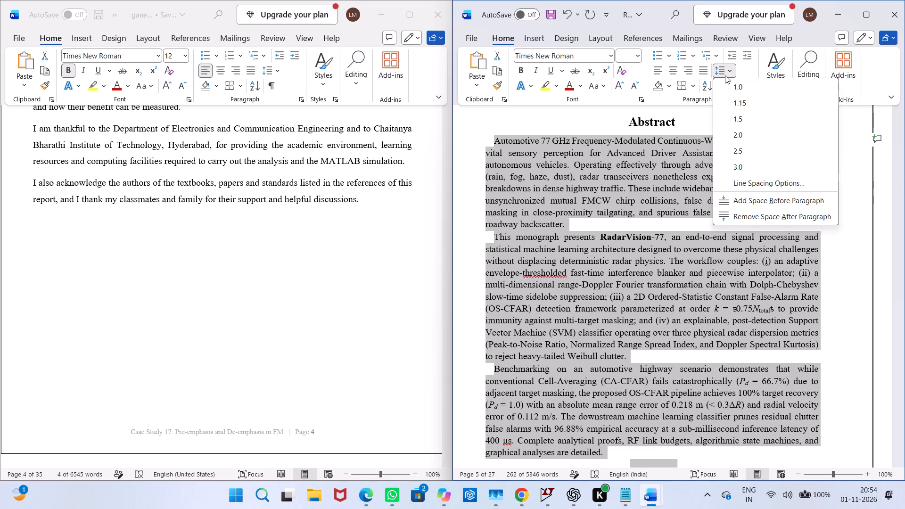
pyautogui.click(732, 115)
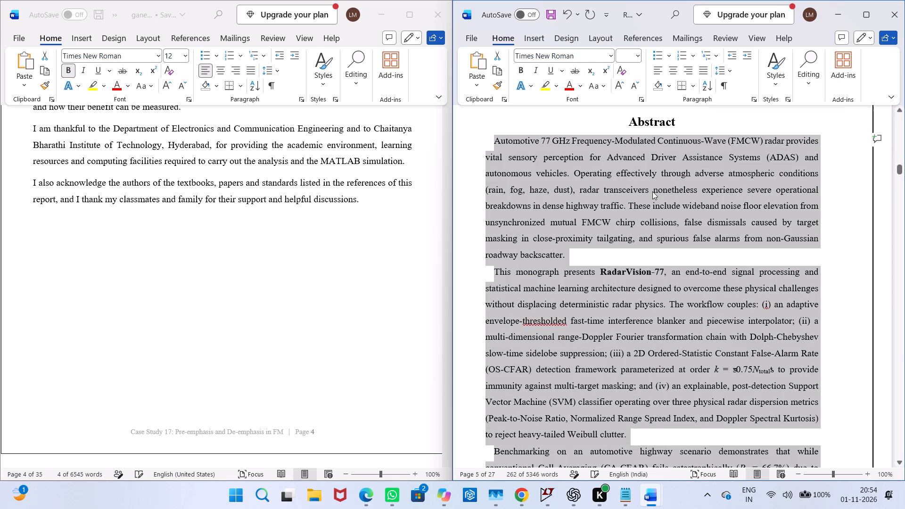
pyautogui.scroll(-1, 652, 191)
pyautogui.click(652, 191)
# Delete the Index Terms heading below the Abstract text.
pyautogui.scroll(-1, 652, 191)
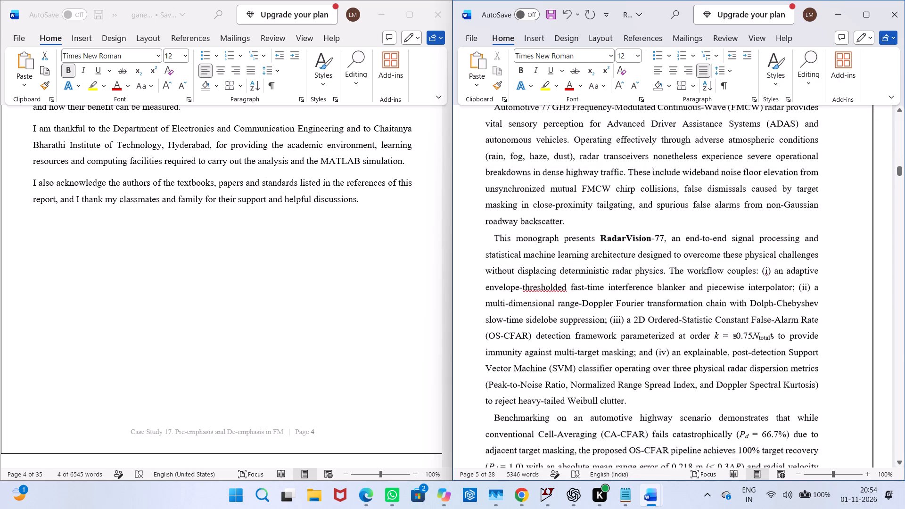
pyautogui.scroll(-4, 652, 191)
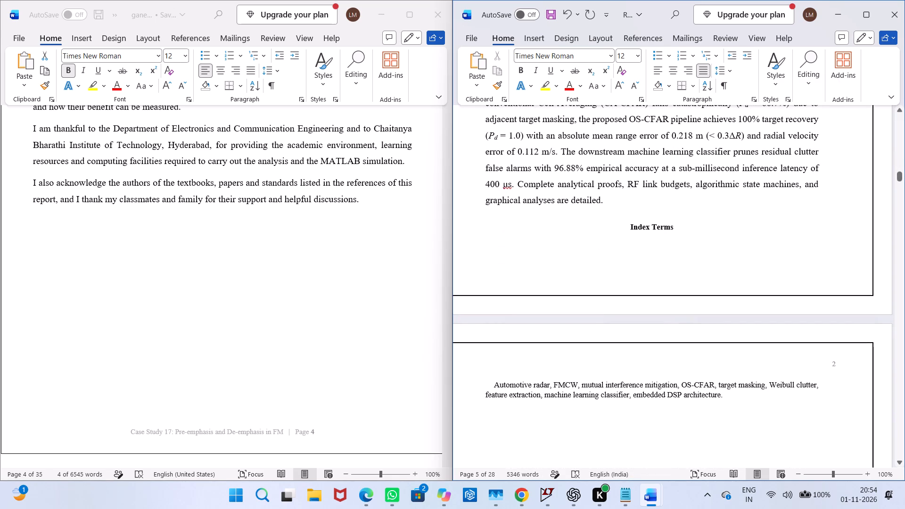
pyautogui.moveTo(617, 229); pyautogui.dragTo(683, 238)
pyautogui.press('BackSpace')
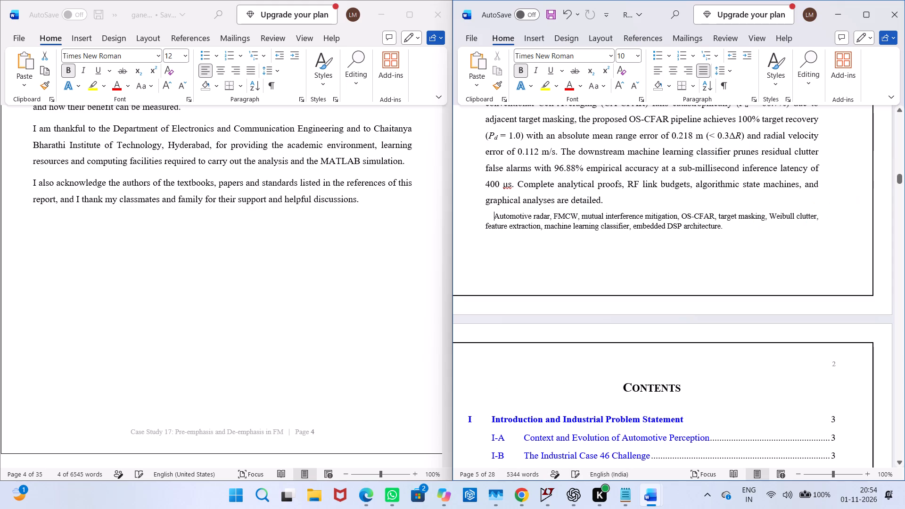
# Delete the whole keywords paragraph below the Abstract, from "Automotive radar, FMCW" through "embedded DSP architecture", including its leftover empty line.
pyautogui.moveTo(683, 238); pyautogui.dragTo(496, 214)
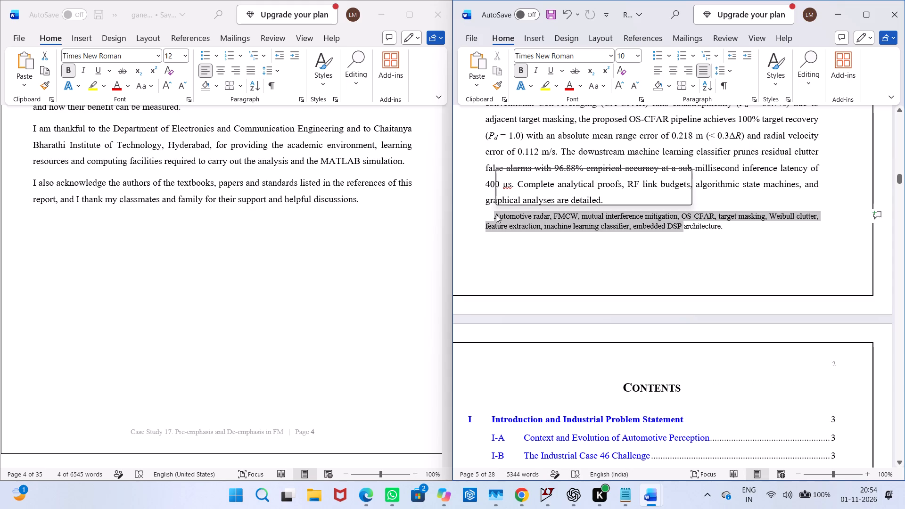
pyautogui.press('BackSpace')
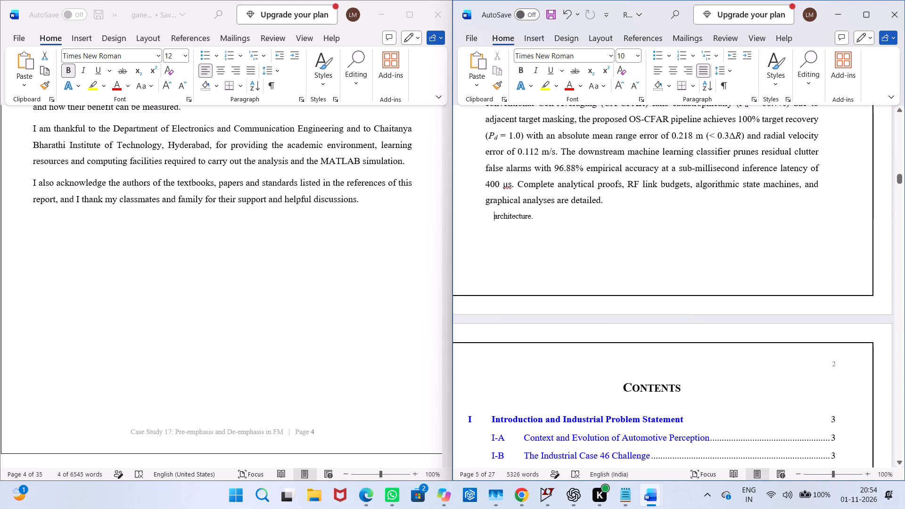
pyautogui.press('Right')
pyautogui.press('Right')
pyautogui.press('Right')
pyautogui.press('Right')
pyautogui.press('Right')
pyautogui.press('Right')
pyautogui.press('Right')
pyautogui.press('Right')
pyautogui.press('Right')
pyautogui.press('Right')
pyautogui.press('Right')
pyautogui.press('BackSpace')
pyautogui.press('BackSpace')
pyautogui.press('BackSpace')
pyautogui.press('BackSpace')
pyautogui.press('BackSpace')
pyautogui.press('BackSpace')
pyautogui.press('BackSpace')
pyautogui.press('BackSpace')
pyautogui.press('BackSpace')
pyautogui.press('BackSpace')
pyautogui.press('BackSpace')
pyautogui.press('Delete')
pyautogui.press('Delete')
pyautogui.press('Delete')
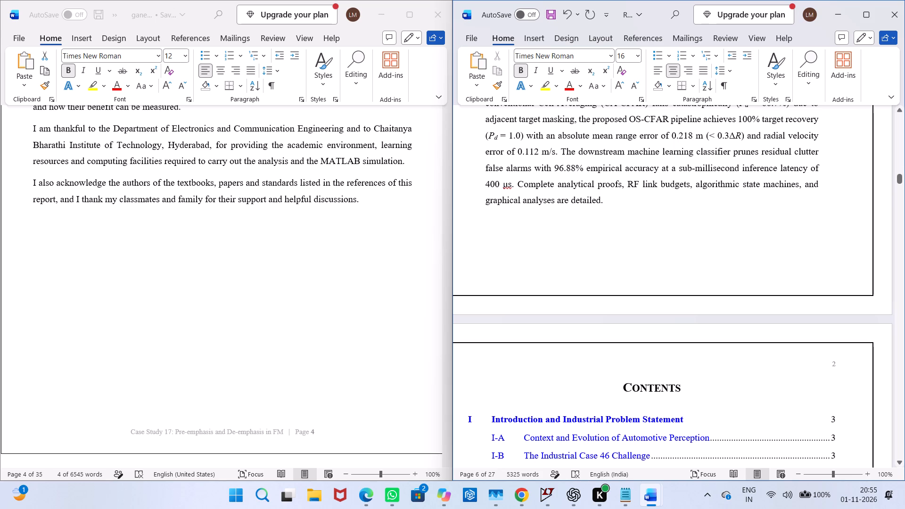
# Review the Abstract page, the Contents pages and the opening subsections of the Introduction.
pyautogui.scroll(2, 576, 251)
pyautogui.scroll(-1, 576, 251)
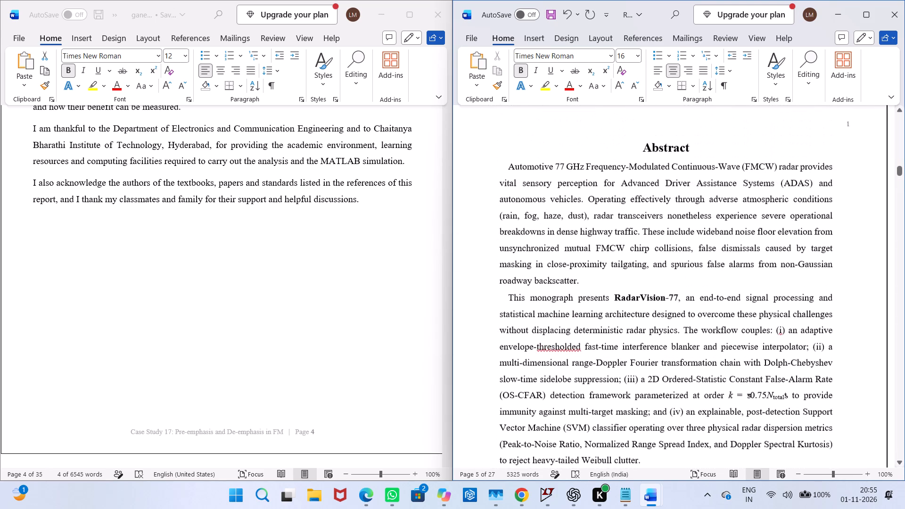
pyautogui.scroll(-3, 576, 251)
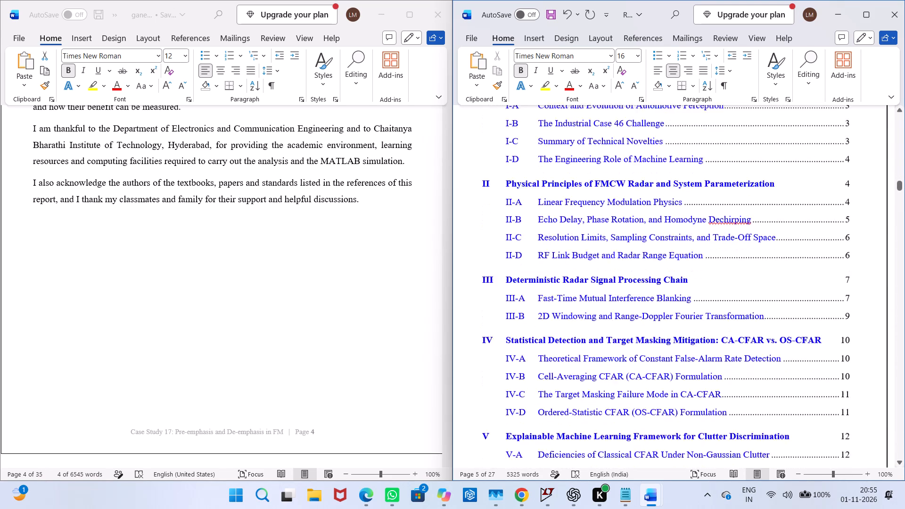
pyautogui.scroll(-4, 576, 251)
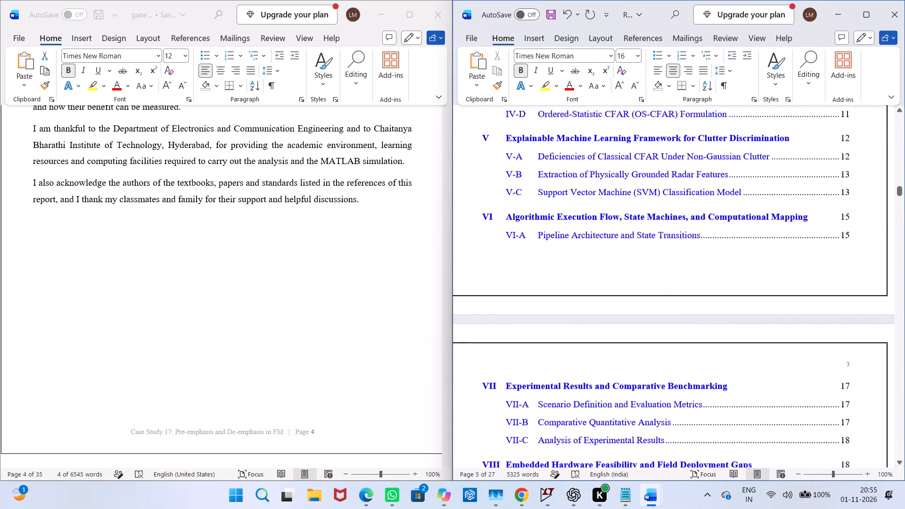
pyautogui.scroll(-6, 576, 251)
pyautogui.scroll(1, 576, 251)
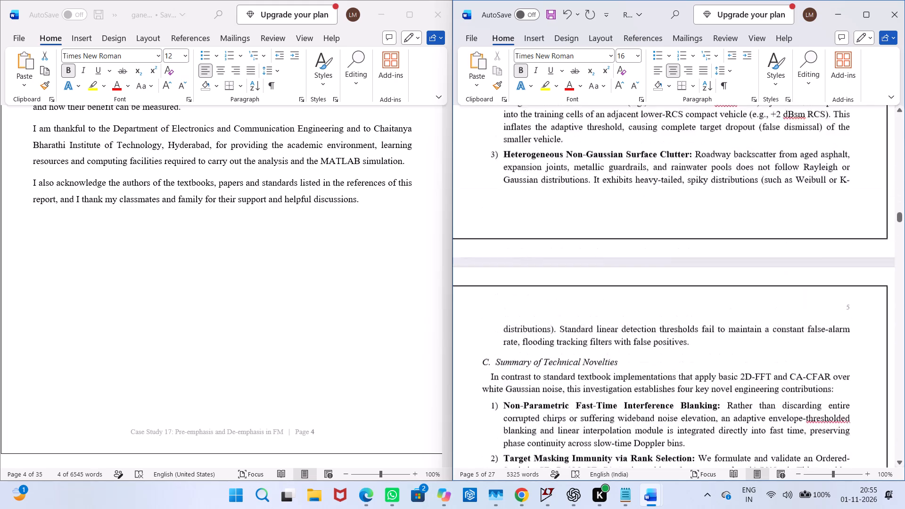
pyautogui.scroll(5, 576, 251)
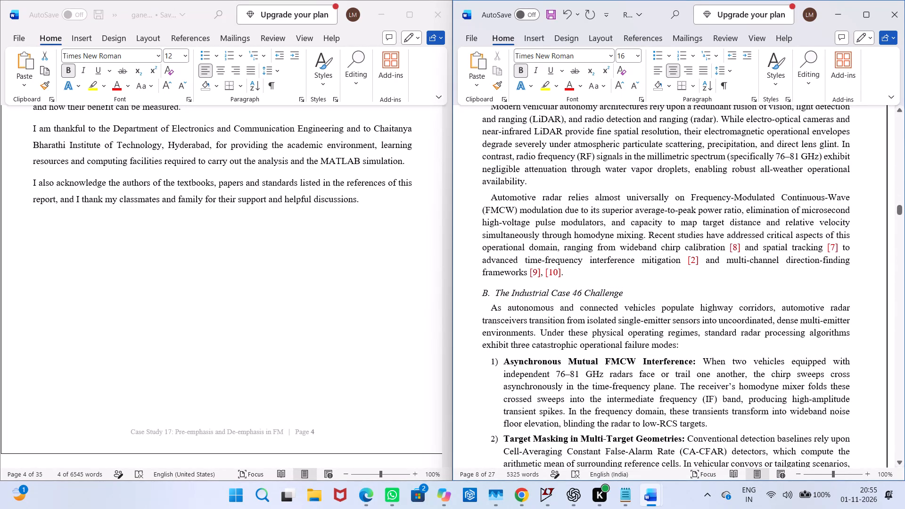
# Delete the citations [9], [10] and the space before them after "direction-finding frameworks" in the Introduction's automotive radar paragraph.
pyautogui.click(564, 272)
pyautogui.press('BackSpace')
pyautogui.press('BackSpace')
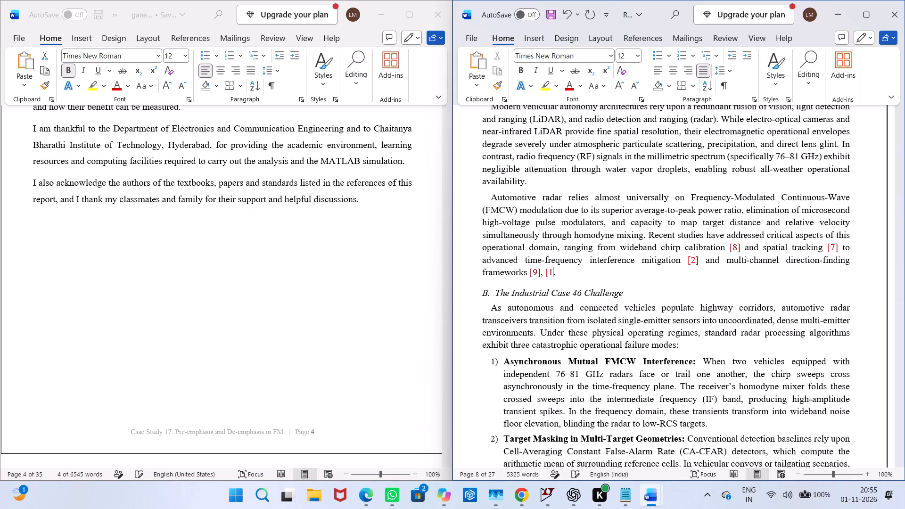
pyautogui.press('BackSpace')
pyautogui.press('BackSpace')
pyautogui.press('BackSpace')
pyautogui.press('BackSpace')
pyautogui.press('BackSpace')
pyautogui.press('BackSpace')
pyautogui.press('BackSpace')
pyautogui.press('BackSpace')
# Delete the remaining citations [8], [7] and [2] from the paragraph beginning "Automotive radar relies almost universally".
pyautogui.click(740, 244)
pyautogui.press('BackSpace')
pyautogui.press('BackSpace')
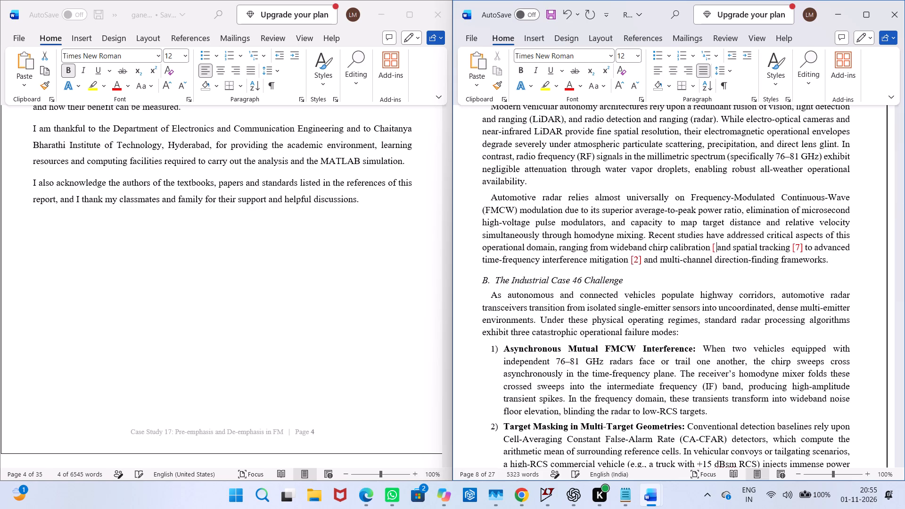
pyautogui.press('BackSpace')
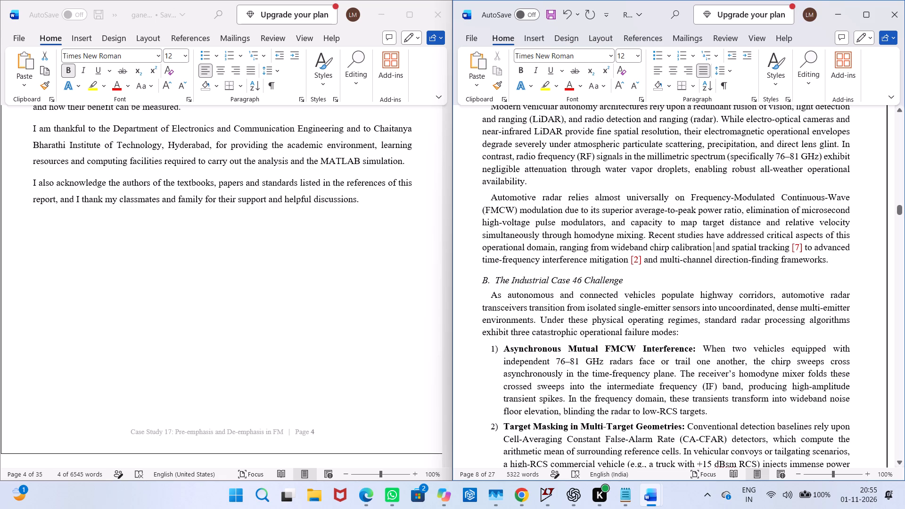
pyautogui.click(805, 247)
pyautogui.press('BackSpace')
pyautogui.press('BackSpace')
pyautogui.press('BackSpace')
pyautogui.press('BackSpace')
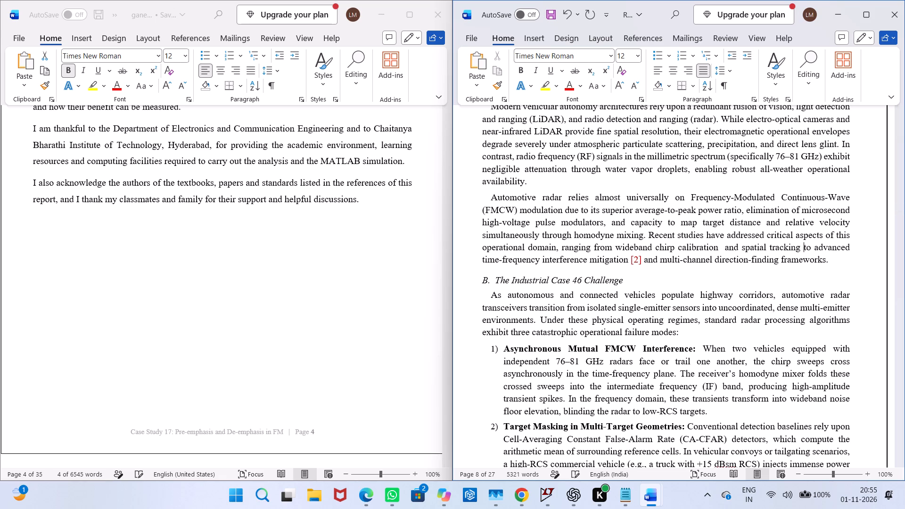
pyautogui.click(644, 263)
pyautogui.press('BackSpace')
pyautogui.press('BackSpace')
pyautogui.press('BackSpace')
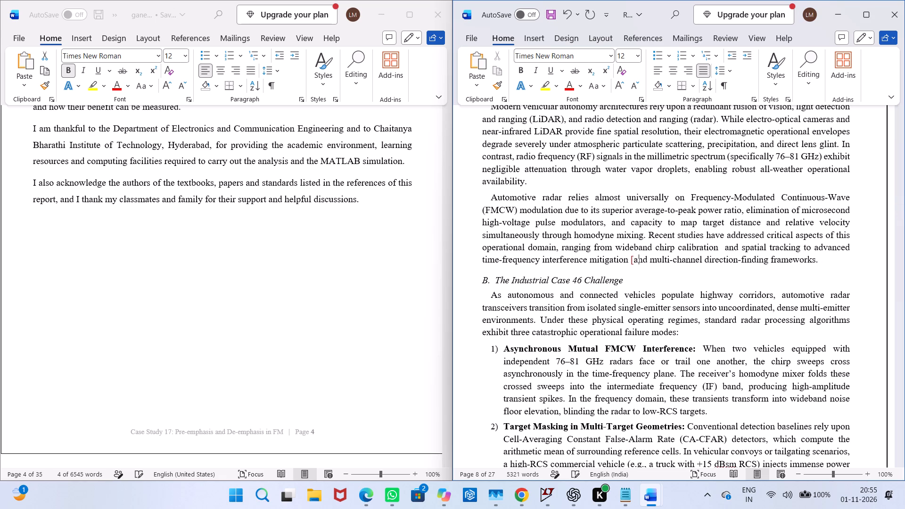
pyautogui.press('BackSpace')
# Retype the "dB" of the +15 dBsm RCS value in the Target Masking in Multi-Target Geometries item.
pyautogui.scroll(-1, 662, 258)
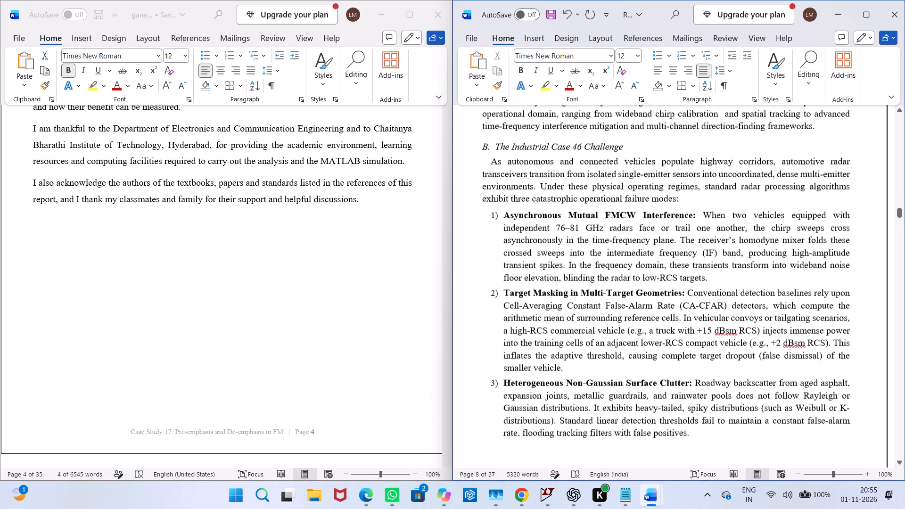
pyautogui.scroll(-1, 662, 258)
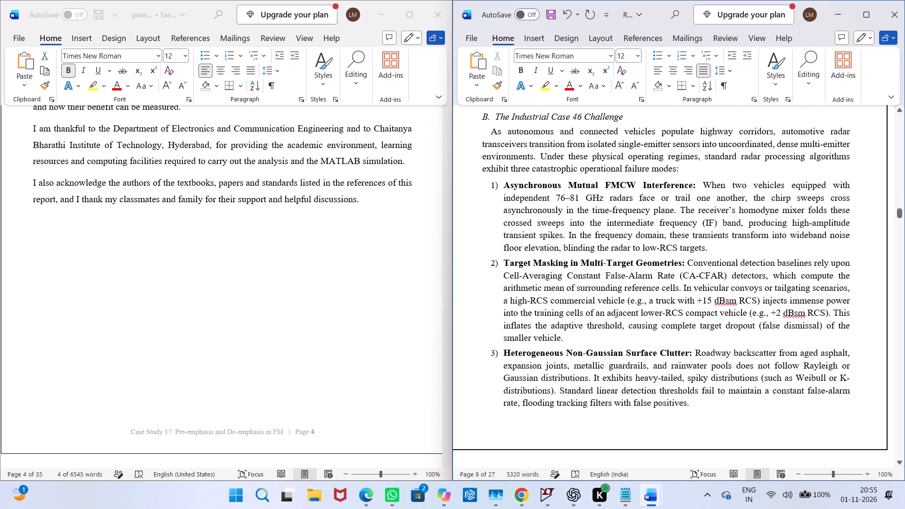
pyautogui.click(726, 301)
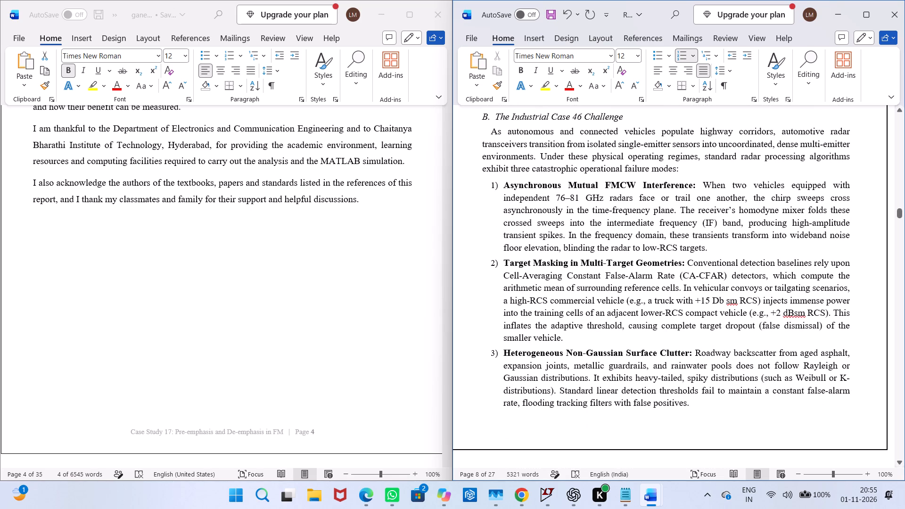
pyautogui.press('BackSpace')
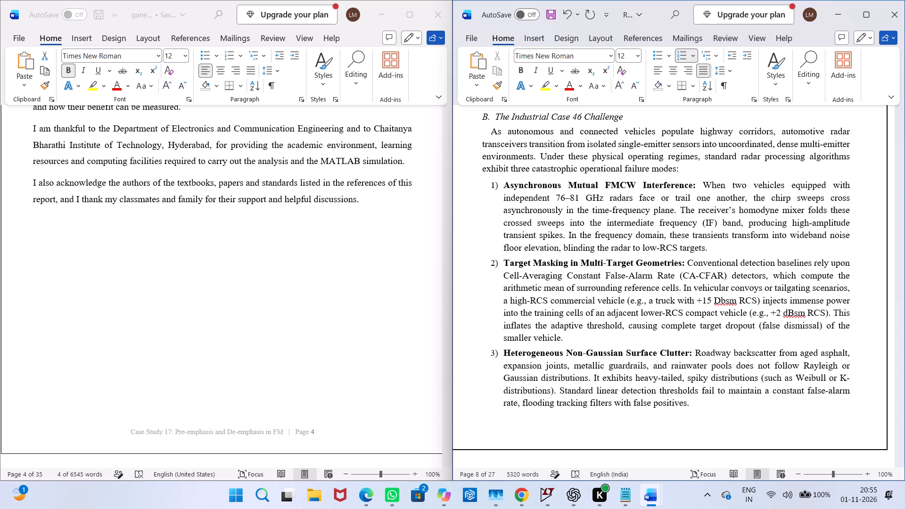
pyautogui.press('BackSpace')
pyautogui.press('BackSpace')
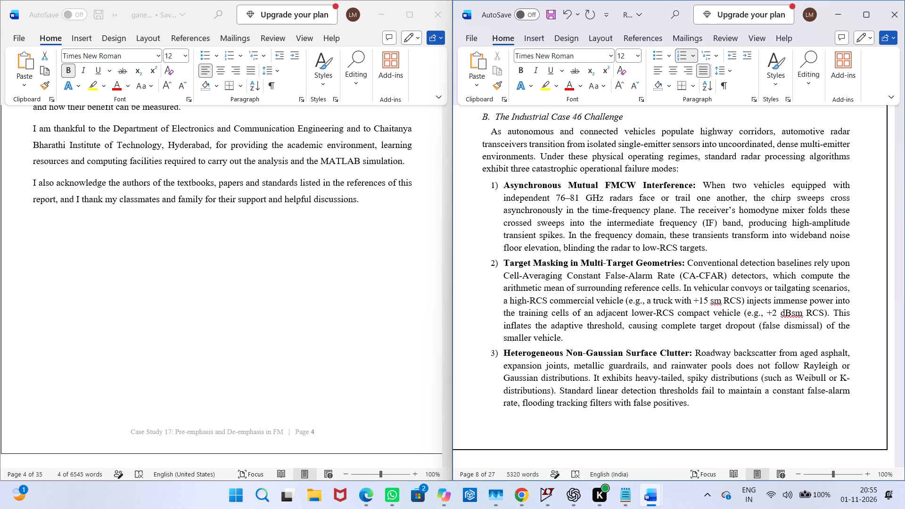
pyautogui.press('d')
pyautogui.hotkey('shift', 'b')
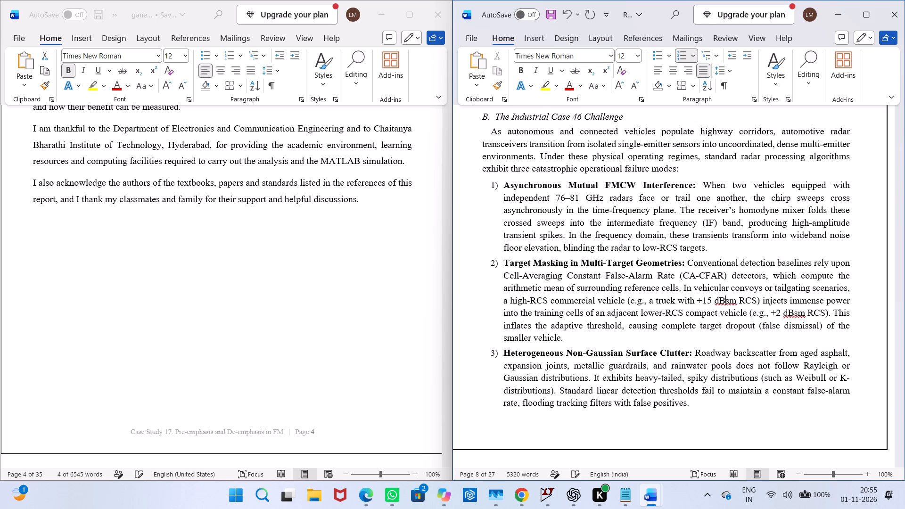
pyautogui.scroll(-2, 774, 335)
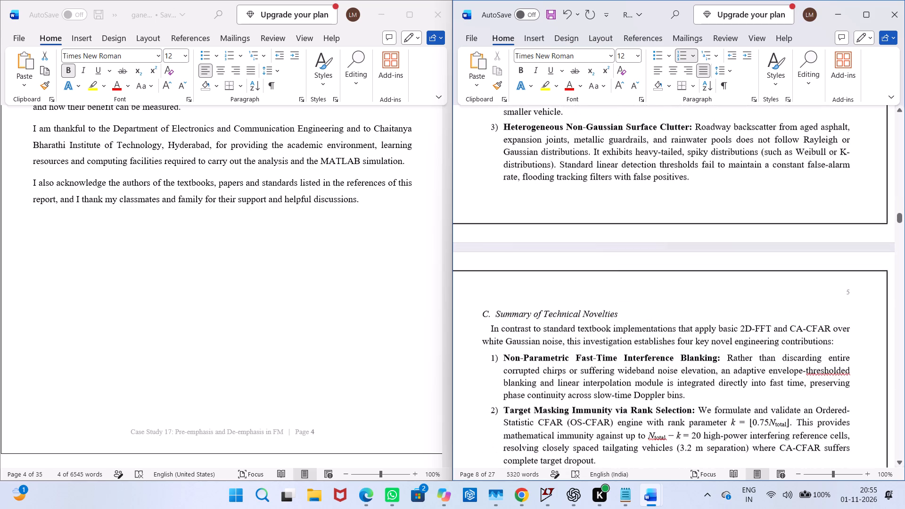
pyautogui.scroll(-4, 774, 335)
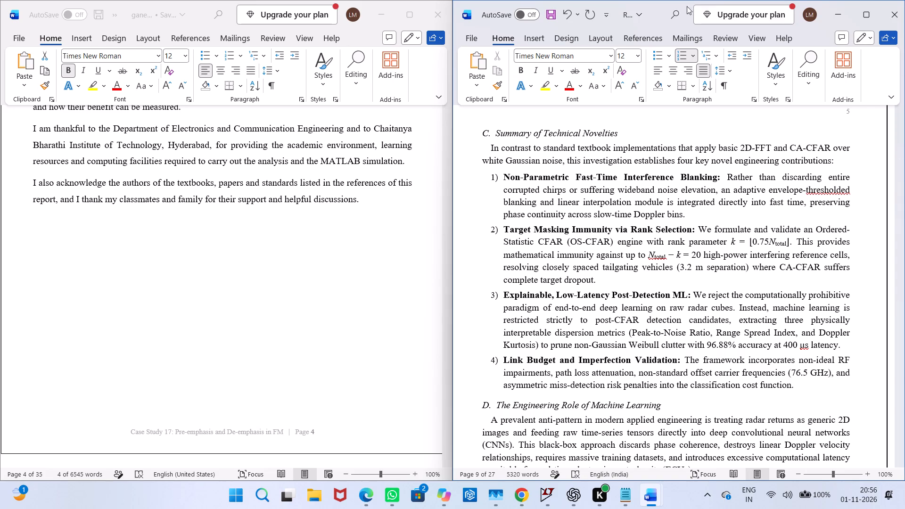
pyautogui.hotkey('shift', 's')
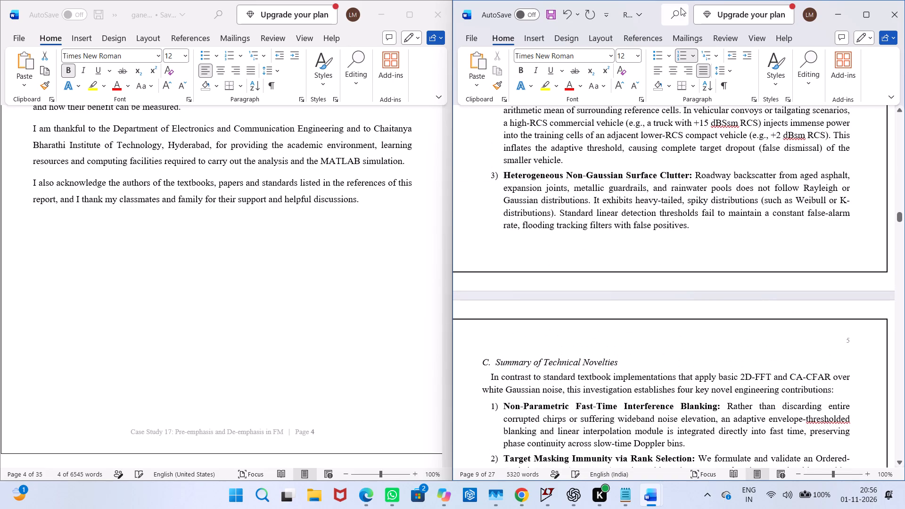
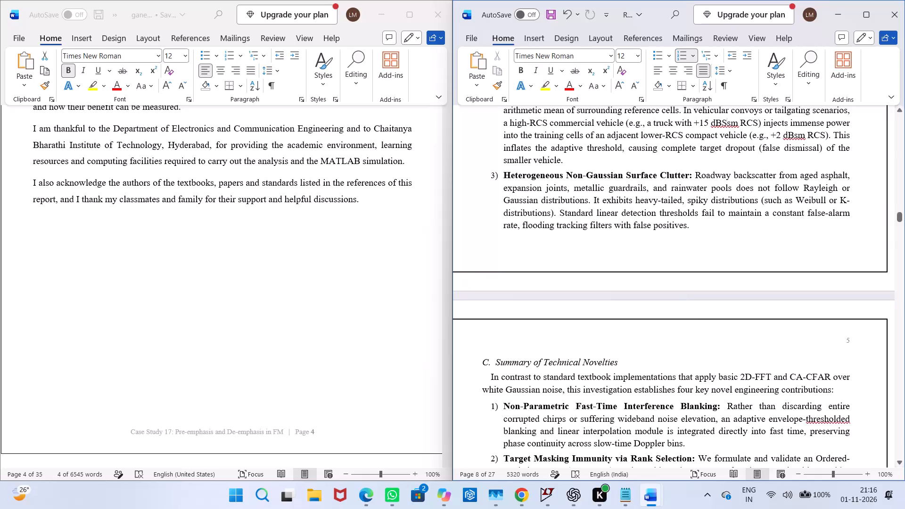
# Compare the front pages of the FM case study report with the introduction section of the radar report.
pyautogui.scroll(-1, 669, 205)
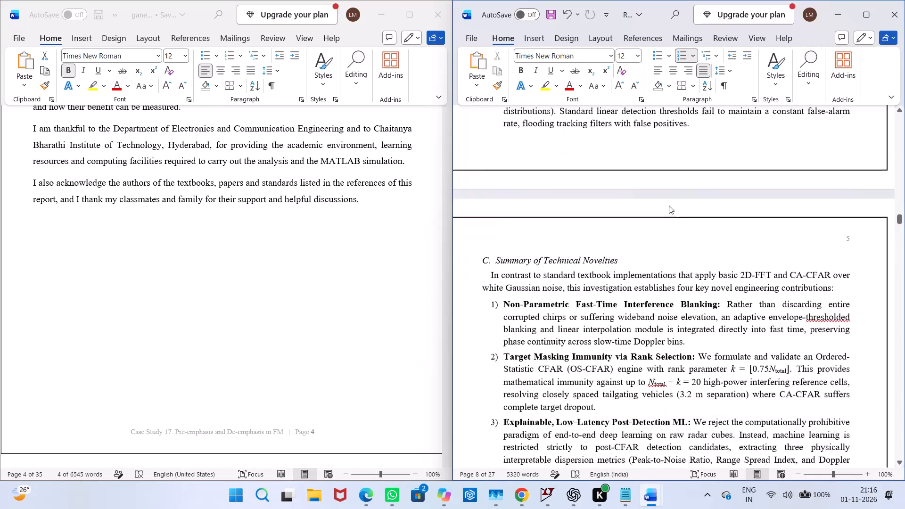
pyautogui.scroll(-2, 669, 205)
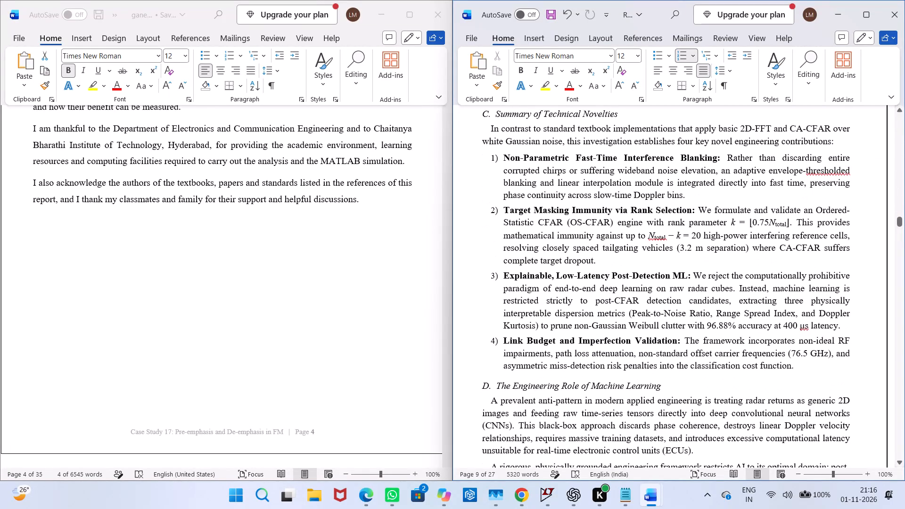
pyautogui.scroll(6, 324, 283)
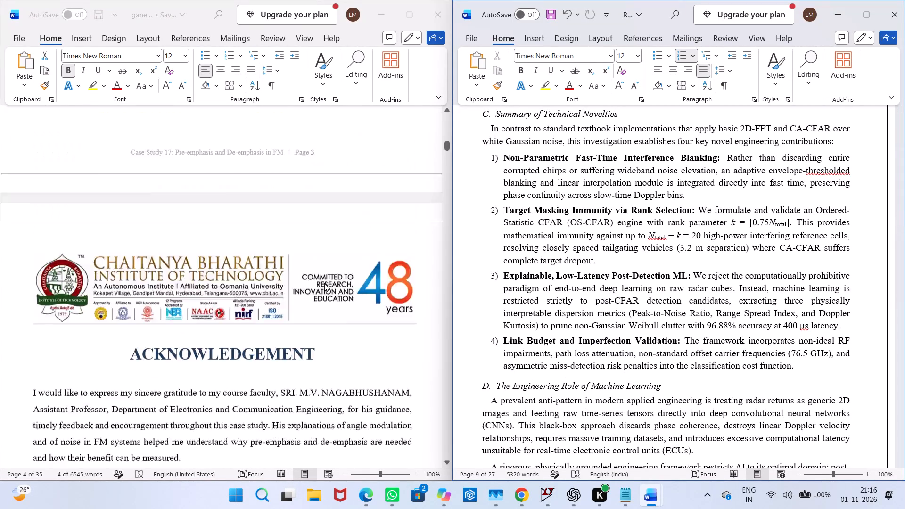
pyautogui.scroll(3, 324, 283)
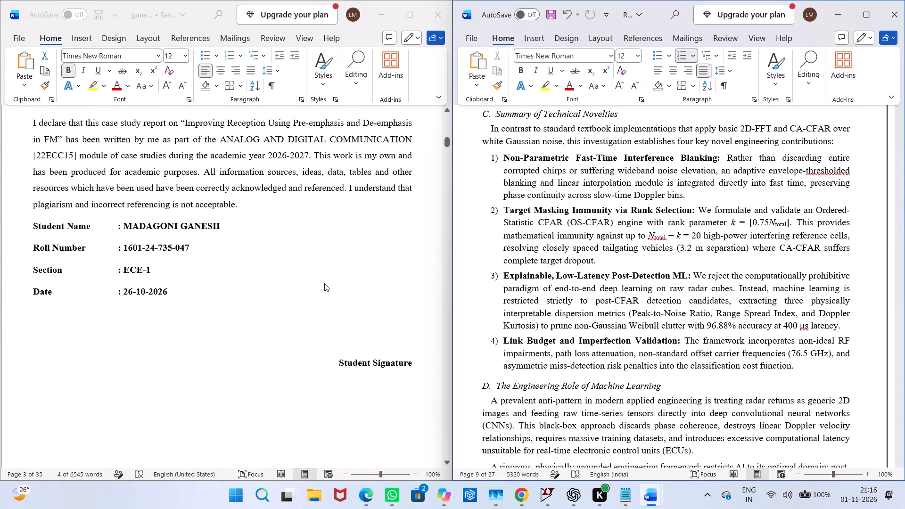
pyautogui.scroll(4, 324, 283)
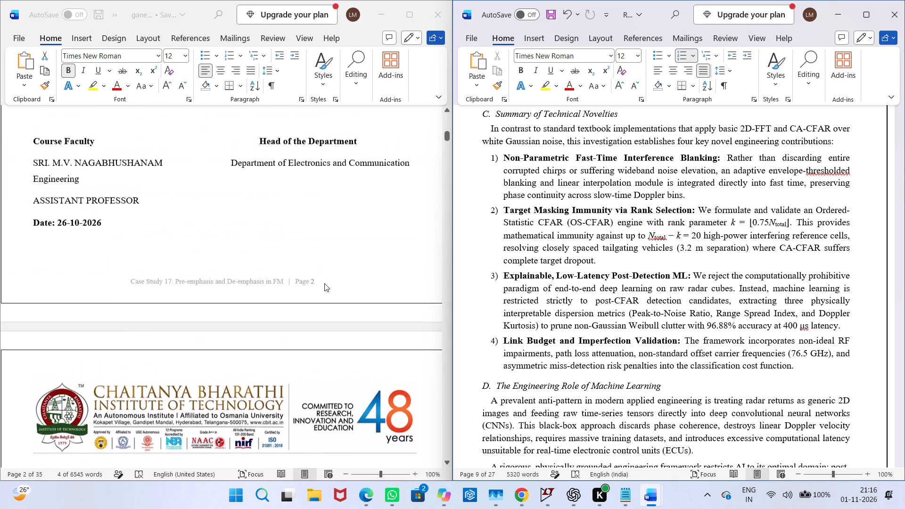
pyautogui.scroll(1, 324, 283)
pyautogui.scroll(3, 551, 268)
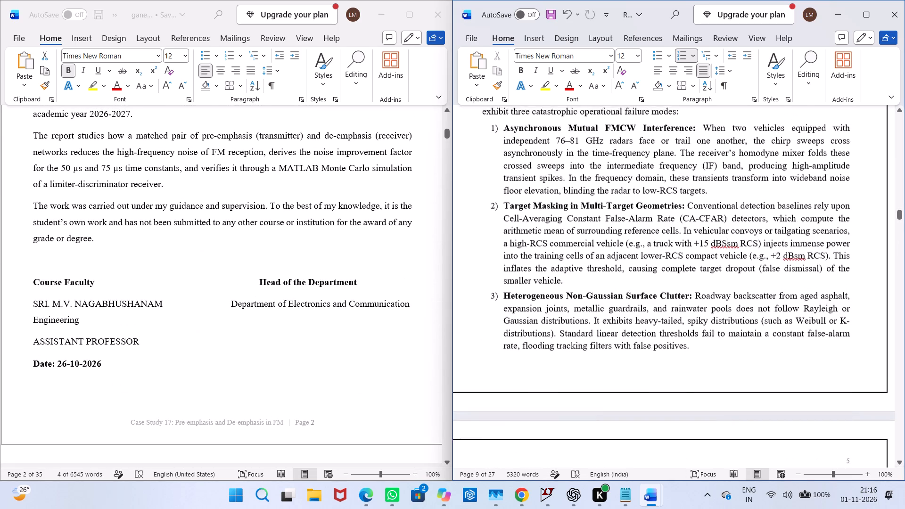
pyautogui.scroll(4, 551, 268)
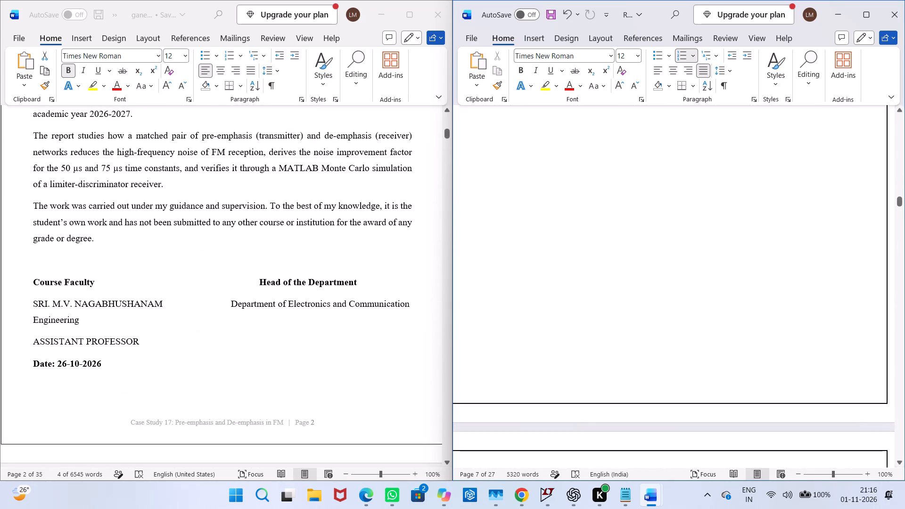
# Format the "I. Introduction and Industrial Problem Statement" heading as 14 pt bold.
pyautogui.scroll(-3, 551, 268)
pyautogui.moveTo(551, 233); pyautogui.dragTo(673, 238)
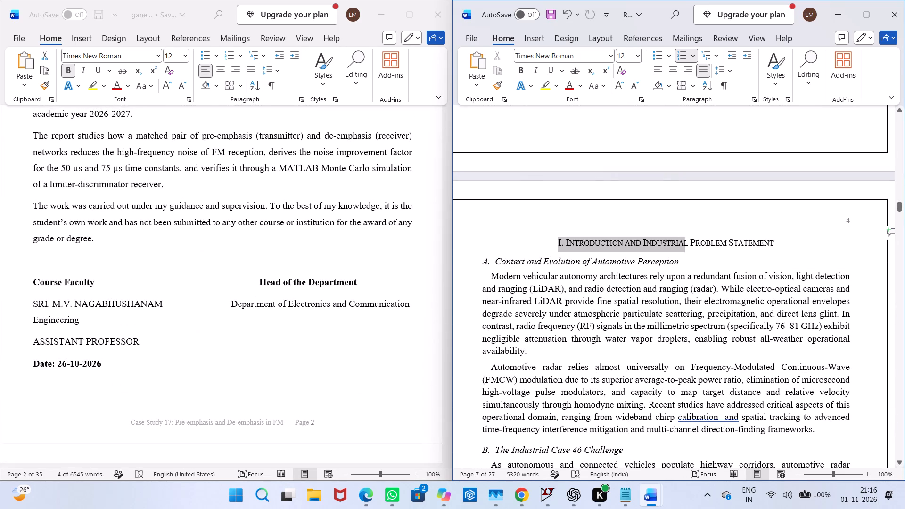
pyautogui.moveTo(673, 238); pyautogui.dragTo(755, 239)
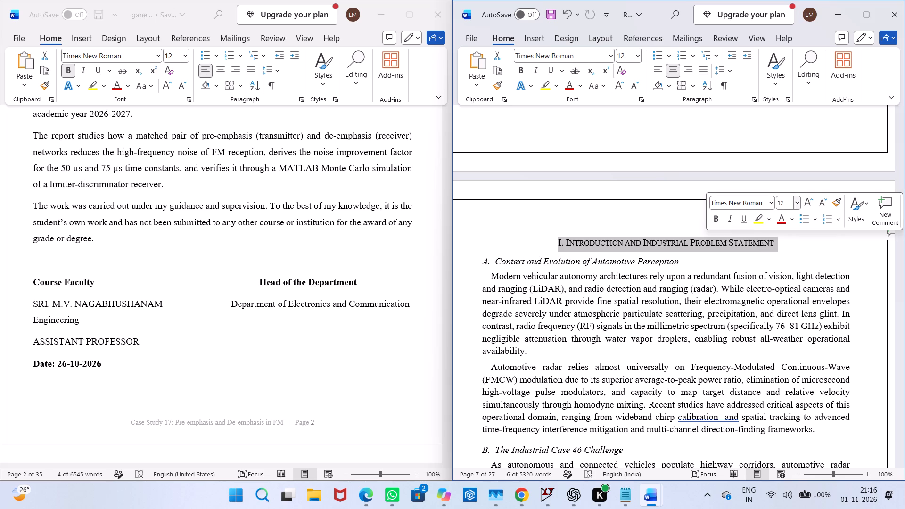
pyautogui.click(784, 201)
pyautogui.write('14')
pyautogui.click(713, 221)
pyautogui.click(628, 223)
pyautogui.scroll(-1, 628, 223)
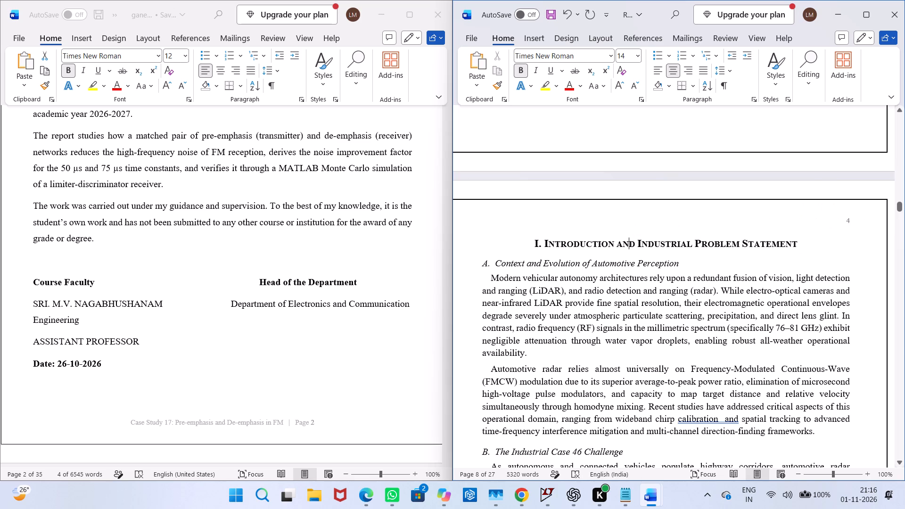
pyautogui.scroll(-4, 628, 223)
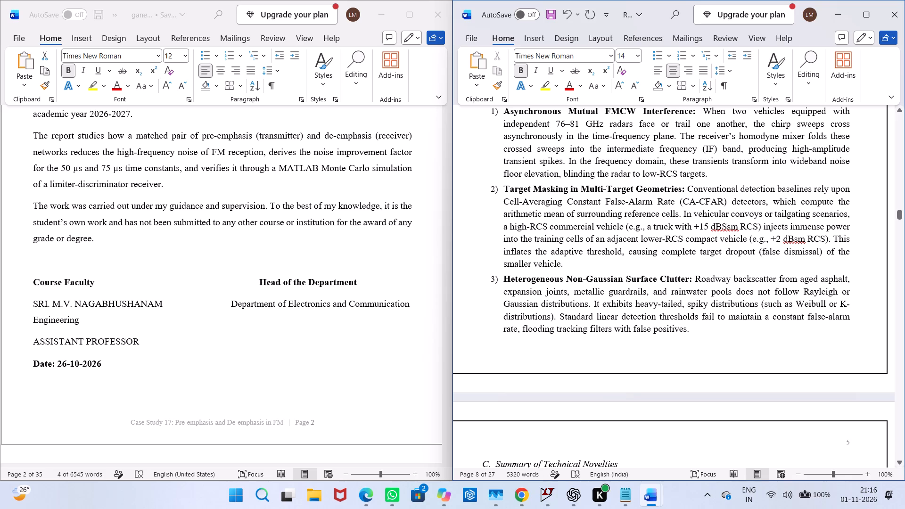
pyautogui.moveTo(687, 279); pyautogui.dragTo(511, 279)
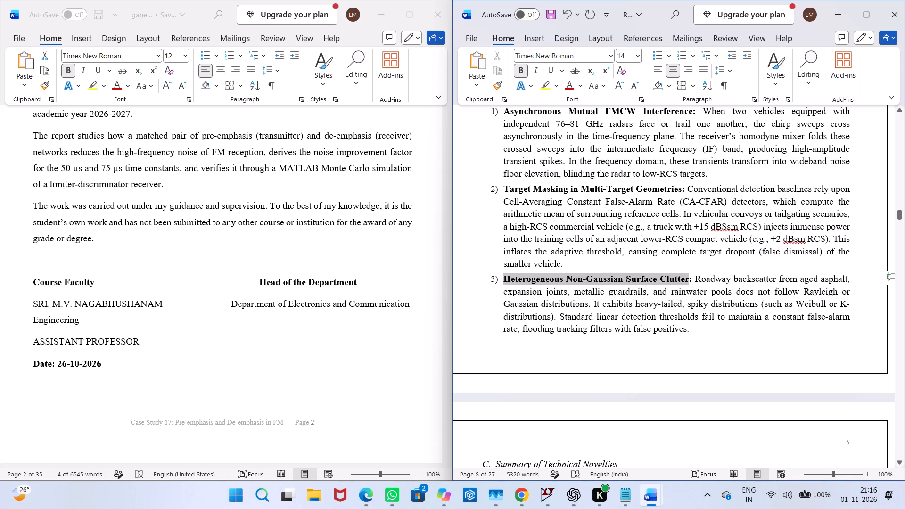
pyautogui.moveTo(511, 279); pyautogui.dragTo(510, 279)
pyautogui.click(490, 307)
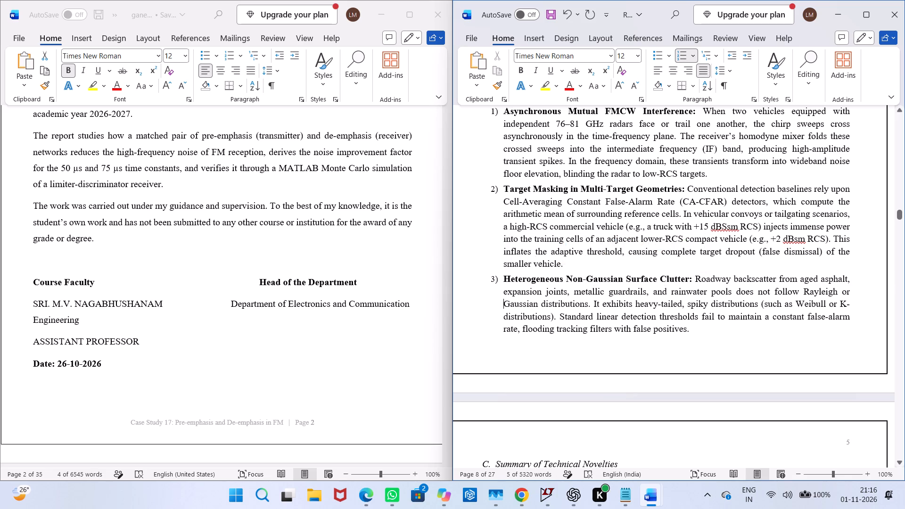
# Format the "II. Physical Principles of FMCW Radar and System Parameterization" heading as 14 pt bold.
pyautogui.scroll(-4, 490, 307)
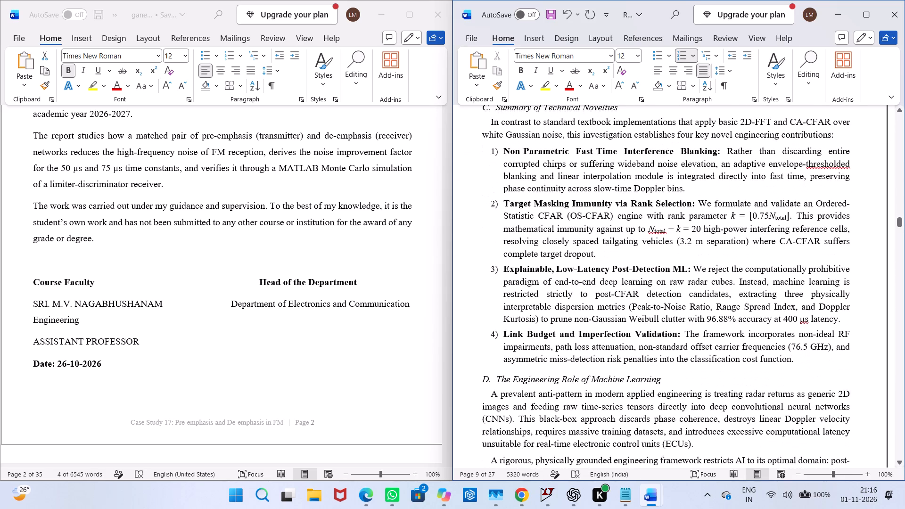
pyautogui.scroll(-3, 490, 307)
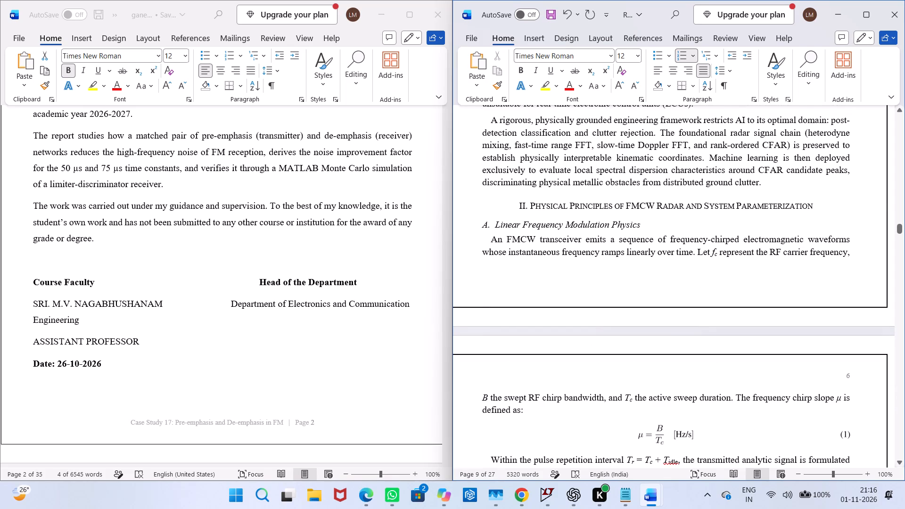
pyautogui.moveTo(514, 206); pyautogui.dragTo(824, 209)
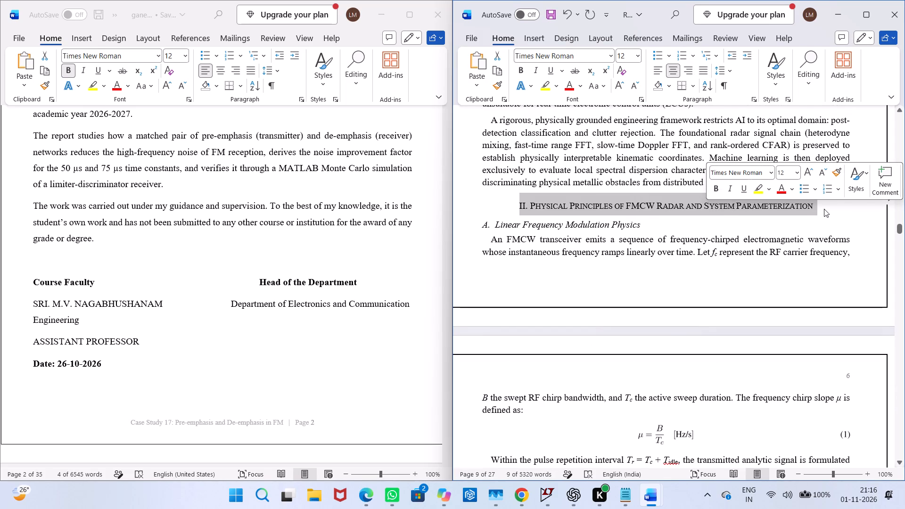
pyautogui.click(782, 173)
pyautogui.write('14')
pyautogui.click(717, 192)
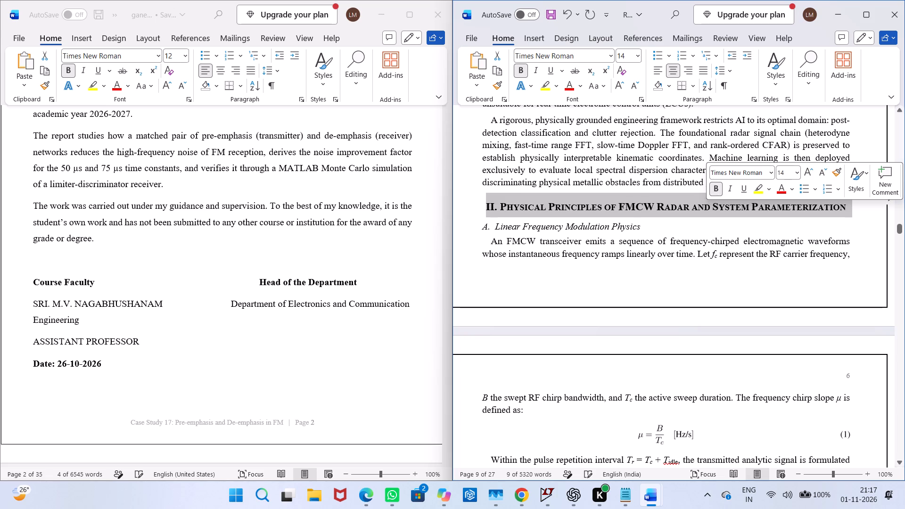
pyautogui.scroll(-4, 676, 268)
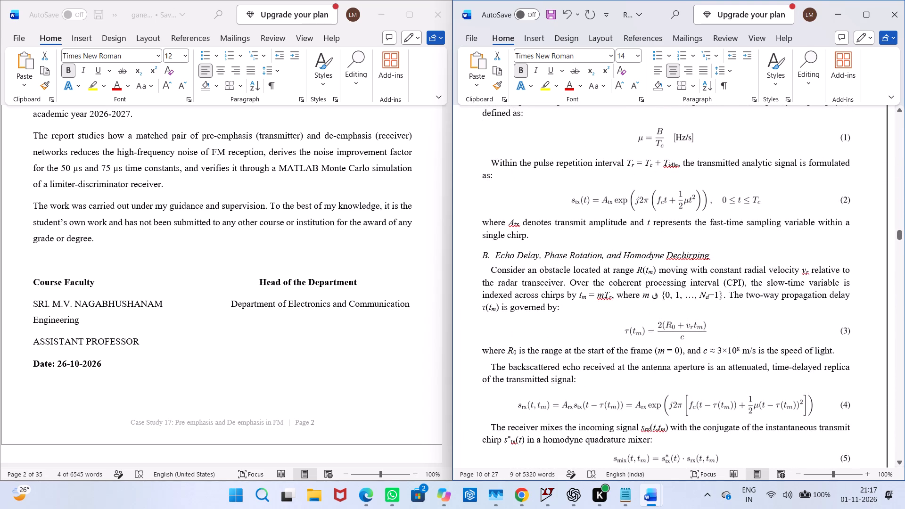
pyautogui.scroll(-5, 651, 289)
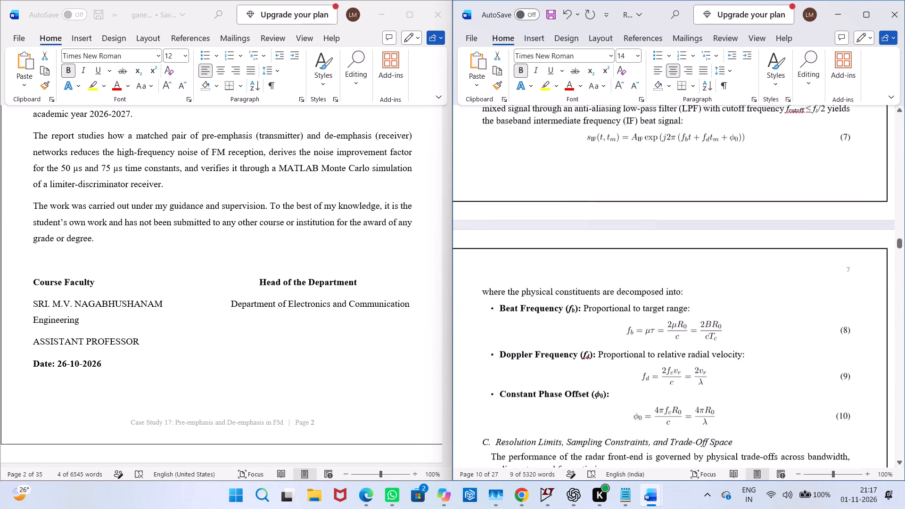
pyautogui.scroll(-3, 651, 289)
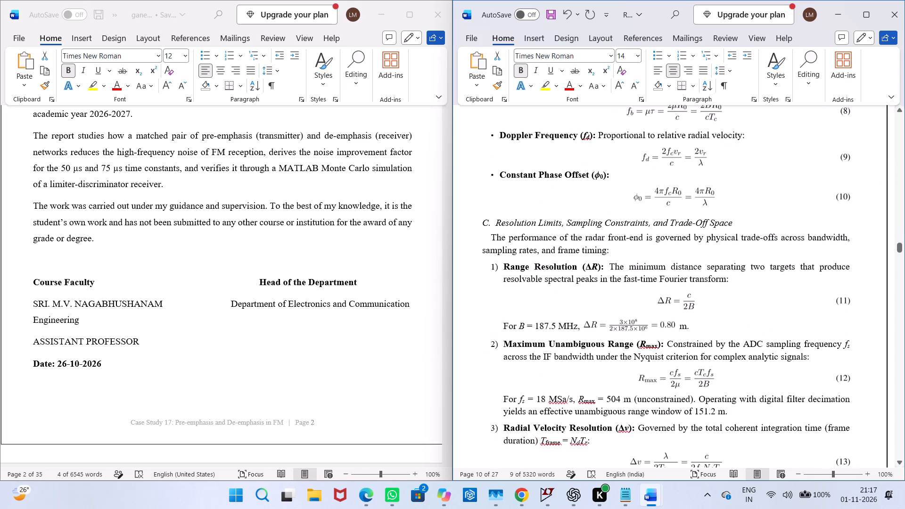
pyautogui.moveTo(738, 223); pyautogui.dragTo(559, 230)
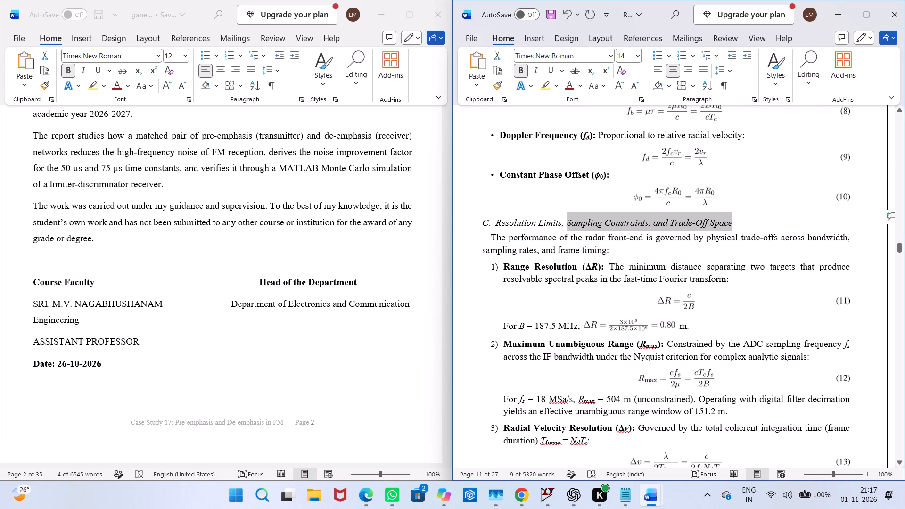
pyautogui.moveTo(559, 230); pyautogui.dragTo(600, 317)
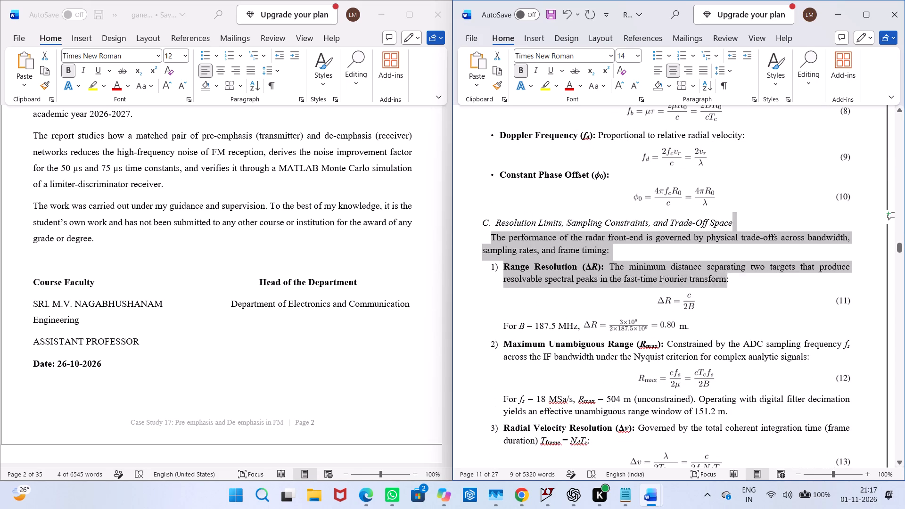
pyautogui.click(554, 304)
# Review the radar report from its contents list through sections I and II, checking the section headings.
pyautogui.scroll(2, 554, 304)
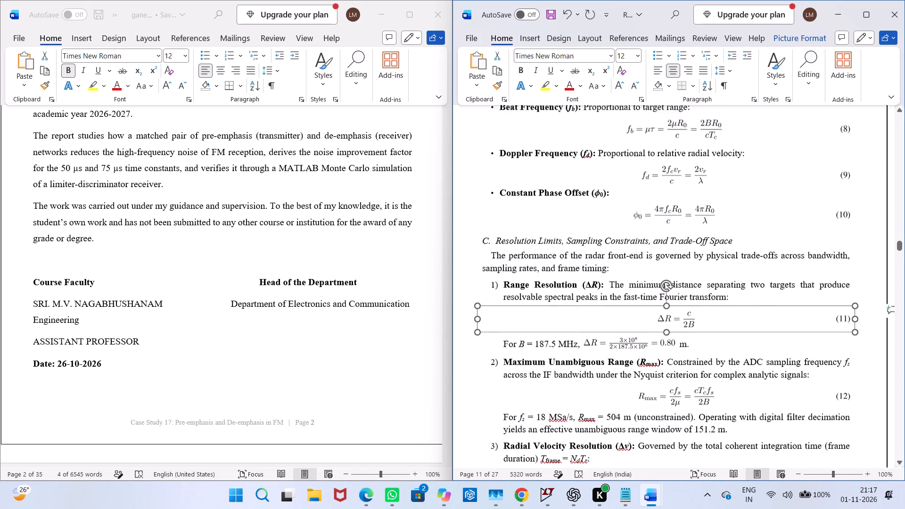
pyautogui.scroll(12, 554, 304)
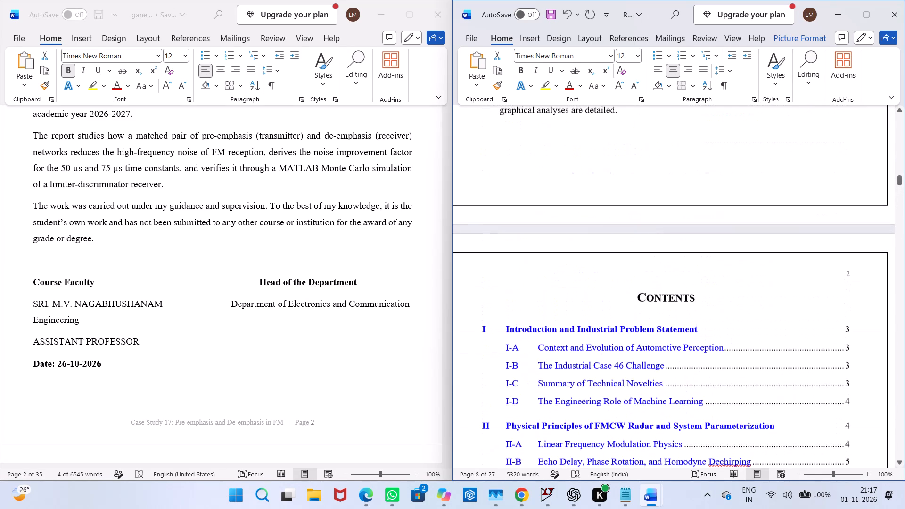
pyautogui.scroll(-3, 554, 304)
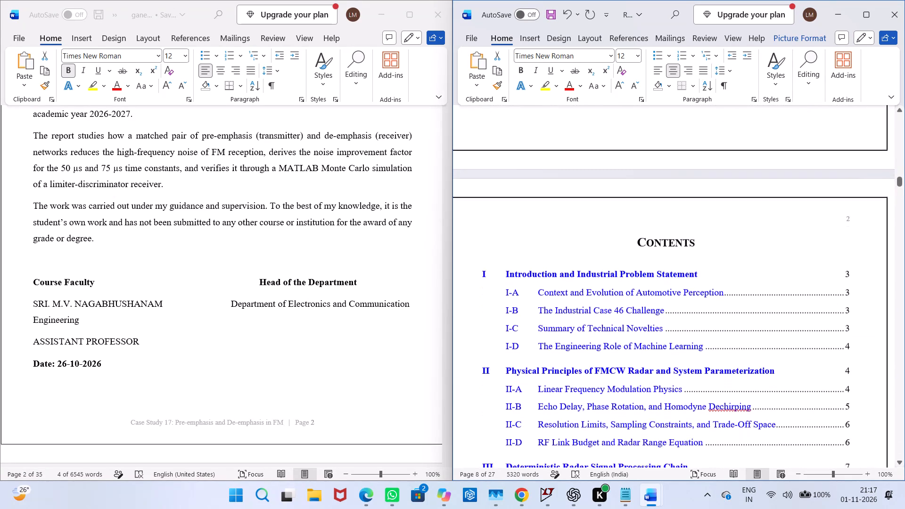
pyautogui.scroll(-10, 554, 304)
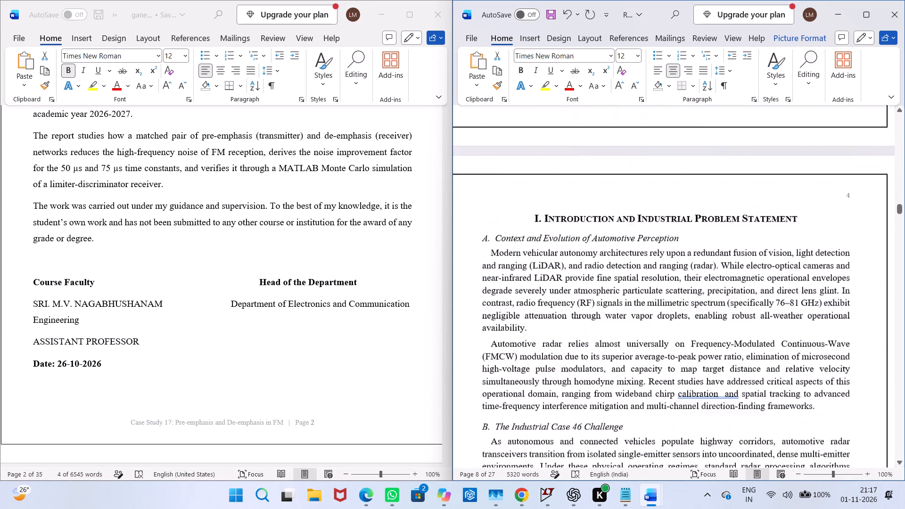
pyautogui.scroll(-6, 554, 304)
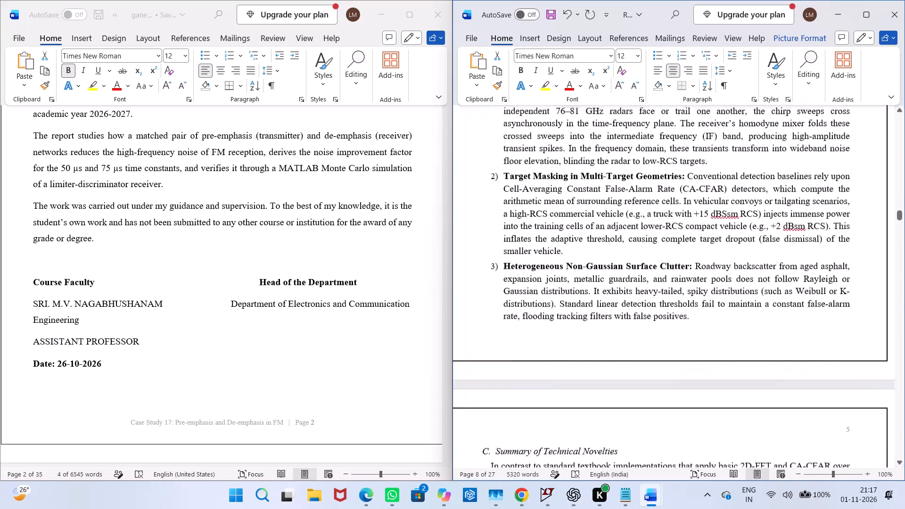
pyautogui.scroll(-4, 554, 304)
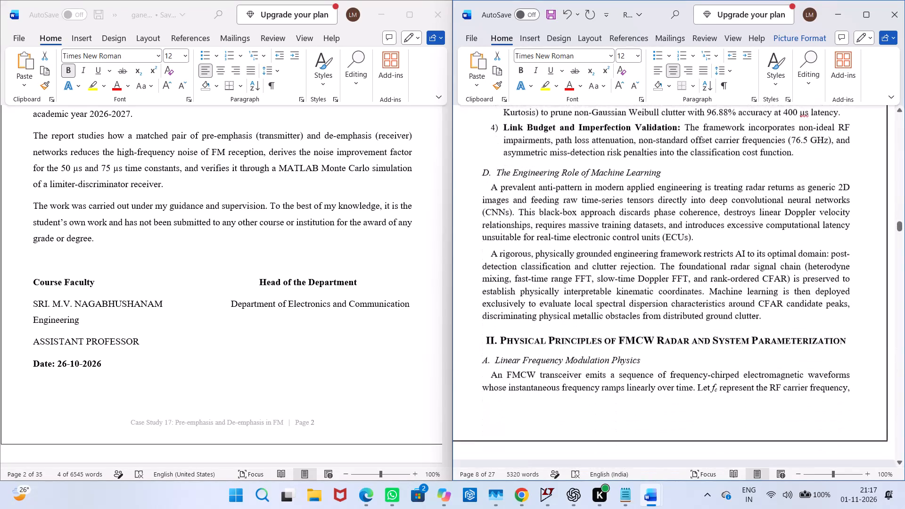
pyautogui.scroll(-4, 554, 304)
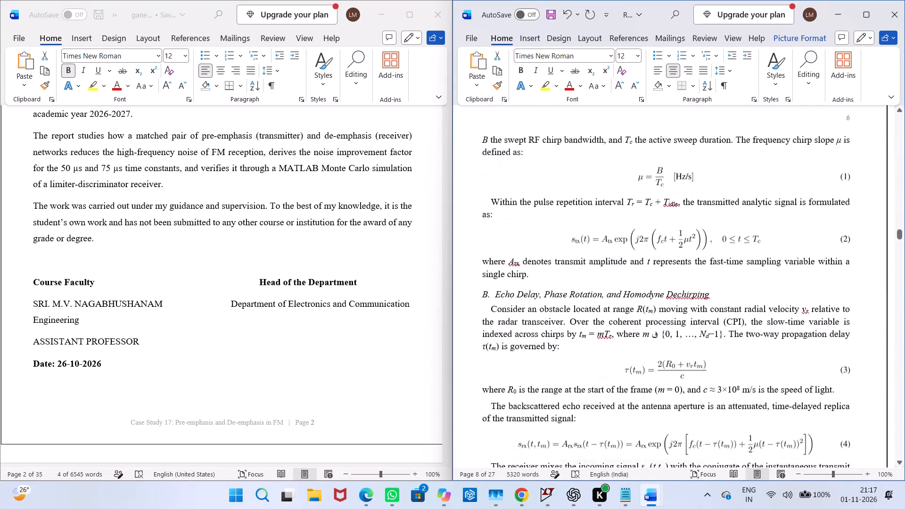
pyautogui.scroll(-6, 554, 304)
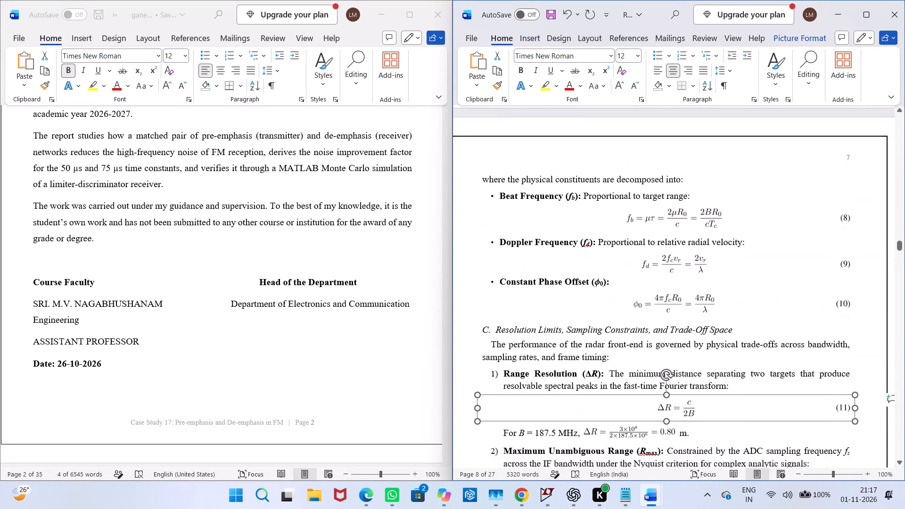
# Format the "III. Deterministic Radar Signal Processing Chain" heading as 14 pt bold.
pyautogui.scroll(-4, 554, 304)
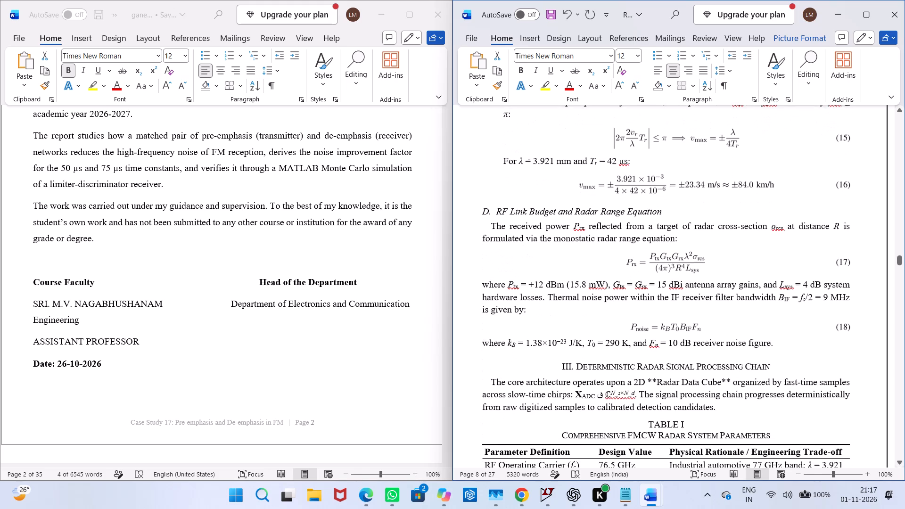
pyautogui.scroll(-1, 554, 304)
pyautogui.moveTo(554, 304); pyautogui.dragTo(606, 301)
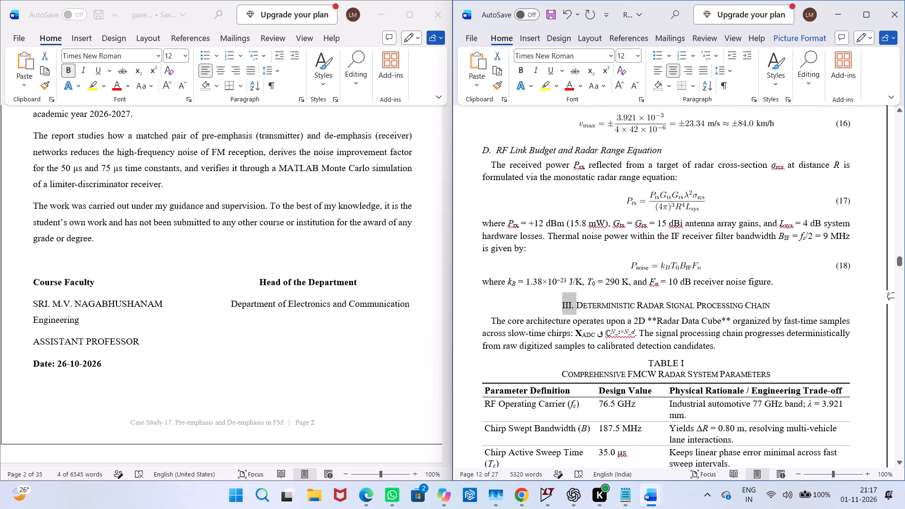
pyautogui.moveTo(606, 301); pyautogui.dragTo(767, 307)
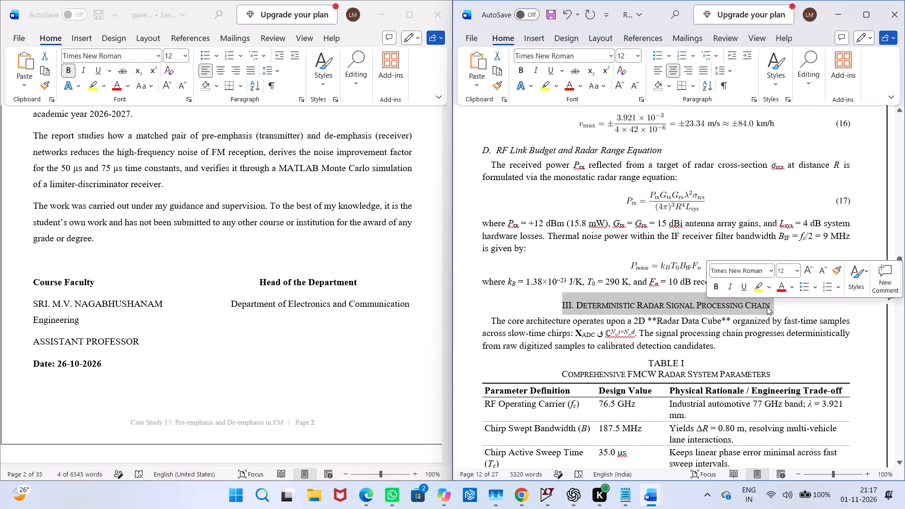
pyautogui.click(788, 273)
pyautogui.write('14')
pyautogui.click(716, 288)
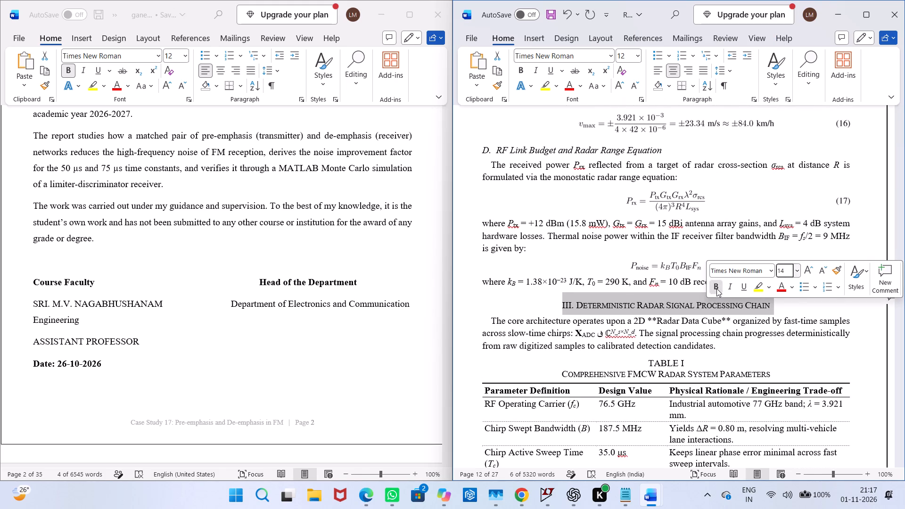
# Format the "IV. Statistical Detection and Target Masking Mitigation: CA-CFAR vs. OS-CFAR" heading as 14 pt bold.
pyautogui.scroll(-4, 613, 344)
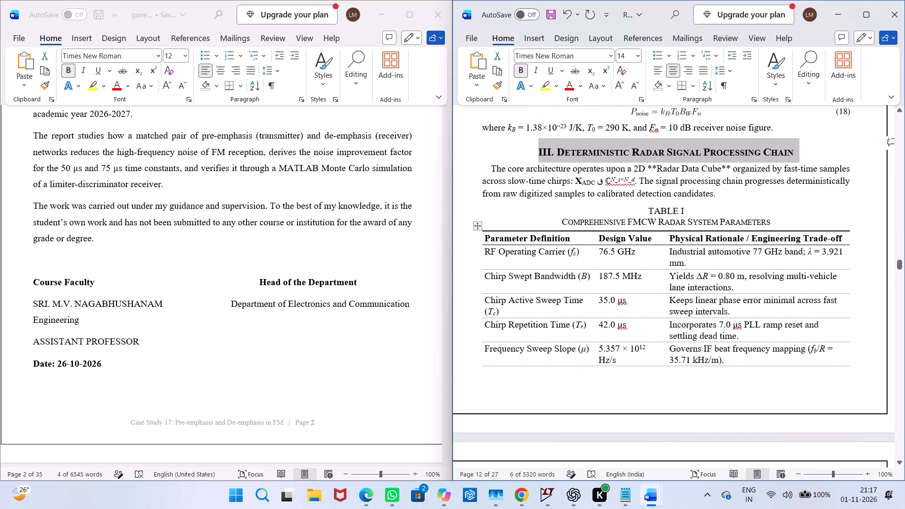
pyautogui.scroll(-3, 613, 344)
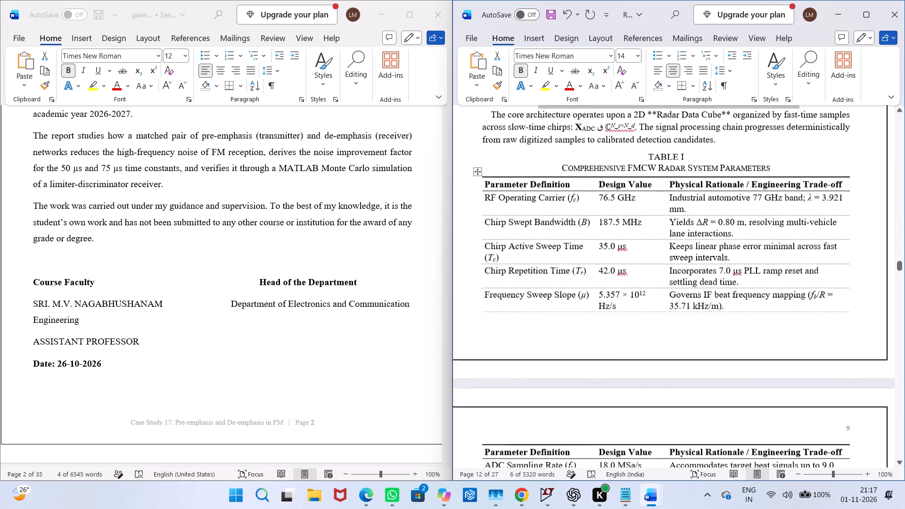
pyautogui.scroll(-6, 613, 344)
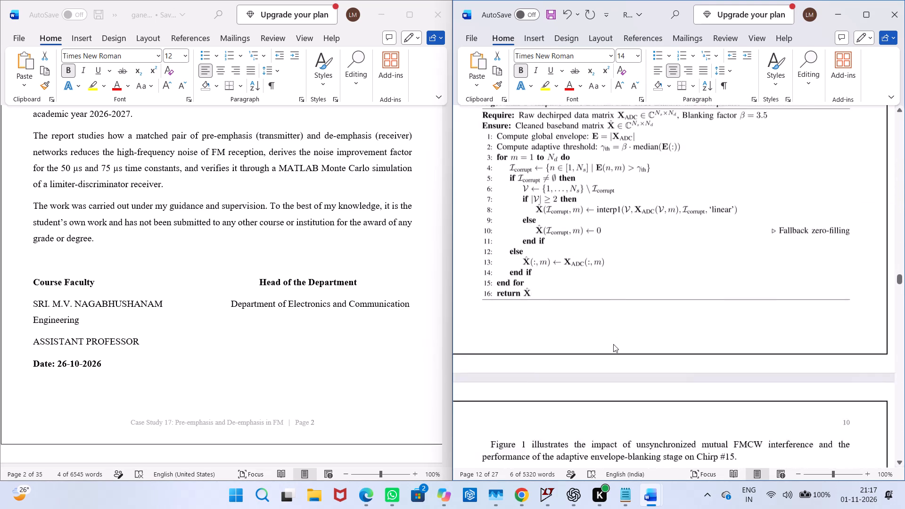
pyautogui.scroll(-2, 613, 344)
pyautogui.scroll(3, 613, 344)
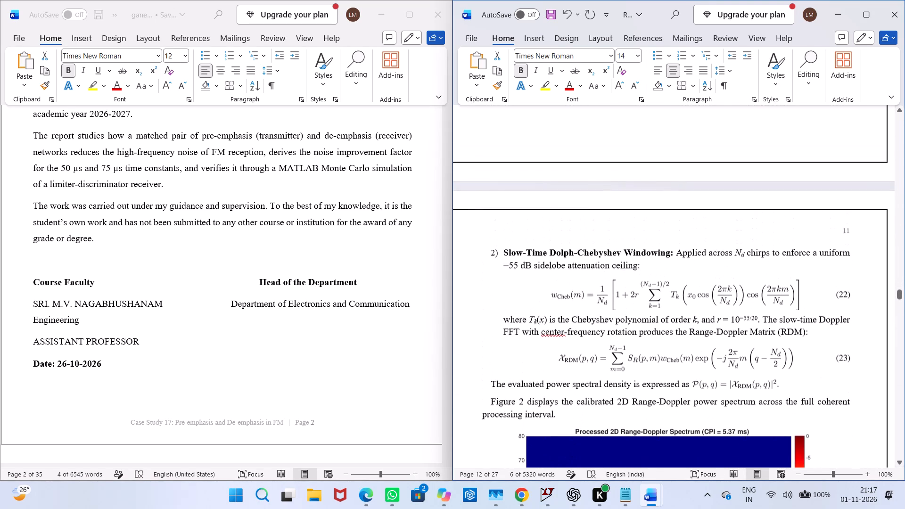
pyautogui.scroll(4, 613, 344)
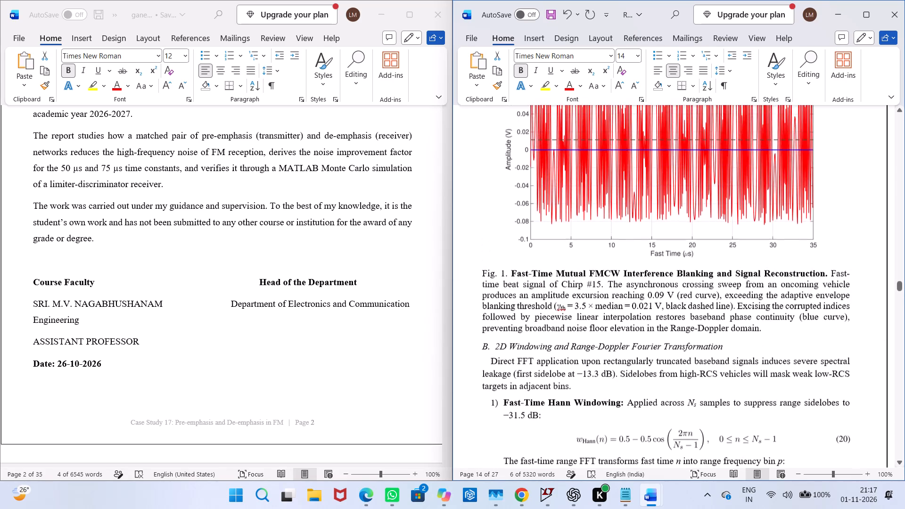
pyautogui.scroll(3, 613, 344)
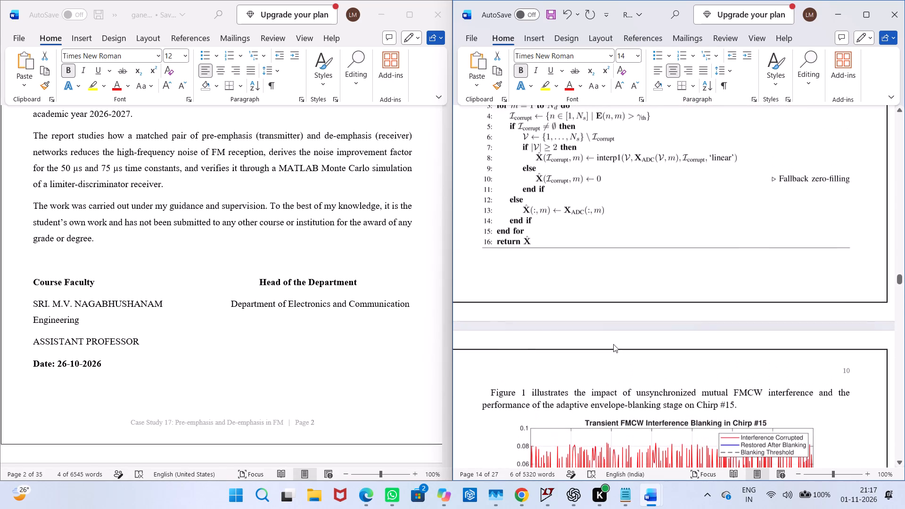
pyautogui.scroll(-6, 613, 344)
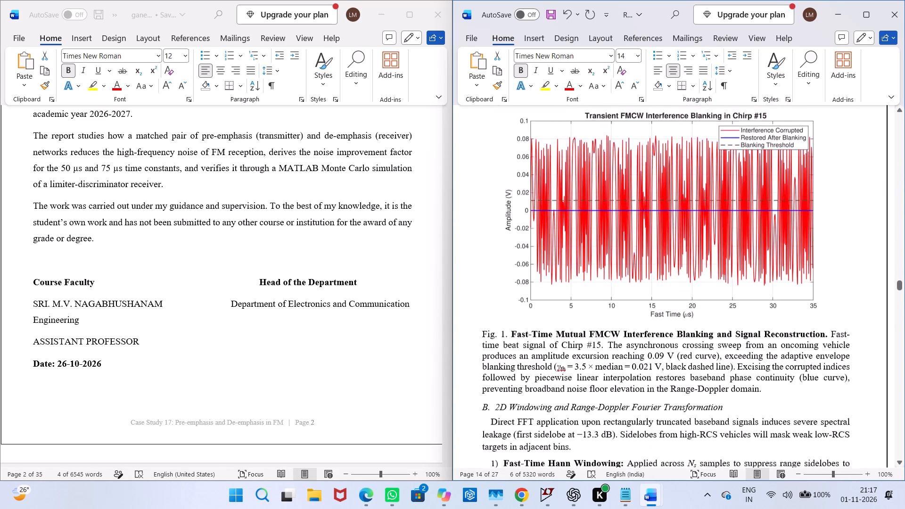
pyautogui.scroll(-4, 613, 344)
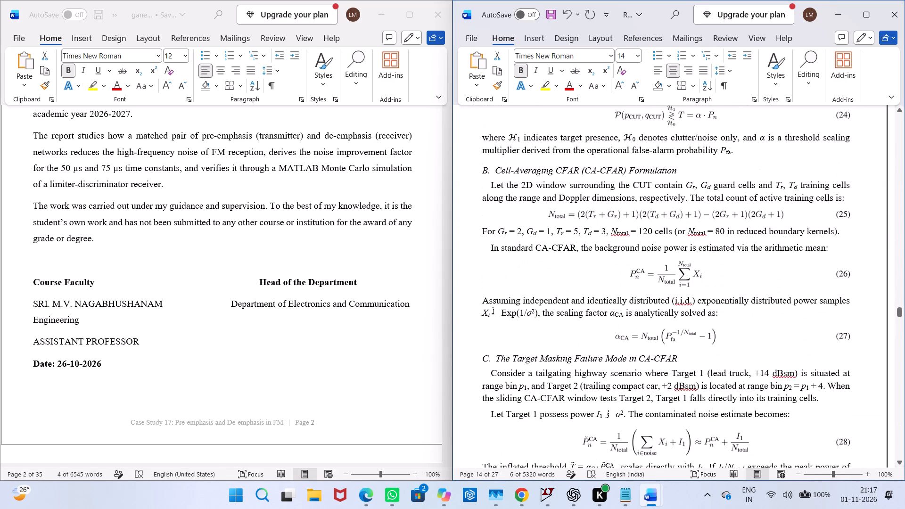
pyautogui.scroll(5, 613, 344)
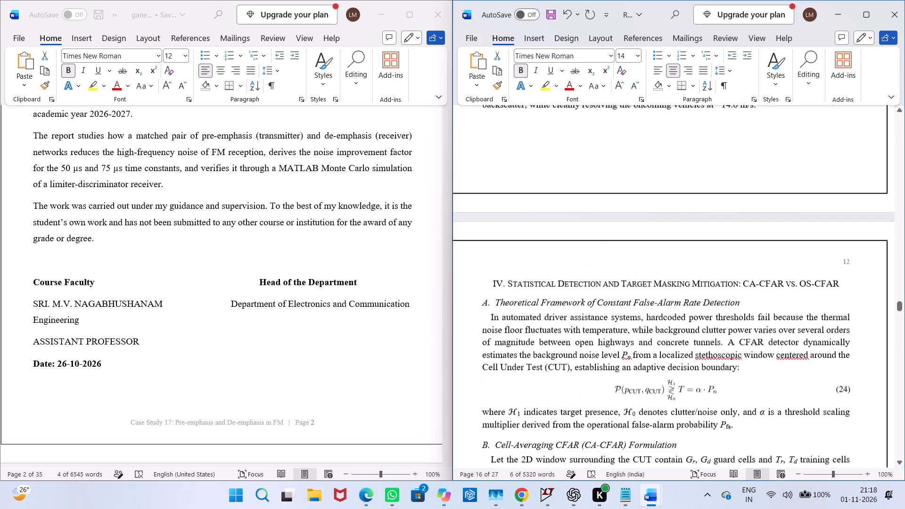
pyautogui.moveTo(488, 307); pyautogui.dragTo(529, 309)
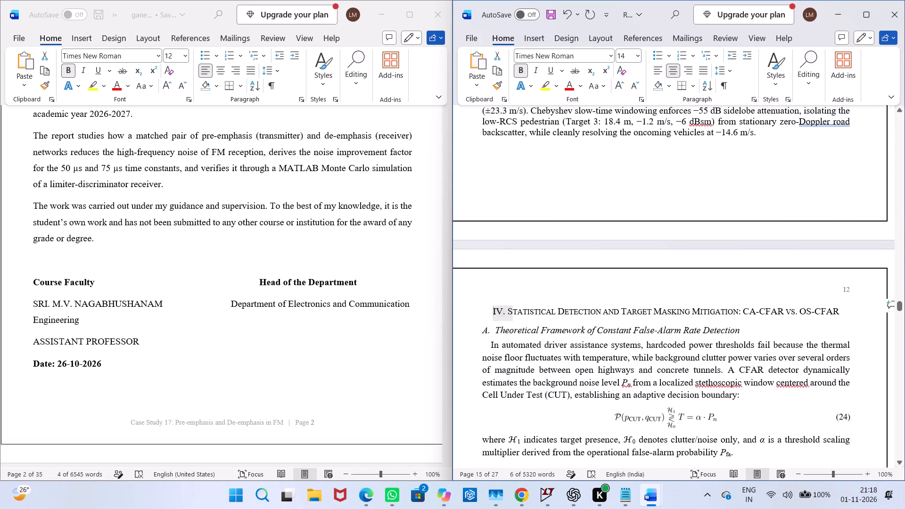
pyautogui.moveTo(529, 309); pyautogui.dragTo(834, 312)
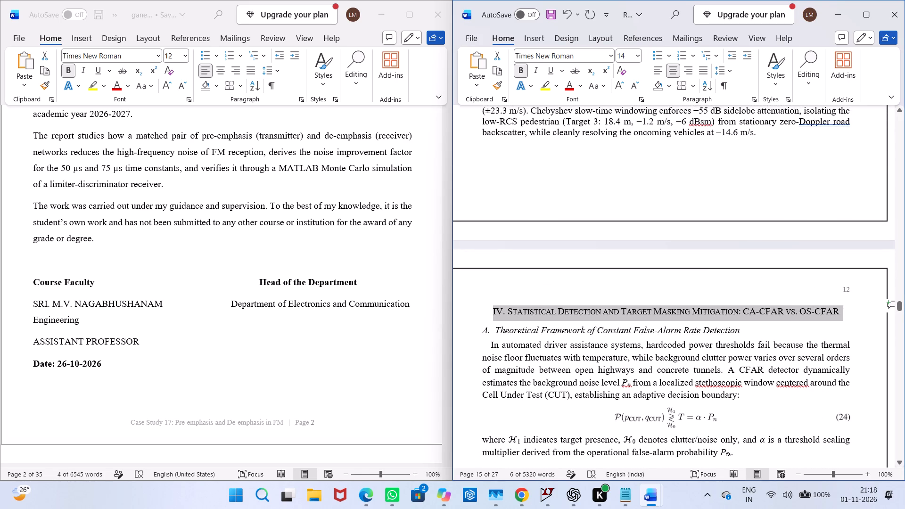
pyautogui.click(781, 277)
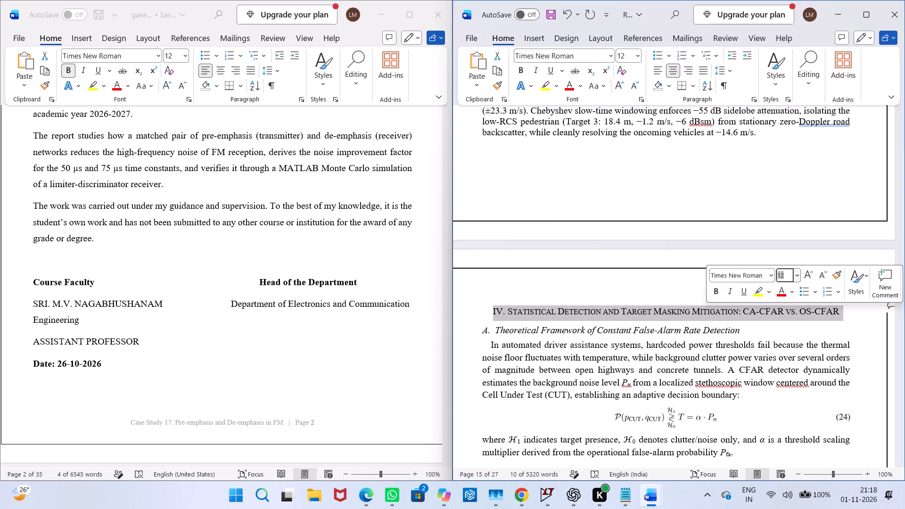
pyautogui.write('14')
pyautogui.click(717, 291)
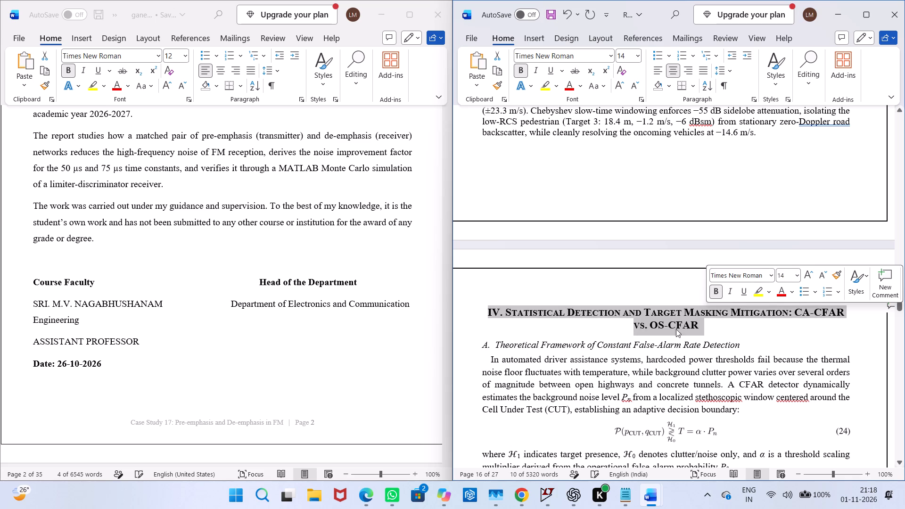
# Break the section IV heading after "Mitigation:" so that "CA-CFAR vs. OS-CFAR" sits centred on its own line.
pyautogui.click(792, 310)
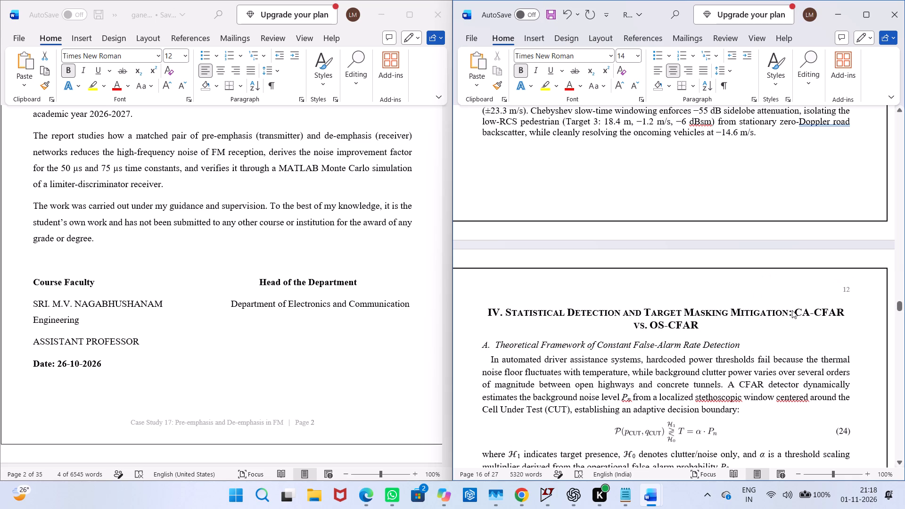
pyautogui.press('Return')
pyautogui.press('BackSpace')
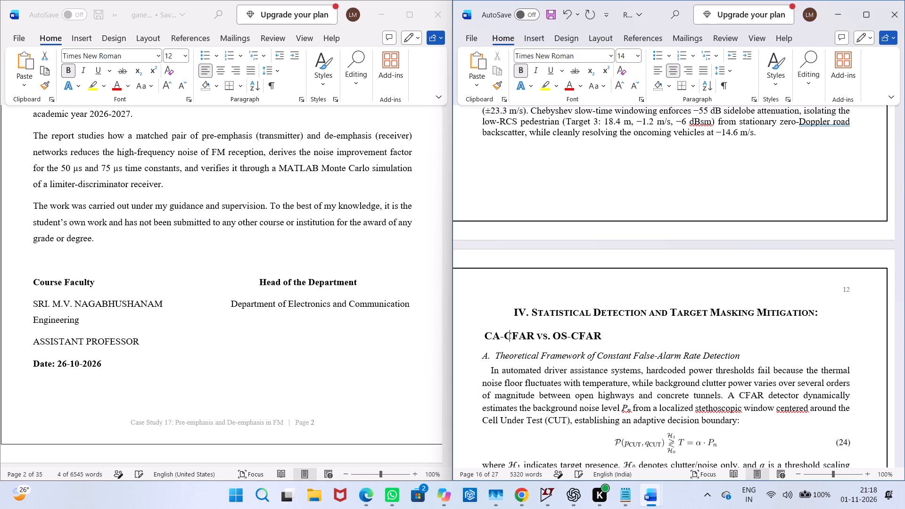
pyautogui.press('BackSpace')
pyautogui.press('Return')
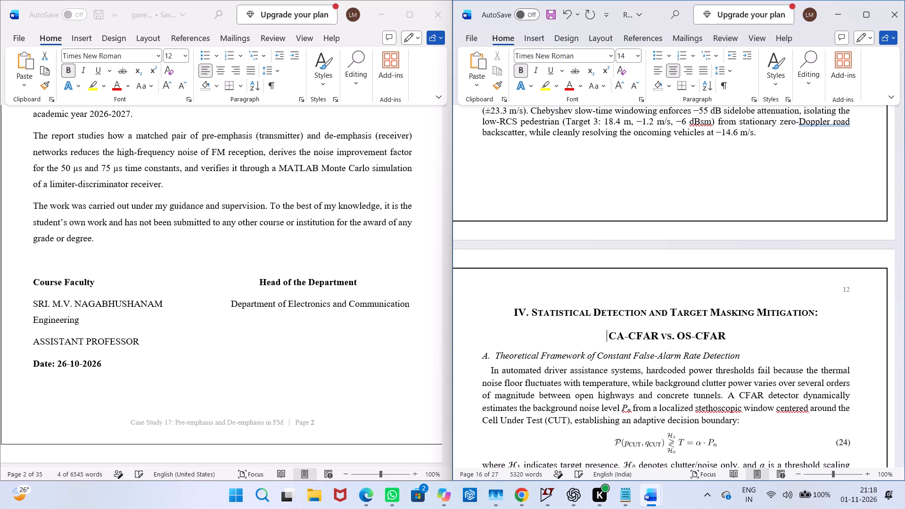
# Review the radar report from section IV through the start of section VI, checking the main section headings.
pyautogui.scroll(-1, 792, 338)
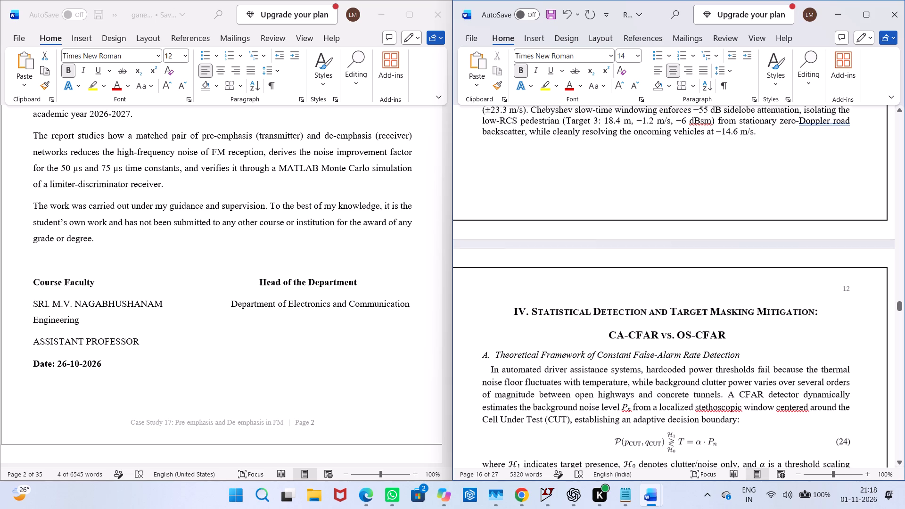
pyautogui.scroll(-6, 792, 338)
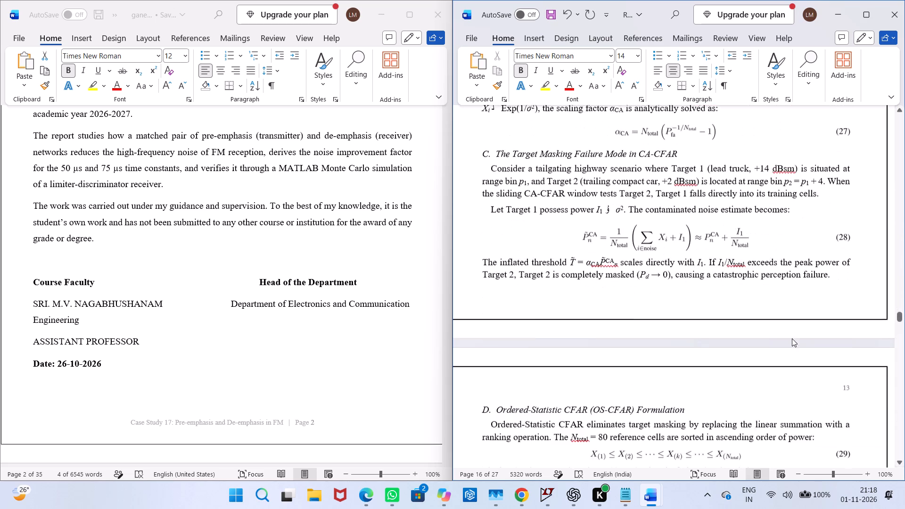
pyautogui.scroll(-4, 792, 338)
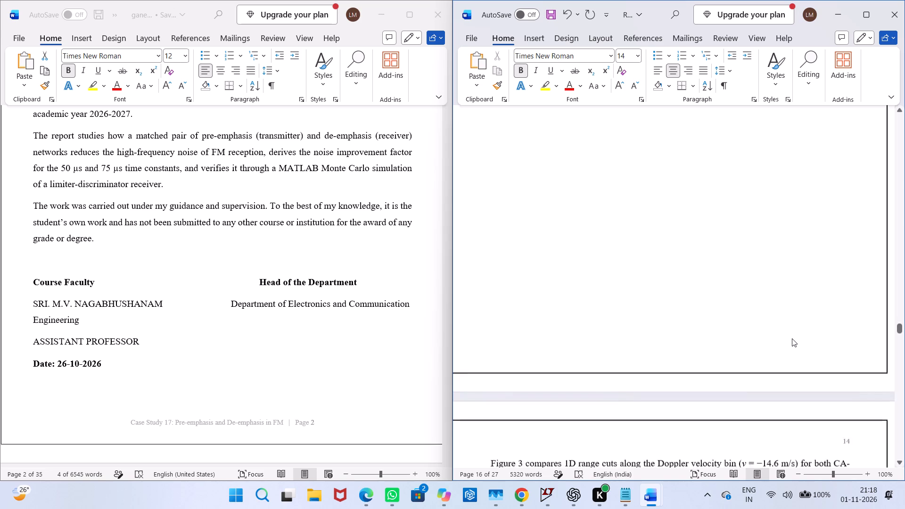
pyautogui.scroll(-3, 792, 338)
pyautogui.scroll(1, 792, 338)
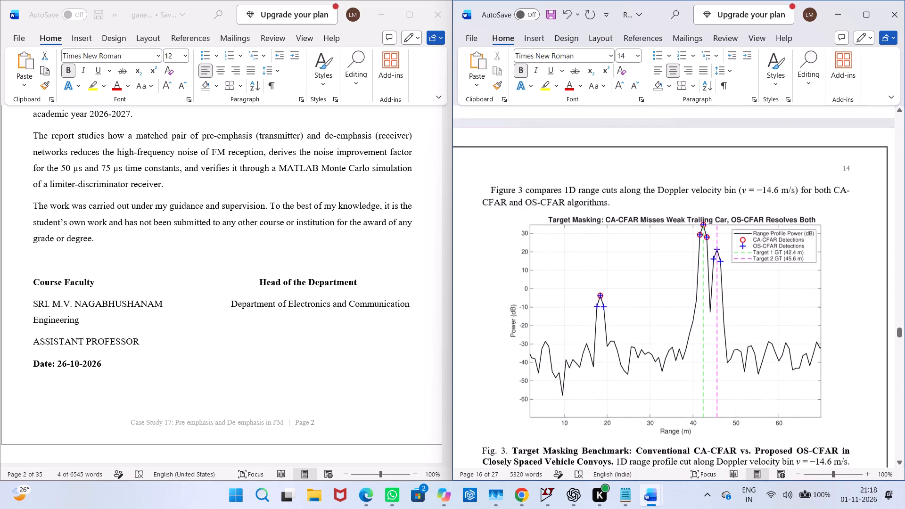
pyautogui.scroll(1, 792, 338)
pyautogui.scroll(-1, 792, 338)
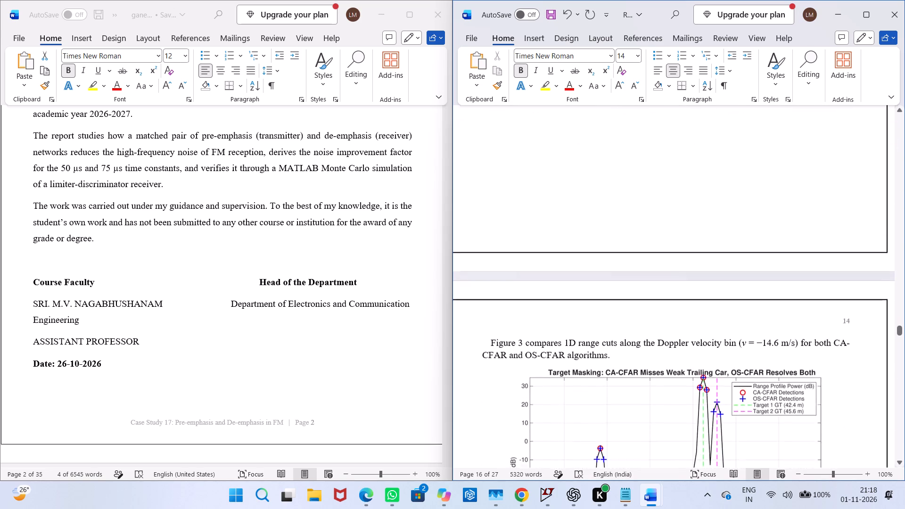
pyautogui.scroll(-3, 792, 338)
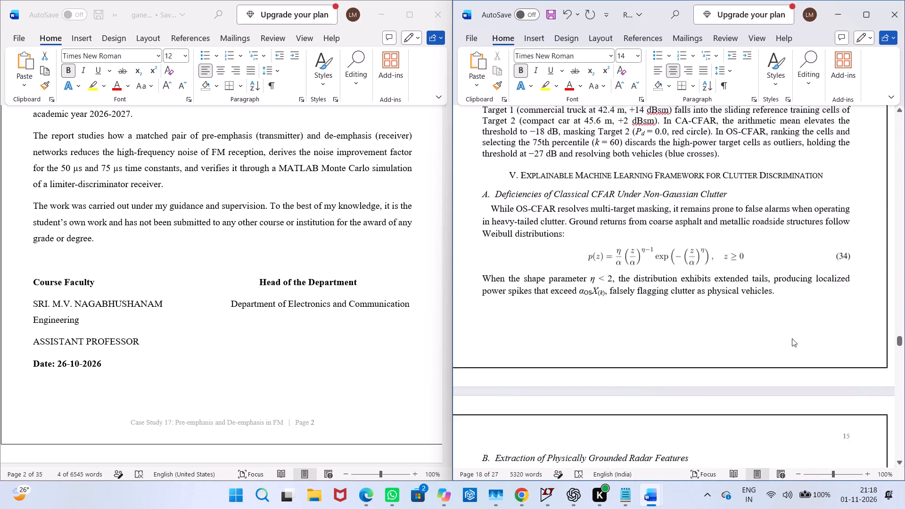
pyautogui.scroll(-5, 792, 338)
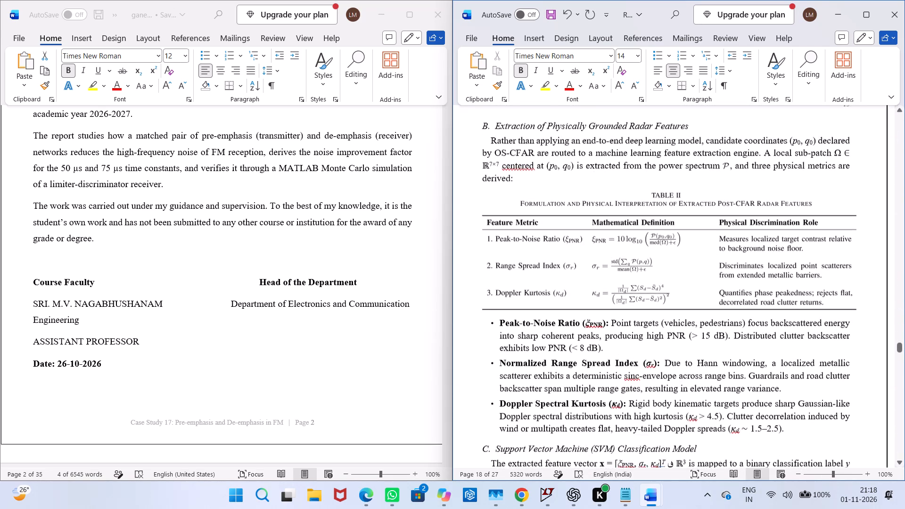
pyautogui.scroll(-5, 792, 338)
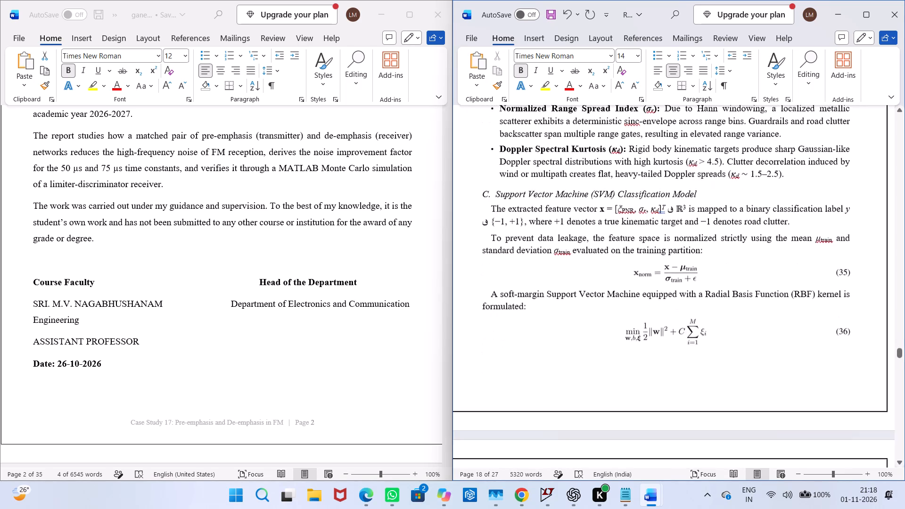
pyautogui.scroll(-4, 792, 338)
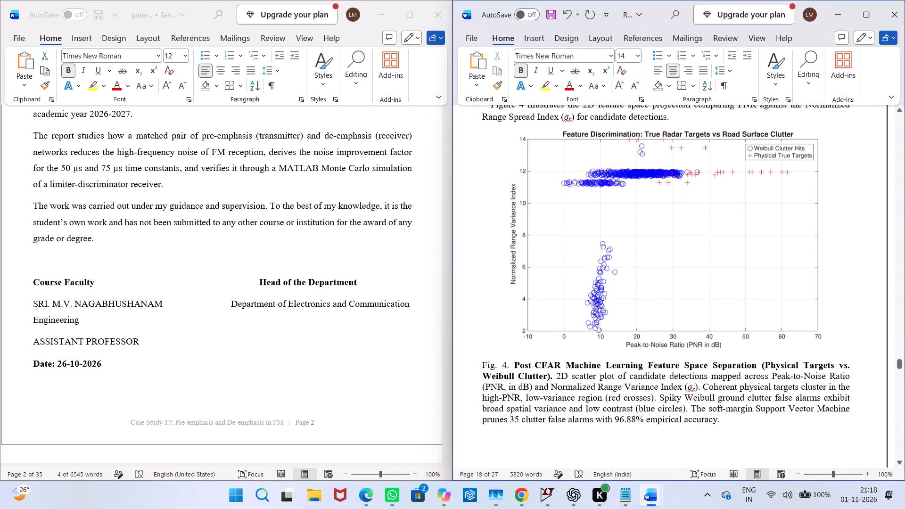
pyautogui.scroll(-4, 792, 338)
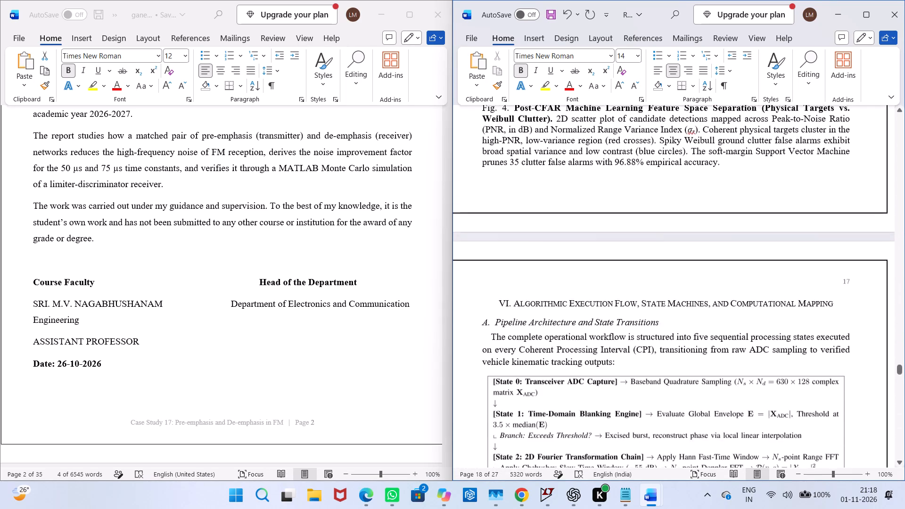
pyautogui.scroll(-1, 792, 338)
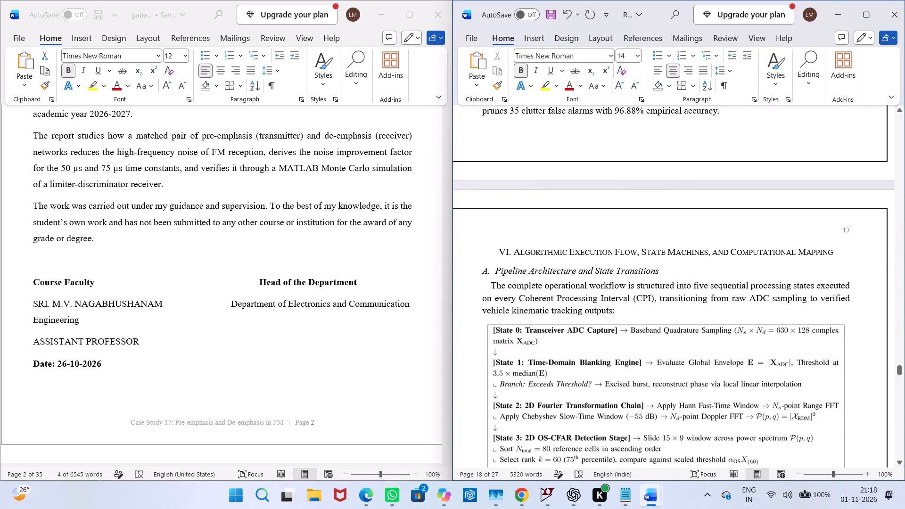
pyautogui.moveTo(836, 250); pyautogui.dragTo(498, 250)
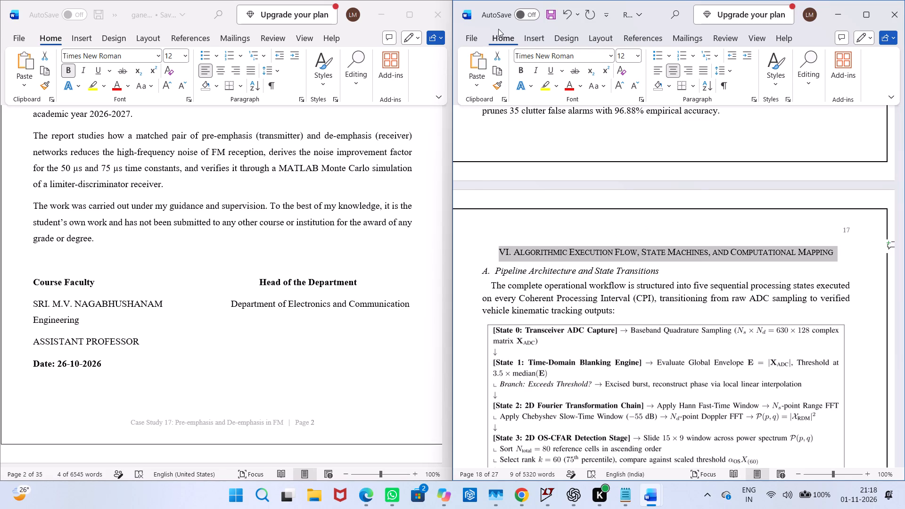
# Undo the section heading edits from section IV back through the "I. Introduction and Industrial Problem Statement" heading.
pyautogui.tripleClick(566, 16)
pyautogui.tripleClick(566, 16)
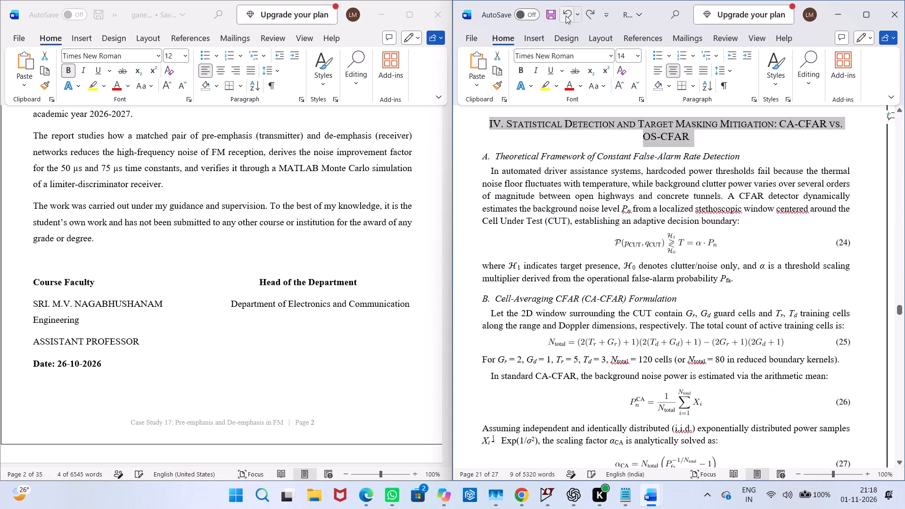
pyautogui.doubleClick(566, 16)
pyautogui.tripleClick(566, 16)
pyautogui.doubleClick(566, 16)
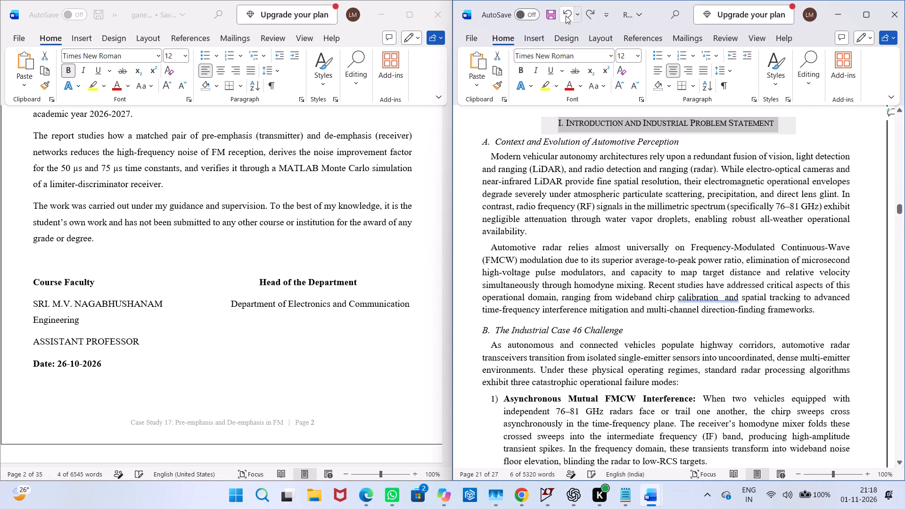
# Review the radar report's front matter from section I back to the Declaration page.
pyautogui.scroll(3, 558, 242)
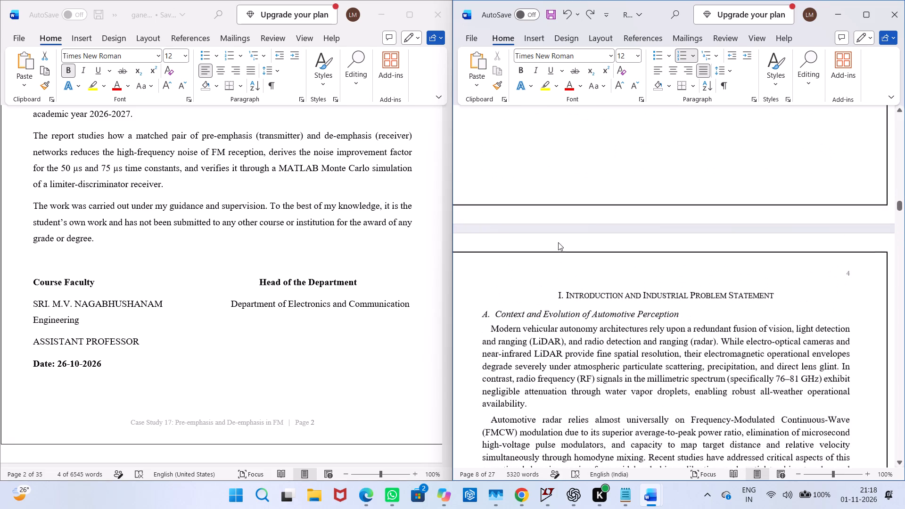
pyautogui.scroll(7, 558, 242)
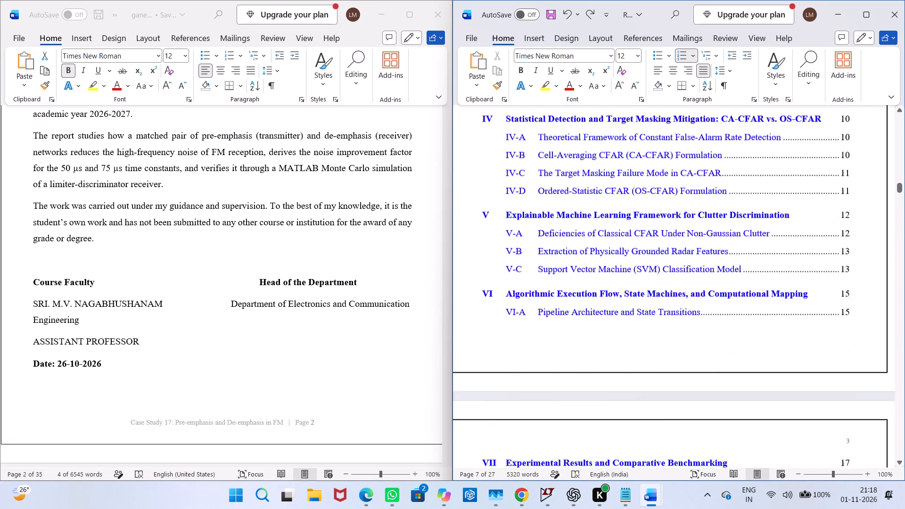
pyautogui.scroll(3, 558, 242)
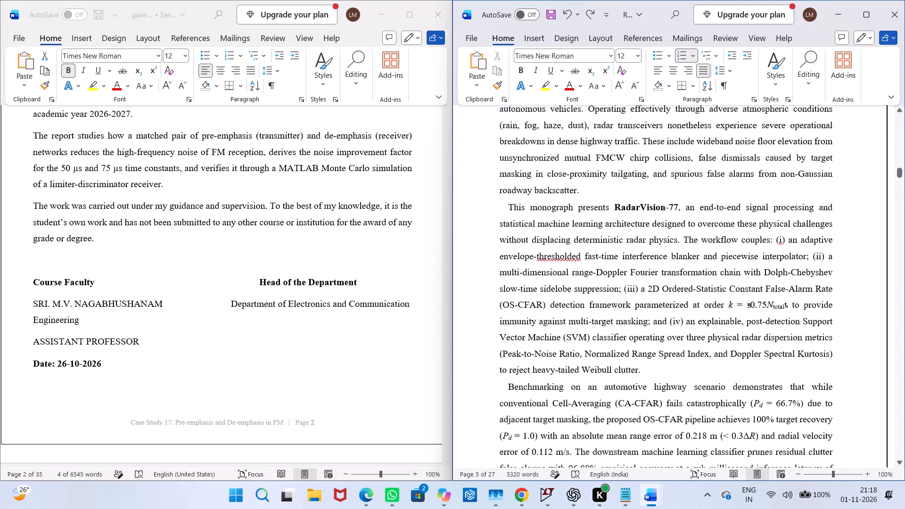
pyautogui.scroll(9, 558, 242)
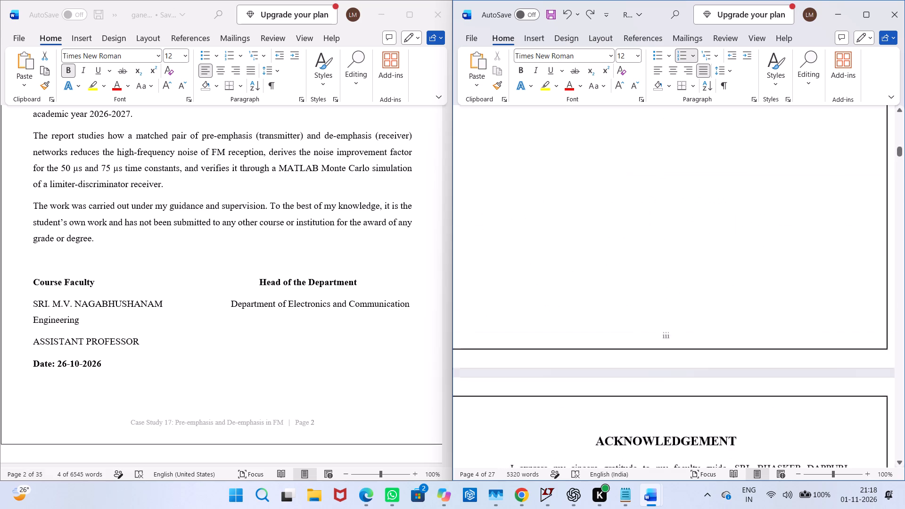
pyautogui.scroll(4, 558, 242)
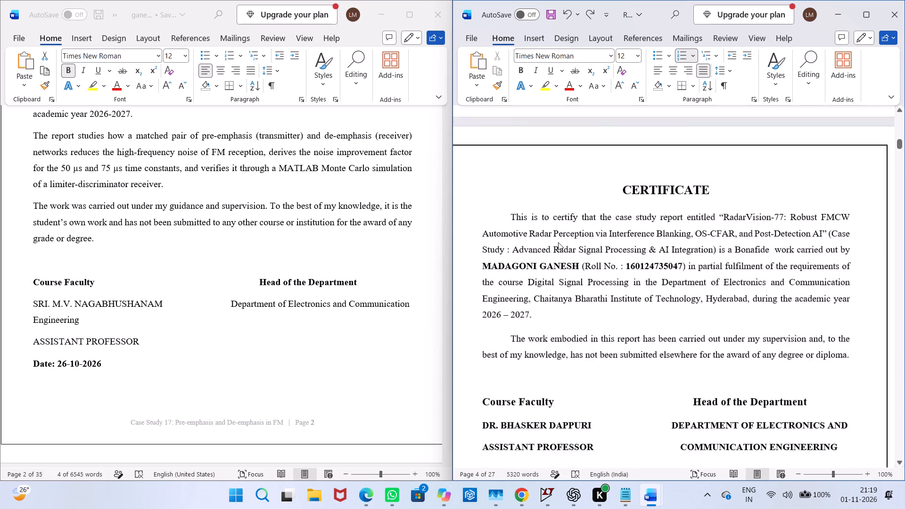
pyautogui.scroll(4, 558, 242)
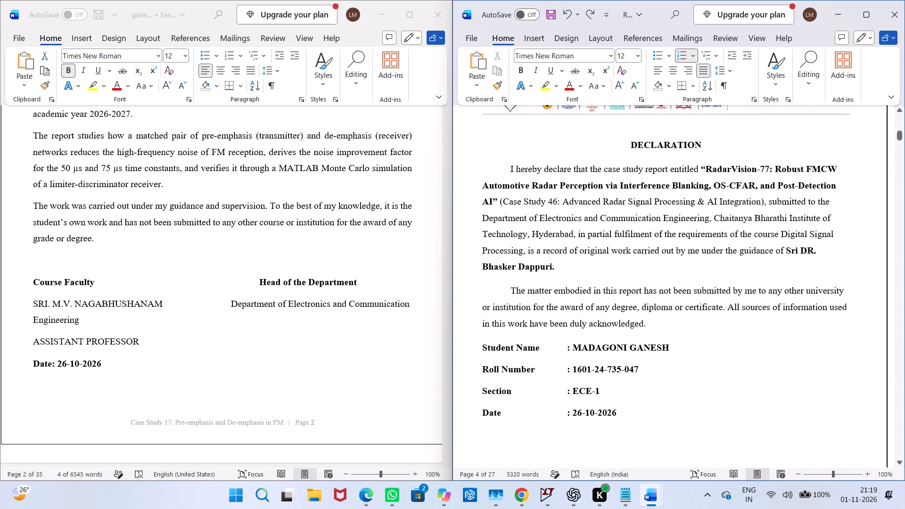
pyautogui.scroll(-3, 558, 242)
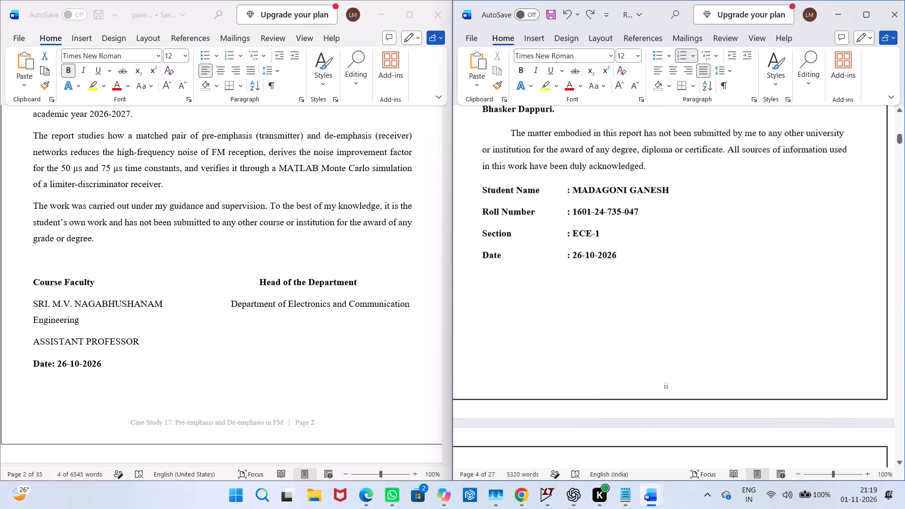
pyautogui.scroll(-1, 558, 242)
# Copy the Chaitanya Bharathi Institute of Technology banner from the Declaration page and paste it above the CERTIFICATE heading.
pyautogui.scroll(6, 558, 242)
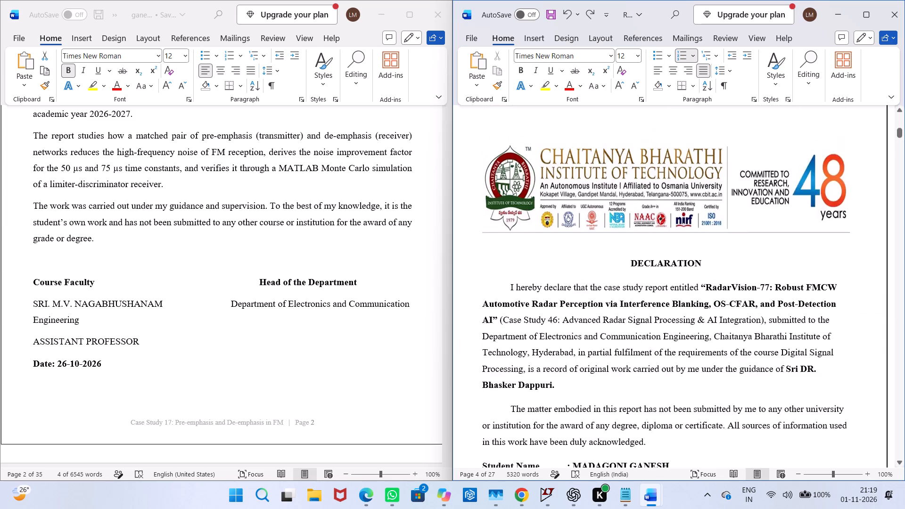
pyautogui.scroll(1, 558, 242)
pyautogui.doubleClick(558, 242)
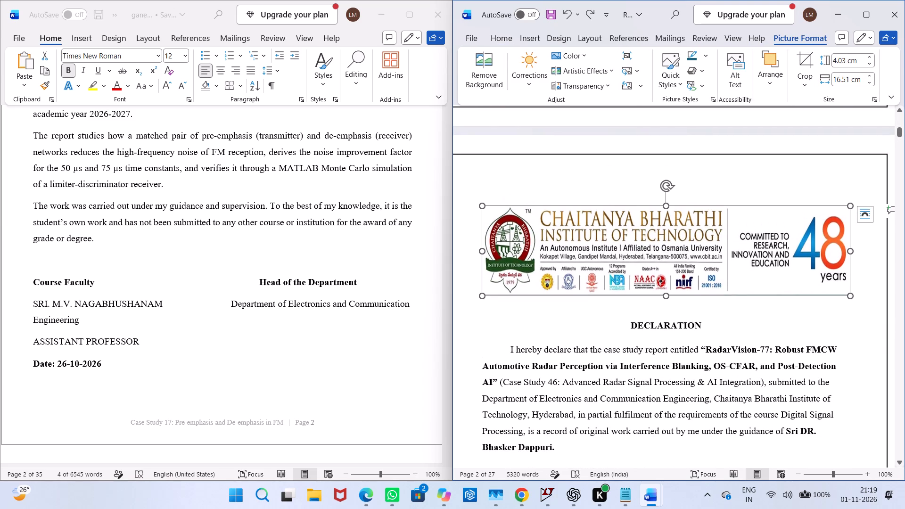
pyautogui.hotkey('ctrl', 'c')
pyautogui.keyDown('ctrl'); pyautogui.click(558, 242); pyautogui.keyUp('ctrl')
pyautogui.scroll(-4, 563, 337)
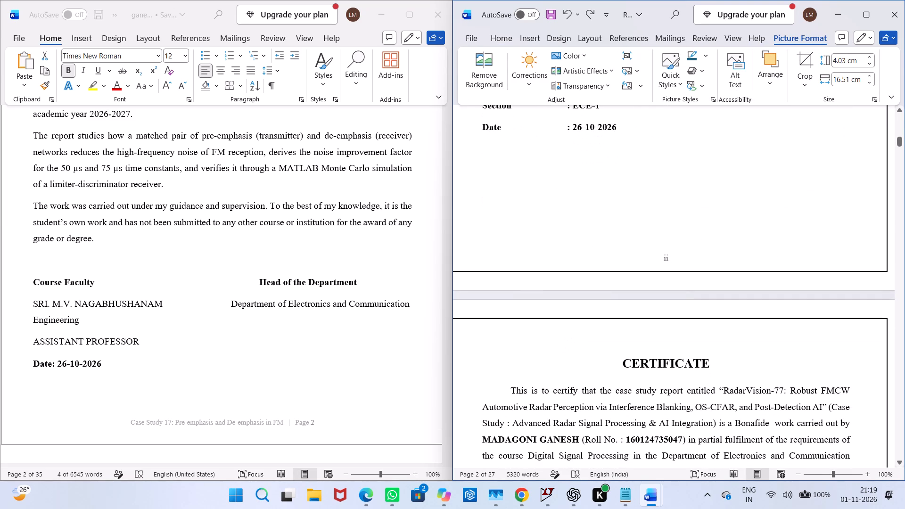
pyautogui.click(604, 357)
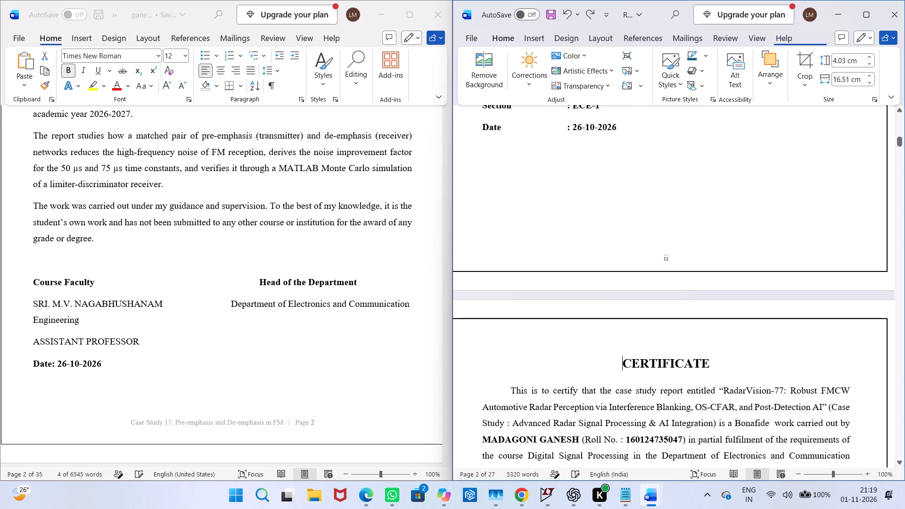
pyautogui.keyDown('ctrl'); pyautogui.click(604, 357); pyautogui.keyUp('ctrl')
pyautogui.hotkey('ctrl', 'v')
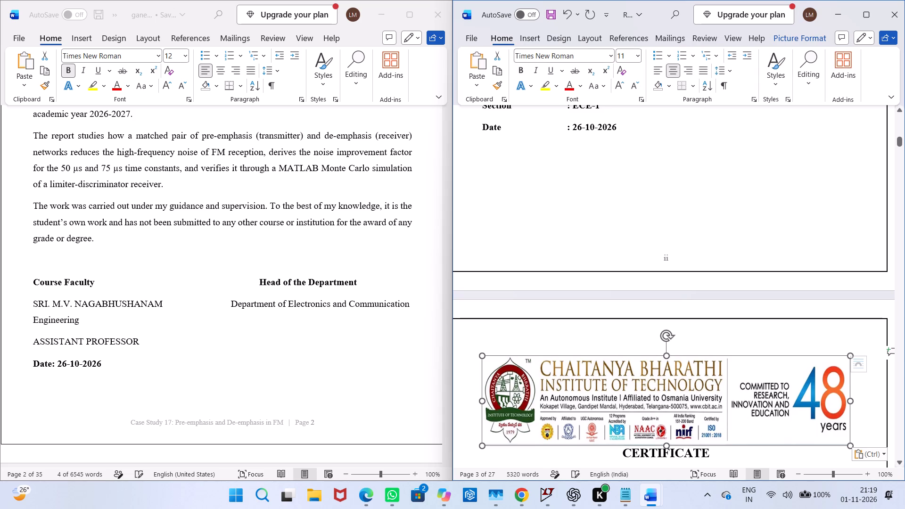
# Stretch the pasted banner on the Certificate page slightly wider than the text column.
pyautogui.scroll(-1, 604, 359)
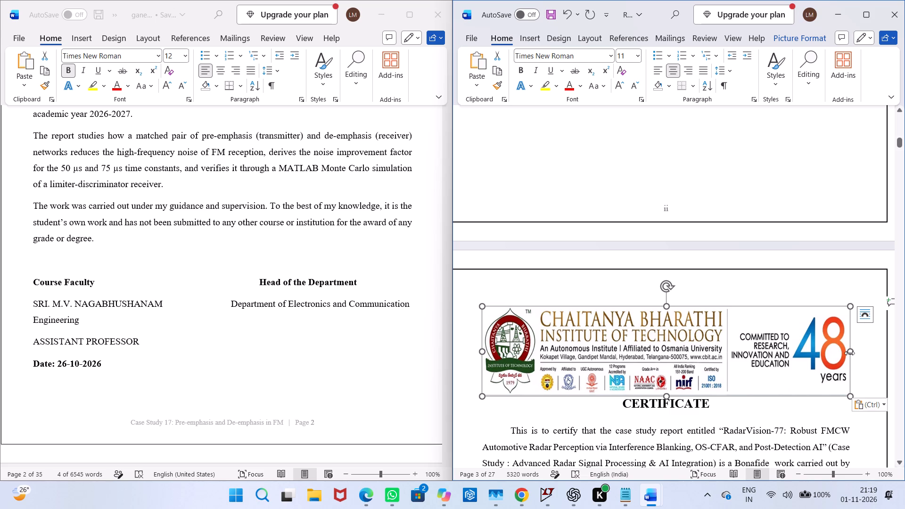
pyautogui.moveTo(849, 353); pyautogui.dragTo(866, 354)
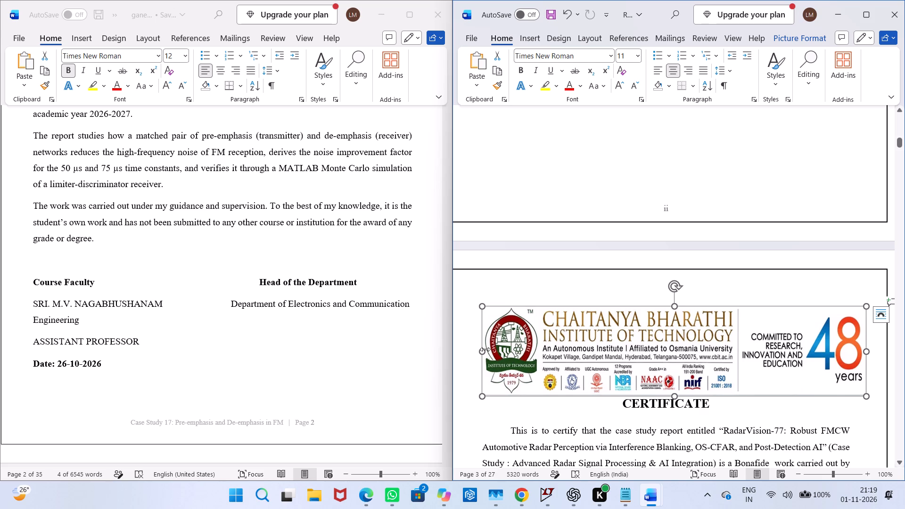
pyautogui.moveTo(479, 348); pyautogui.dragTo(467, 347)
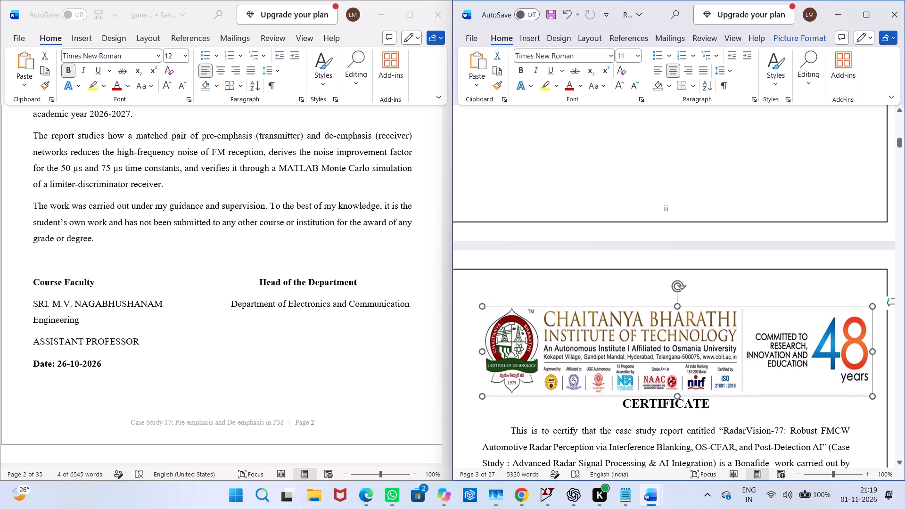
pyautogui.moveTo(467, 347); pyautogui.dragTo(493, 347)
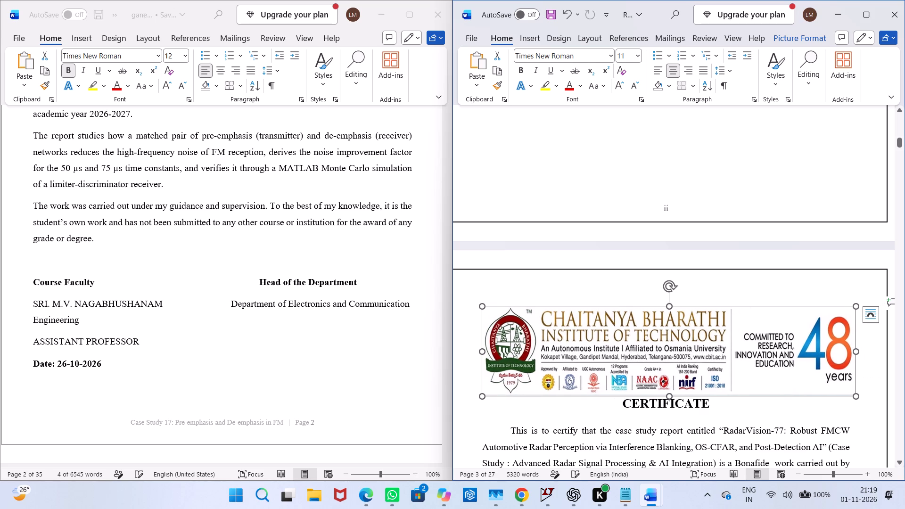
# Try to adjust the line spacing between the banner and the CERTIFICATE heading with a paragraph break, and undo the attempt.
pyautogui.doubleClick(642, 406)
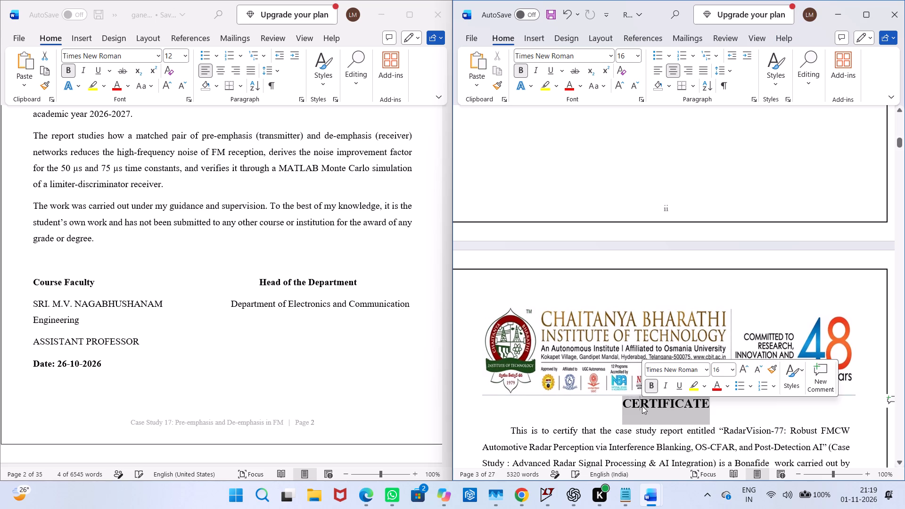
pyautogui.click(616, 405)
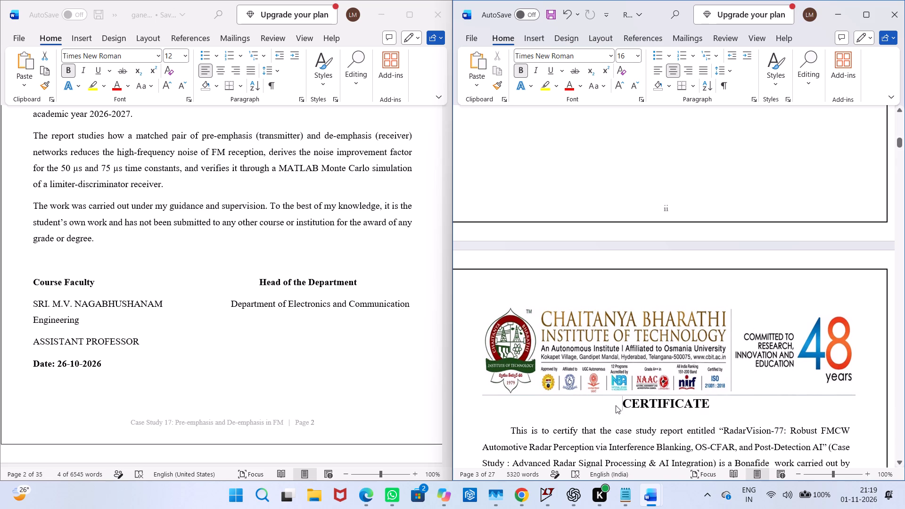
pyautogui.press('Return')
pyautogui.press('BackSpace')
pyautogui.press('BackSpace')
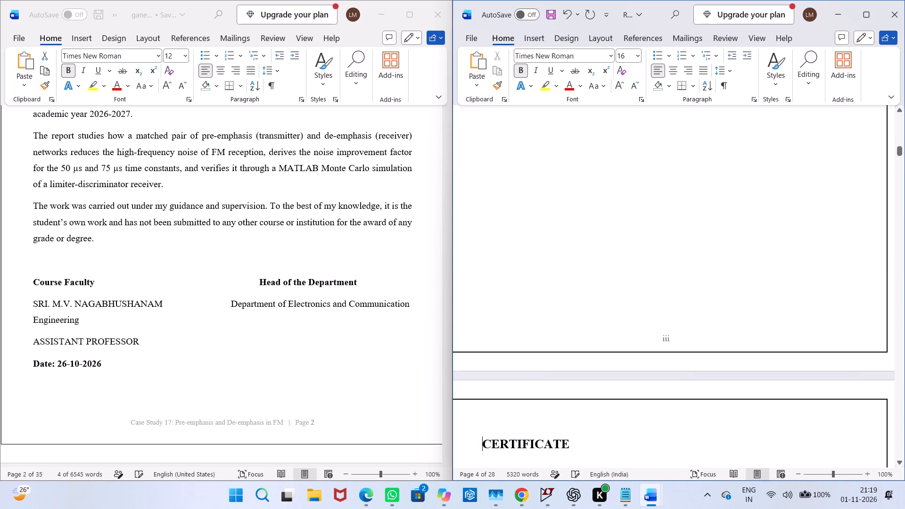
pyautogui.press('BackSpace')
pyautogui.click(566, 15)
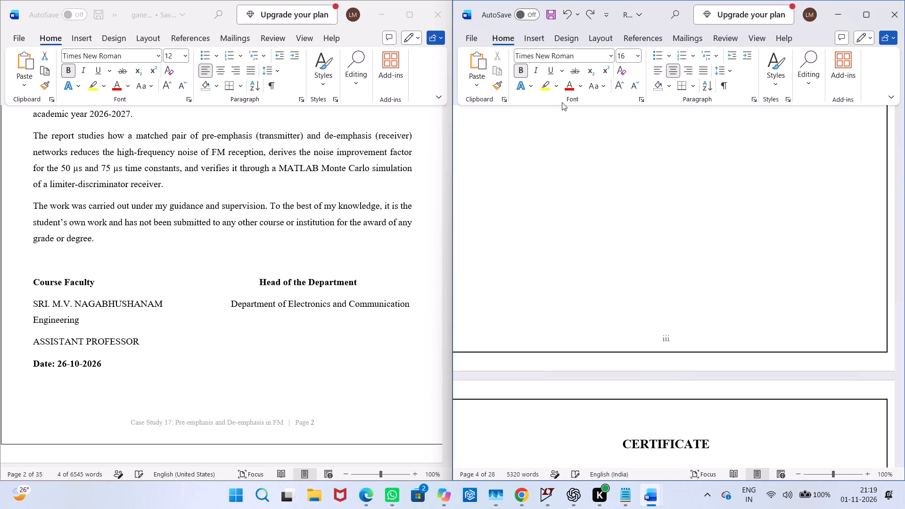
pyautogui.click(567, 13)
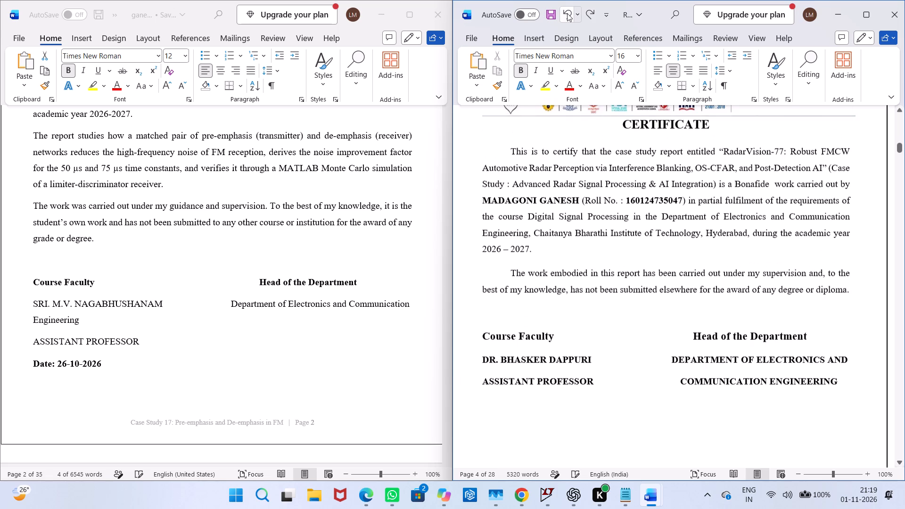
# Copy the CERTIFICATE heading and delete it from beneath the banner.
pyautogui.scroll(1, 576, 69)
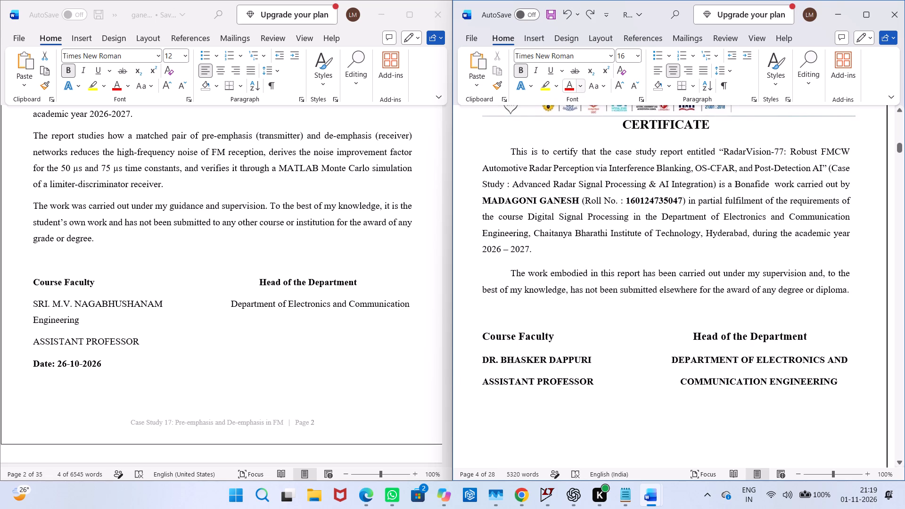
pyautogui.scroll(1, 598, 174)
pyautogui.moveTo(620, 156); pyautogui.dragTo(724, 156)
pyautogui.hotkey('ctrl', 'c')
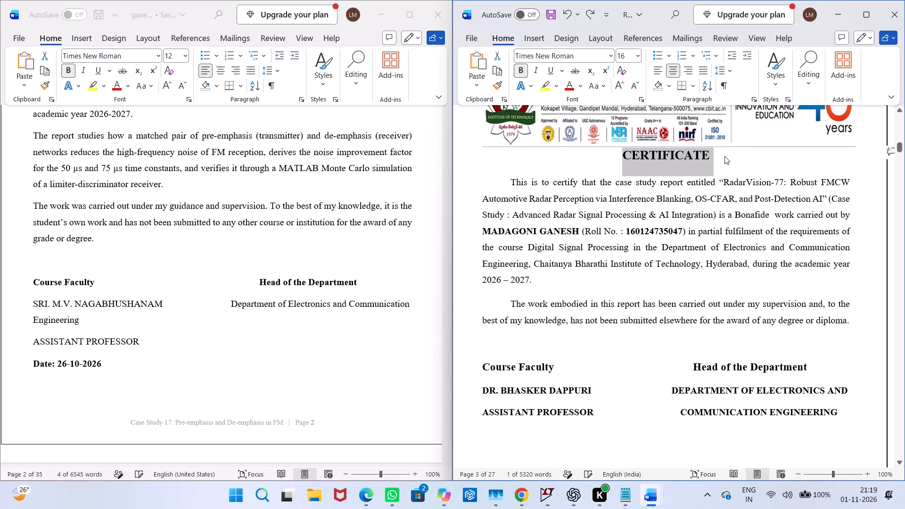
pyautogui.press('BackSpace')
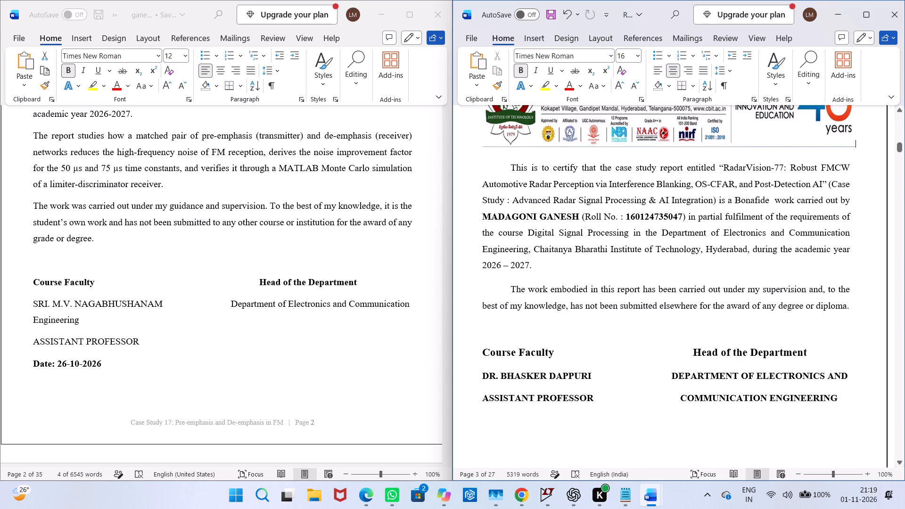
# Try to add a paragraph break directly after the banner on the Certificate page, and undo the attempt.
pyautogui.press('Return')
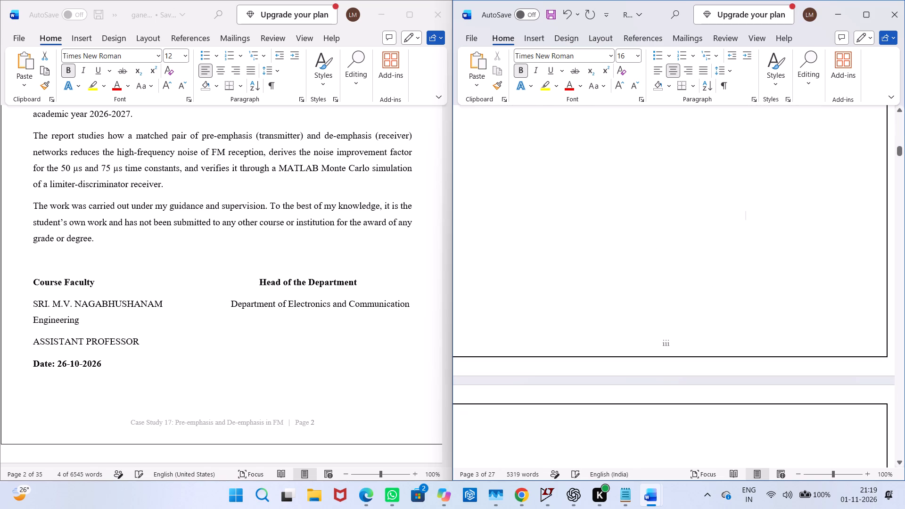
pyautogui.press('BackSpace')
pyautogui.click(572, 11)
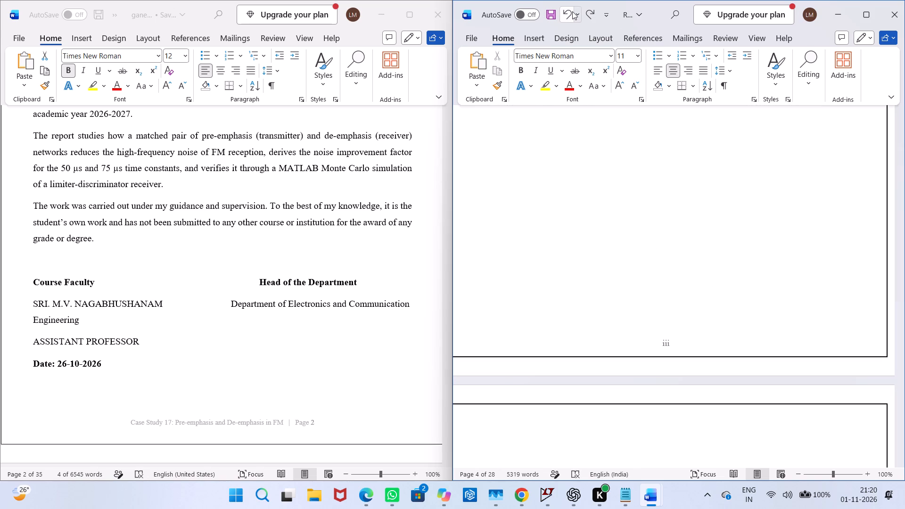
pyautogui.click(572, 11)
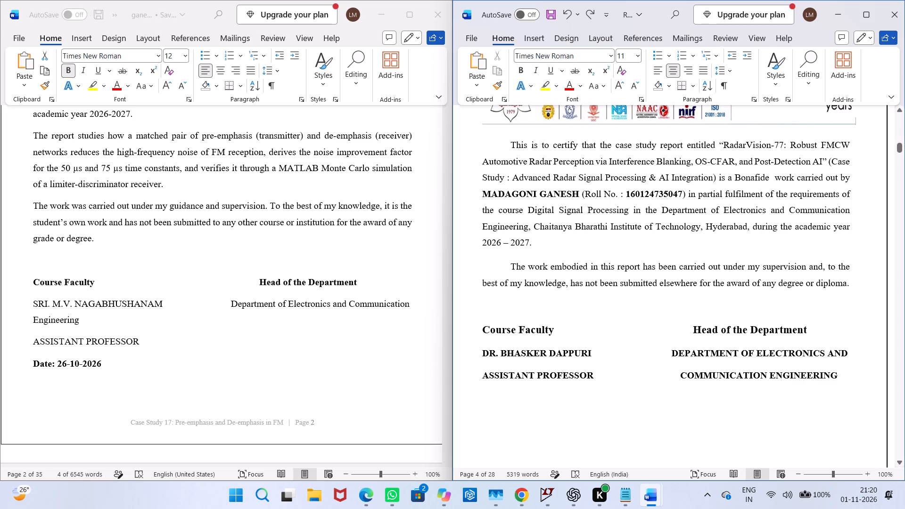
# Add an empty centred line above the "This is to certify" paragraph and paste the CERTIFICATE heading back in.
pyautogui.click(512, 137)
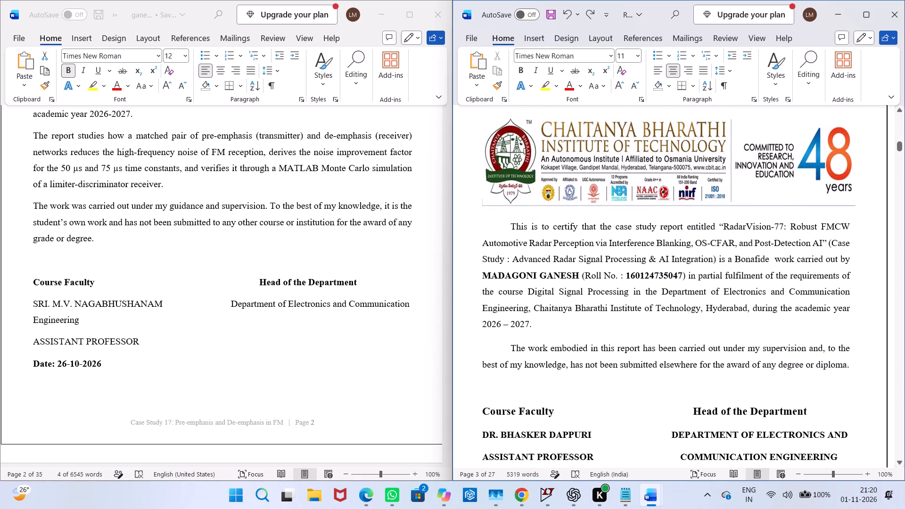
pyautogui.click(507, 227)
pyautogui.press('Return')
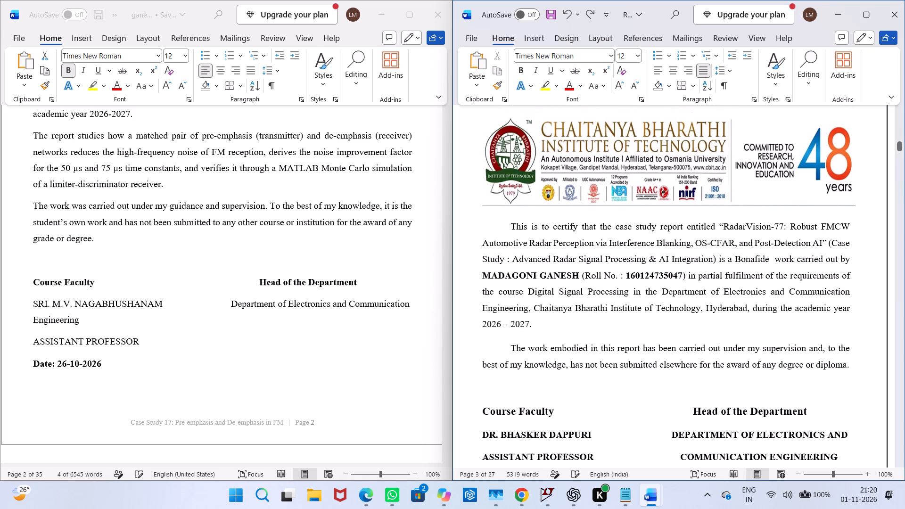
pyautogui.click(638, 237)
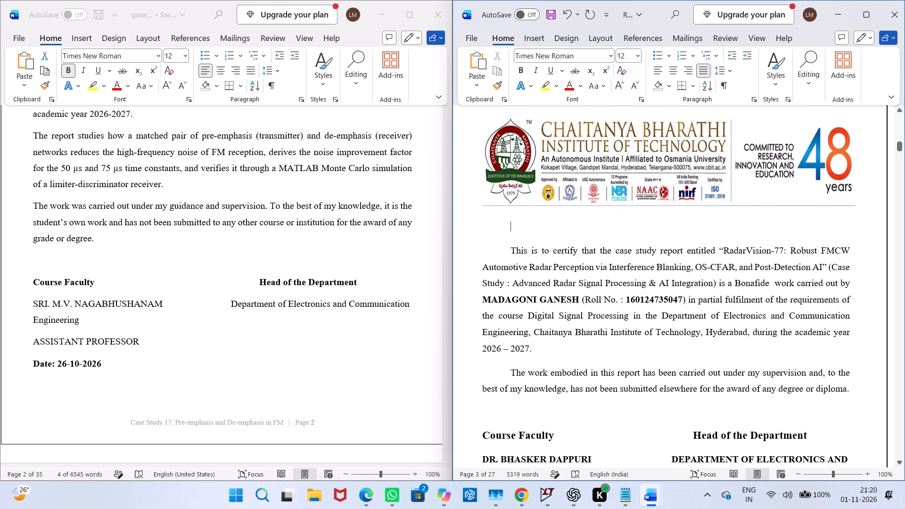
pyautogui.click(670, 73)
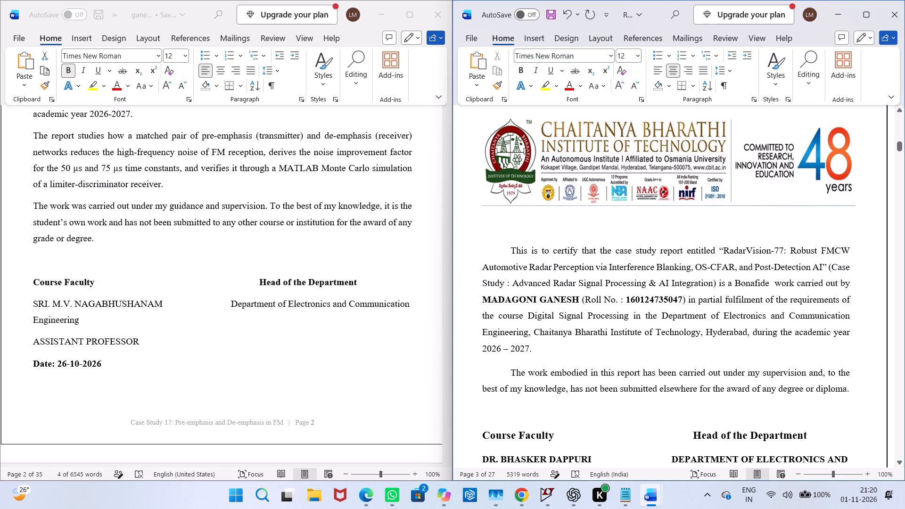
pyautogui.keyDown('ctrl'); pyautogui.click(628, 121); pyautogui.keyUp('ctrl')
pyautogui.hotkey('ctrl', 'v')
pyautogui.click(628, 121)
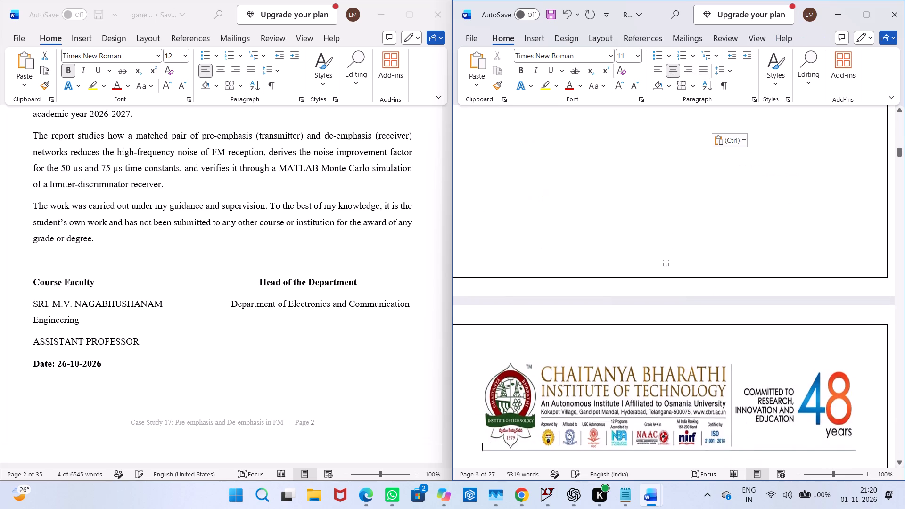
# Undo the paste of the CERTIFICATE heading beneath the banner.
pyautogui.click(561, 16)
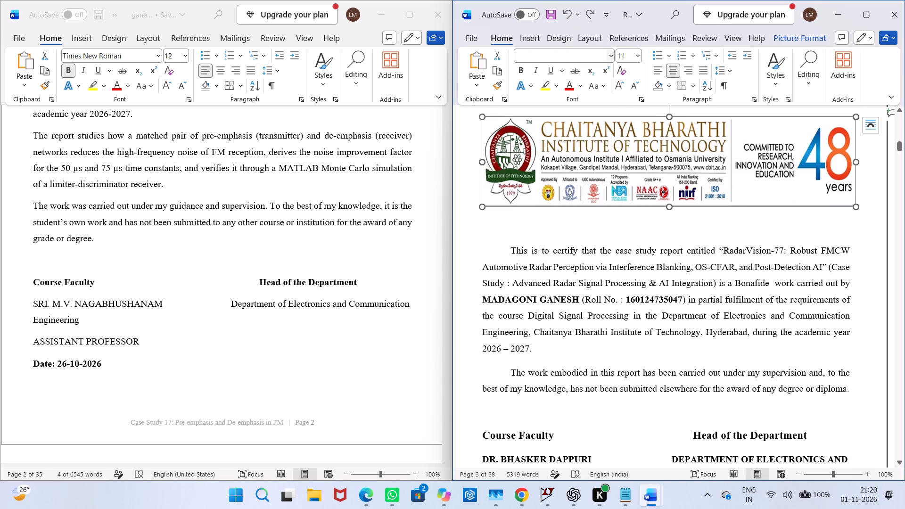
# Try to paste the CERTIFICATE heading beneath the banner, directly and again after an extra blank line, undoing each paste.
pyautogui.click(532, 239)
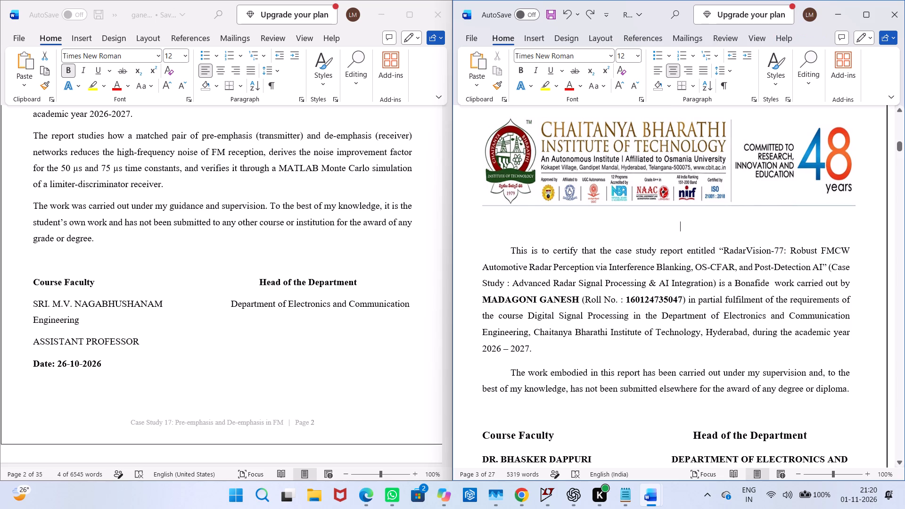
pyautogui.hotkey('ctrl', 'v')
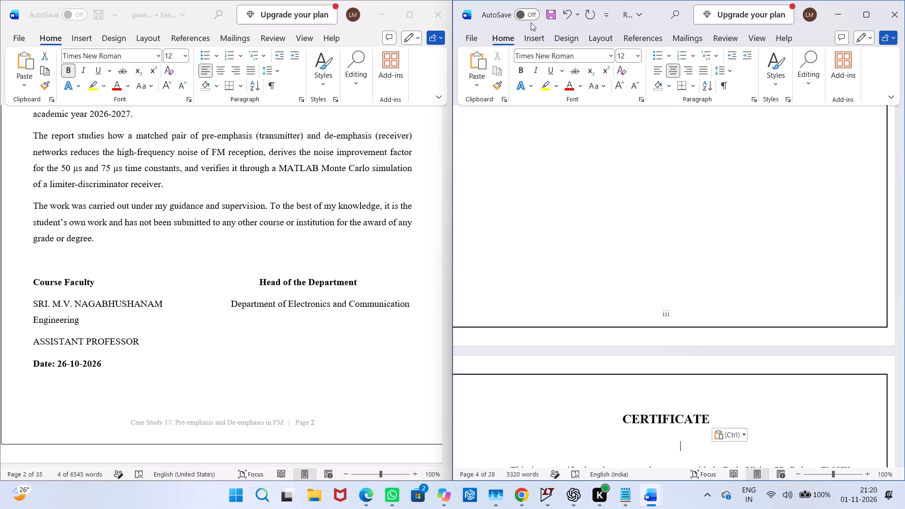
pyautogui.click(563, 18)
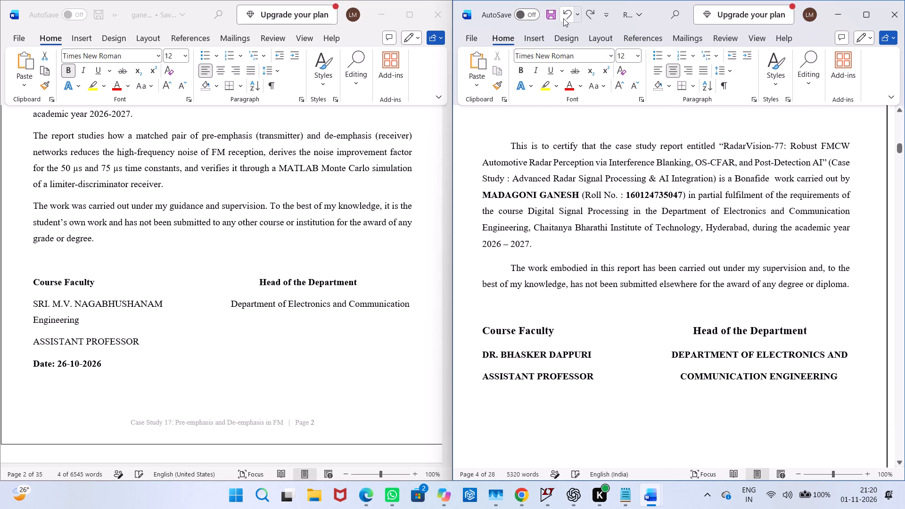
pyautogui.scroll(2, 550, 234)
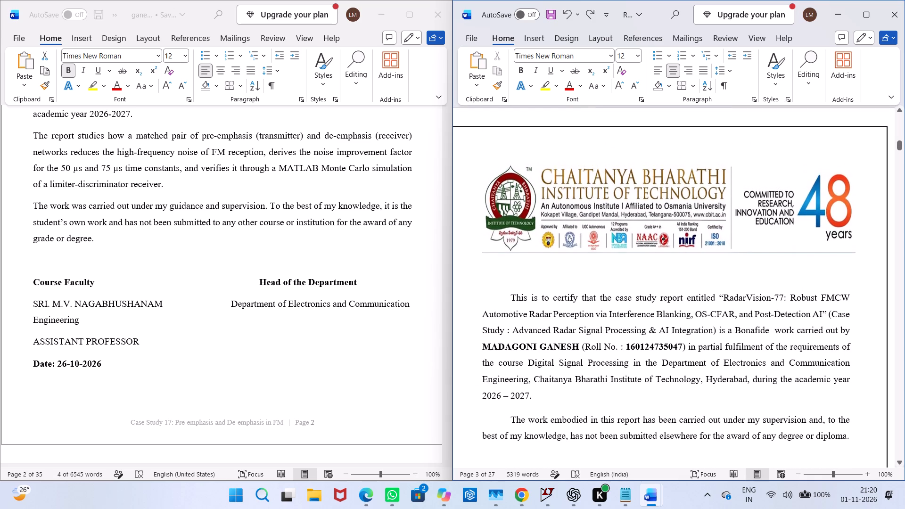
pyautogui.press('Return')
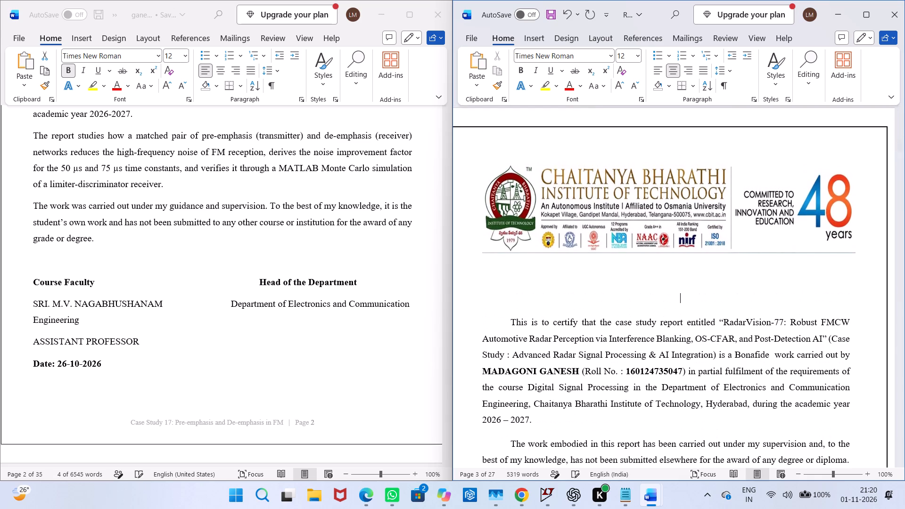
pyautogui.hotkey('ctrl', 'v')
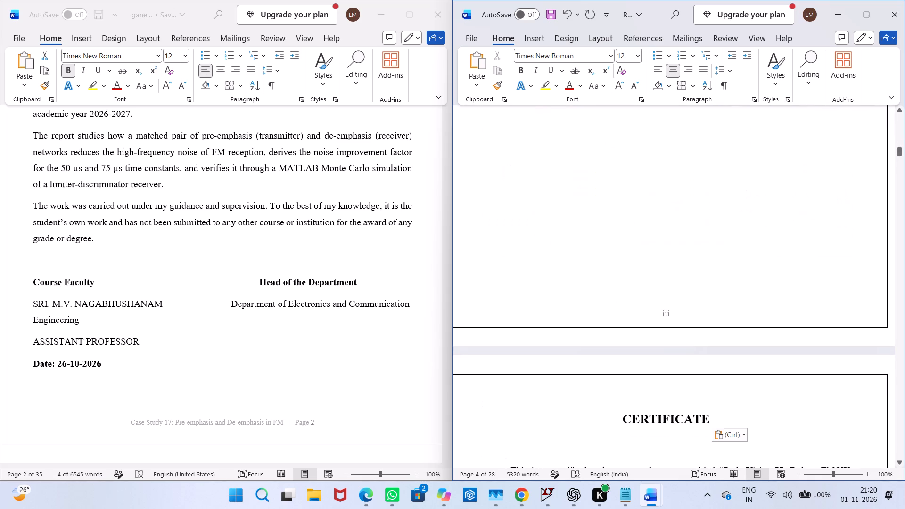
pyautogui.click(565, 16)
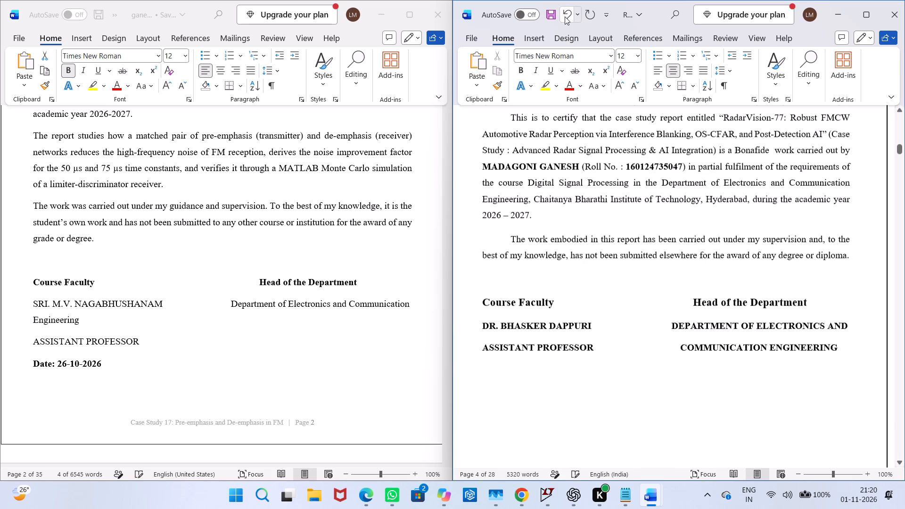
# Remove the extra centred line beneath the banner and write the heading CERTIFICATE there, indented by five tab stops.
pyautogui.scroll(1, 583, 165)
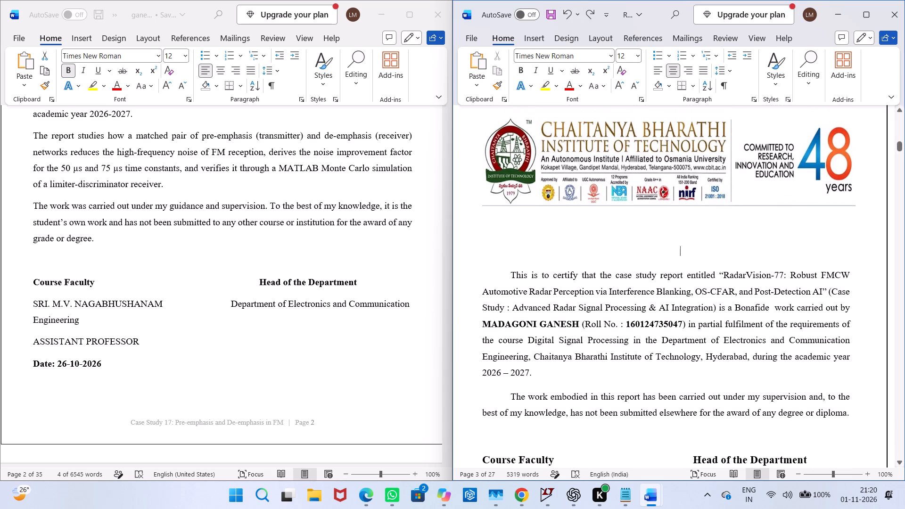
pyautogui.press('c')
pyautogui.press('BackSpace')
pyautogui.press('BackSpace')
pyautogui.press('BackSpace')
pyautogui.press('BackSpace')
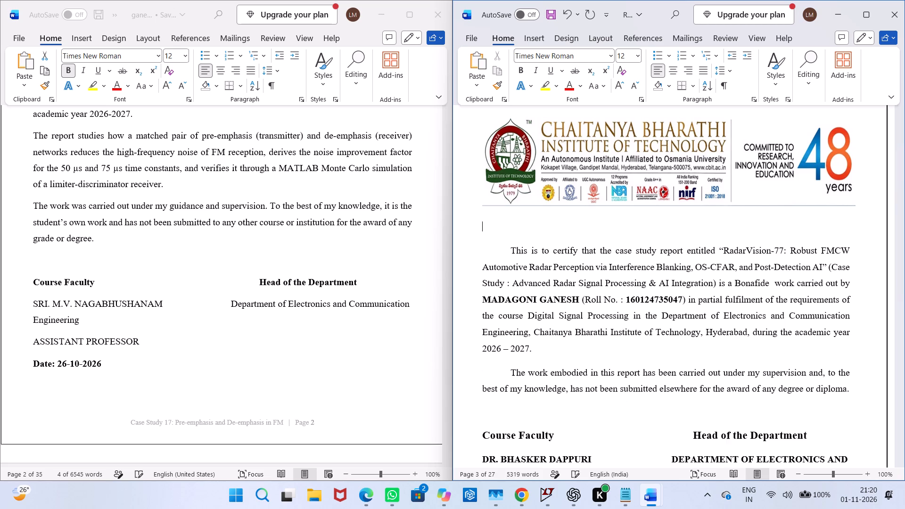
pyautogui.press('Tab')
pyautogui.press('Tab')
pyautogui.press('Tab')
pyautogui.press('Tab')
pyautogui.press('Tab')
pyautogui.write('CERTI')
pyautogui.write('FICATE')
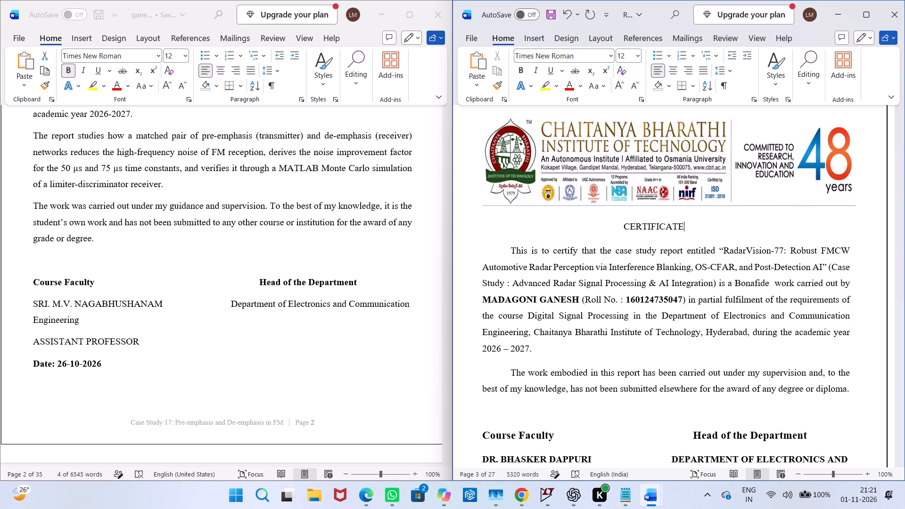
# Format the new CERTIFICATE heading as 14 pt bold.
pyautogui.moveTo(624, 225); pyautogui.dragTo(693, 226)
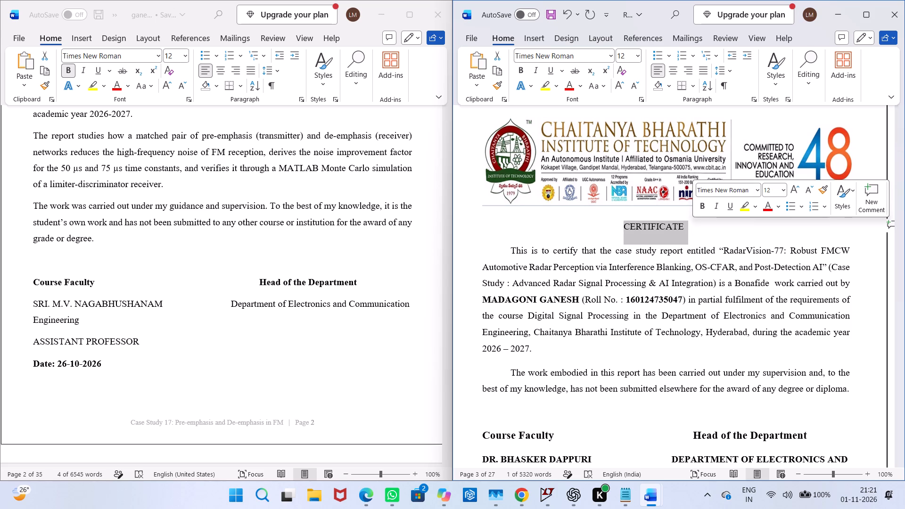
pyautogui.click(768, 189)
pyautogui.write('14')
pyautogui.click(708, 205)
pyautogui.click(591, 233)
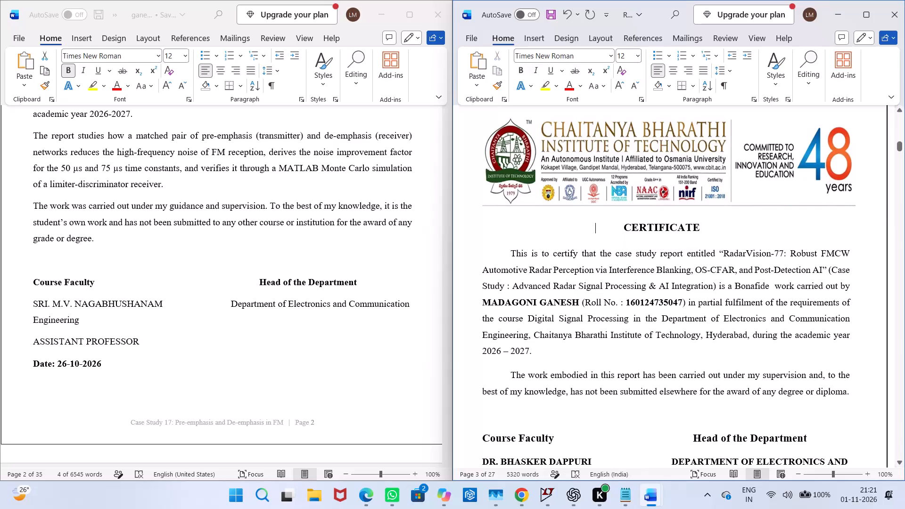
# Set the DECLARATION heading's font size to 14 pt.
pyautogui.scroll(6, 591, 233)
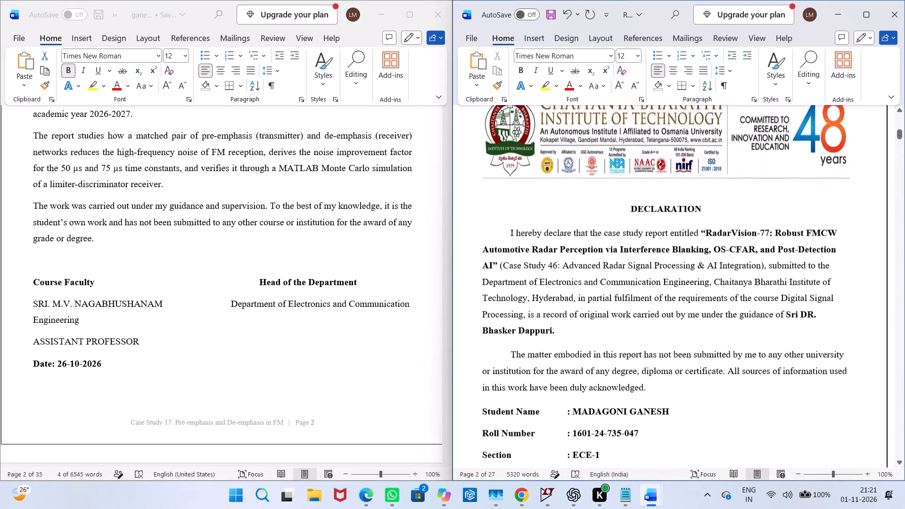
pyautogui.scroll(1, 591, 233)
pyautogui.moveTo(625, 217); pyautogui.dragTo(712, 215)
pyautogui.click(790, 177)
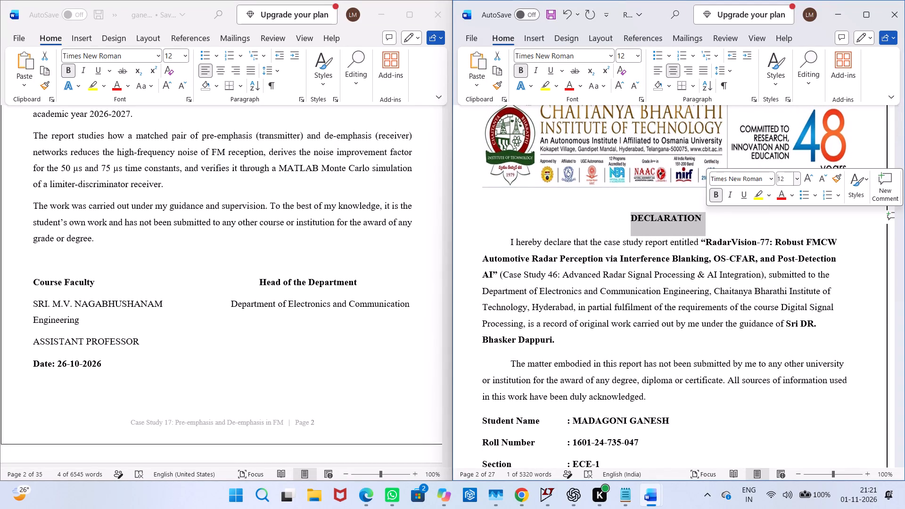
pyautogui.write('14')
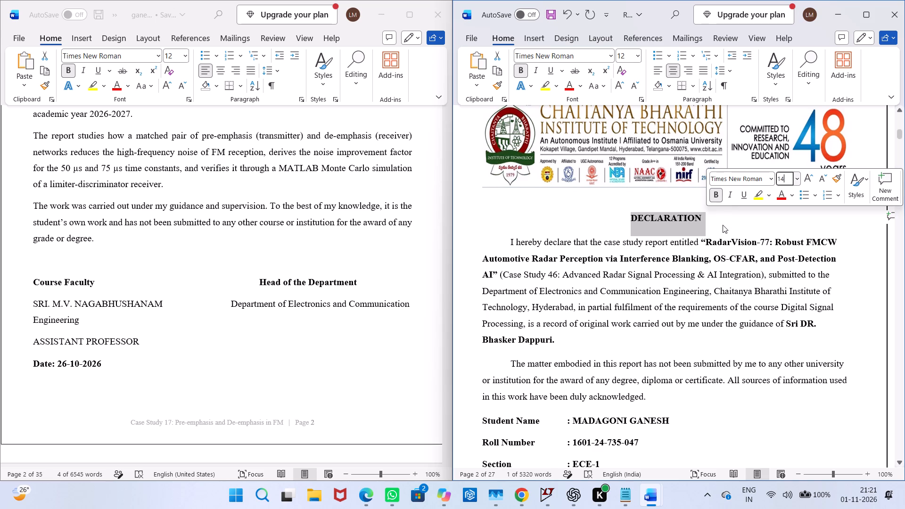
pyautogui.press('Return')
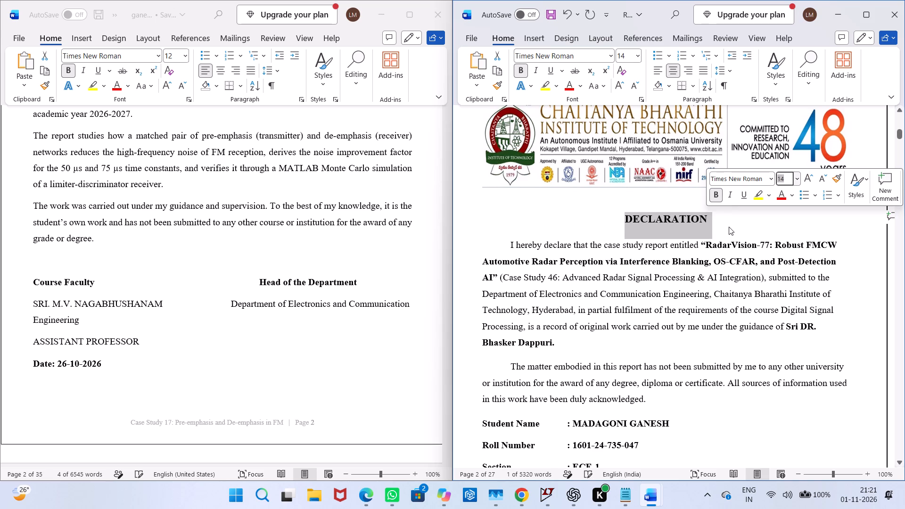
# Check the font size of the cover page text from "Submitted by" through "HYDERABAD".
pyautogui.scroll(3, 629, 246)
pyautogui.scroll(-1, 629, 246)
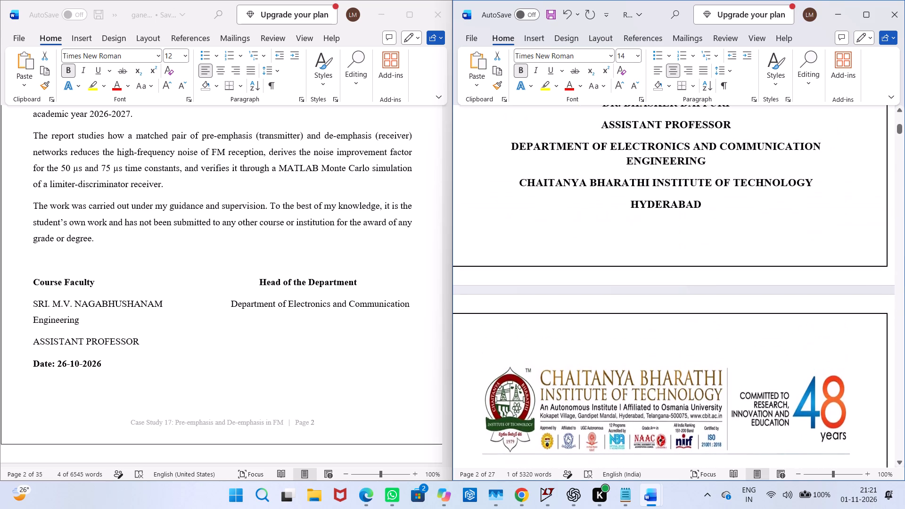
pyautogui.scroll(-2, 629, 246)
pyautogui.scroll(5, 629, 246)
pyautogui.scroll(-1, 629, 246)
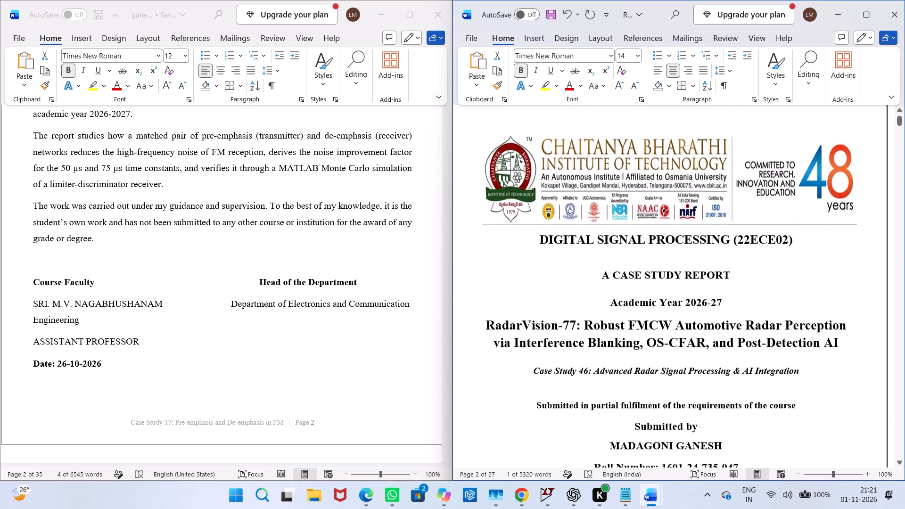
pyautogui.scroll(-1, 629, 246)
pyautogui.scroll(-1, 614, 390)
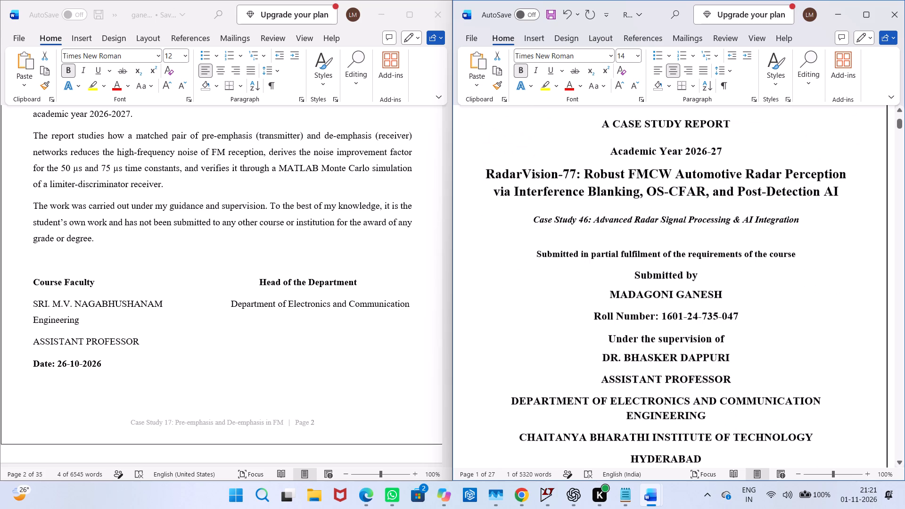
pyautogui.moveTo(622, 275); pyautogui.dragTo(713, 444)
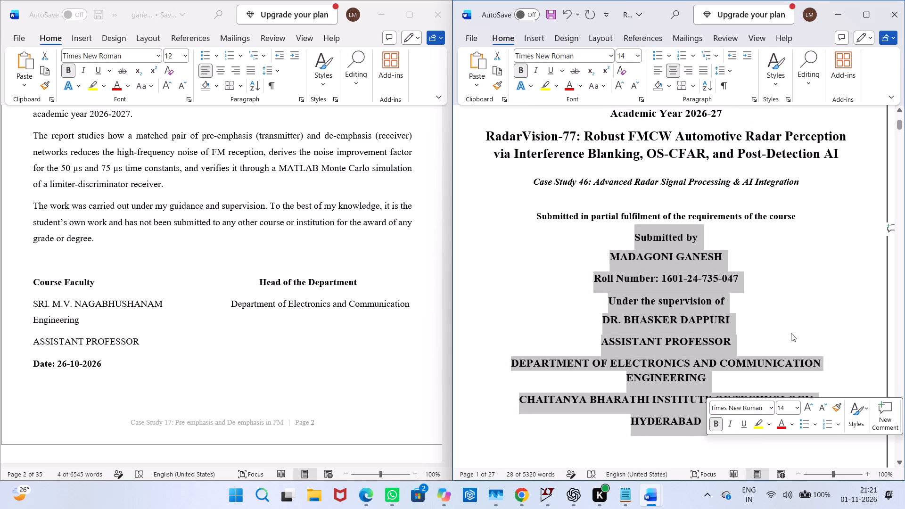
pyautogui.click(791, 333)
# Copy the college banner from the top of the Certificate page.
pyautogui.scroll(-11, 791, 333)
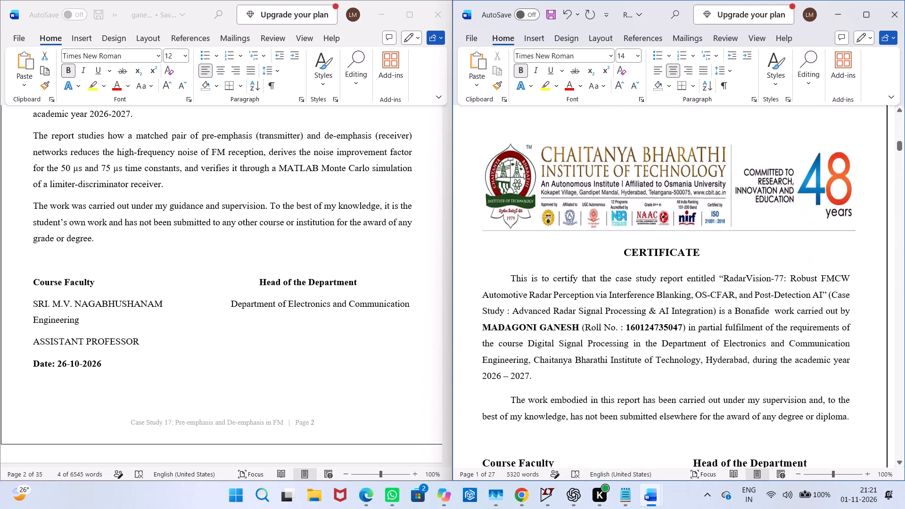
pyautogui.scroll(-3, 791, 333)
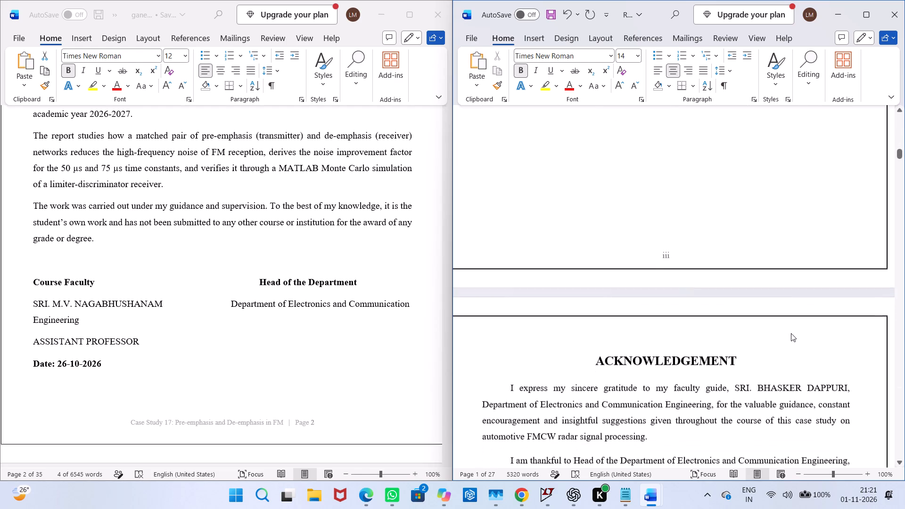
pyautogui.scroll(3, 635, 337)
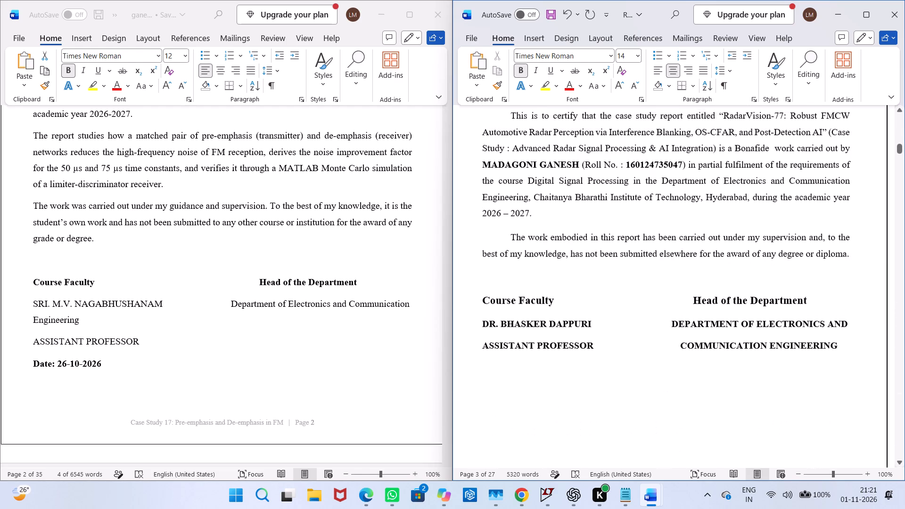
pyautogui.scroll(2, 635, 337)
pyautogui.click(635, 337)
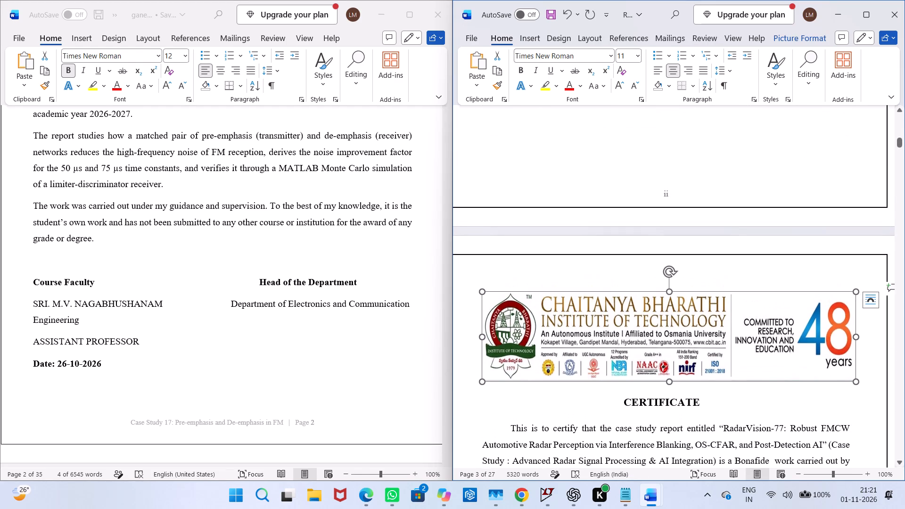
pyautogui.hotkey('ctrl', 'c')
# Add an empty line between the ACKNOWLEDGEMENT heading and its first paragraph.
pyautogui.scroll(-3, 569, 453)
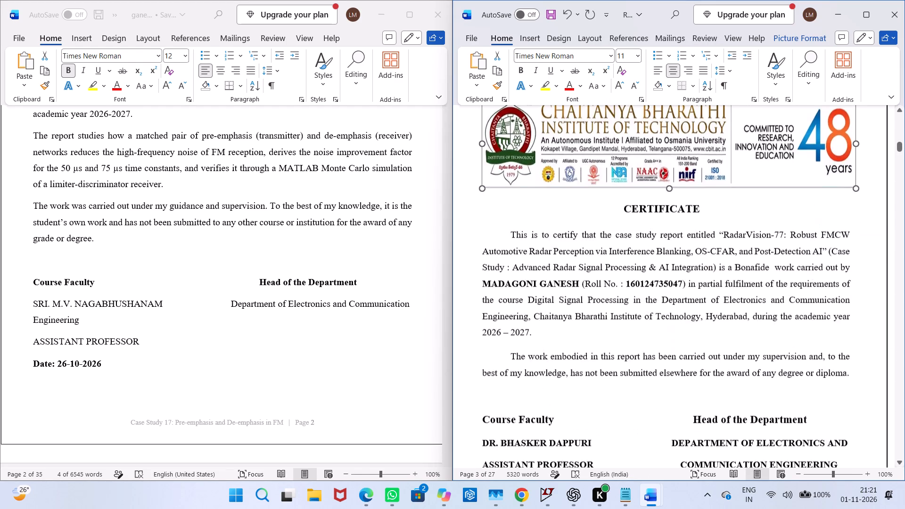
pyautogui.scroll(-2, 569, 453)
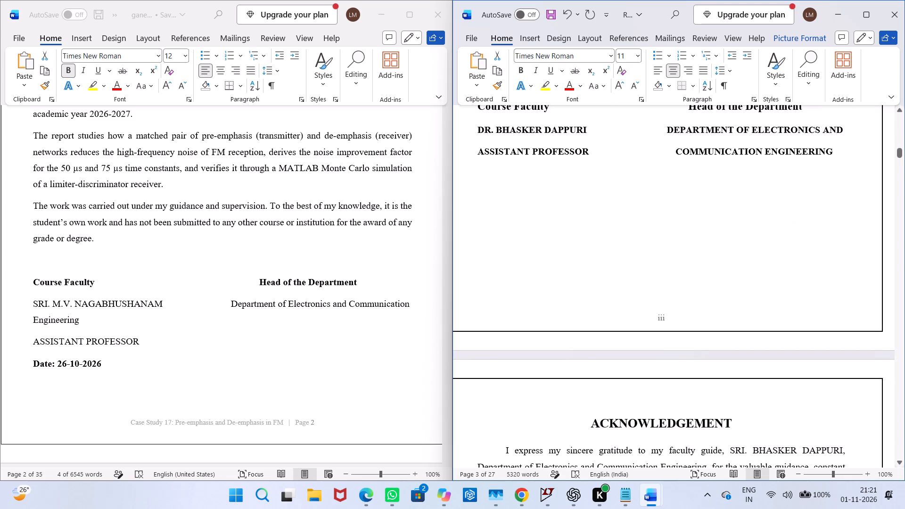
pyautogui.click(506, 448)
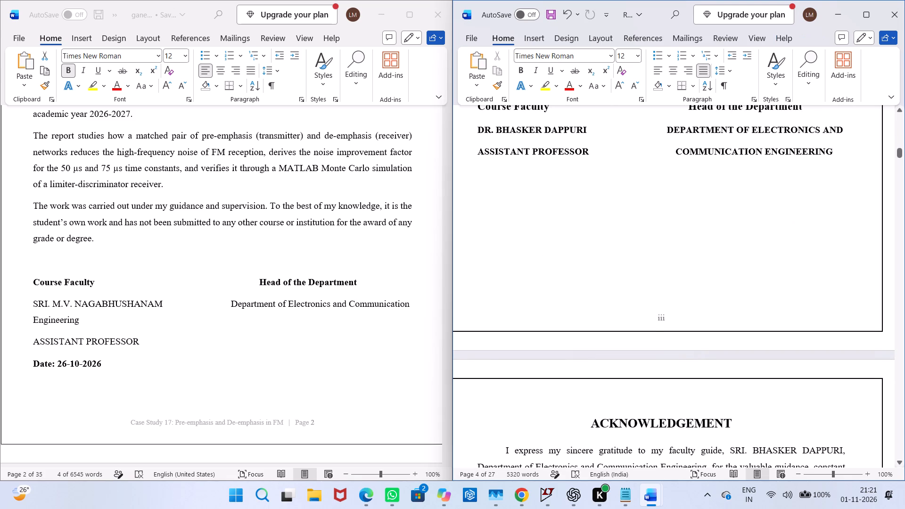
pyautogui.press('Return')
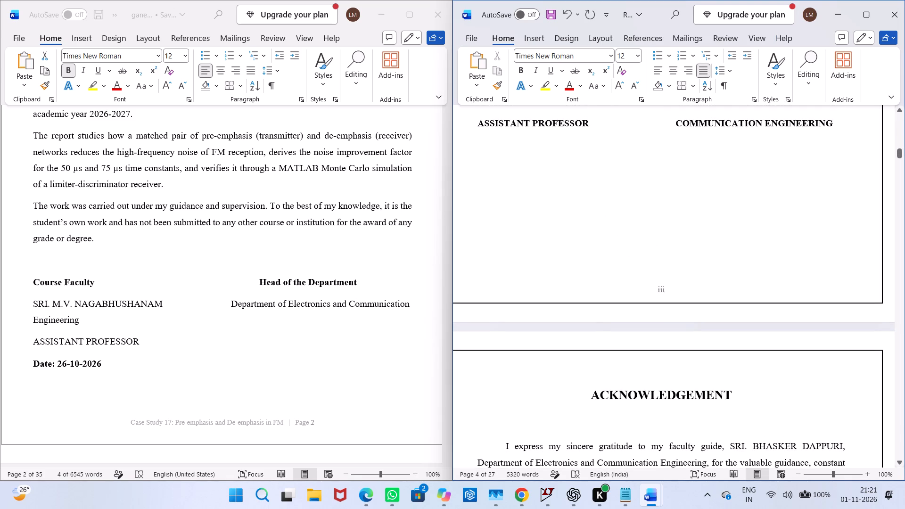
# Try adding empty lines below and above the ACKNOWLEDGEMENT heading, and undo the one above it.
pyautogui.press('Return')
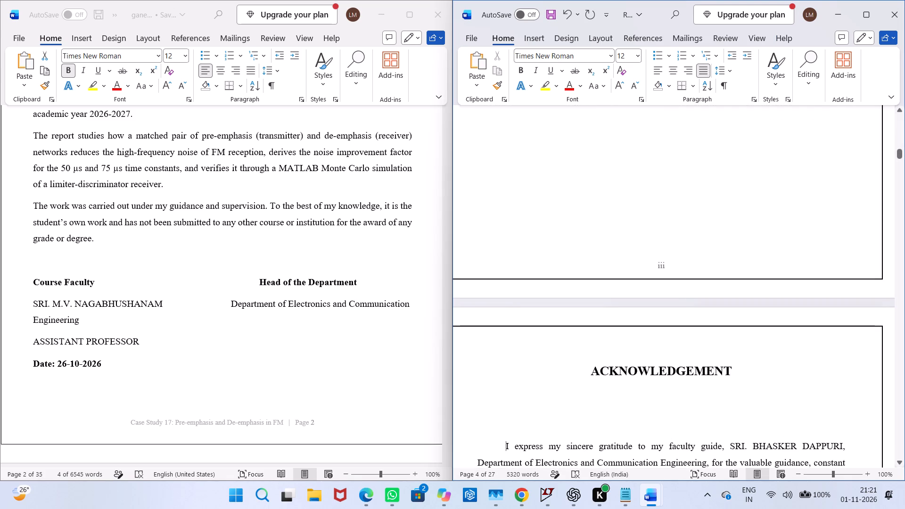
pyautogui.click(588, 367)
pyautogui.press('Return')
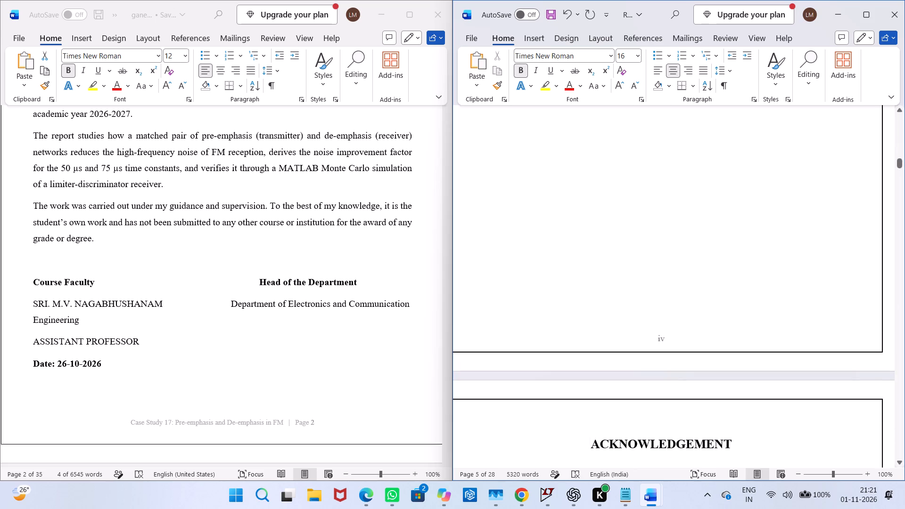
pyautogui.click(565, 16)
# Delete the ACKNOWLEDGEMENT heading above the gratitude paragraphs.
pyautogui.moveTo(738, 126); pyautogui.dragTo(575, 116)
pyautogui.press('BackSpace')
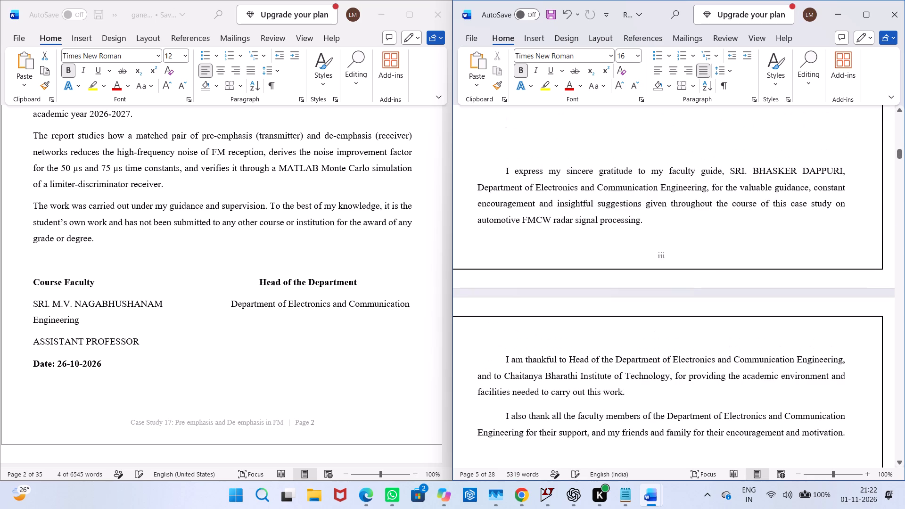
# Push the acknowledgement paragraphs off the Certificate page onto the following page by adding three empty lines before them.
pyautogui.scroll(2, 575, 116)
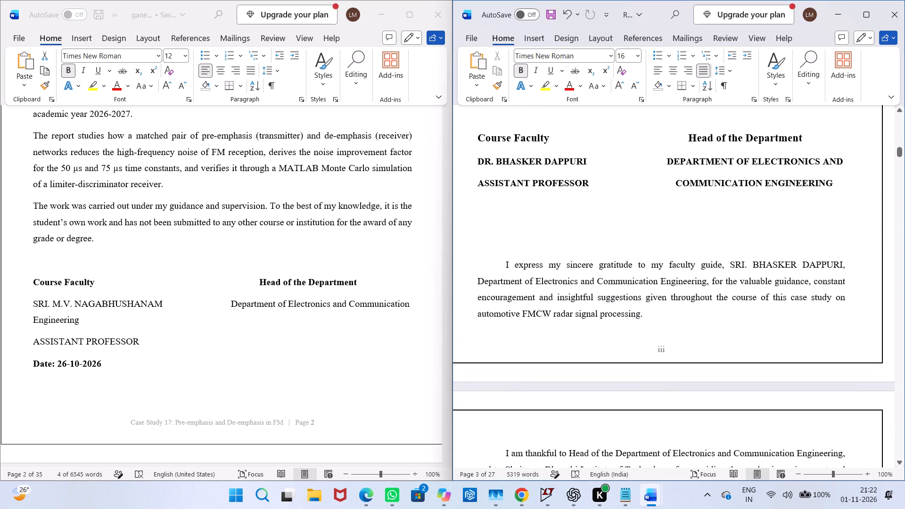
pyautogui.press('Return')
pyautogui.press('Return')
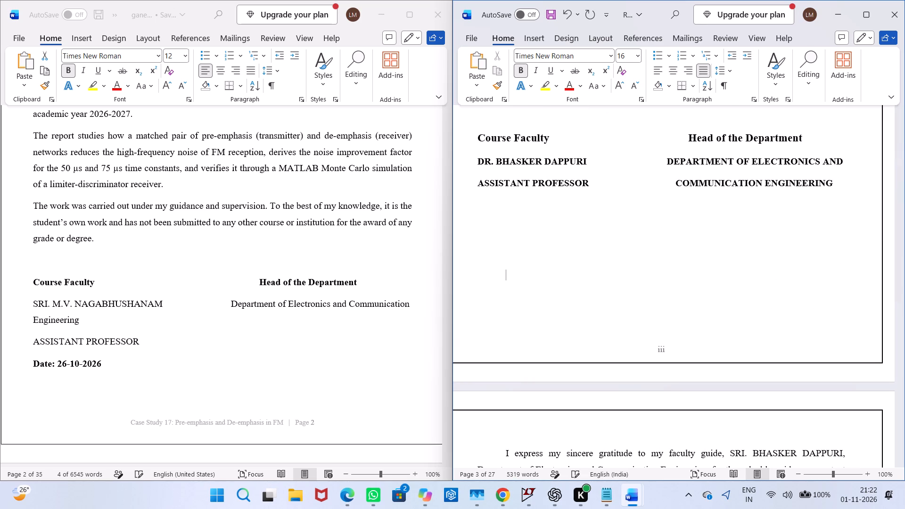
pyautogui.press('Return')
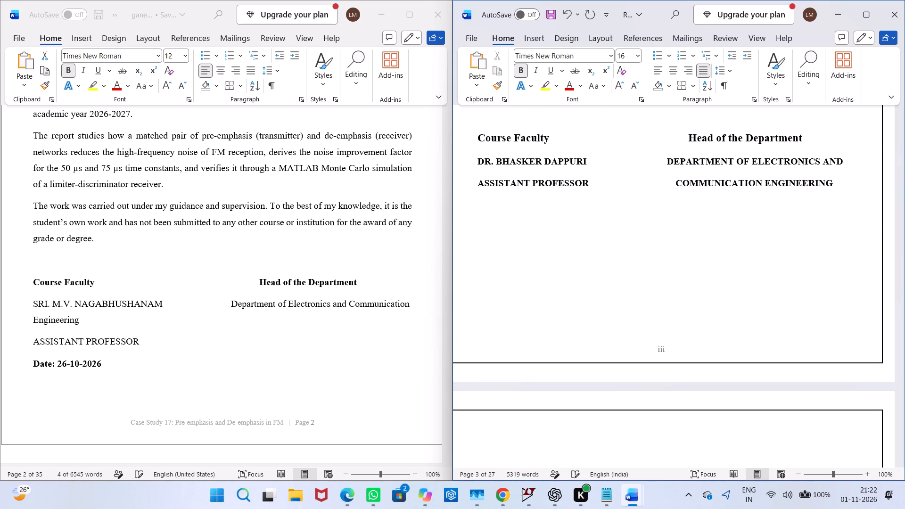
# Paste the copied college banner at the top of the Acknowledgement page, above the first paragraph.
pyautogui.click(511, 436)
pyautogui.hotkey('ctrl', 'v')
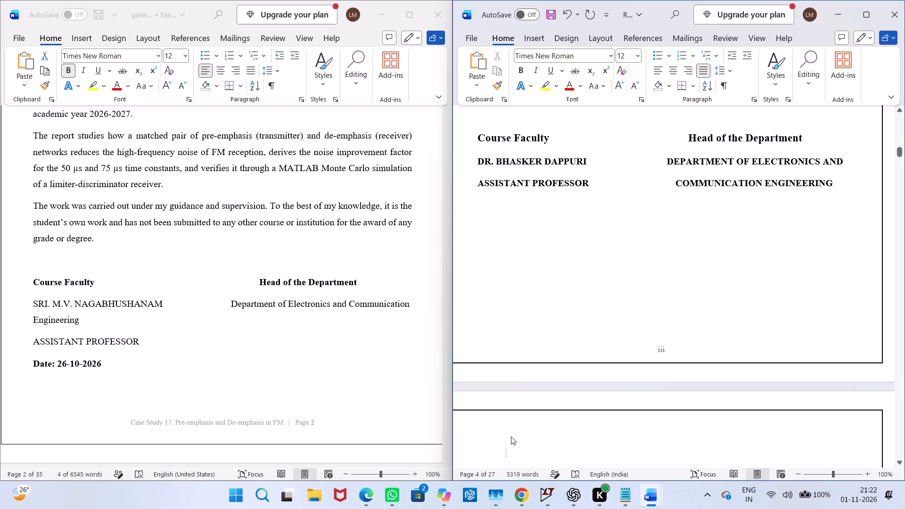
pyautogui.scroll(-2, 511, 436)
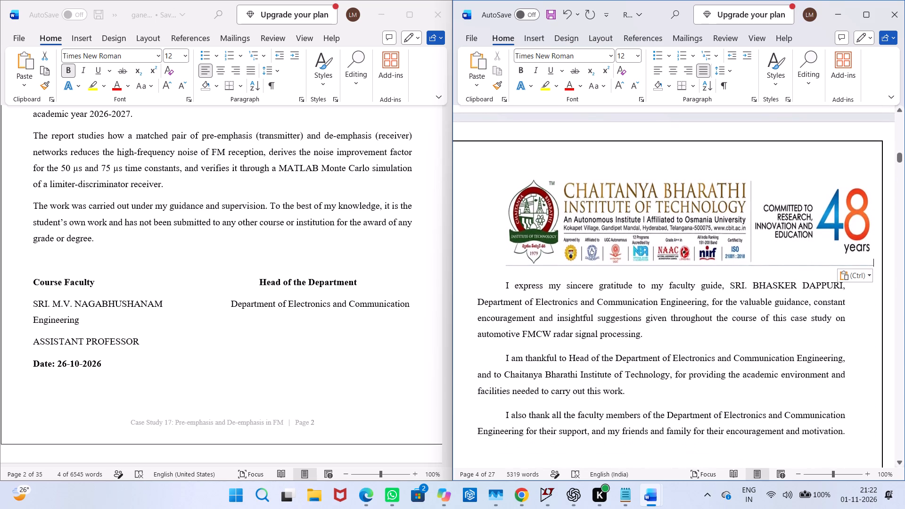
# Narrow the Acknowledgement page's college banner to about 15.49 cm wide, keeping its height.
pyautogui.click(518, 217)
pyautogui.moveTo(518, 217); pyautogui.dragTo(504, 223)
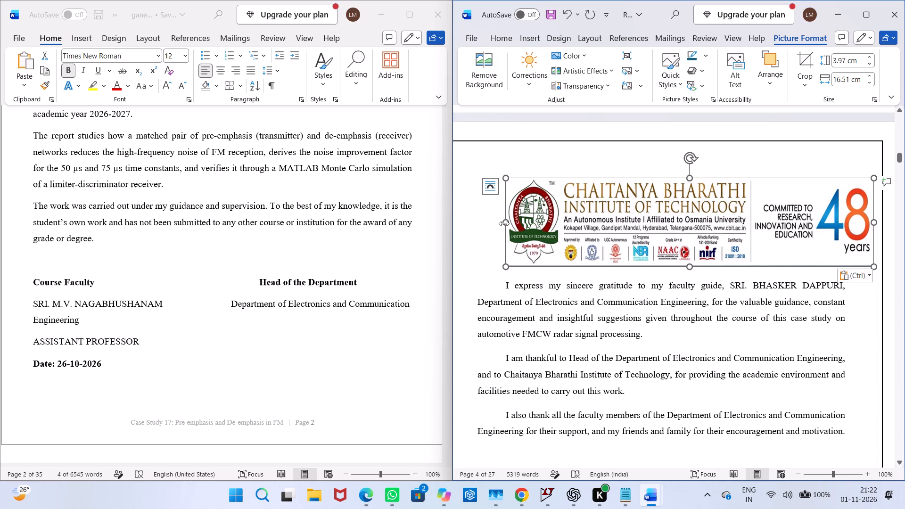
pyautogui.moveTo(504, 223); pyautogui.dragTo(517, 221)
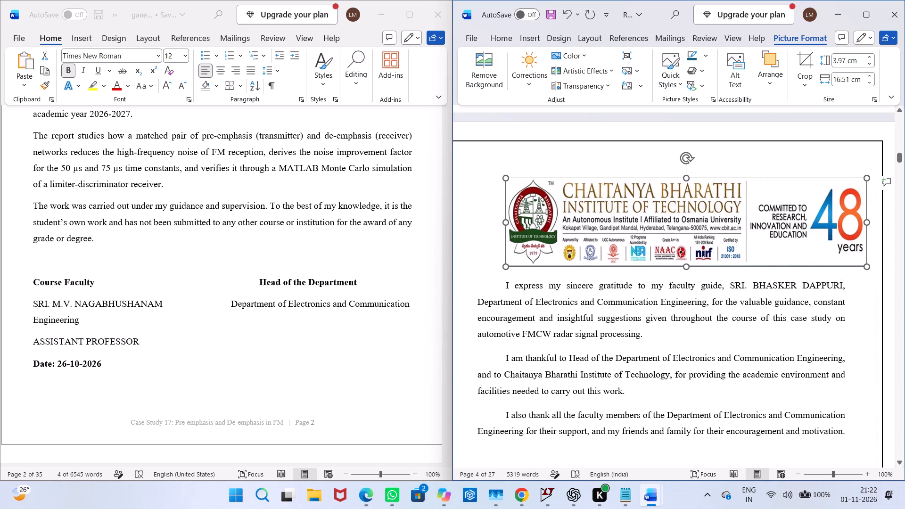
pyautogui.moveTo(517, 221); pyautogui.dragTo(528, 220)
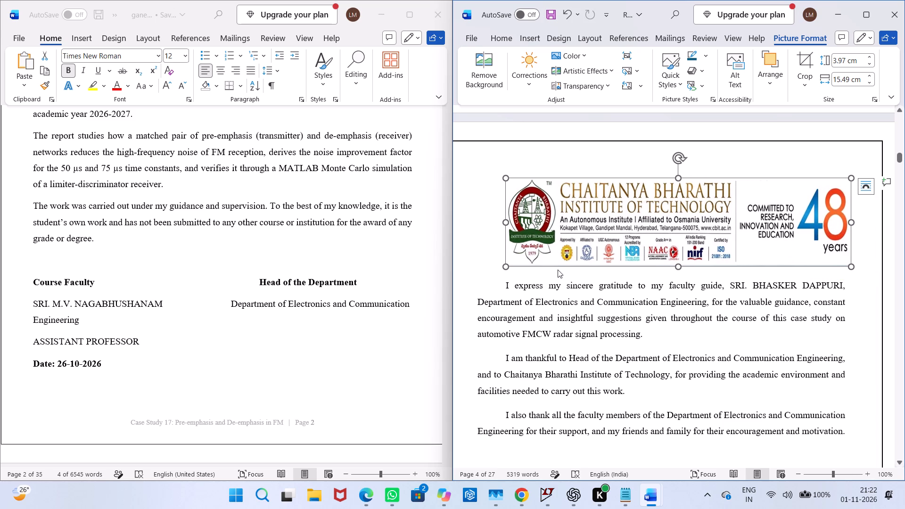
pyautogui.click(558, 270)
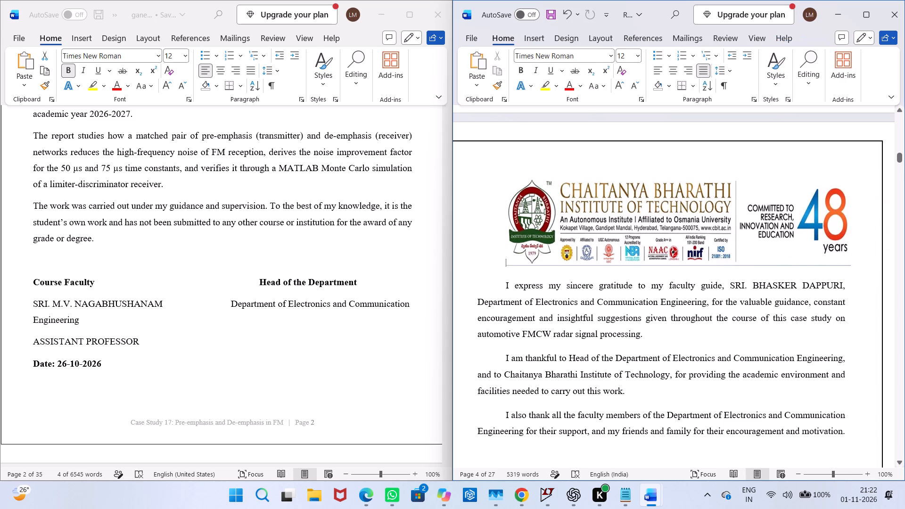
# Insert a new line between the banner and the first paragraph and enter the heading ACKNOWLEDGEMENT on it.
pyautogui.click(498, 285)
pyautogui.press('Return')
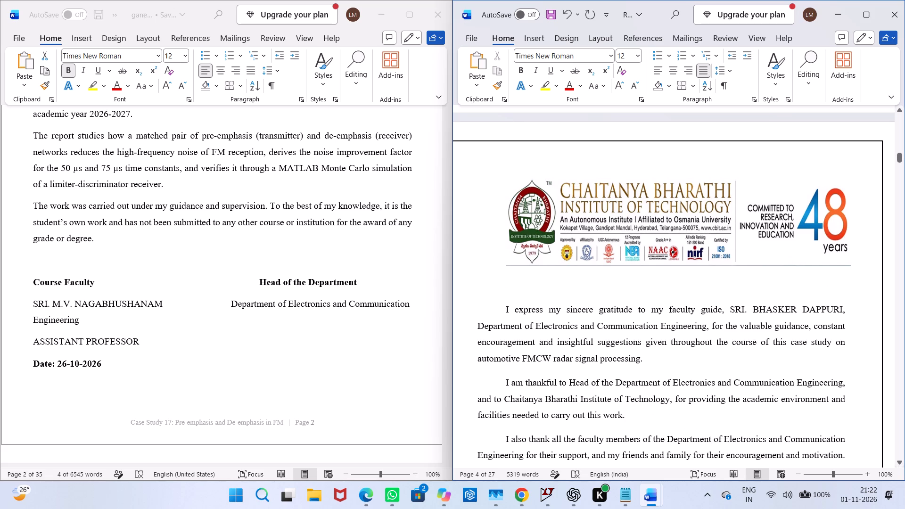
pyautogui.click(551, 291)
pyautogui.write('ACKNOL')
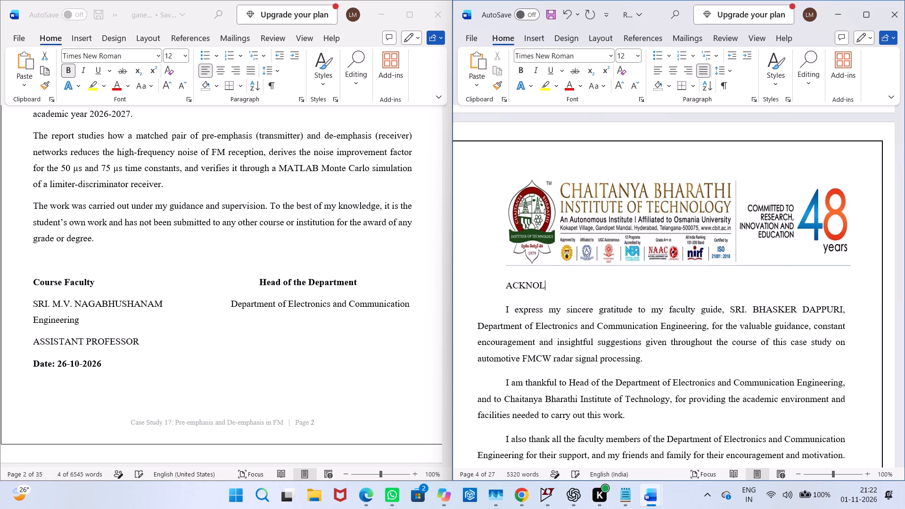
pyautogui.write('ED')
pyautogui.press('BackSpace')
pyautogui.press('BackSpace')
pyautogui.press('BackSpace')
pyautogui.write('WLEDG')
pyautogui.press('e')
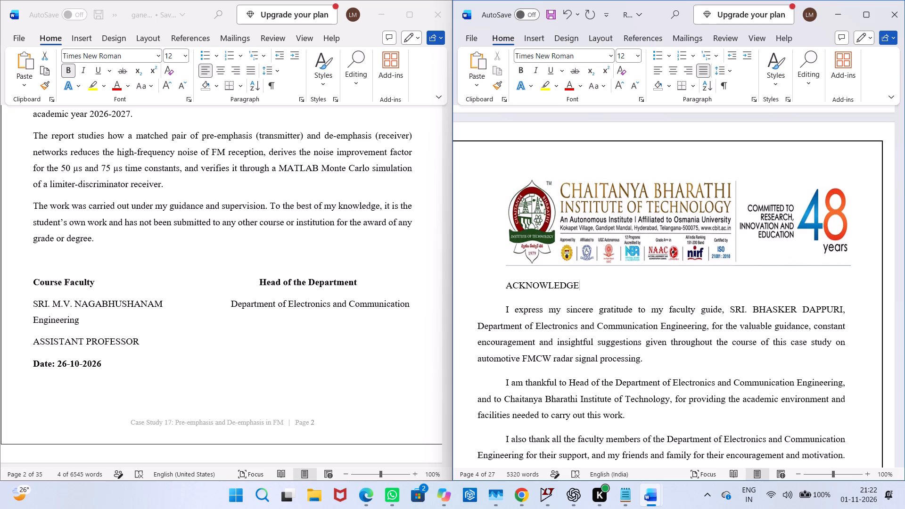
pyautogui.write('MENT')
# Format the new ACKNOWLEDGEMENT heading as 14 pt bold.
pyautogui.moveTo(625, 286); pyautogui.dragTo(471, 285)
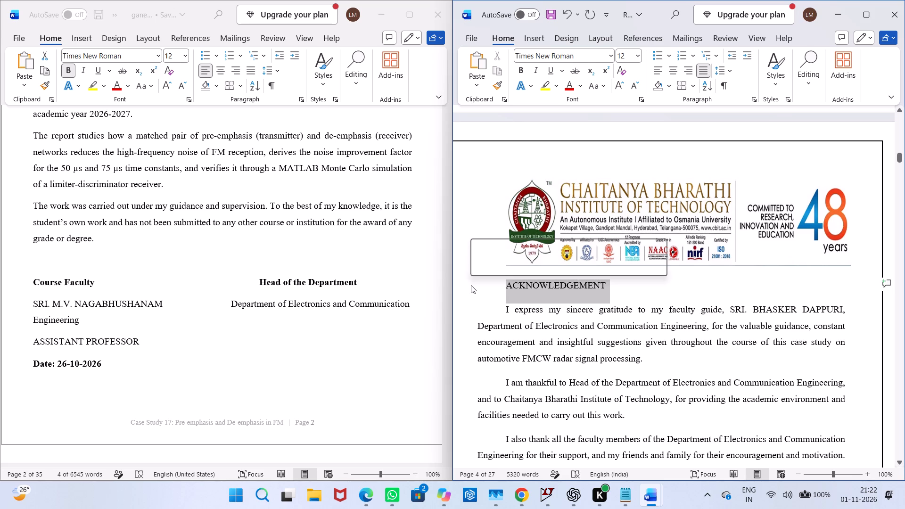
pyautogui.click(547, 246)
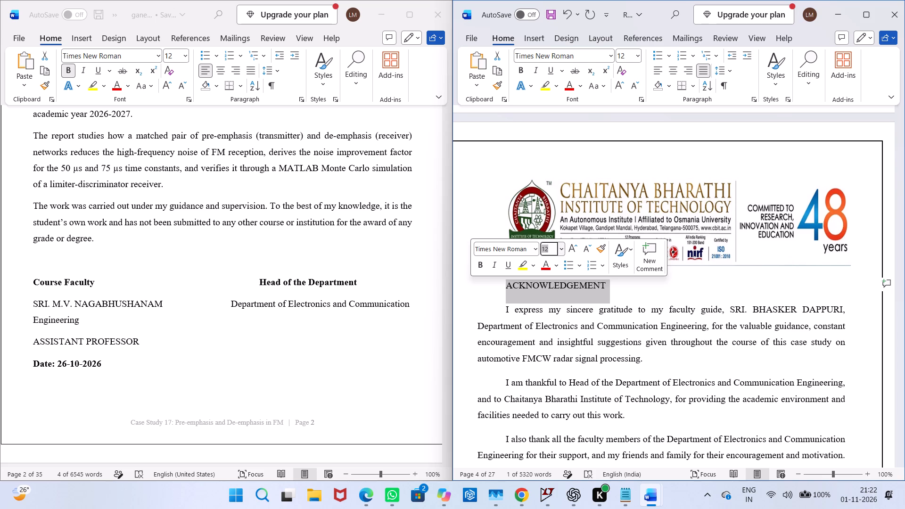
pyautogui.write('14')
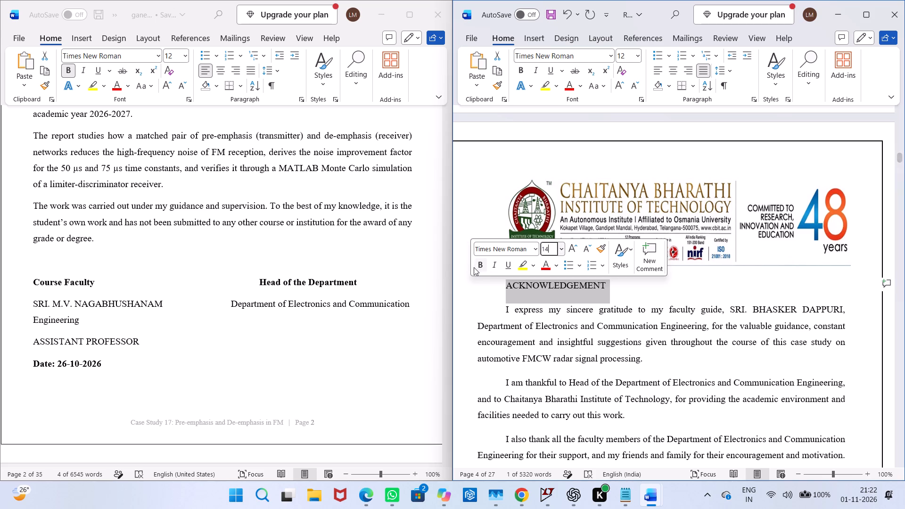
pyautogui.click(475, 267)
# Indent the ACKNOWLEDGEMENT heading towards the middle of the page and apply centre alignment to it.
pyautogui.click(499, 287)
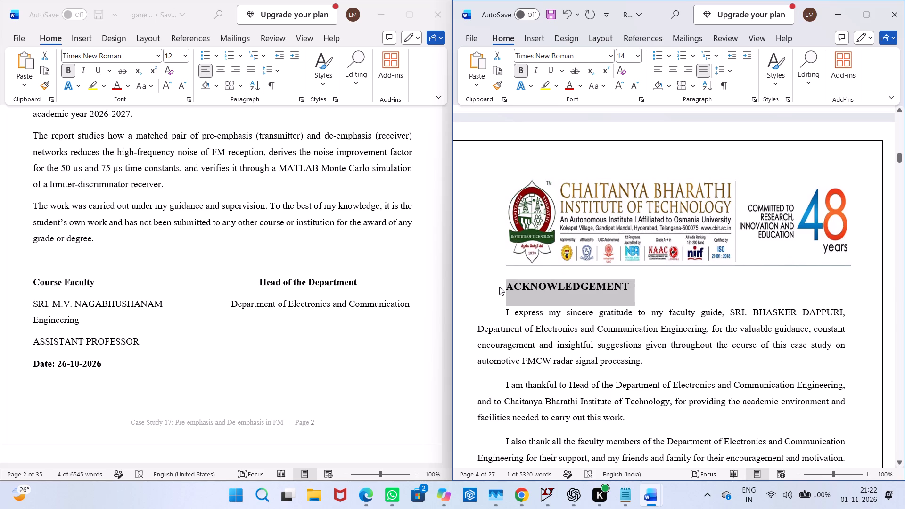
pyautogui.press('space')
pyautogui.press('Tab')
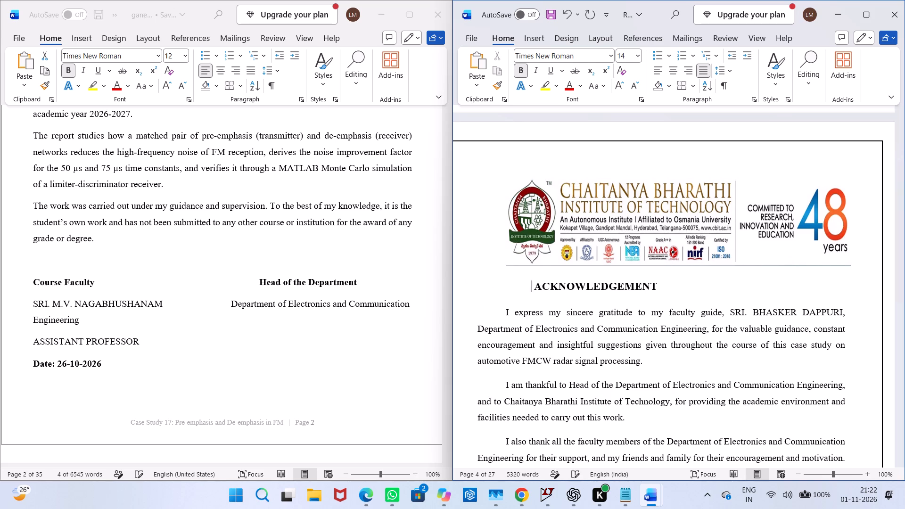
pyautogui.press('Tab')
pyautogui.press('Tab')
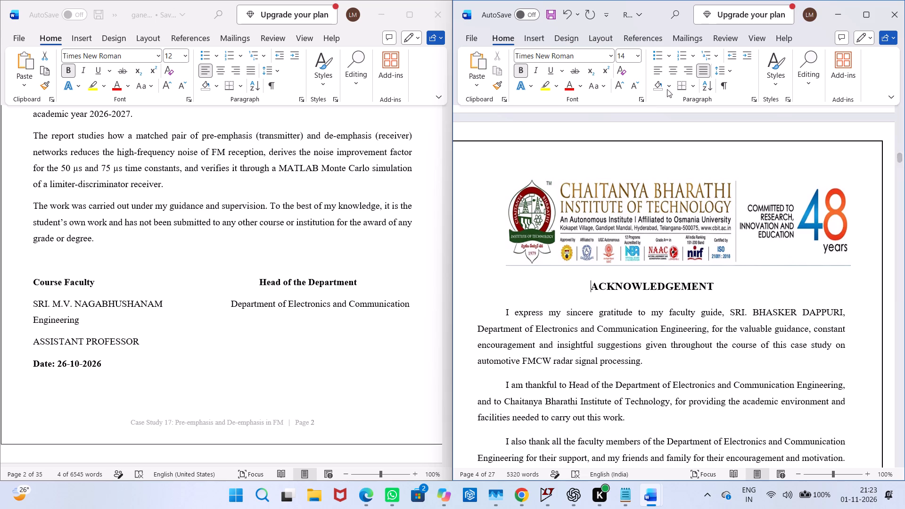
pyautogui.click(675, 70)
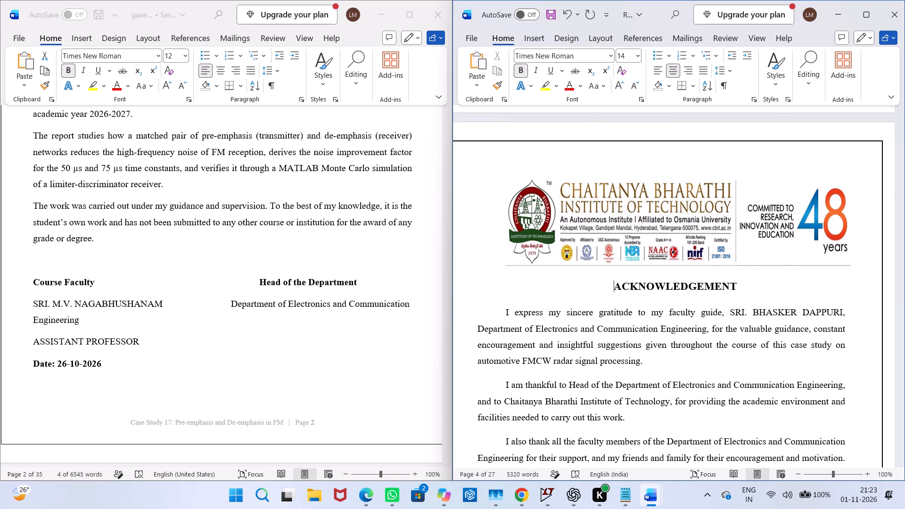
# Left-align the three body paragraphs under the ACKNOWLEDGEMENT heading.
pyautogui.scroll(-2, 656, 276)
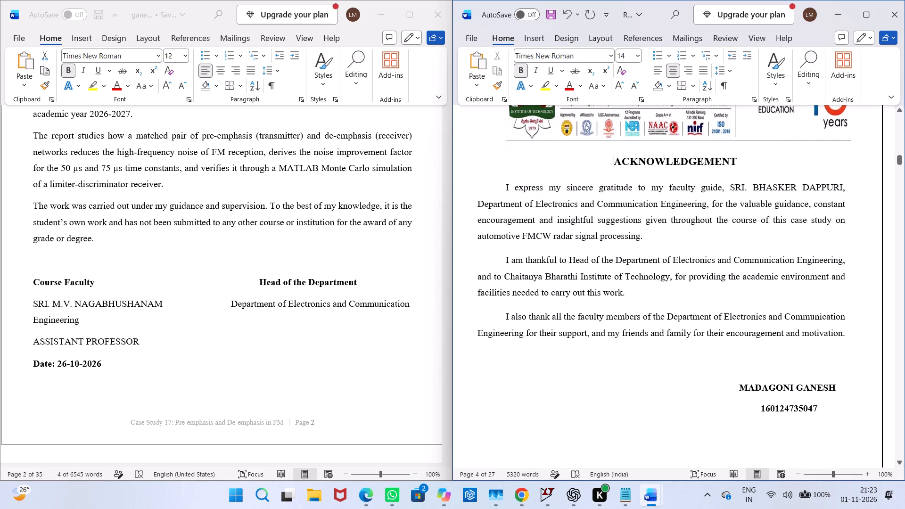
pyautogui.moveTo(503, 187); pyautogui.dragTo(822, 335)
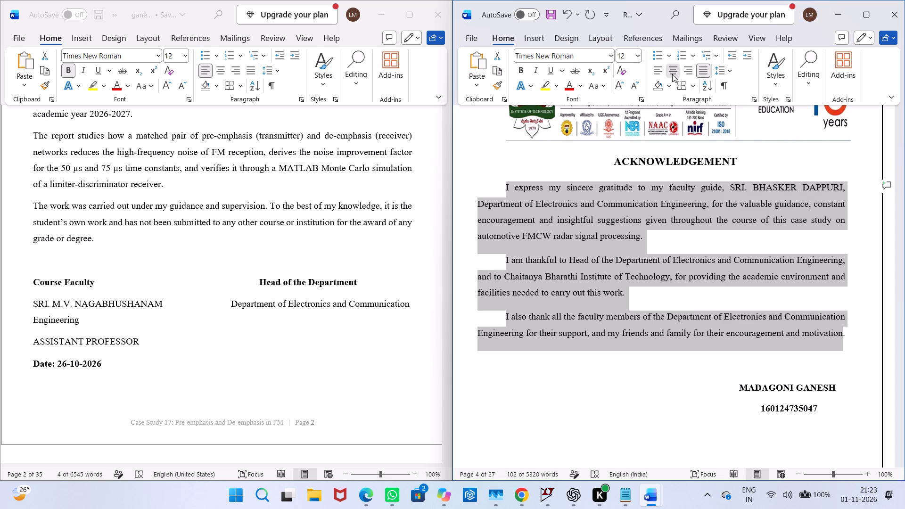
pyautogui.click(672, 74)
pyautogui.click(655, 72)
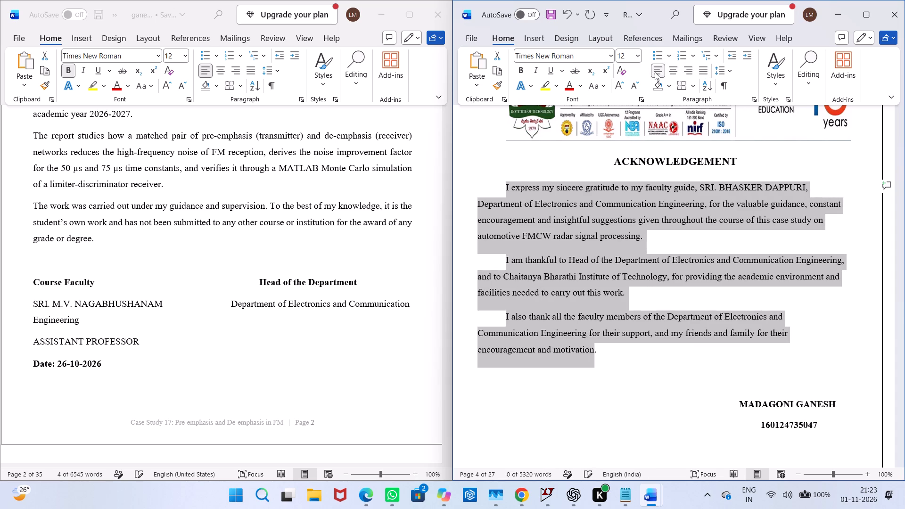
pyautogui.click(667, 378)
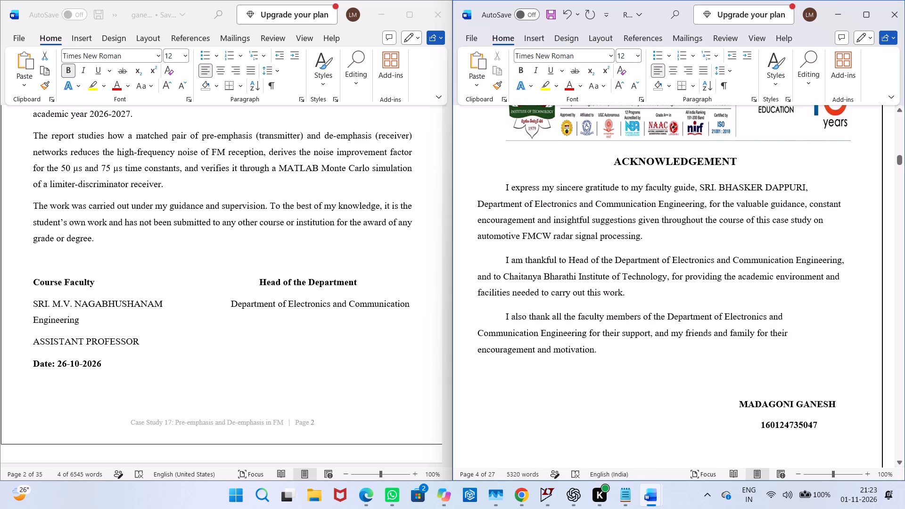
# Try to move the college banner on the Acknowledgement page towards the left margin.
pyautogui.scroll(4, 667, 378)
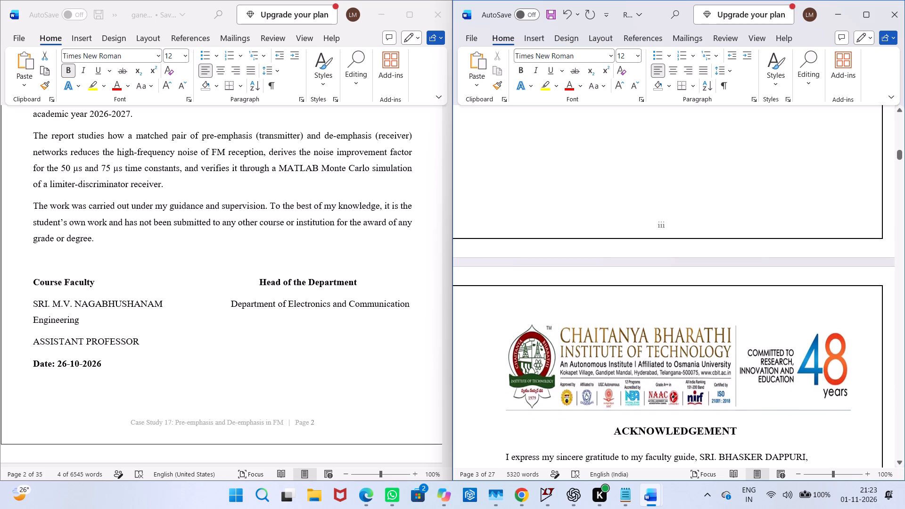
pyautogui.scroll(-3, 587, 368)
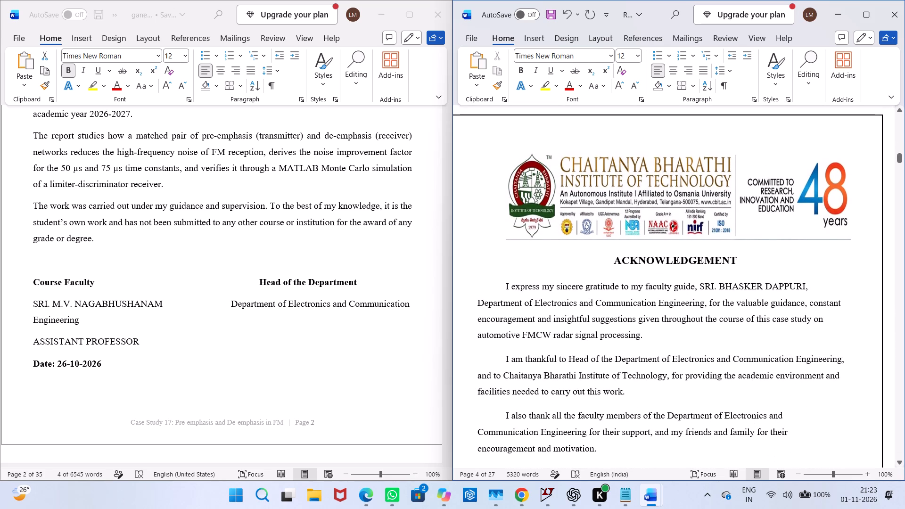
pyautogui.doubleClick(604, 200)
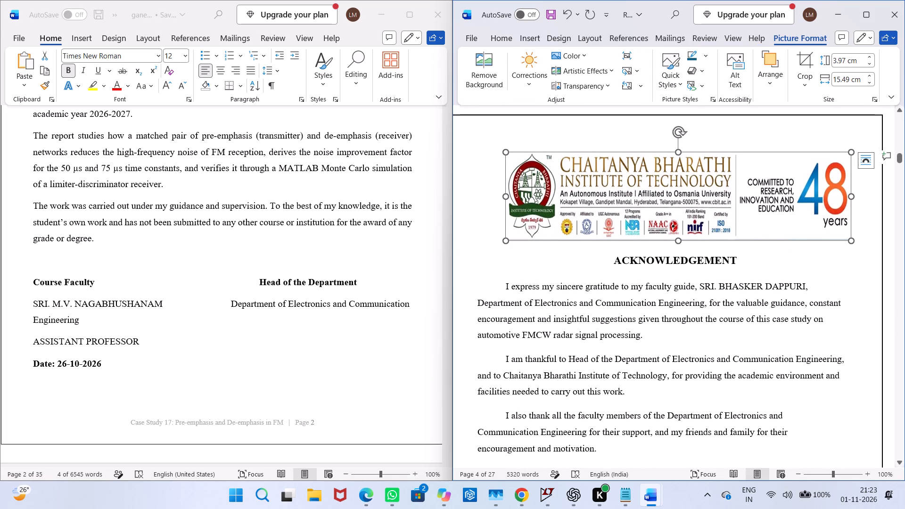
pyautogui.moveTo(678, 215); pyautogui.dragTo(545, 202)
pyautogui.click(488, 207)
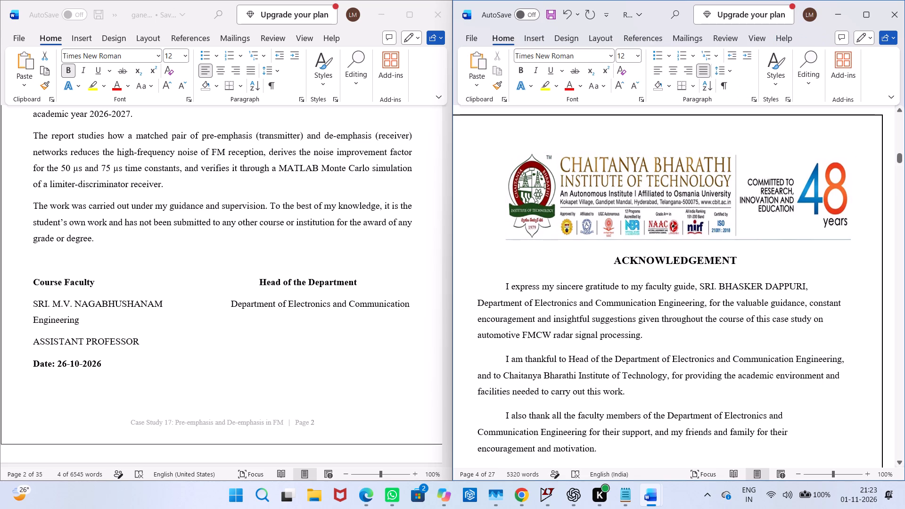
# Remove the first-line indent from the first body paragraph under the ACKNOWLEDGEMENT heading.
pyautogui.click(498, 291)
pyautogui.press('BackSpace')
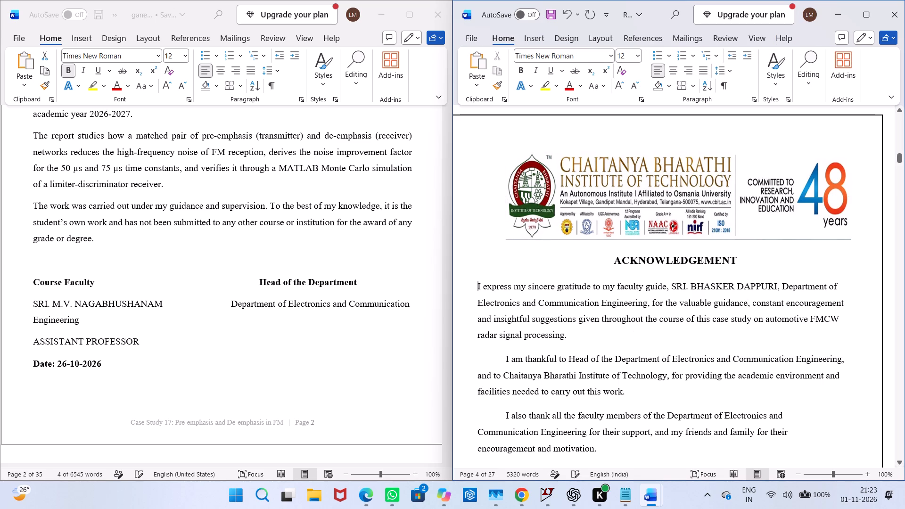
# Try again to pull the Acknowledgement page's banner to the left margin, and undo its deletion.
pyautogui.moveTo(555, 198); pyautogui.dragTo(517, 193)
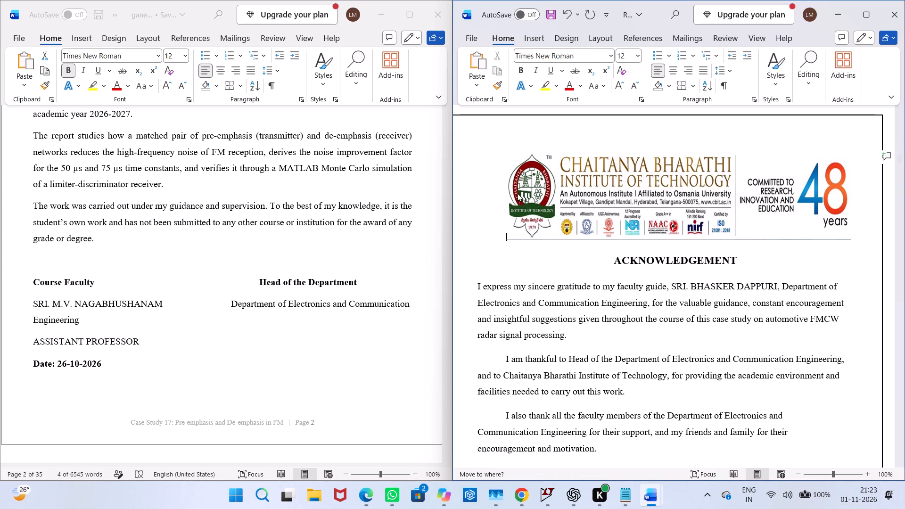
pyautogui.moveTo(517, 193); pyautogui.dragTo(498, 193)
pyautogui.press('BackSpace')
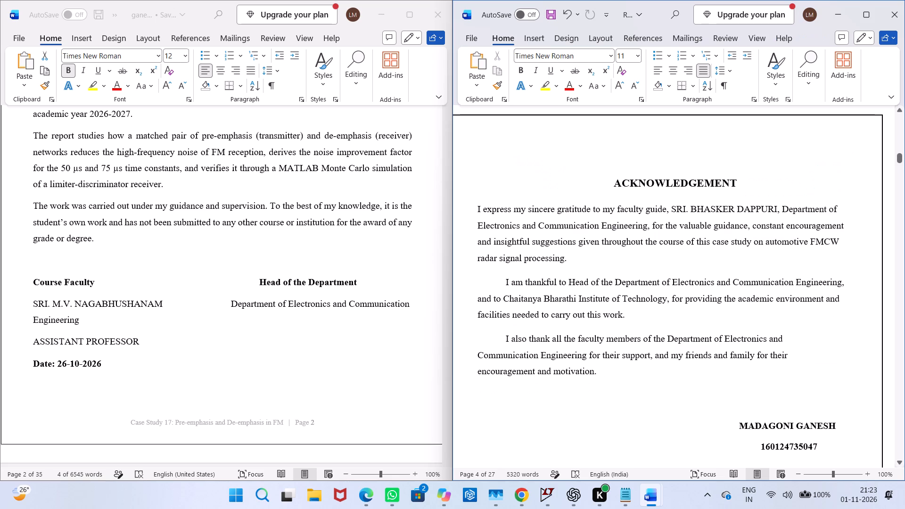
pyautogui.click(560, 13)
# Look over the layout of the certificate, Acknowledgement, Abstract and contents pages.
pyautogui.scroll(6, 551, 236)
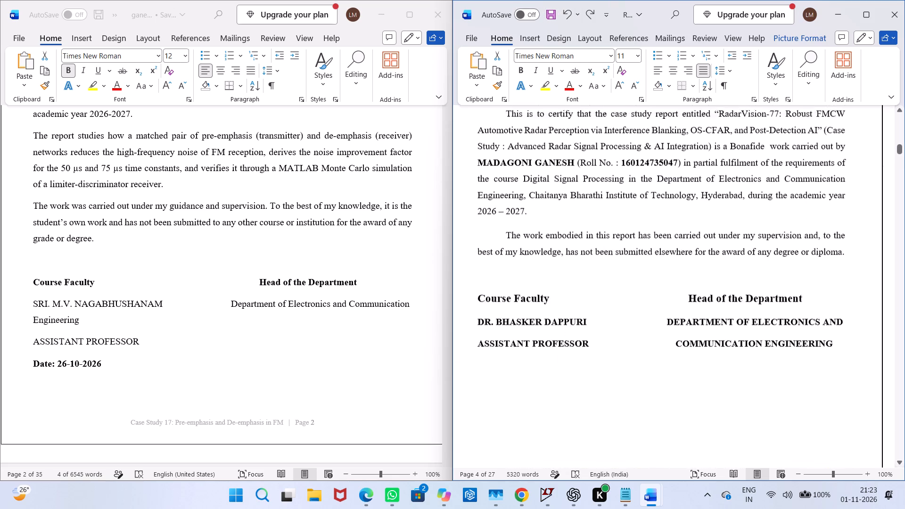
pyautogui.hscroll(2, 551, 236)
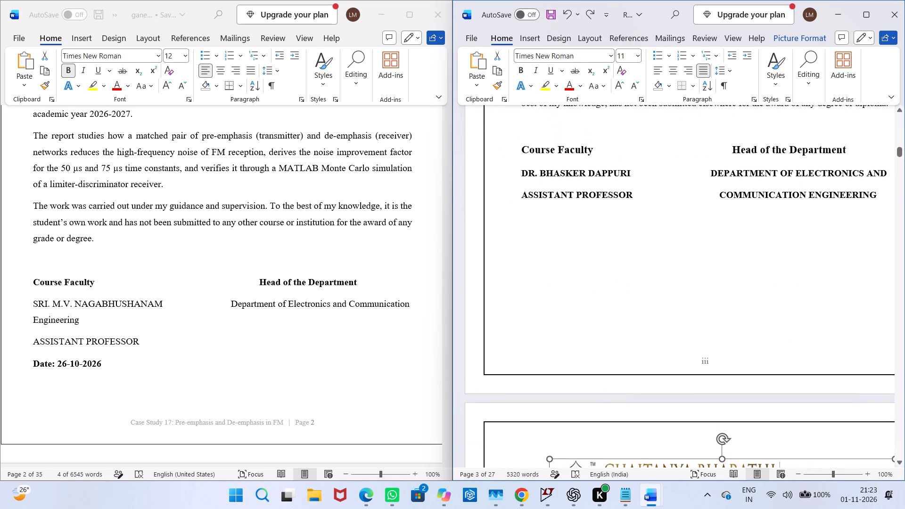
pyautogui.scroll(-3, 551, 236)
pyautogui.hscroll(-1, 551, 236)
pyautogui.scroll(-1, 551, 236)
pyautogui.hscroll(-1, 551, 236)
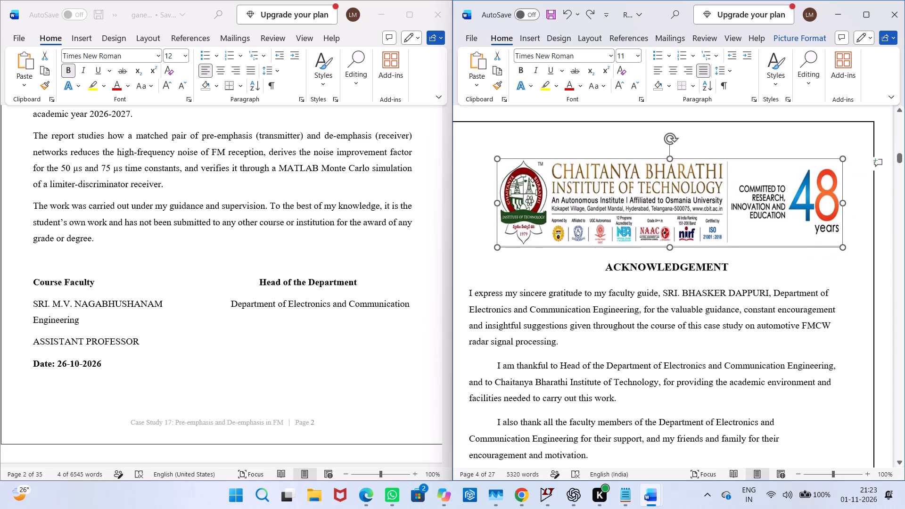
pyautogui.scroll(-4, 586, 285)
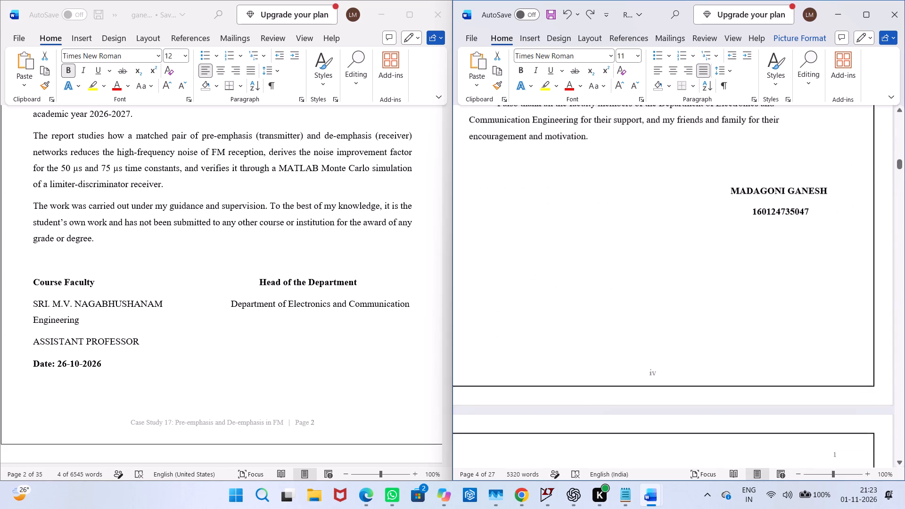
pyautogui.scroll(-2, 586, 285)
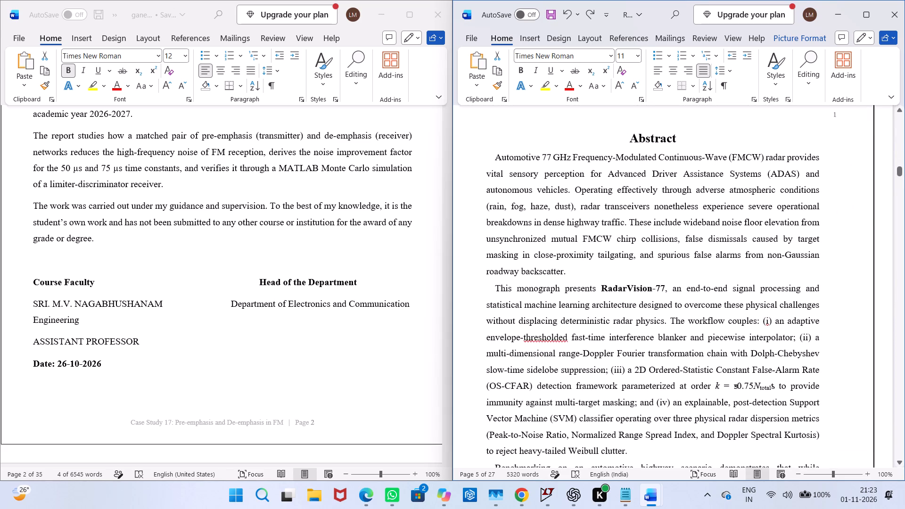
pyautogui.scroll(-7, 586, 285)
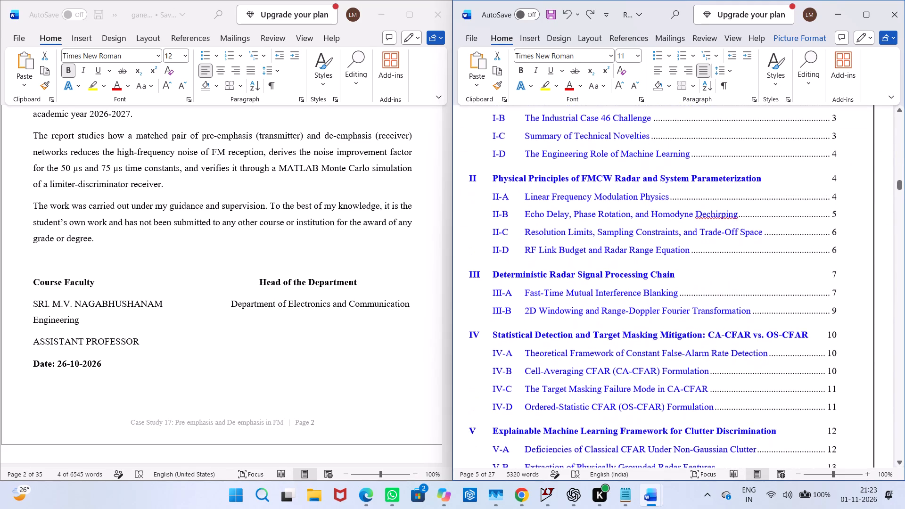
pyautogui.scroll(3, 586, 285)
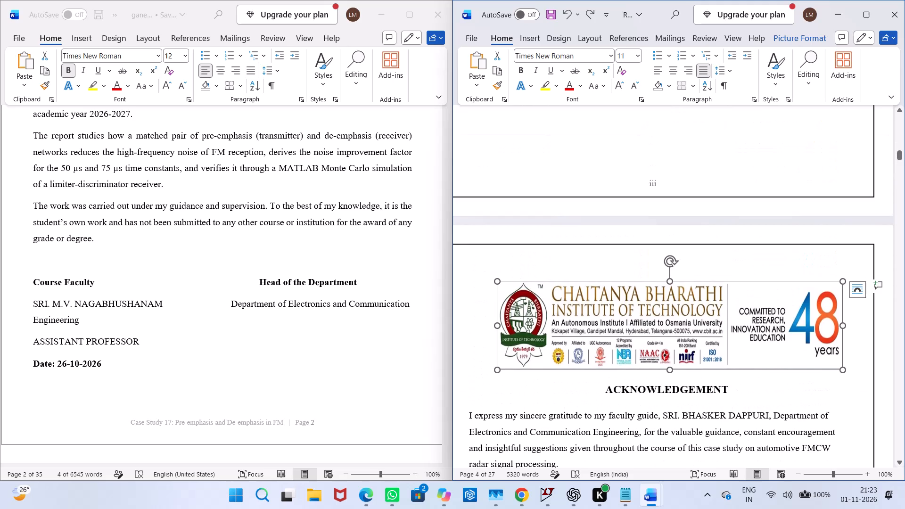
# Copy the college banner on the Acknowledgement page and delete it together with the empty line it leaves above the heading.
pyautogui.click(617, 323)
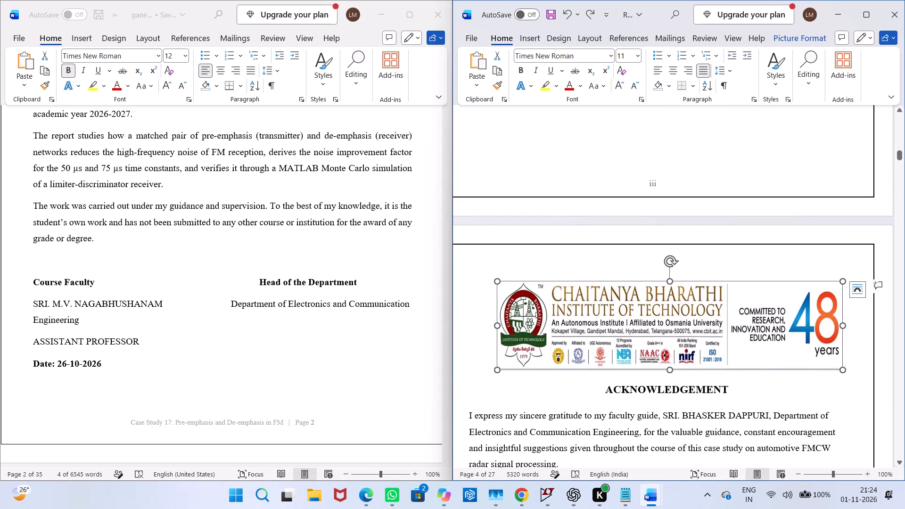
pyautogui.hotkey('ctrl', 'c')
pyautogui.click(617, 323)
pyautogui.press('BackSpace')
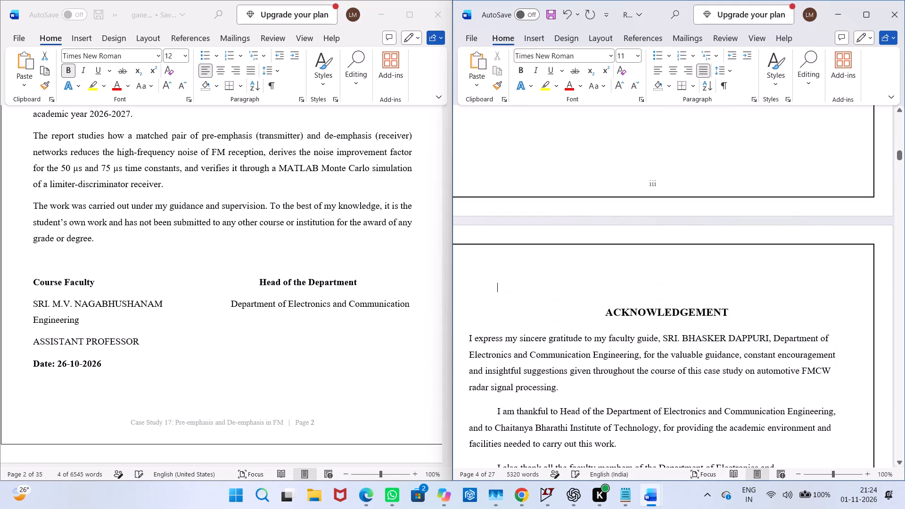
pyautogui.click(478, 285)
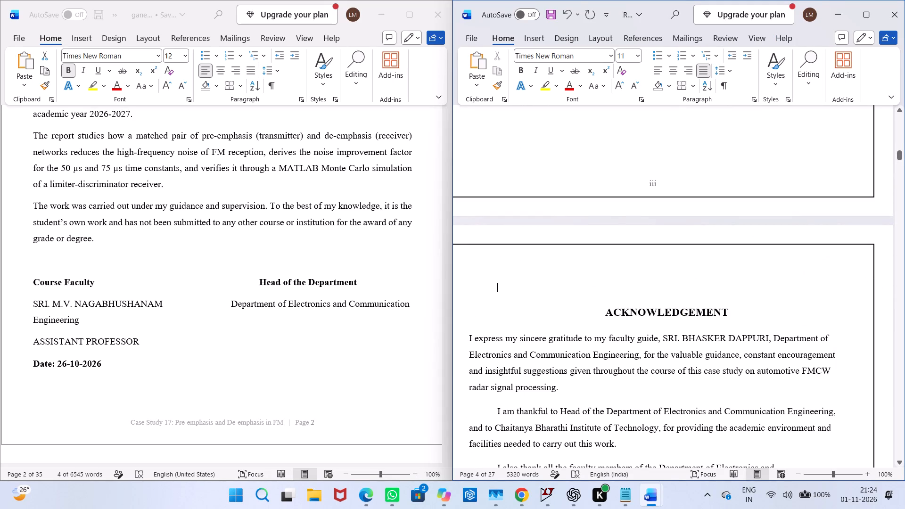
pyautogui.tripleClick(478, 285)
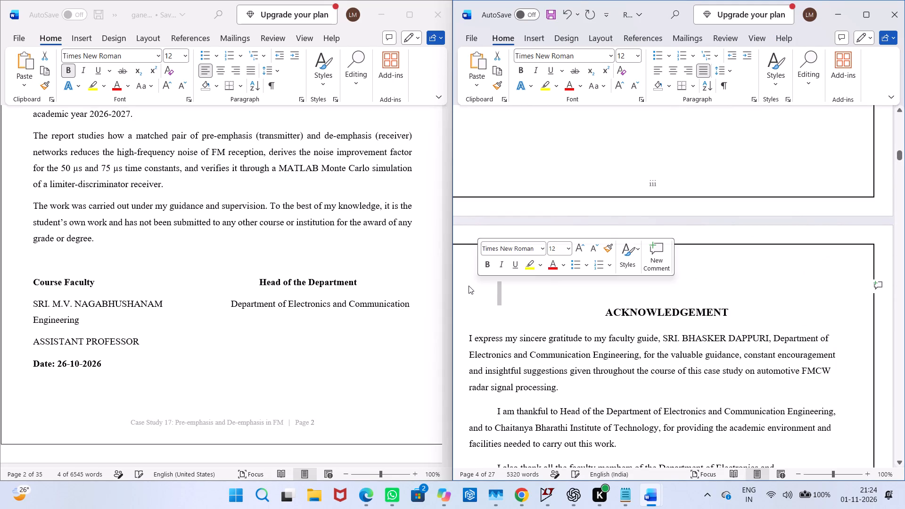
pyautogui.doubleClick(469, 286)
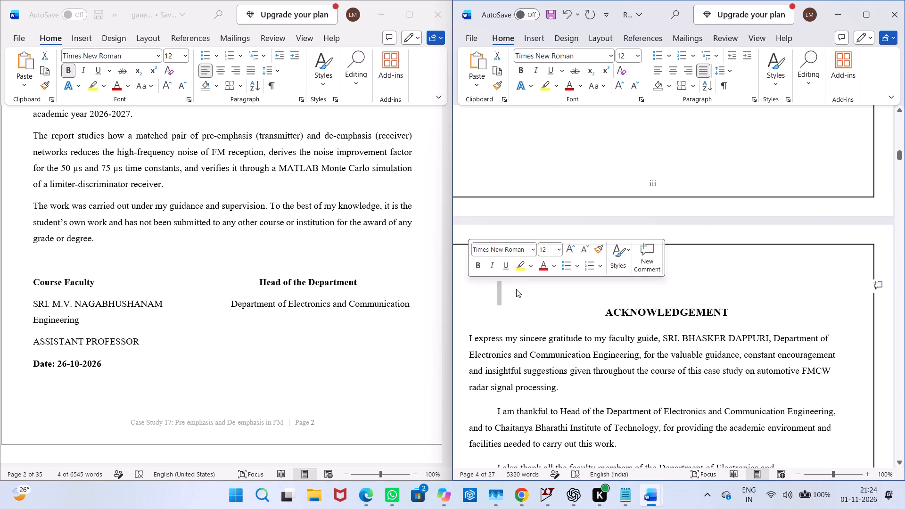
pyautogui.press('BackSpace')
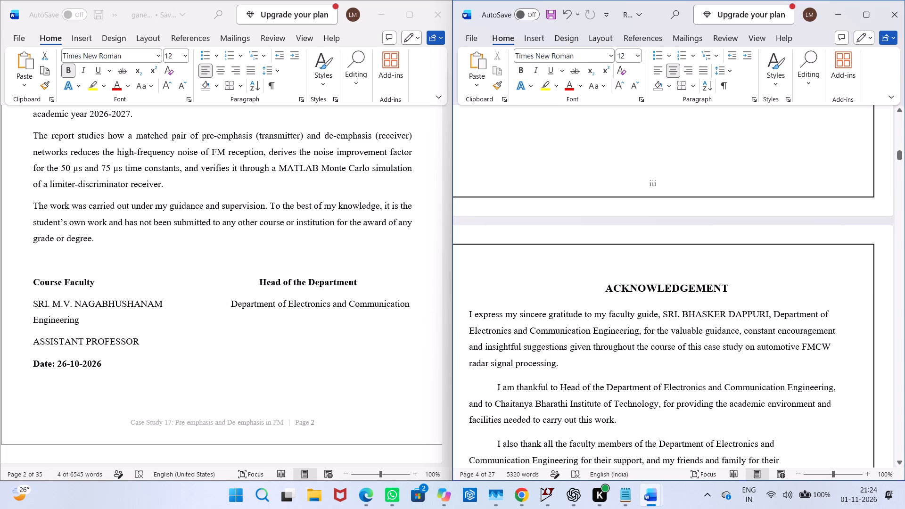
# Paste the copied college banner directly in front of the ACKNOWLEDGEMENT heading.
pyautogui.click(464, 258)
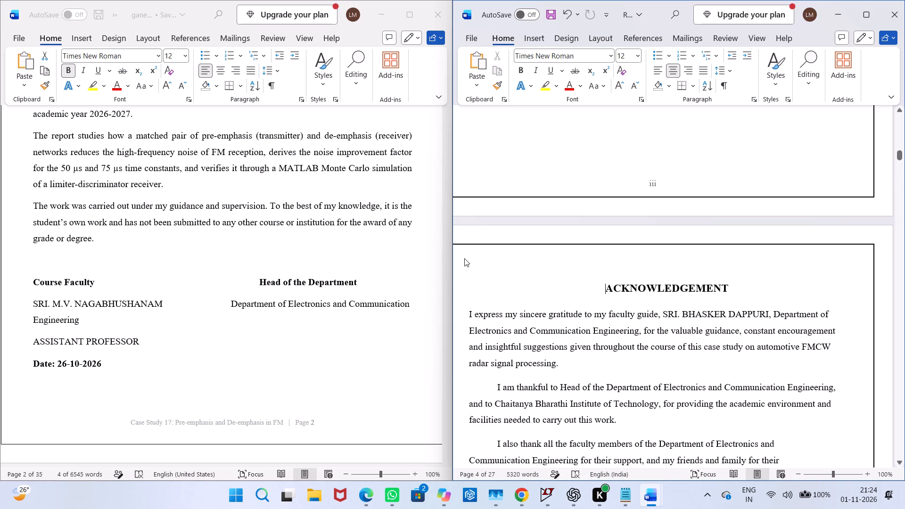
pyautogui.click(466, 258)
pyautogui.click(532, 246)
pyautogui.press('v')
pyautogui.press('BackSpace')
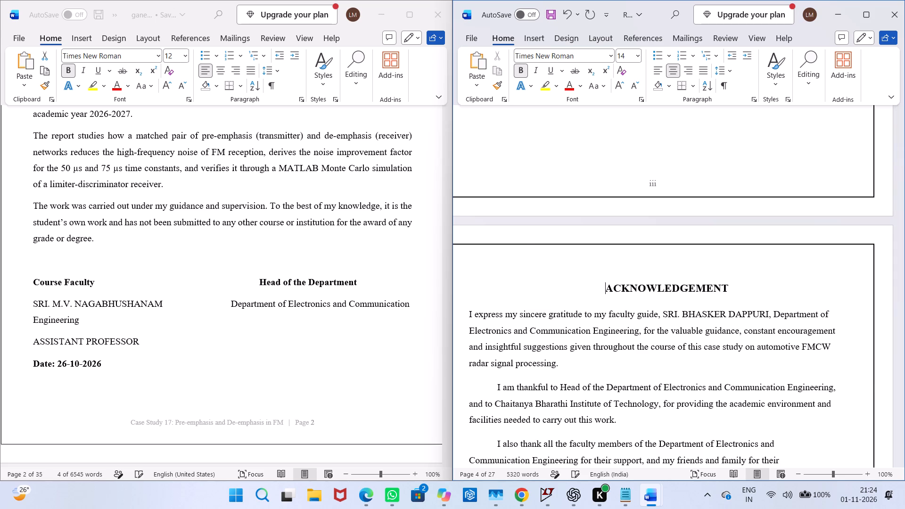
pyautogui.hotkey('ctrl', 'v')
pyautogui.moveTo(529, 255); pyautogui.dragTo(549, 342)
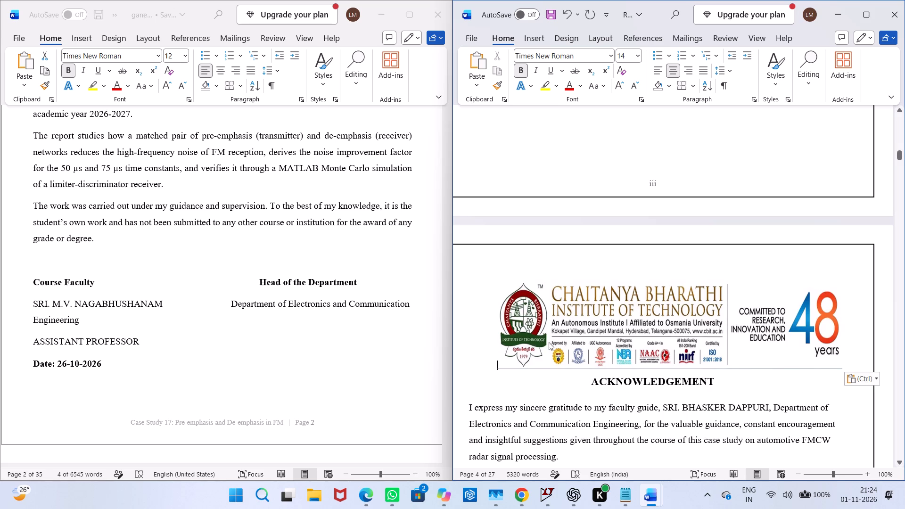
pyautogui.moveTo(549, 342); pyautogui.dragTo(585, 381)
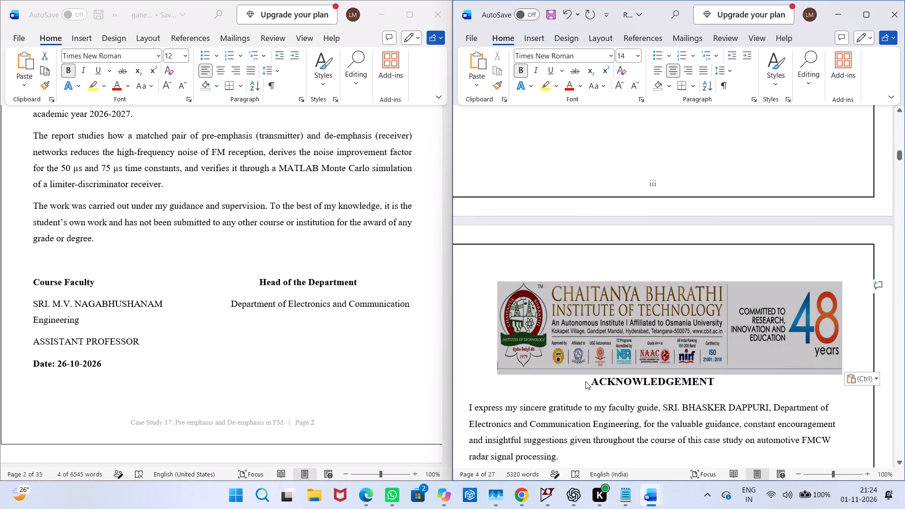
pyautogui.moveTo(585, 381); pyautogui.dragTo(574, 390)
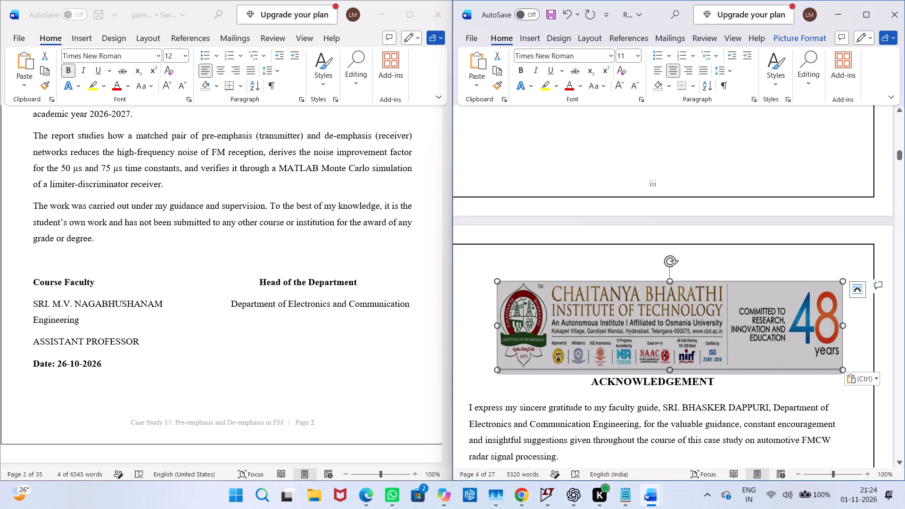
pyautogui.click(555, 395)
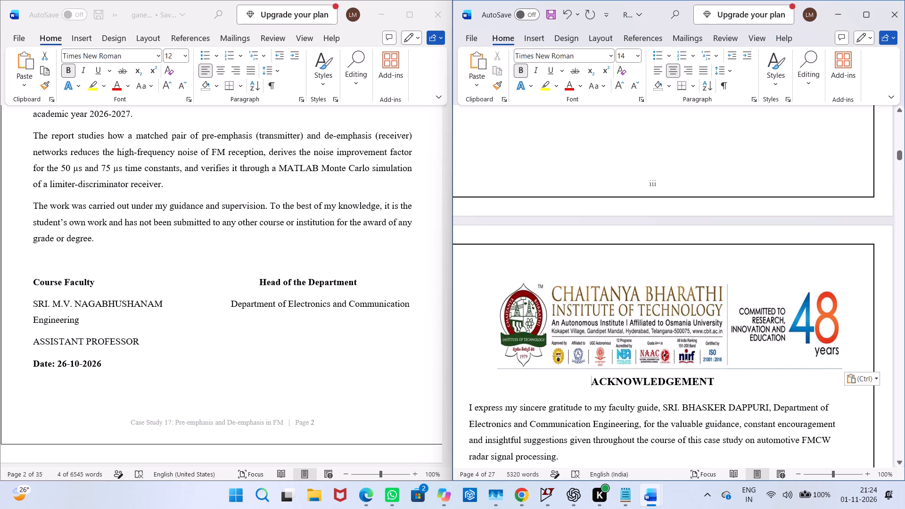
# Look through the report from the Acknowledgement page to the Fig. 1 interference blanking plot, examining page layout and formatting.
pyautogui.scroll(-2, 555, 395)
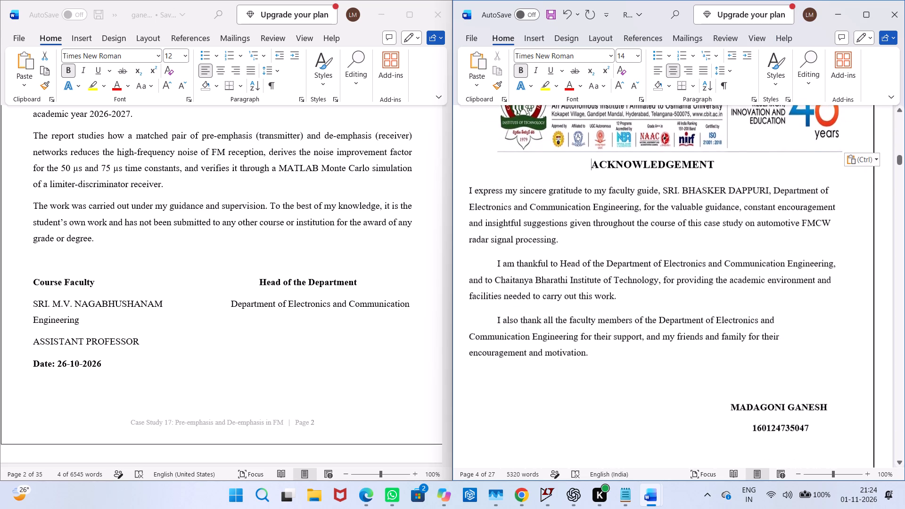
pyautogui.scroll(-7, 555, 395)
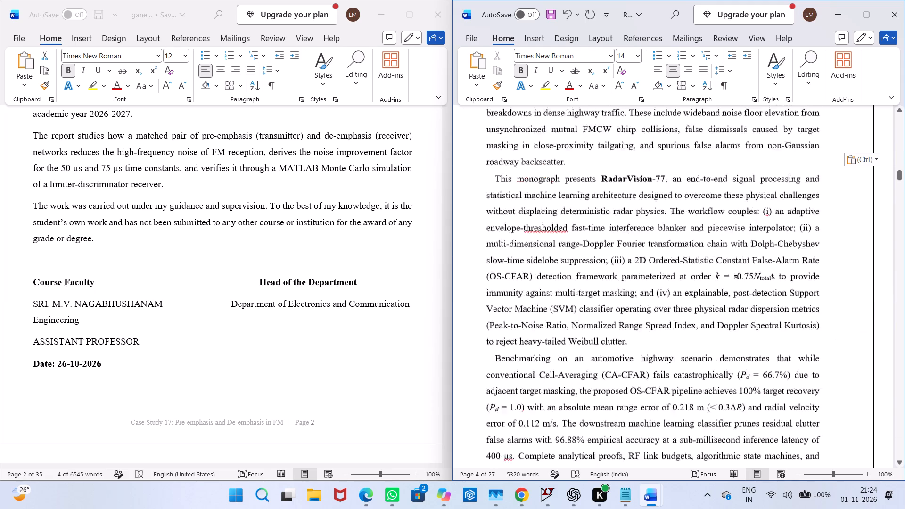
pyautogui.scroll(-6, 555, 395)
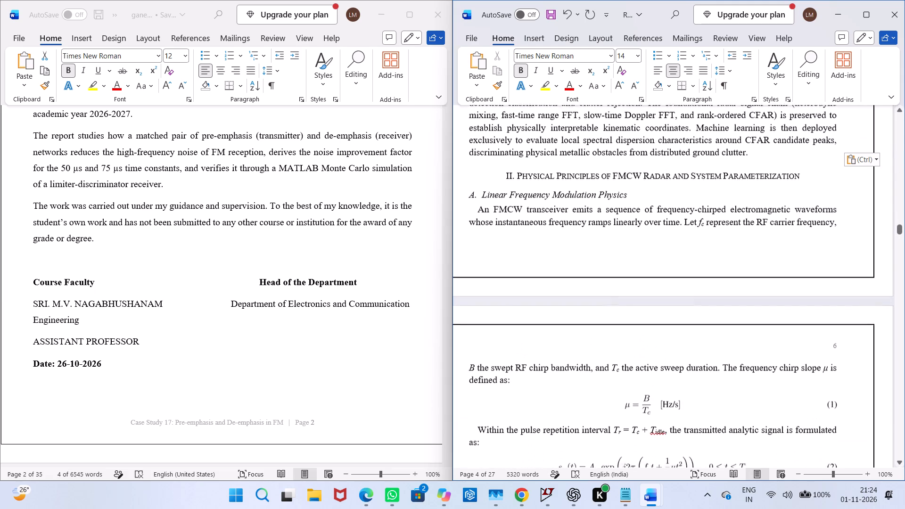
pyautogui.scroll(-4, 555, 395)
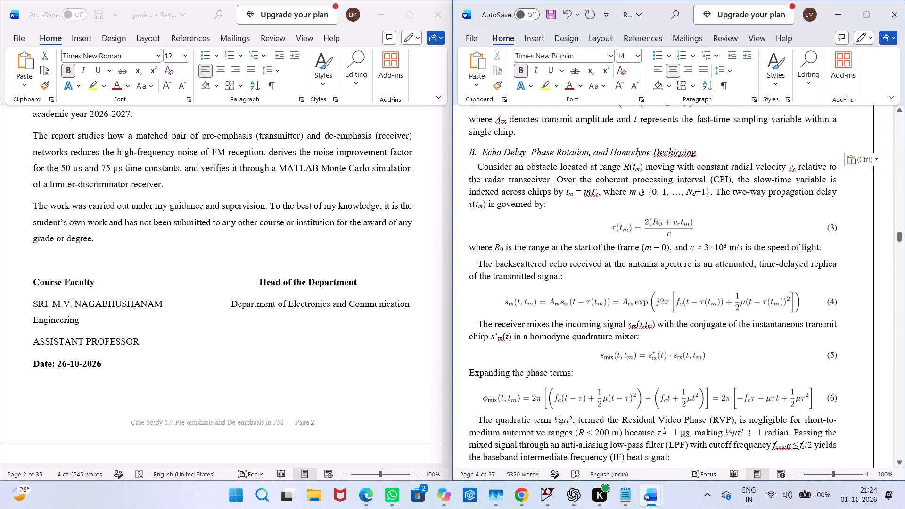
pyautogui.scroll(-6, 555, 395)
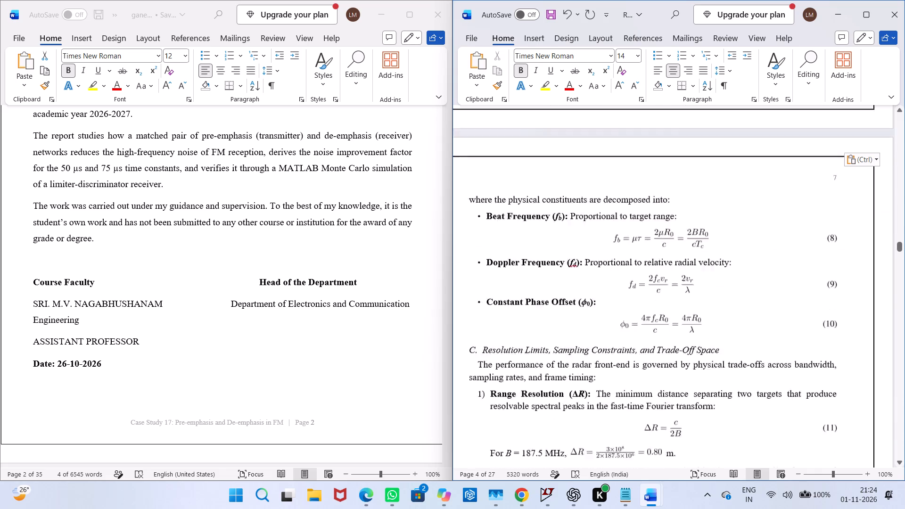
pyautogui.scroll(-5, 555, 395)
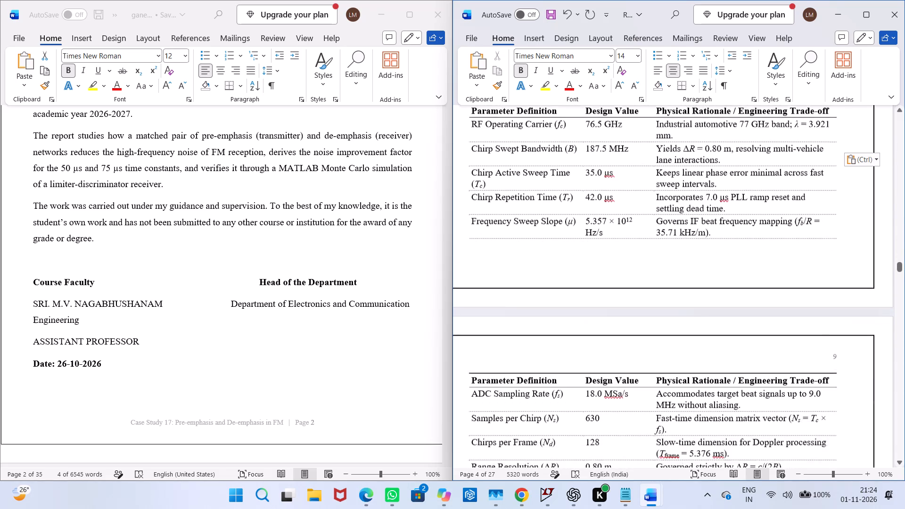
pyautogui.scroll(-1, 555, 395)
pyautogui.scroll(3, 555, 395)
pyautogui.scroll(-6, 555, 395)
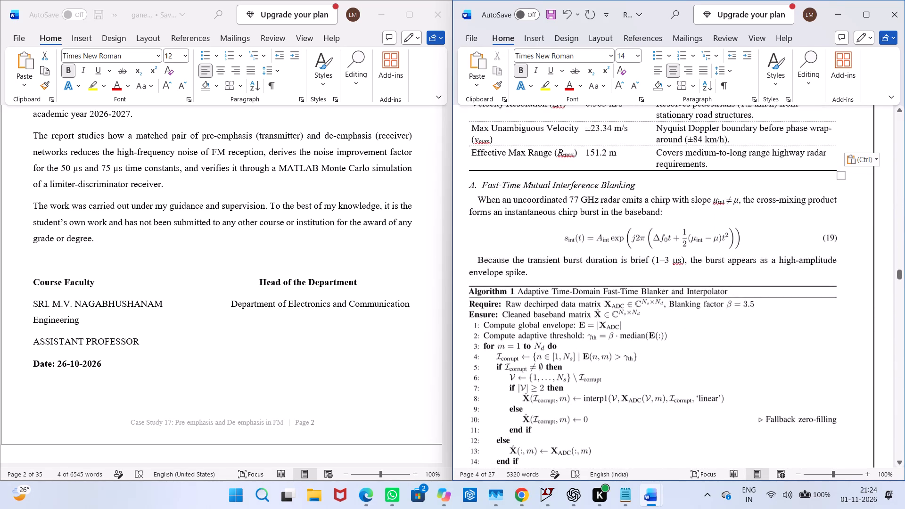
pyautogui.scroll(-6, 555, 395)
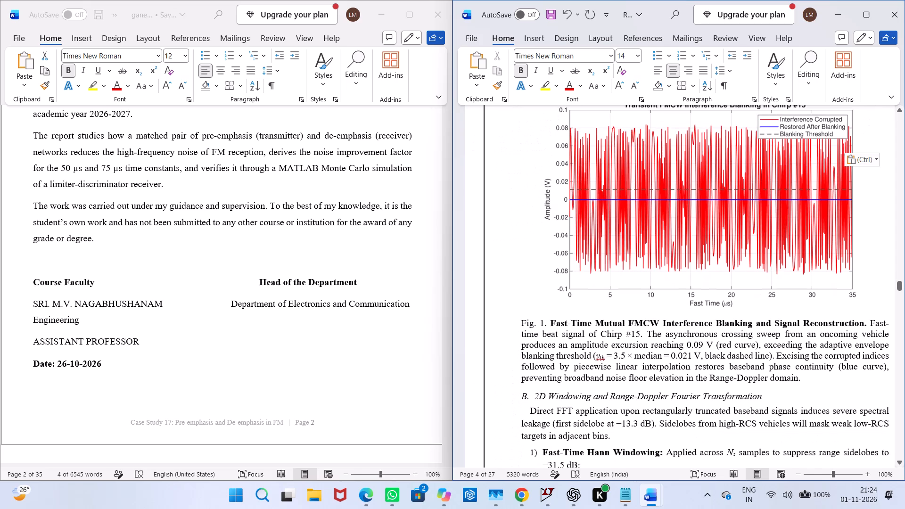
pyautogui.hscroll(-2, 555, 395)
pyautogui.scroll(1, 555, 395)
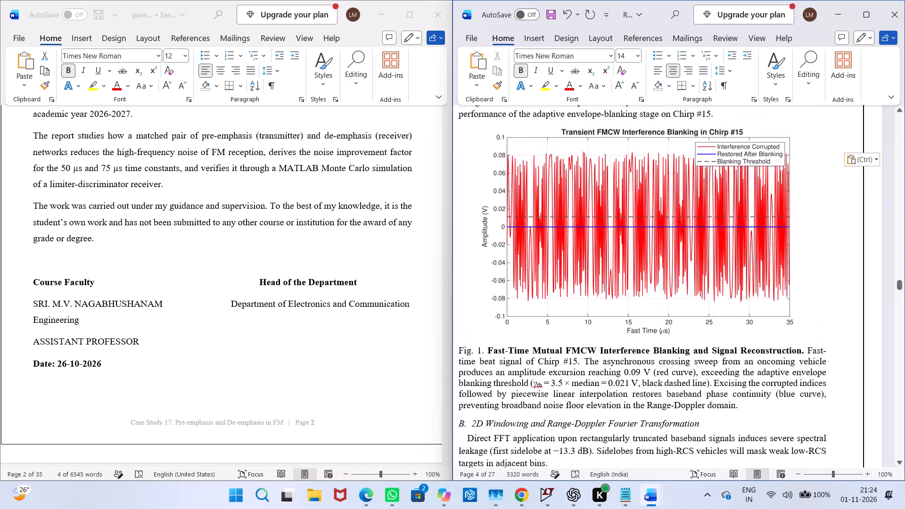
# Review the pages backwards from Fig. 1 through the contents, Abstract and certificate to the title page.
pyautogui.scroll(5, 555, 395)
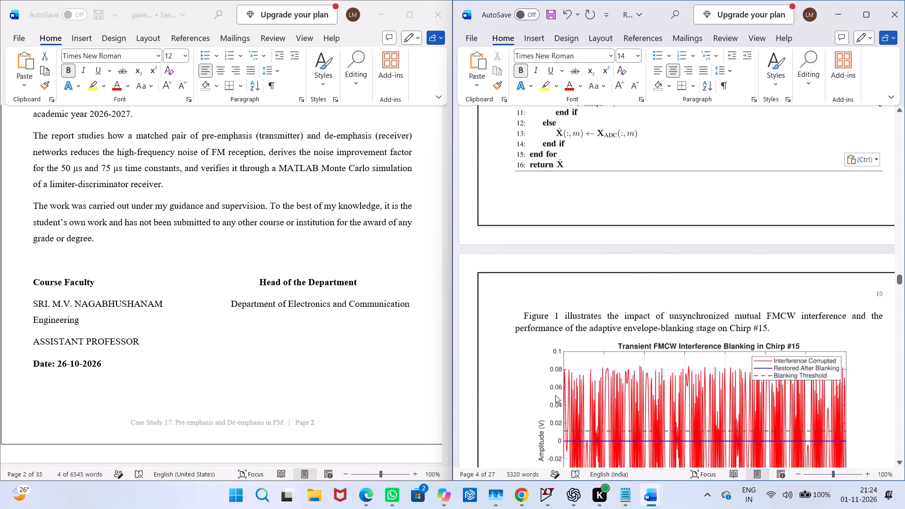
pyautogui.scroll(10, 555, 395)
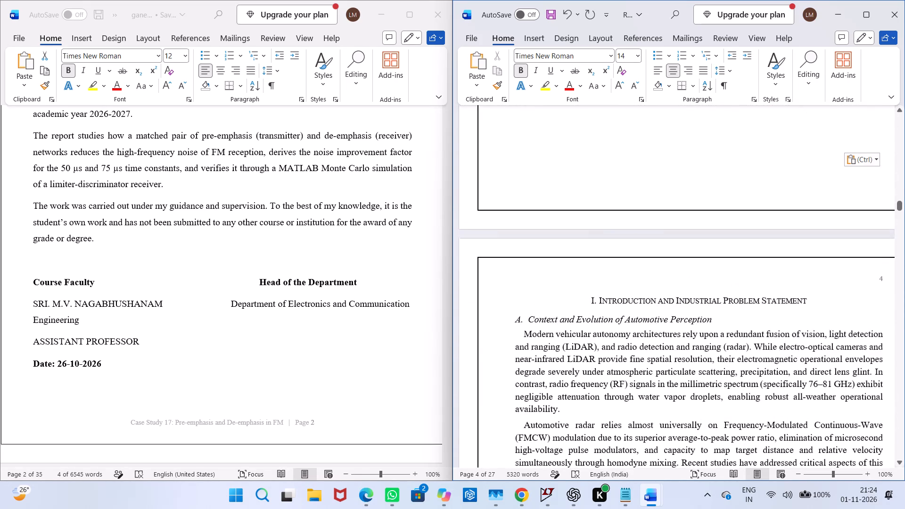
pyautogui.scroll(5, 555, 395)
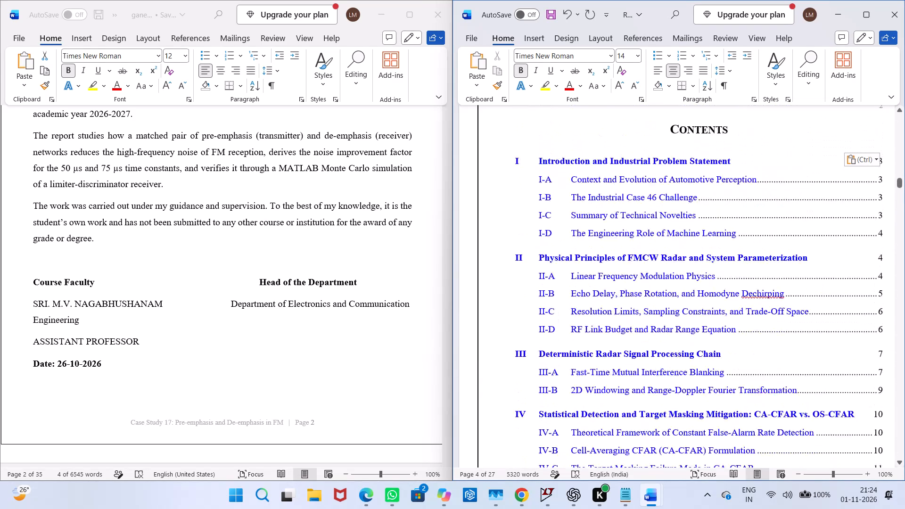
pyautogui.scroll(5, 555, 395)
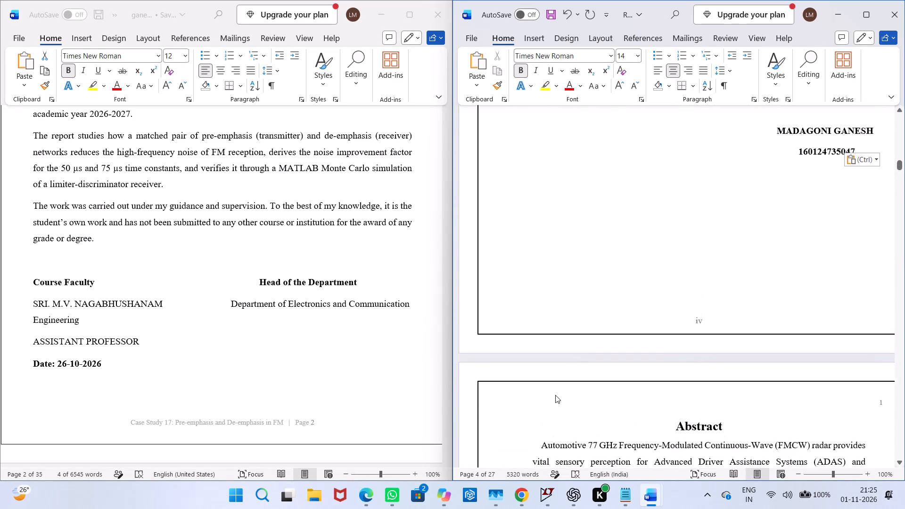
pyautogui.scroll(6, 555, 395)
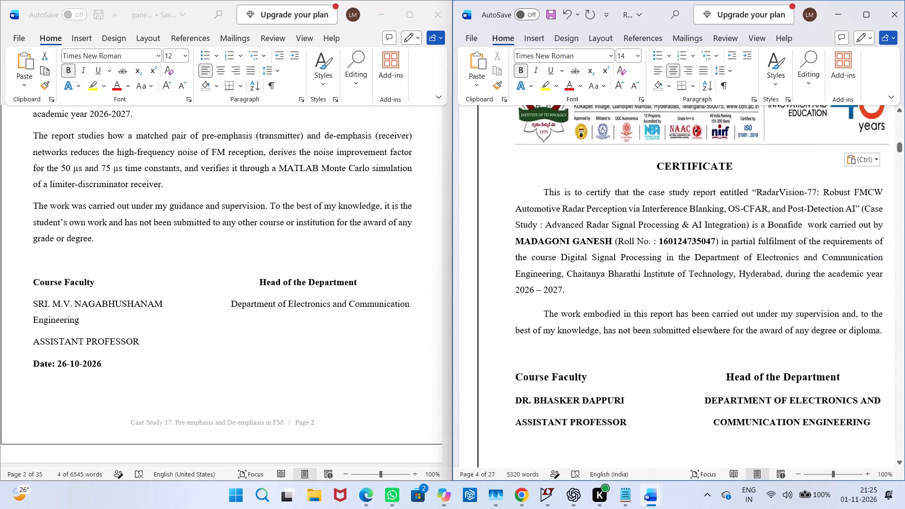
pyautogui.scroll(6, 555, 395)
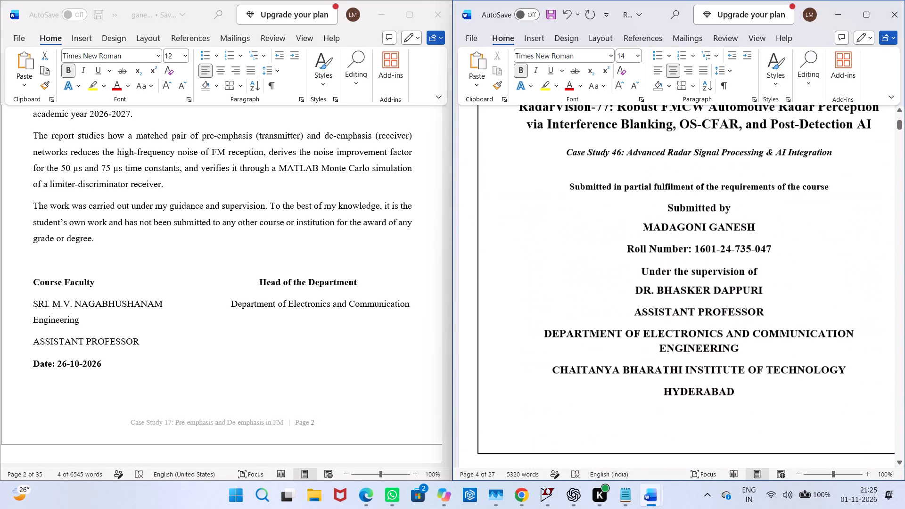
pyautogui.scroll(2, 555, 395)
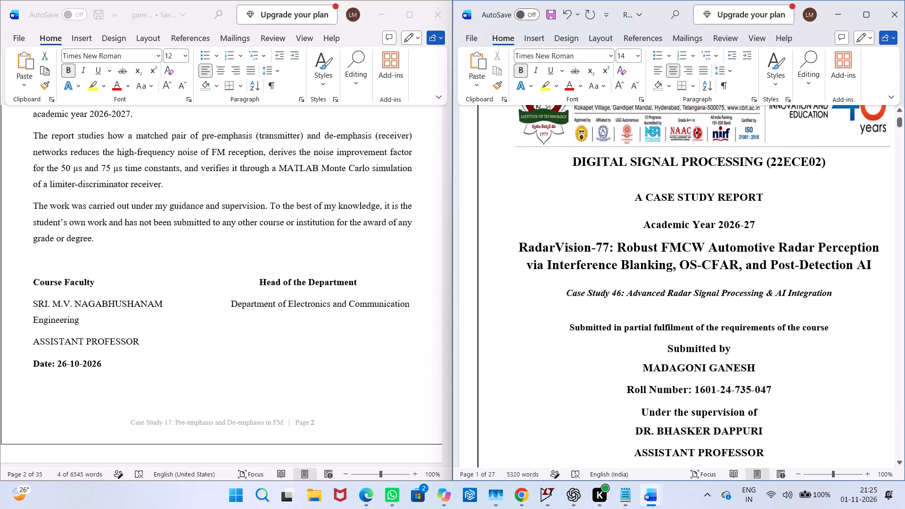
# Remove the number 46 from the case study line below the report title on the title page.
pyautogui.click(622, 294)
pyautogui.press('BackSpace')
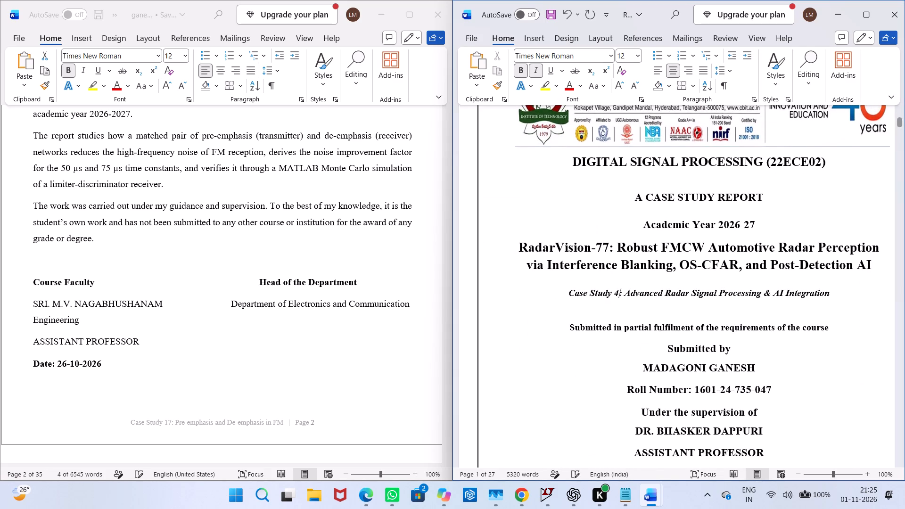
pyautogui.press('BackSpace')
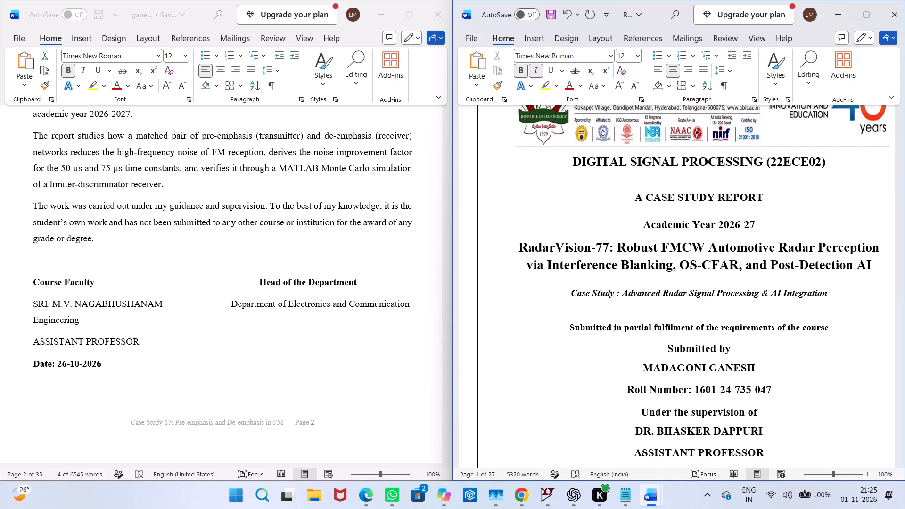
# Delete the whole italic "Case Study : Advanced Radar Signal Processing & AI Integration" line from the title page.
pyautogui.moveTo(558, 293); pyautogui.dragTo(771, 296)
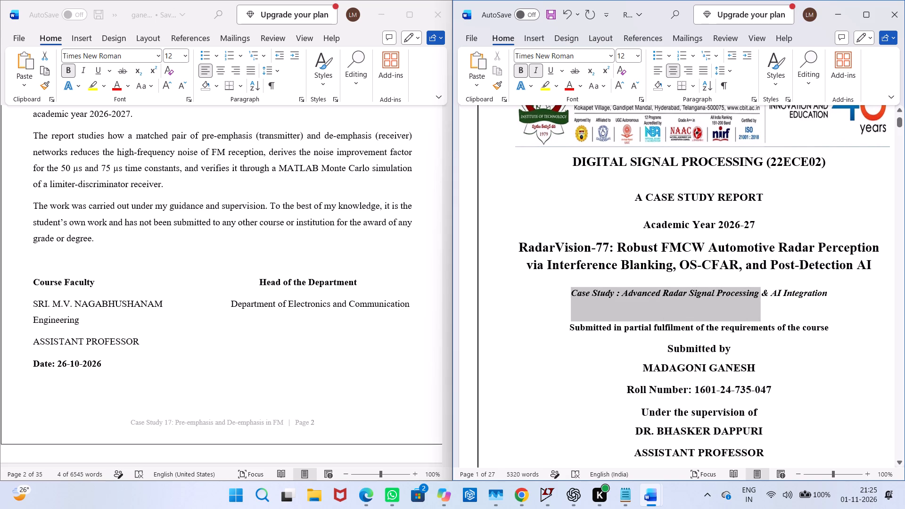
pyautogui.moveTo(771, 296); pyautogui.dragTo(833, 293)
pyautogui.press('BackSpace')
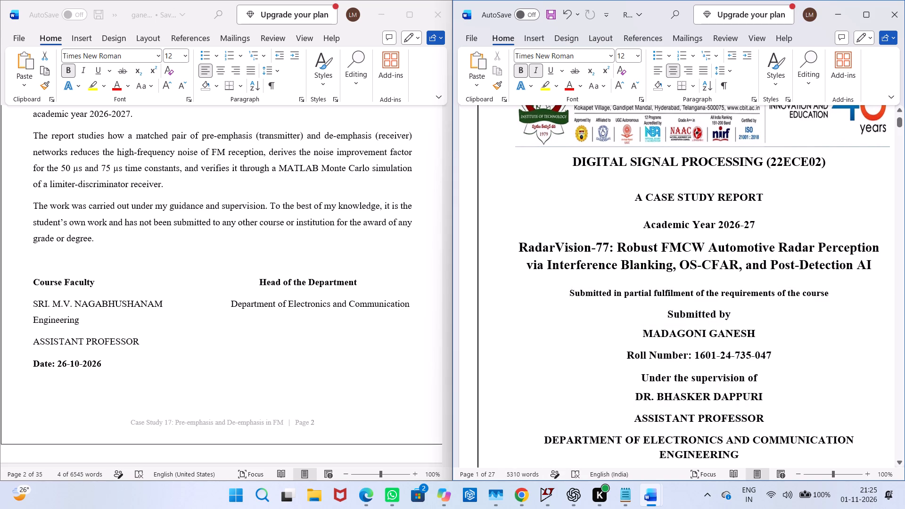
# Check the layout of the title page, the certificate and the Acknowledgement page.
pyautogui.scroll(2, 757, 353)
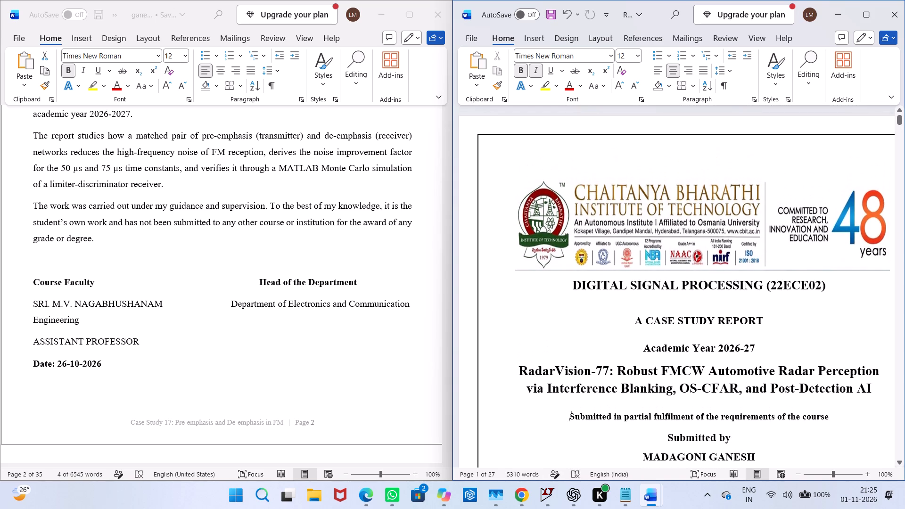
pyautogui.scroll(-5, 726, 304)
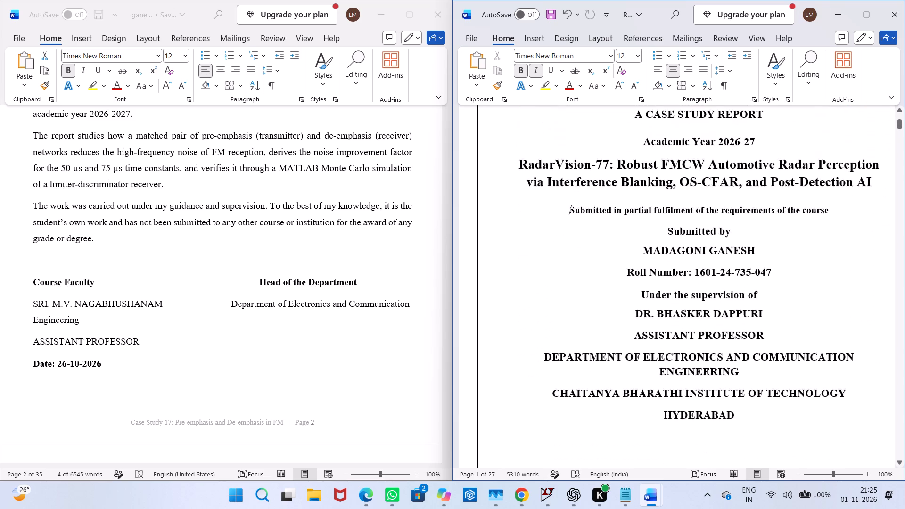
pyautogui.scroll(-7, 726, 304)
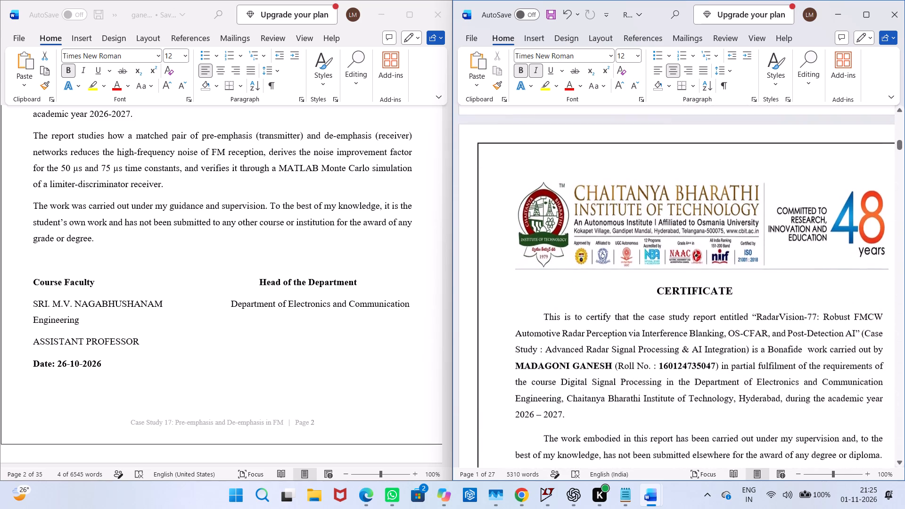
pyautogui.scroll(-6, 726, 304)
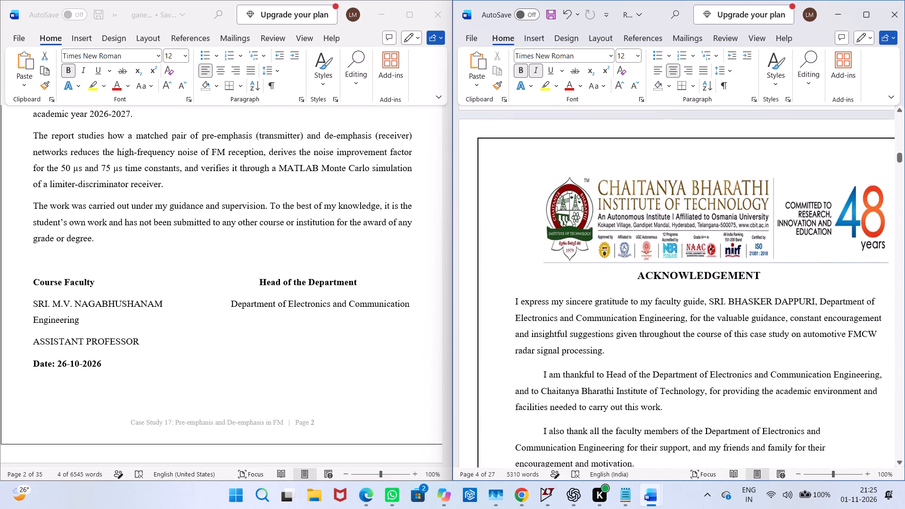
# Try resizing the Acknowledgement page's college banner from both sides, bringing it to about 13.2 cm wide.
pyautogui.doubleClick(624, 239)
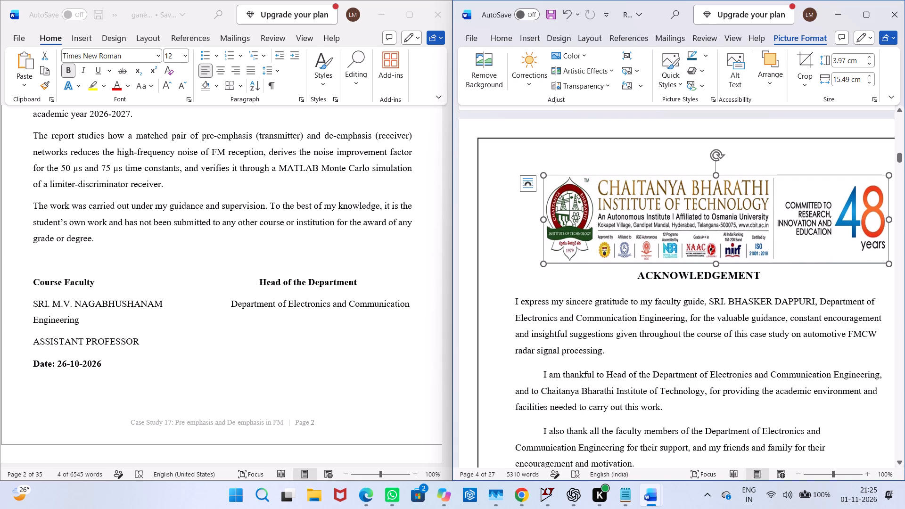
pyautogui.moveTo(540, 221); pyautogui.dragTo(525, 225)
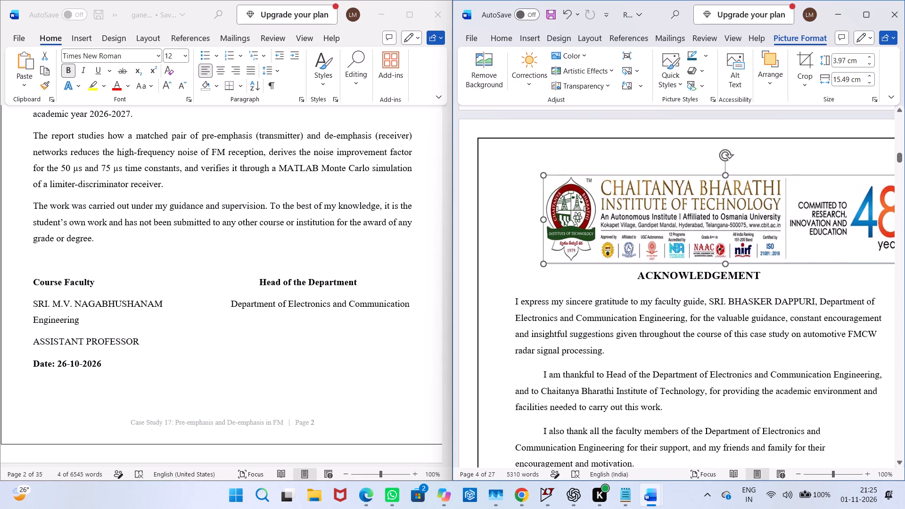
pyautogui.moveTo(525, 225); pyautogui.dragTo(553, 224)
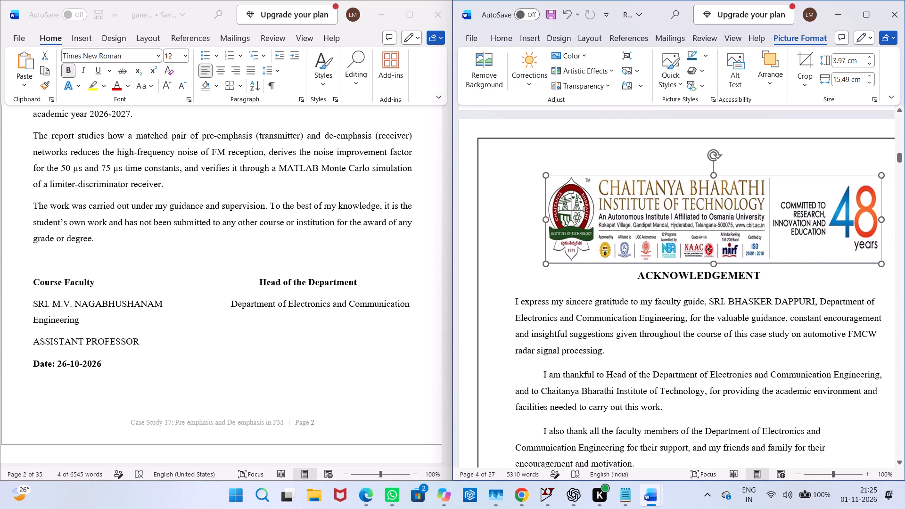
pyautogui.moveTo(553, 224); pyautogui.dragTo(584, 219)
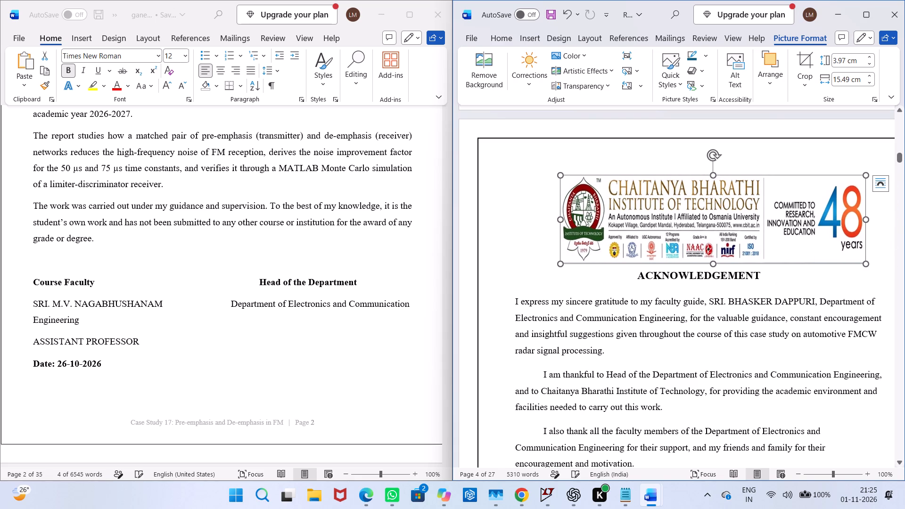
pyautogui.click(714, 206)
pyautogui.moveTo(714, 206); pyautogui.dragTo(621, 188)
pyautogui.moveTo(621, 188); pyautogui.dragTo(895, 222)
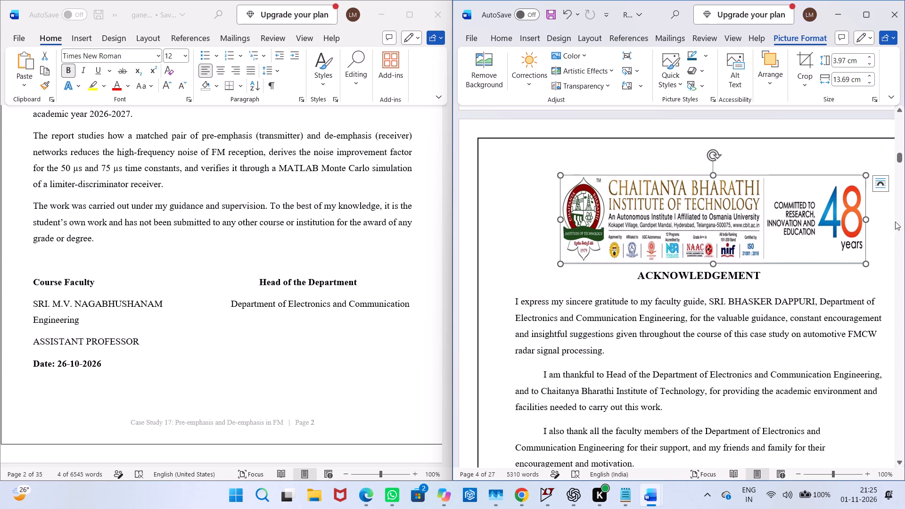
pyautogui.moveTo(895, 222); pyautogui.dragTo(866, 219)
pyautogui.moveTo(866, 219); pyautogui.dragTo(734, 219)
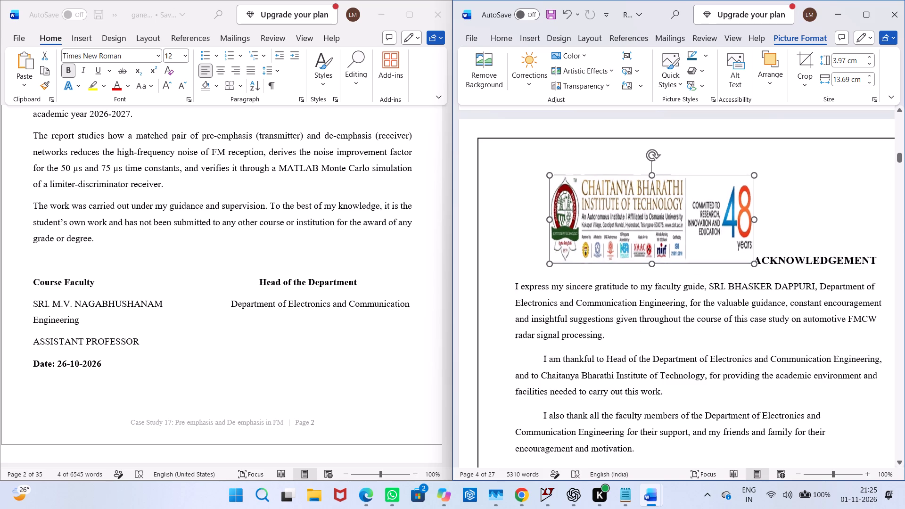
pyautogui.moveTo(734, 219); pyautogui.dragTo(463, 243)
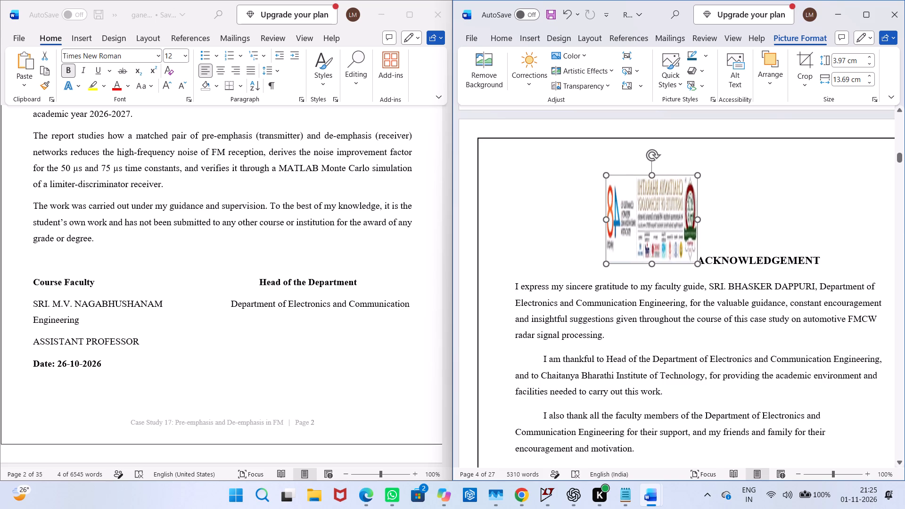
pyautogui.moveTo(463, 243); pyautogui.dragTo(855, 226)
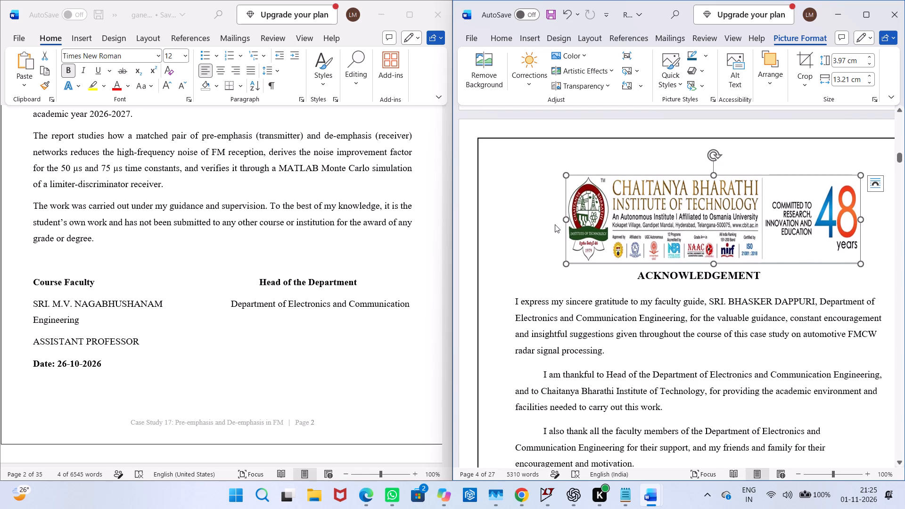
# Widen the Acknowledgement page's college banner to about 16.2 cm and check how it sits within the page border.
pyautogui.moveTo(562, 221); pyautogui.dragTo(500, 215)
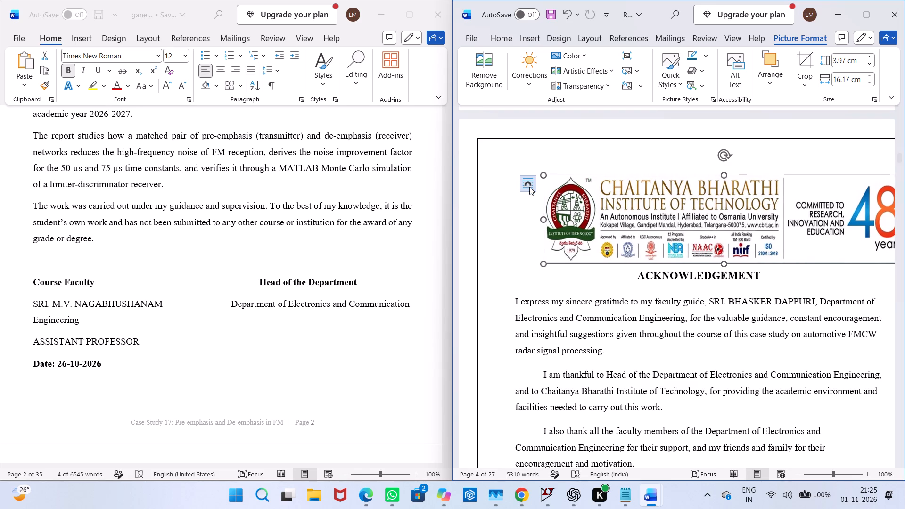
pyautogui.click(720, 158)
pyautogui.click(724, 157)
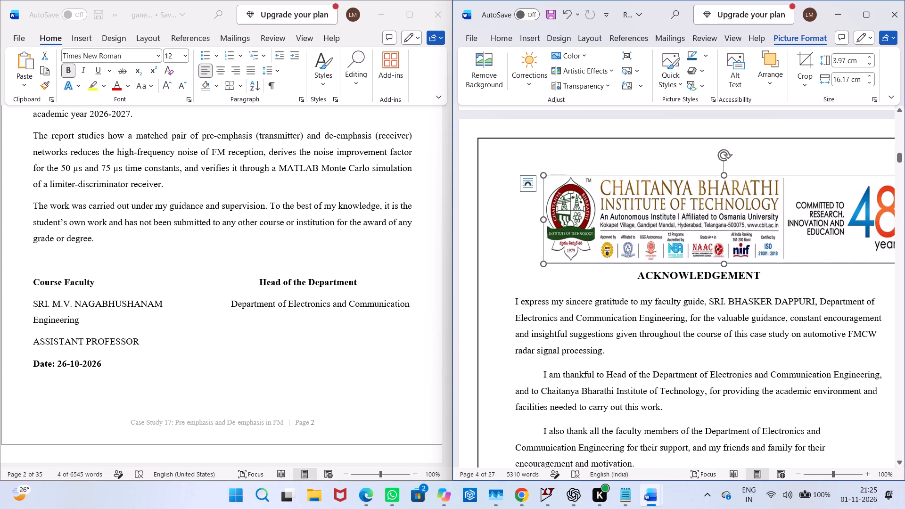
pyautogui.click(793, 156)
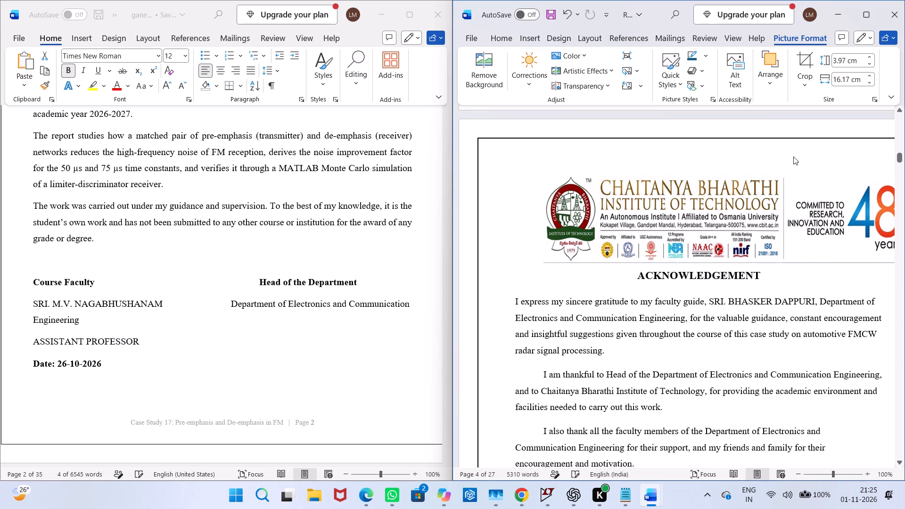
pyautogui.hscroll(-1, 728, 216)
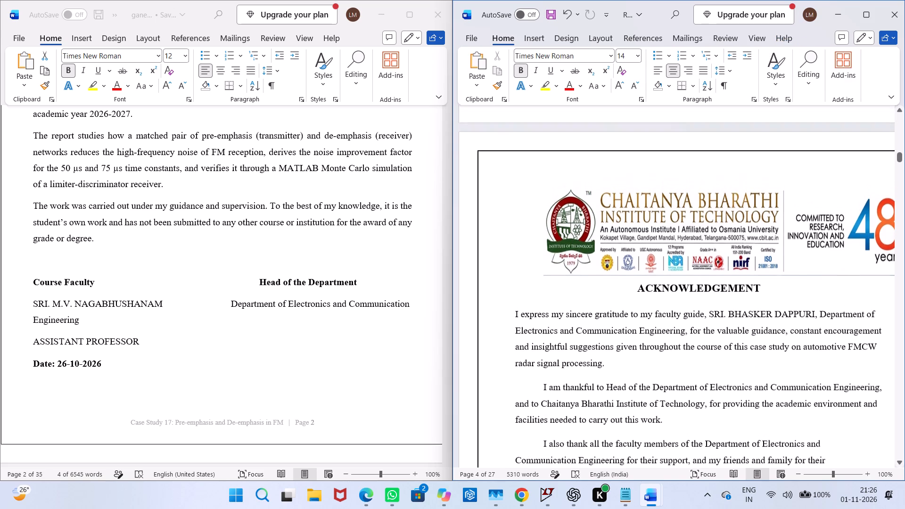
pyautogui.hscroll(-1, 728, 216)
pyautogui.hscroll(1, 728, 216)
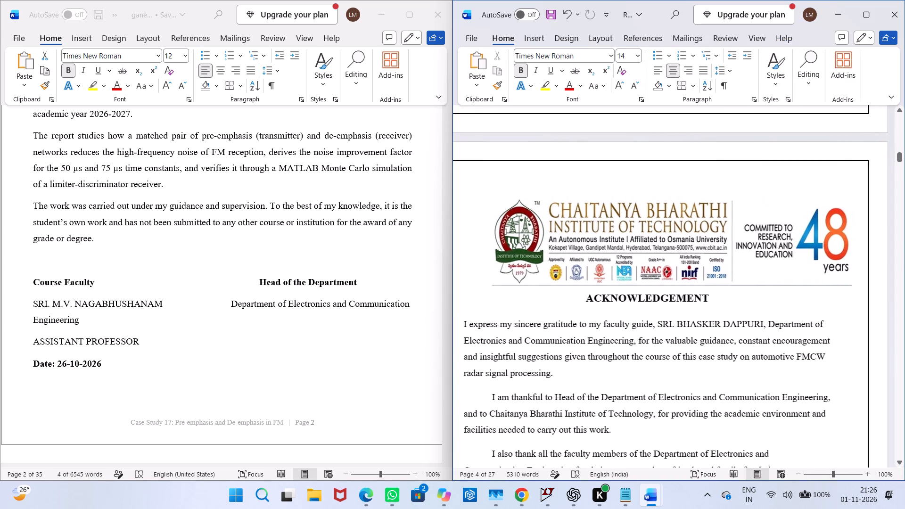
pyautogui.hscroll(1, 728, 216)
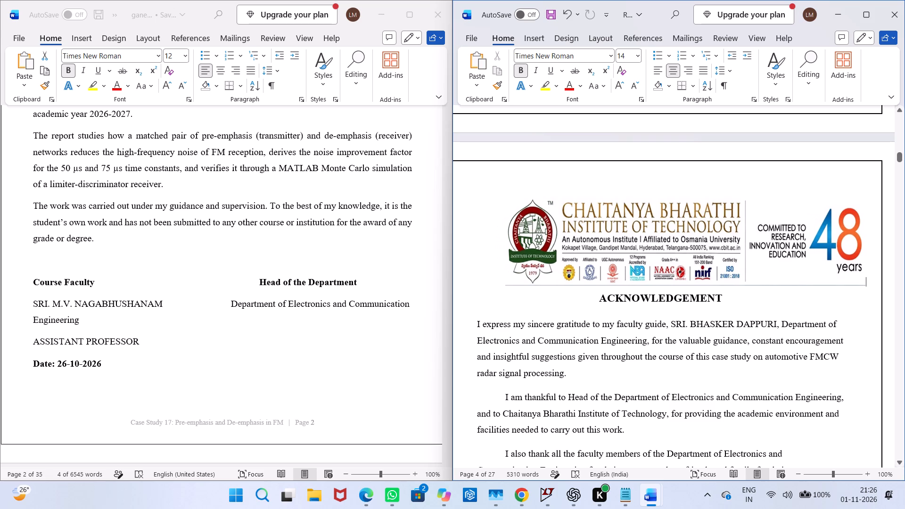
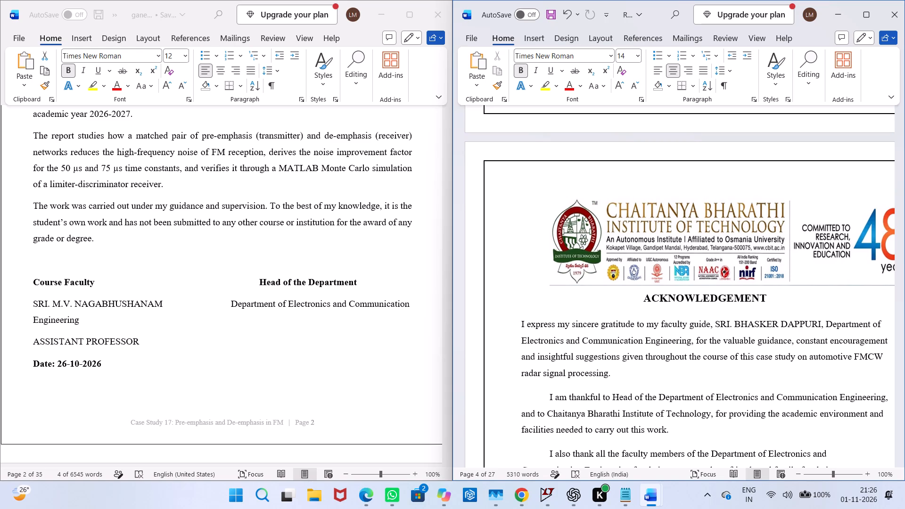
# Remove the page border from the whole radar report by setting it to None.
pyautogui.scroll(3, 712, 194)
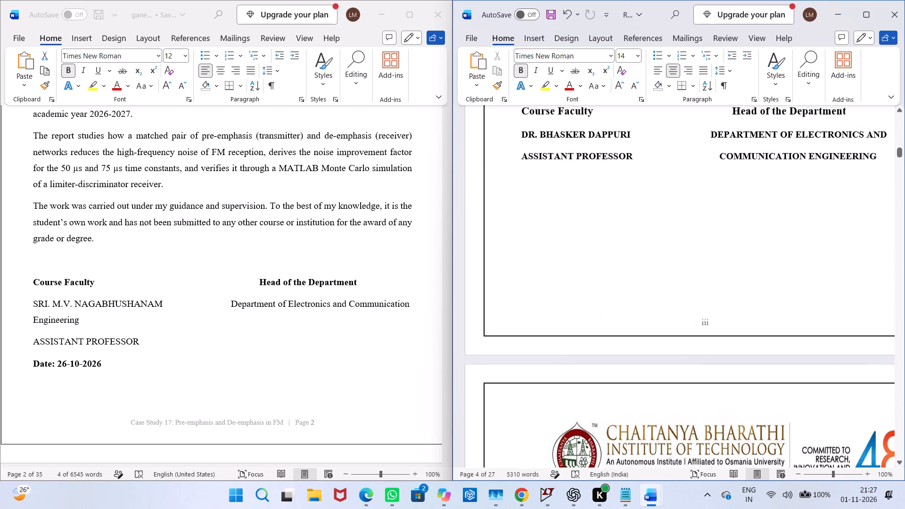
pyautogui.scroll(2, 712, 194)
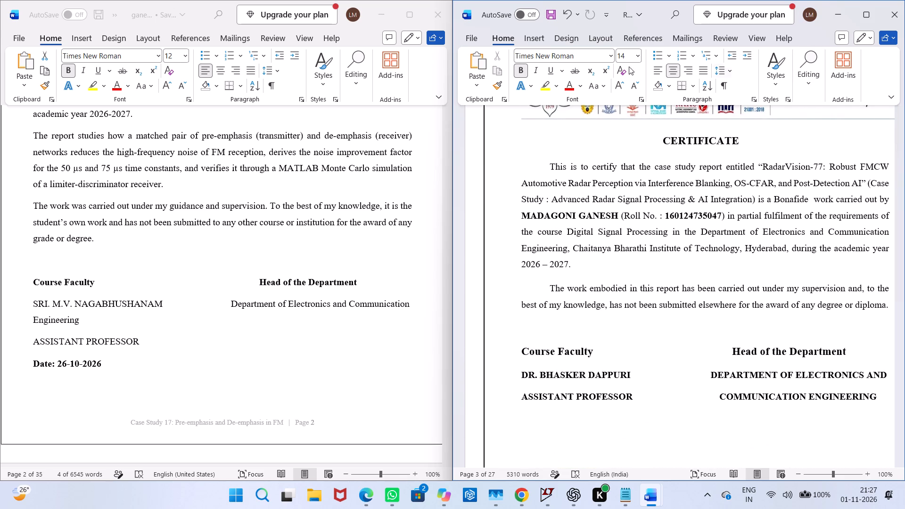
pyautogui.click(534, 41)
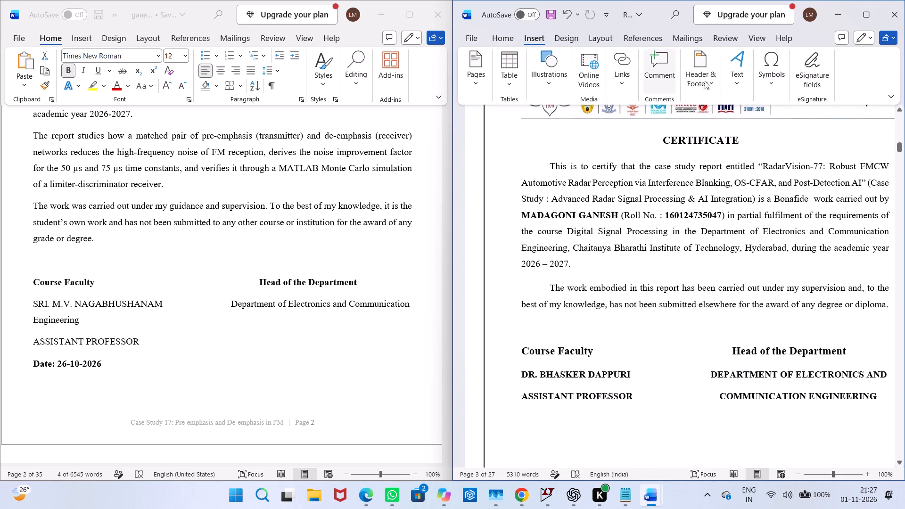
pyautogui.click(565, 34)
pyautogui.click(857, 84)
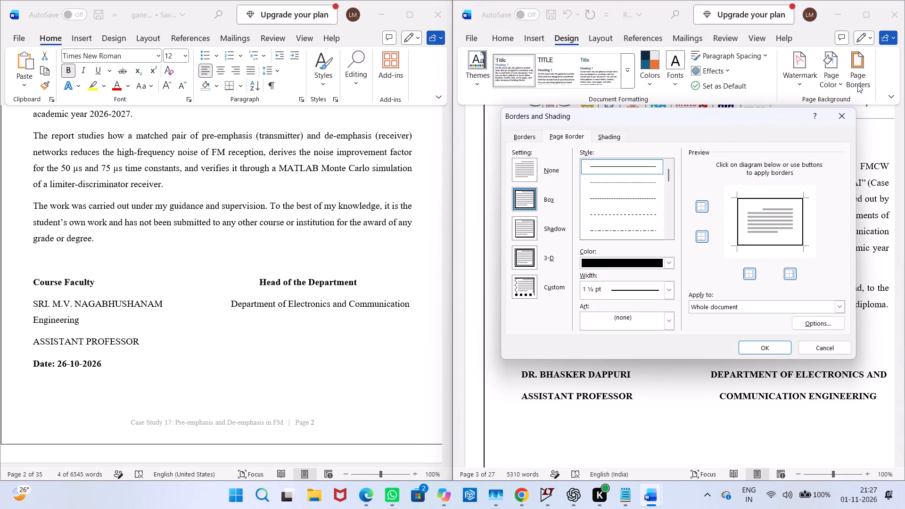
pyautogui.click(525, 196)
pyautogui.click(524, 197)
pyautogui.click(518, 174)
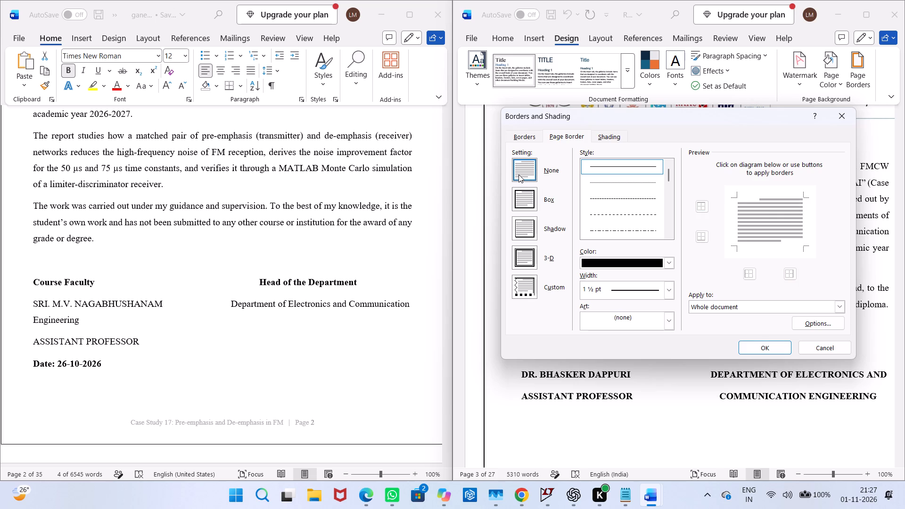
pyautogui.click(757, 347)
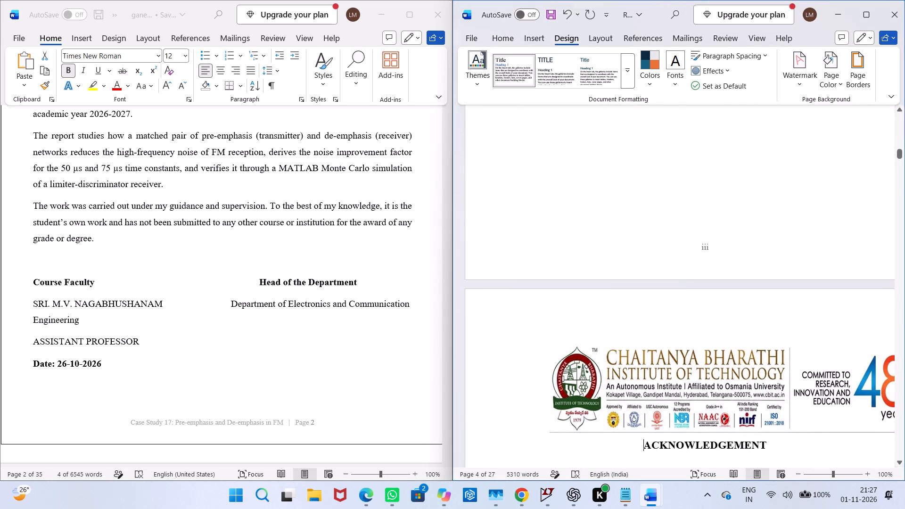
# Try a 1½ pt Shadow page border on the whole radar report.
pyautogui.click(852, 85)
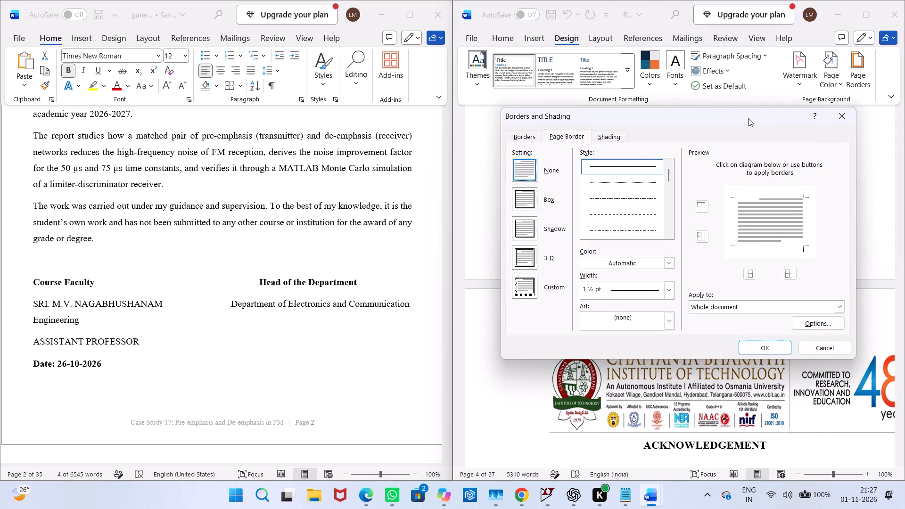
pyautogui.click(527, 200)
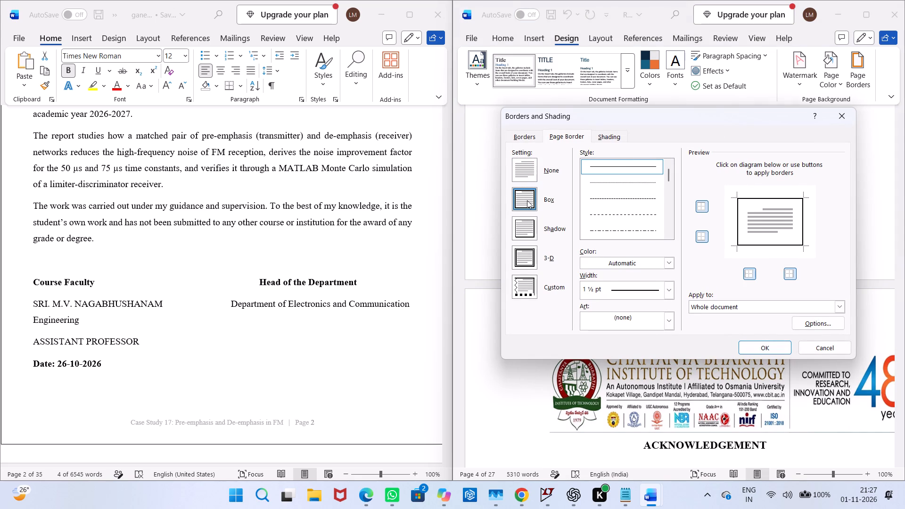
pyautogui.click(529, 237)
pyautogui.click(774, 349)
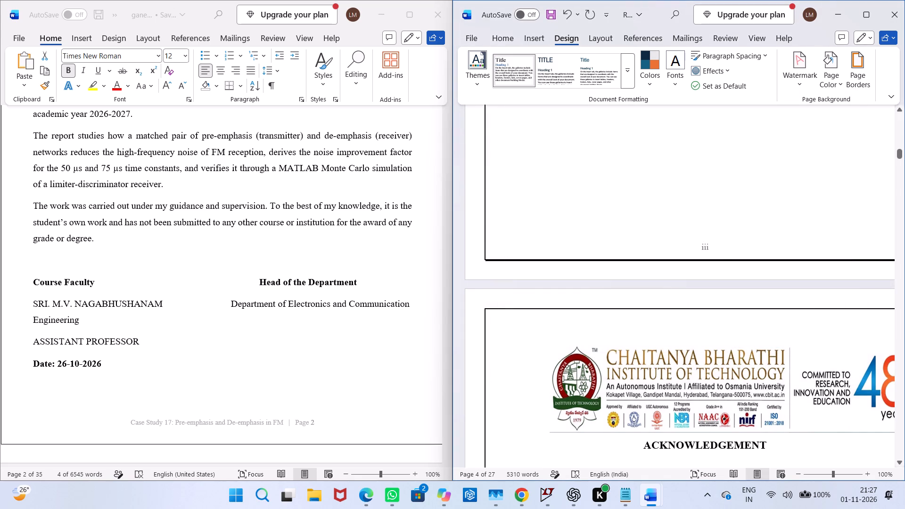
# Change the page border of the whole radar report to the Box setting with a 1½ pt solid line.
pyautogui.click(856, 78)
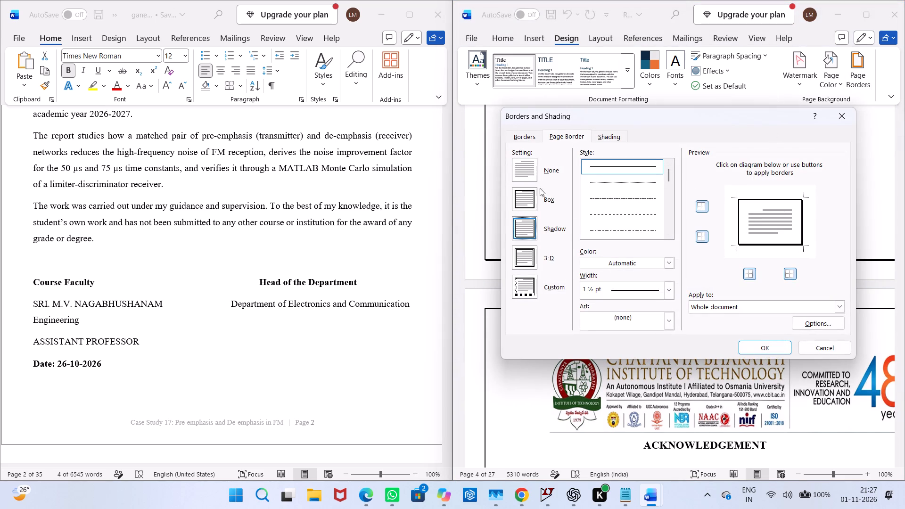
pyautogui.click(530, 196)
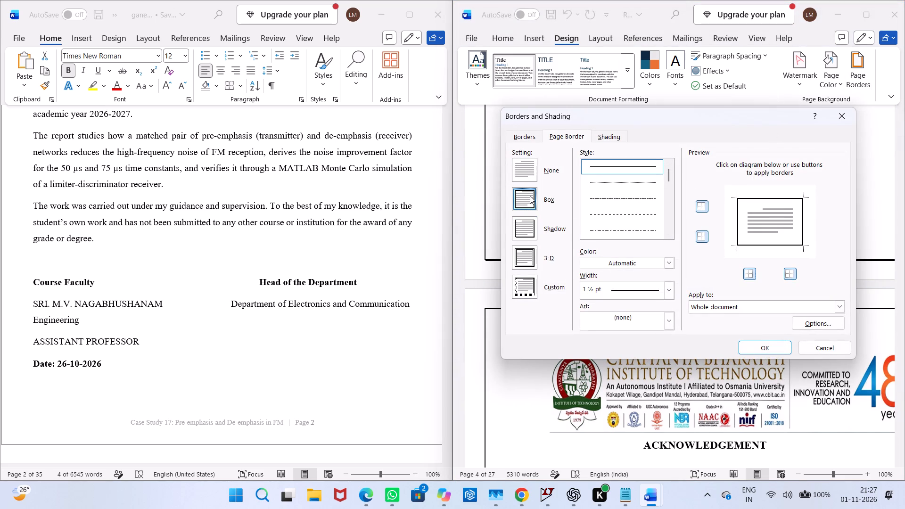
pyautogui.click(763, 344)
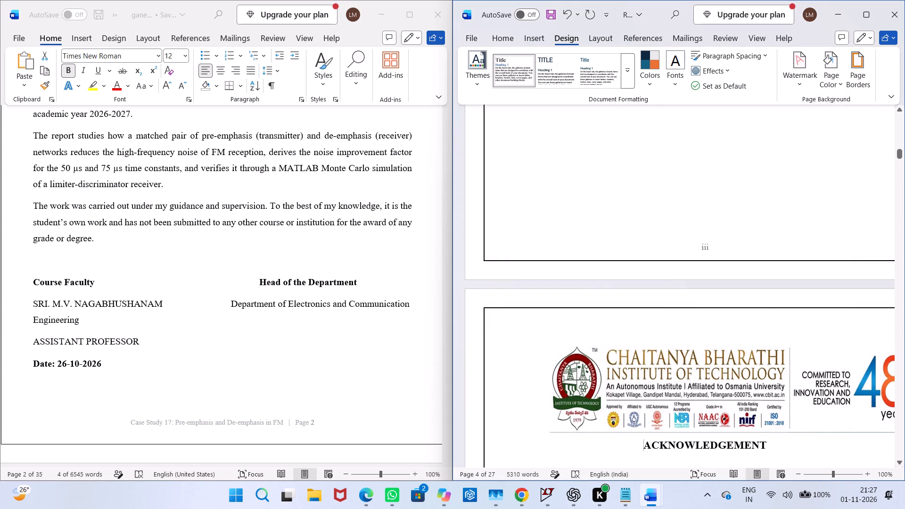
# Set the whole document's page border to a black 1½ pt solid line, keeping all four sides on.
pyautogui.click(849, 89)
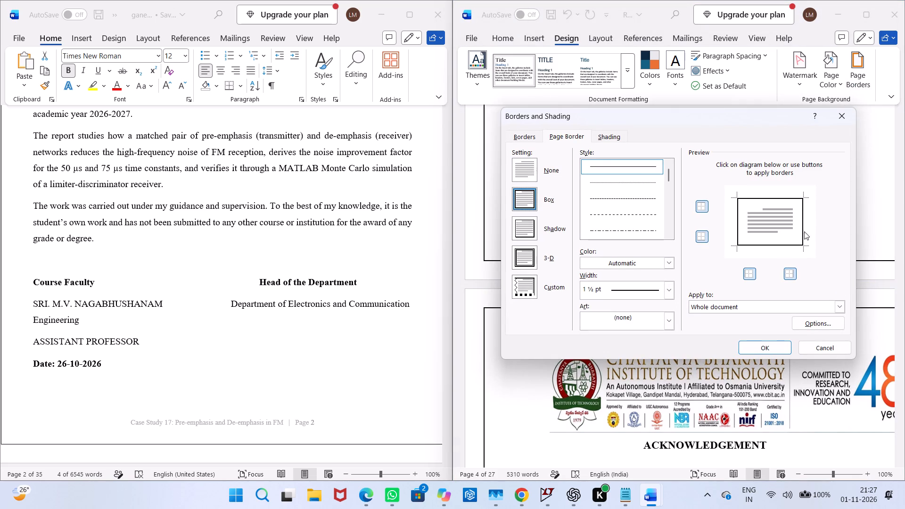
pyautogui.click(805, 245)
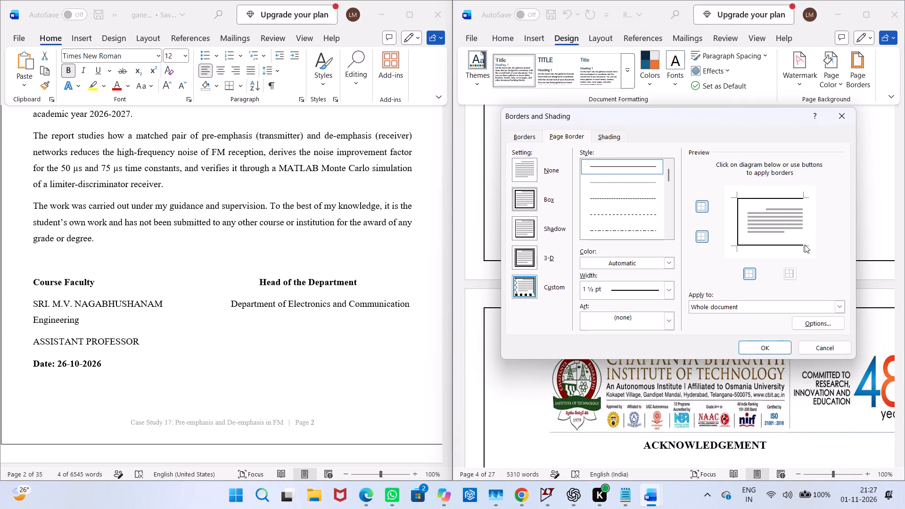
pyautogui.doubleClick(805, 245)
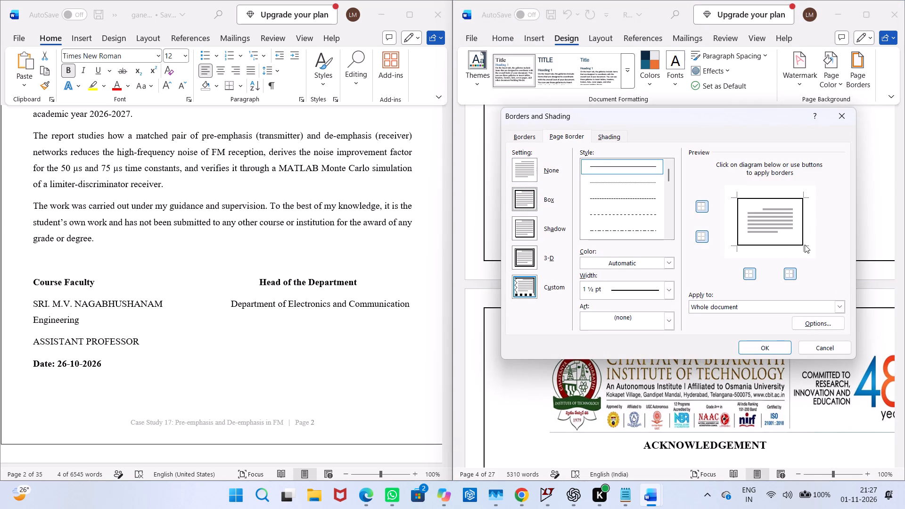
pyautogui.click(805, 245)
pyautogui.click(805, 245)
pyautogui.moveTo(753, 198); pyautogui.dragTo(757, 215)
pyautogui.click(705, 209)
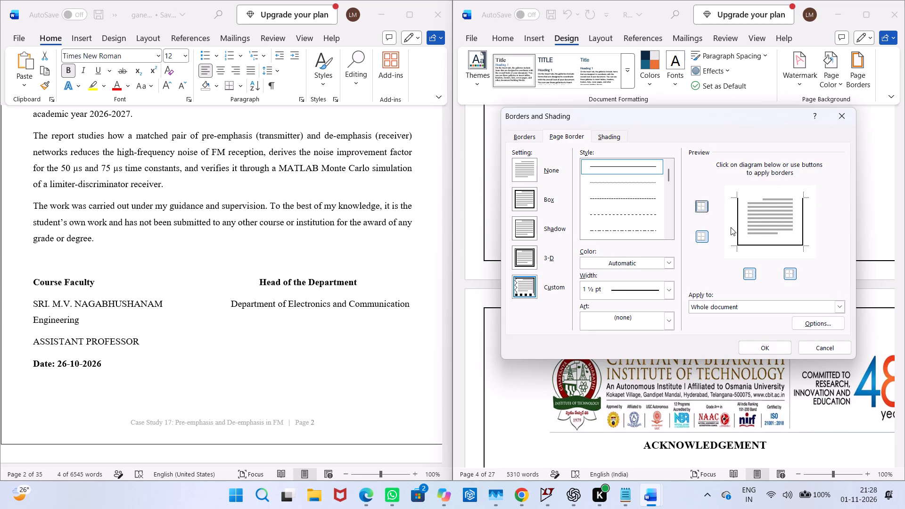
pyautogui.click(633, 262)
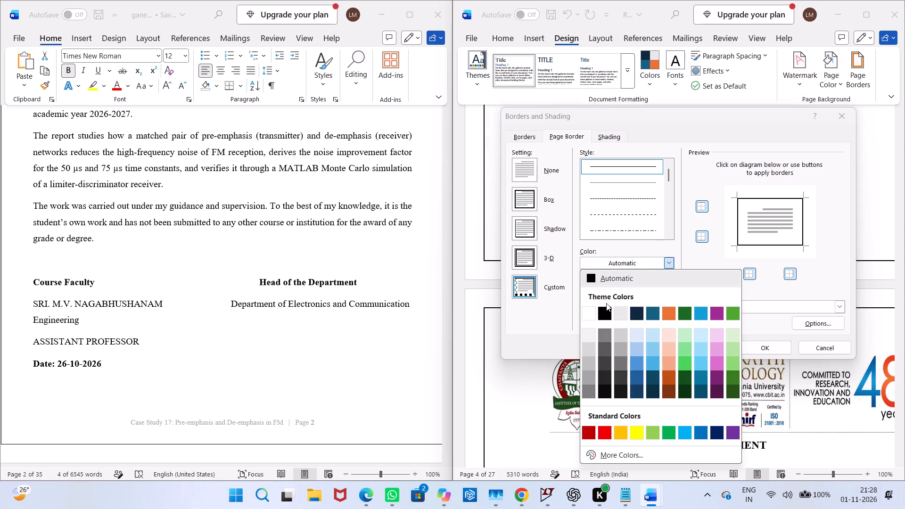
pyautogui.click(603, 309)
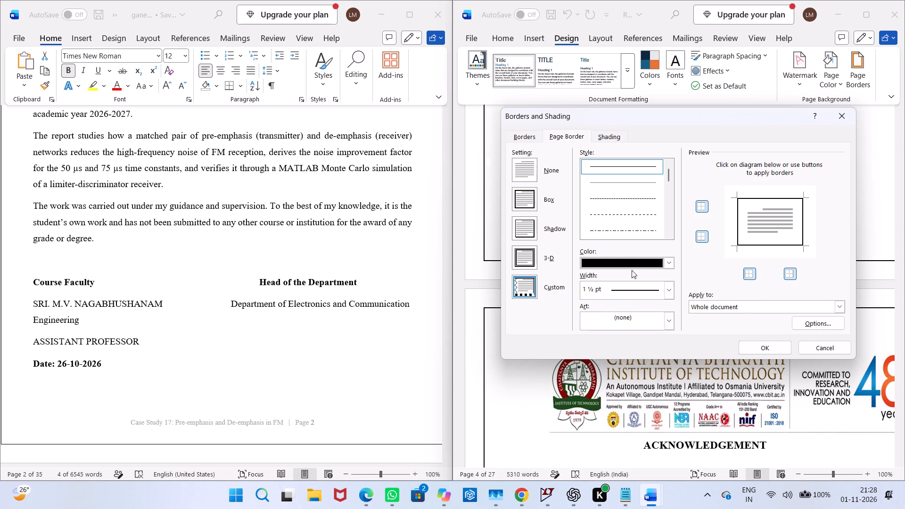
pyautogui.click(657, 260)
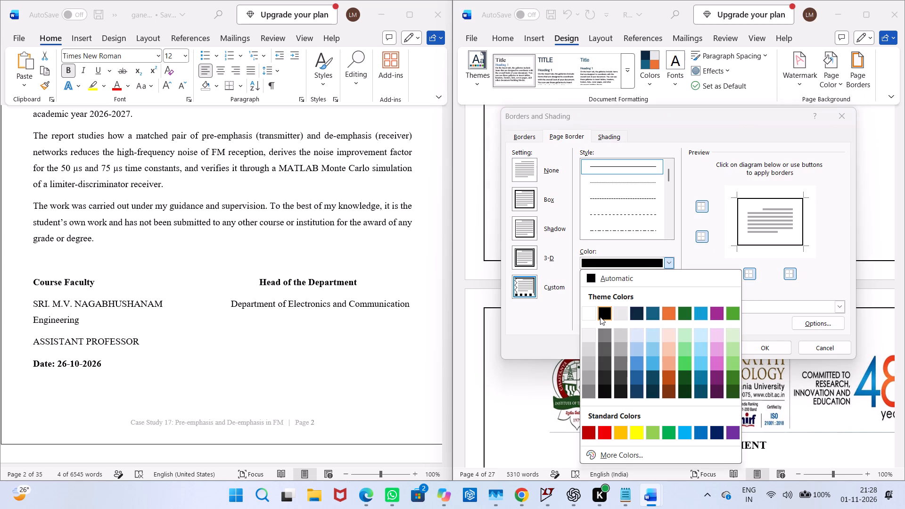
pyautogui.click(600, 317)
pyautogui.click(598, 295)
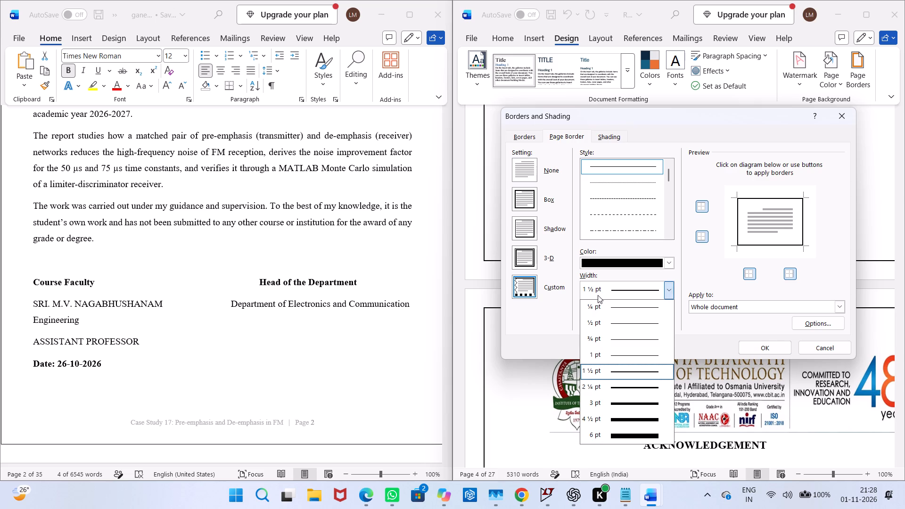
pyautogui.click(601, 365)
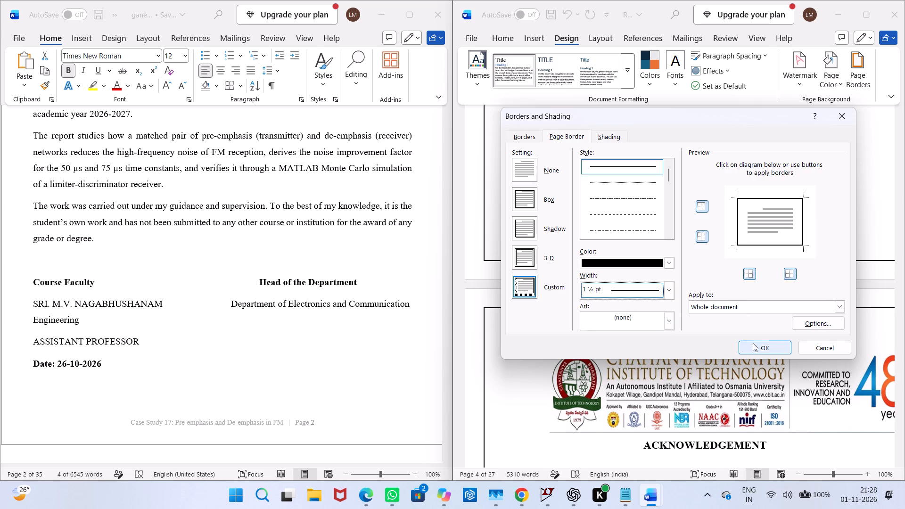
pyautogui.click(754, 345)
# Check the radar report's certificate, declaration and title page within the page border, comparing against the other report's certificate page.
pyautogui.scroll(2, 648, 370)
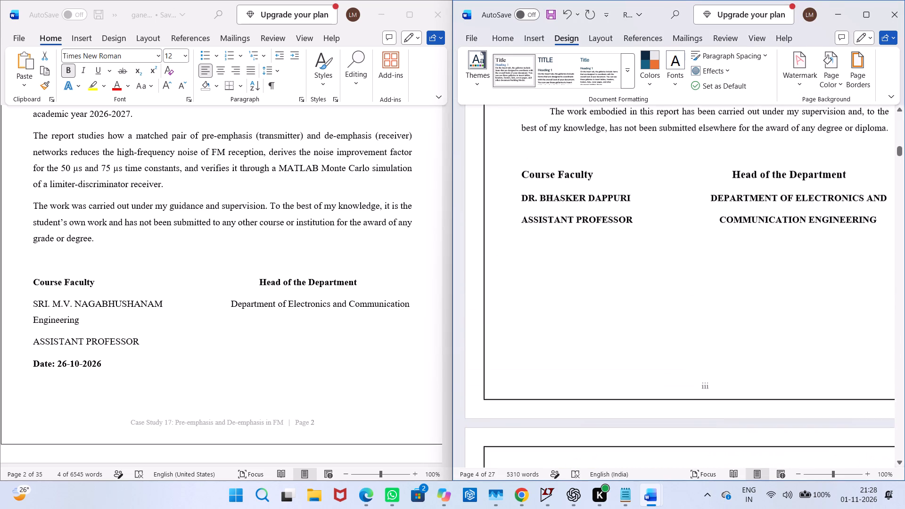
pyautogui.scroll(3, 239, 358)
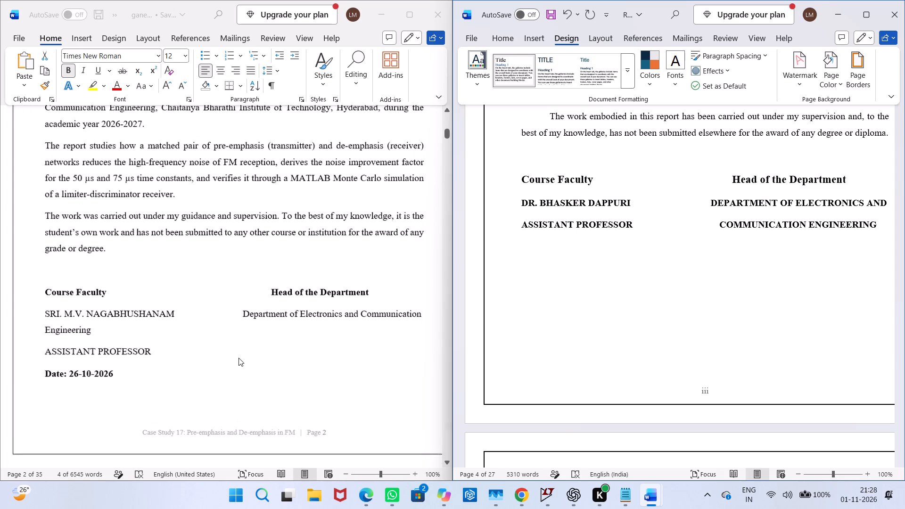
pyautogui.scroll(4, 239, 358)
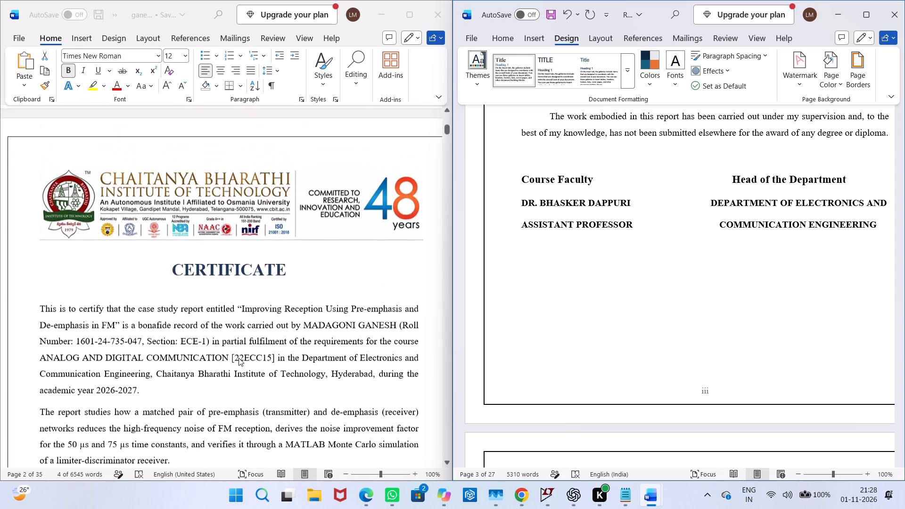
pyautogui.scroll(3, 551, 338)
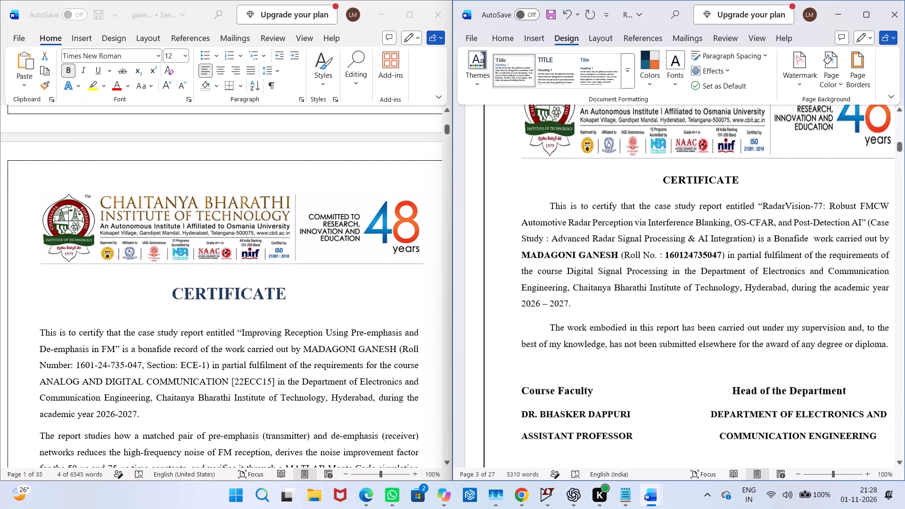
pyautogui.scroll(3, 551, 338)
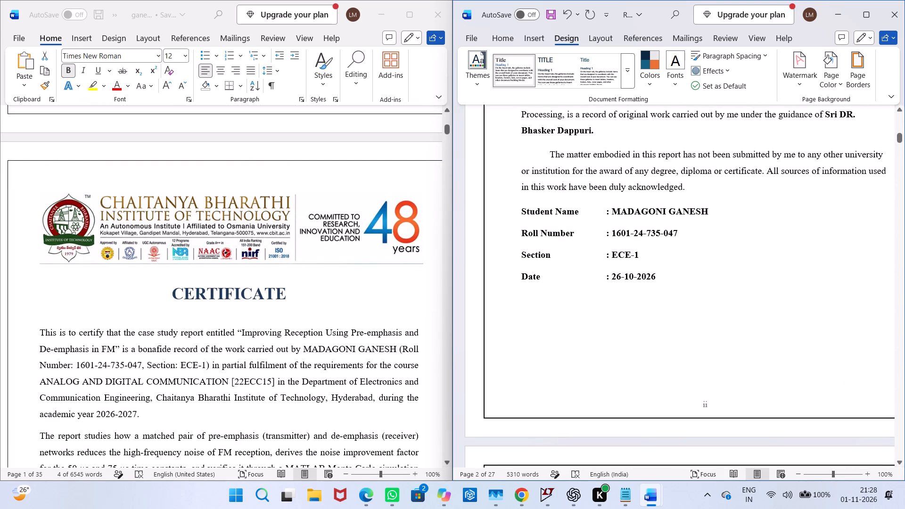
pyautogui.scroll(5, 551, 338)
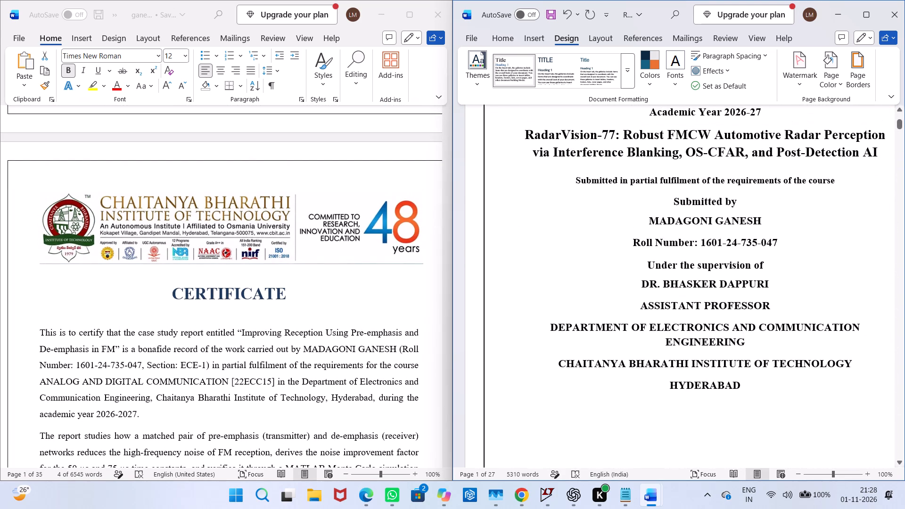
pyautogui.scroll(4, 551, 338)
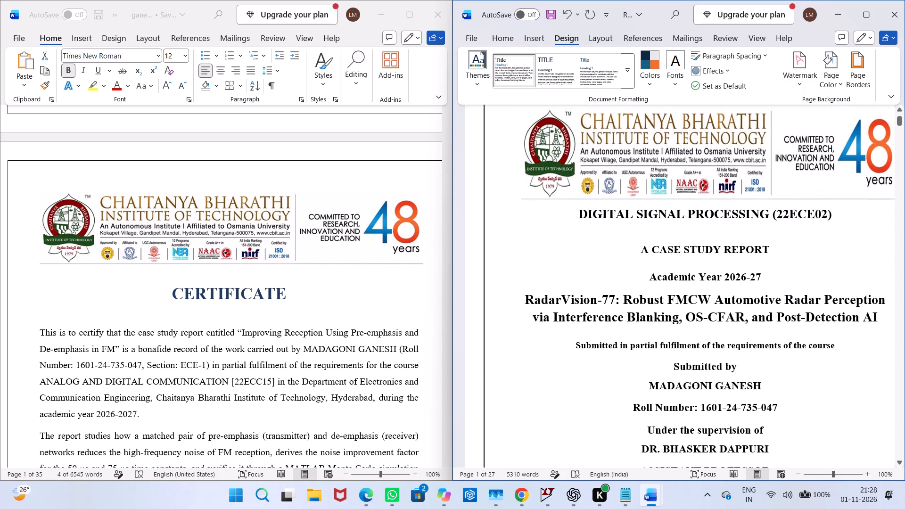
pyautogui.scroll(-1, 551, 338)
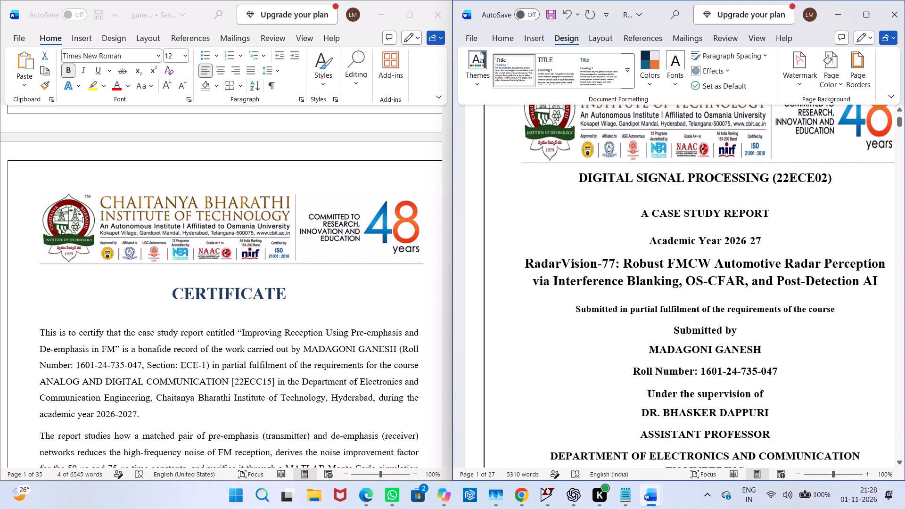
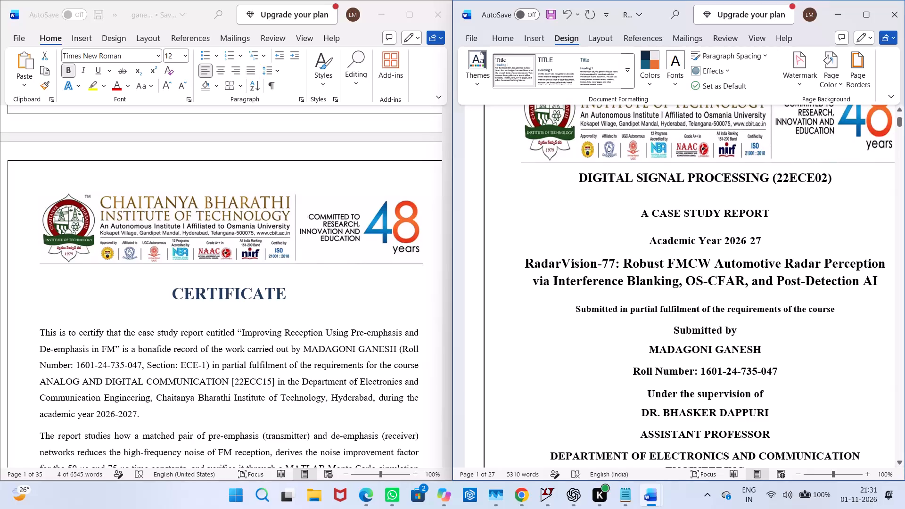
# Change the course code beside Digital Signal Processing on the title page to 22ECE17.
pyautogui.click(826, 177)
pyautogui.press('BackSpace')
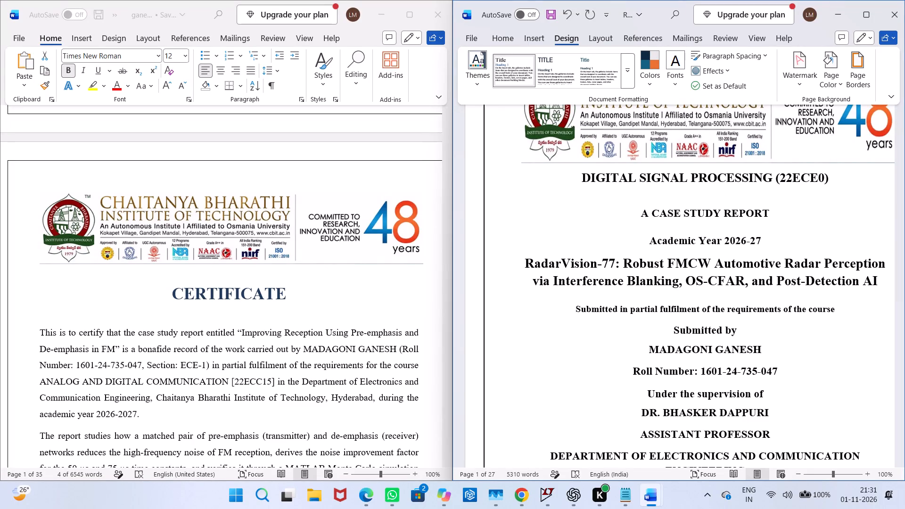
pyautogui.press('BackSpace')
pyautogui.write('17')
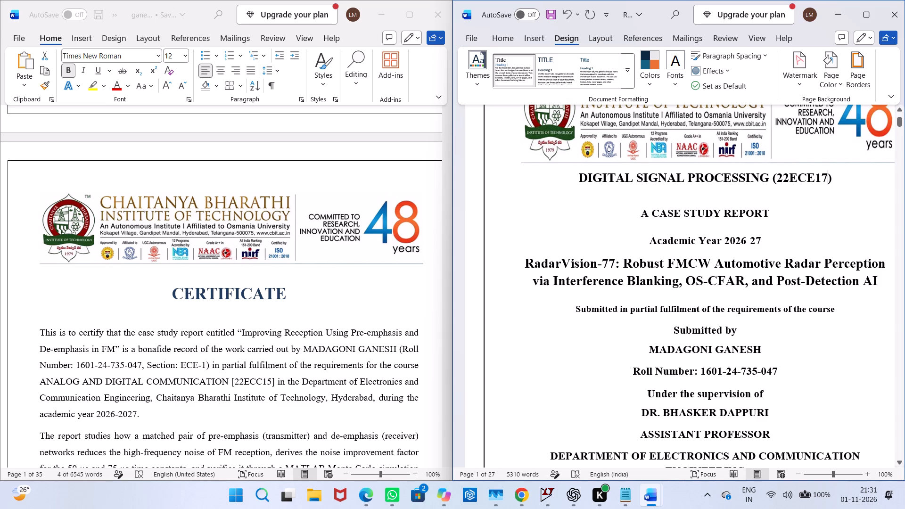
# Delete the parenthetical case study number and topic after the report title in the declaration's first paragraph.
pyautogui.scroll(-7, 771, 303)
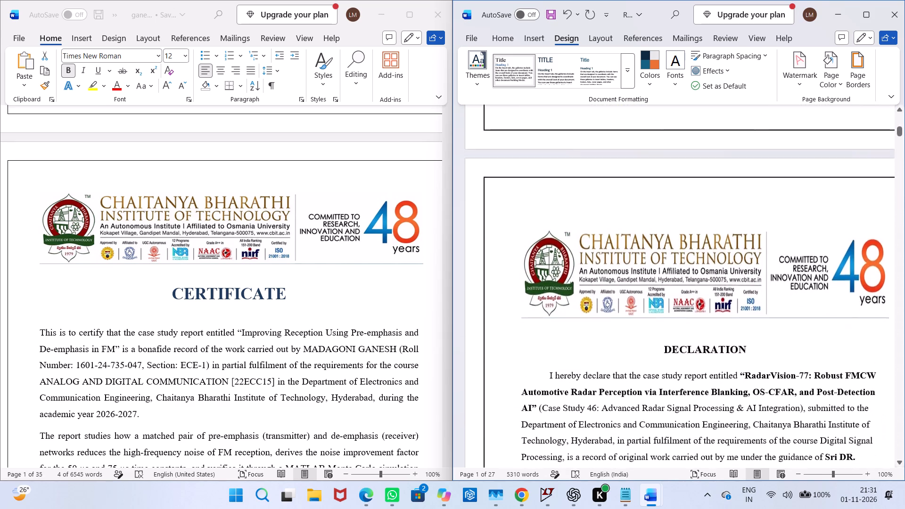
pyautogui.scroll(-3, 771, 303)
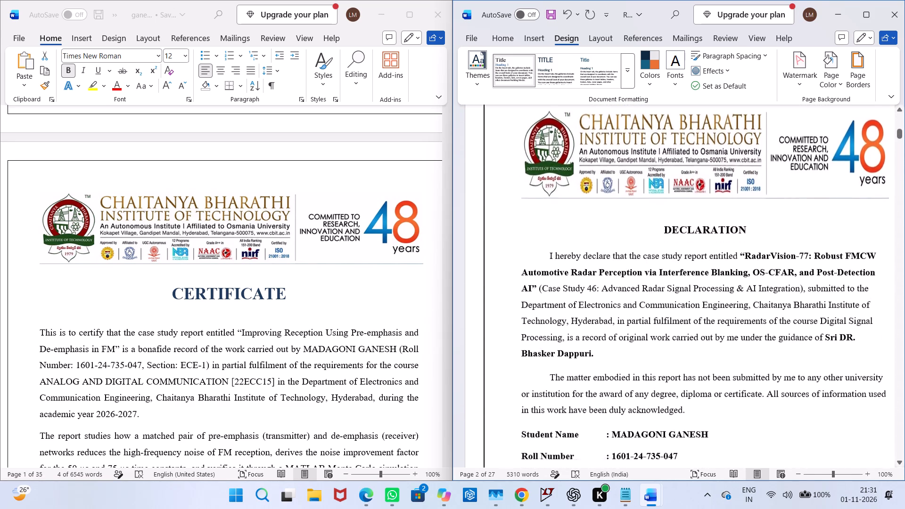
pyautogui.scroll(-1, 771, 303)
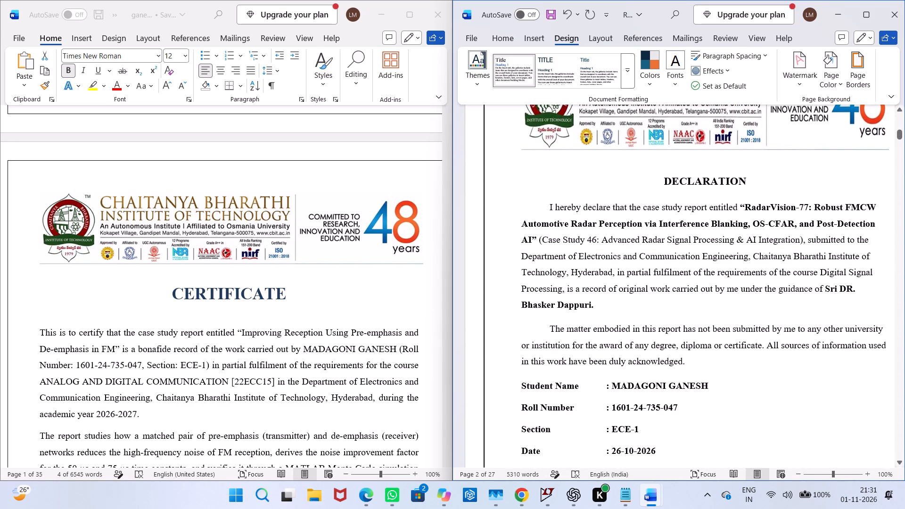
pyautogui.click(594, 238)
pyautogui.press('BackSpace')
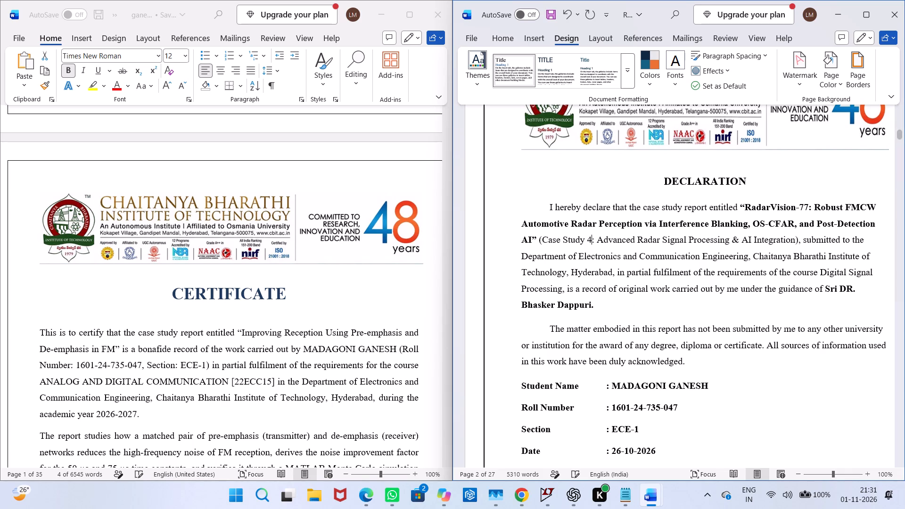
pyautogui.press('BackSpace')
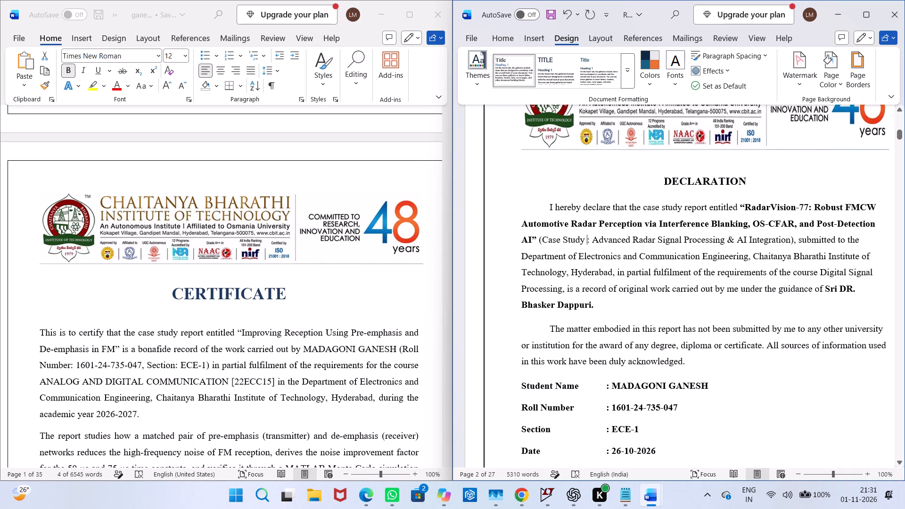
pyautogui.moveTo(798, 242); pyautogui.dragTo(692, 236)
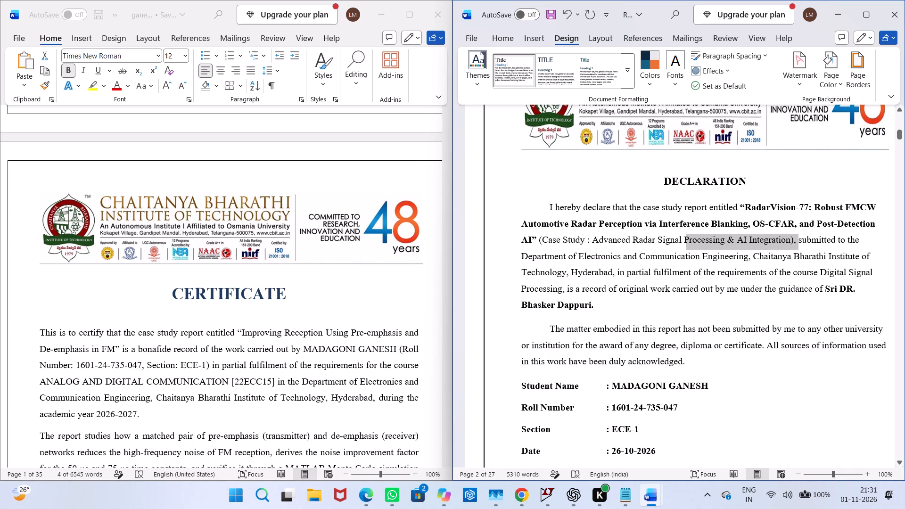
pyautogui.moveTo(692, 236); pyautogui.dragTo(539, 247)
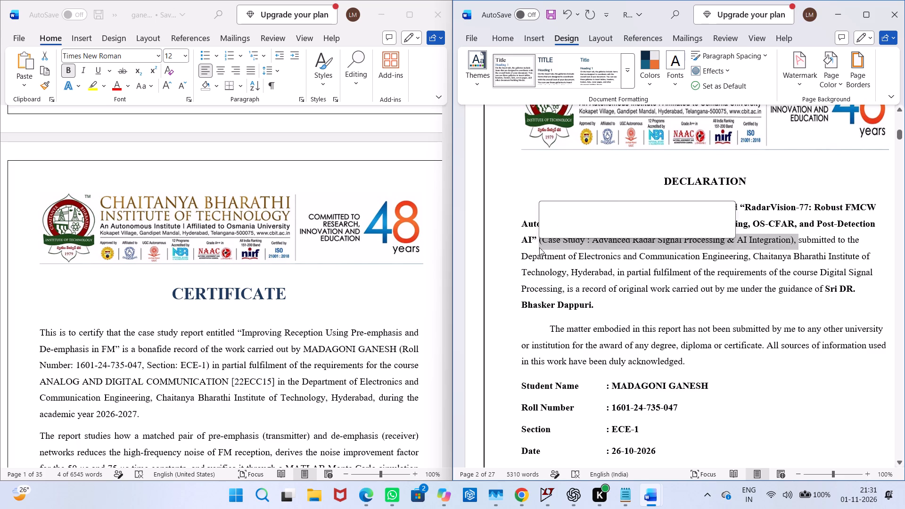
pyautogui.press('BackSpace')
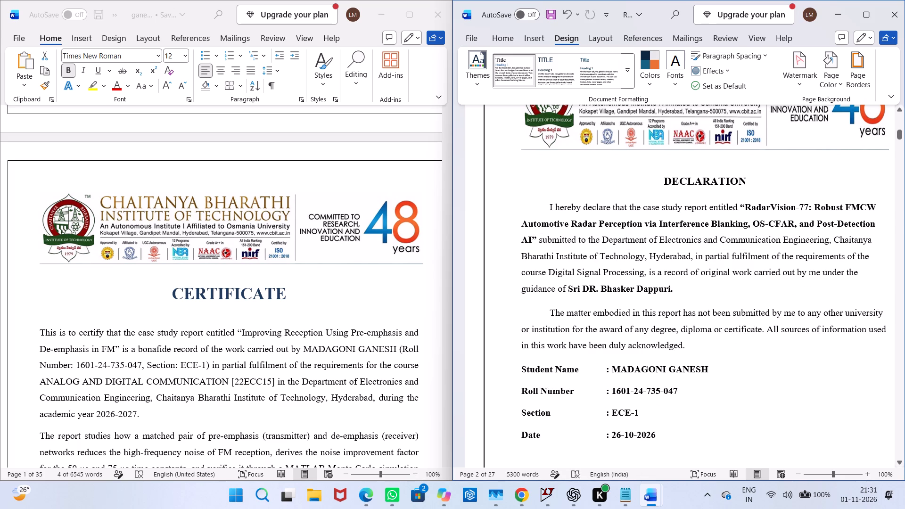
# Review the radar report from the declaration through the certificate, acknowledgement and body sections to the references, examining headings and layout.
pyautogui.scroll(-4, 611, 256)
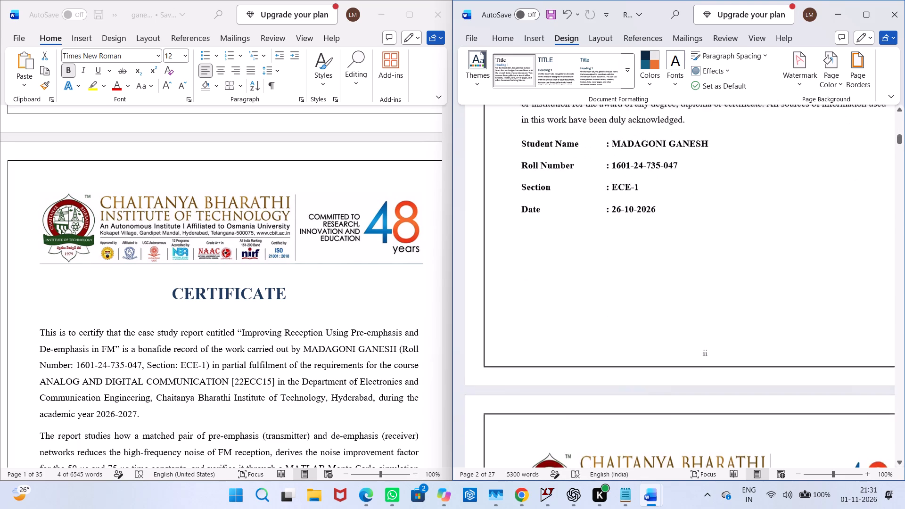
pyautogui.scroll(-3, 611, 256)
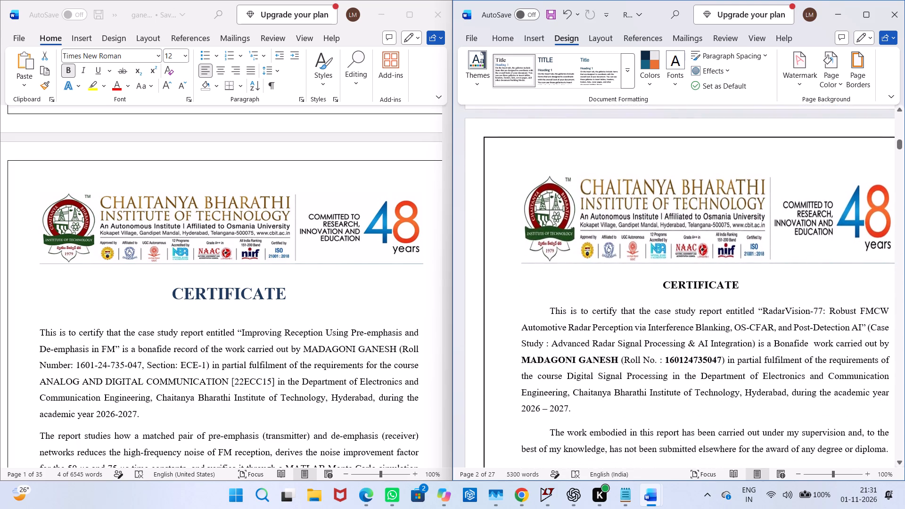
pyautogui.scroll(-3, 611, 256)
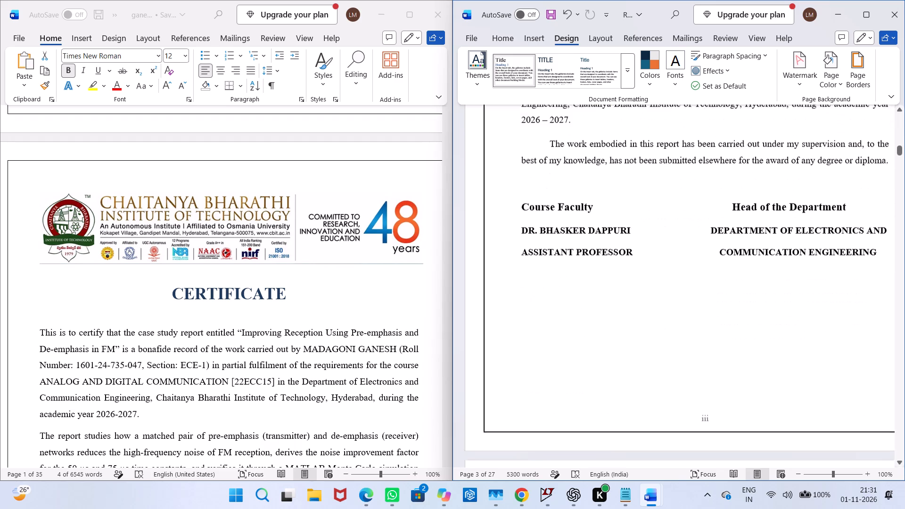
pyautogui.scroll(-6, 611, 256)
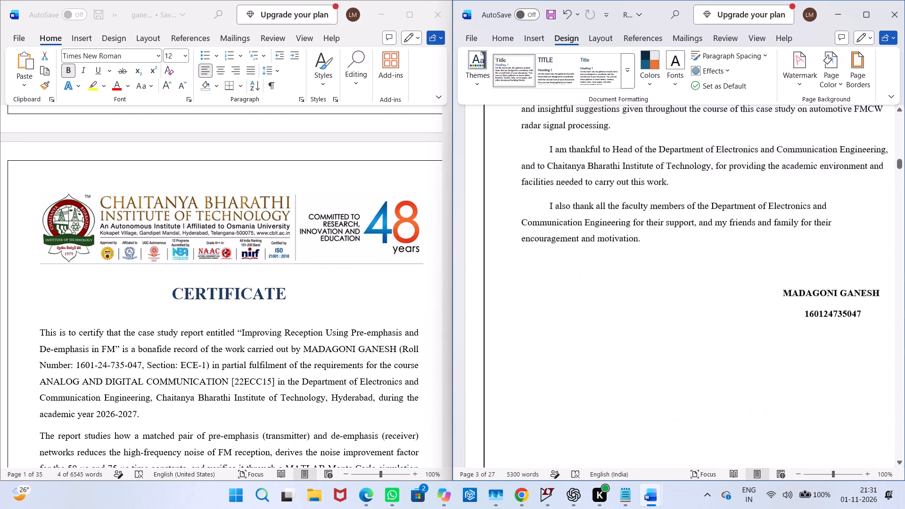
pyautogui.scroll(-12, 611, 256)
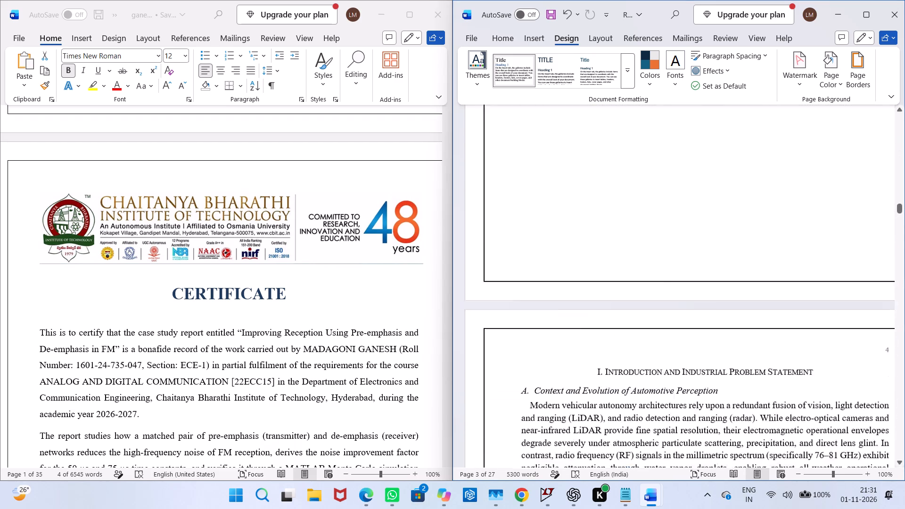
pyautogui.scroll(-14, 611, 256)
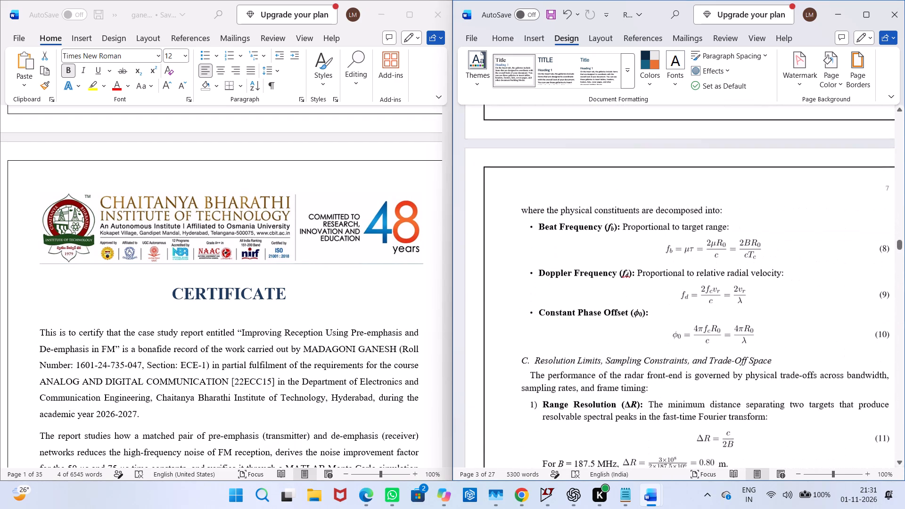
pyautogui.scroll(-5, 611, 256)
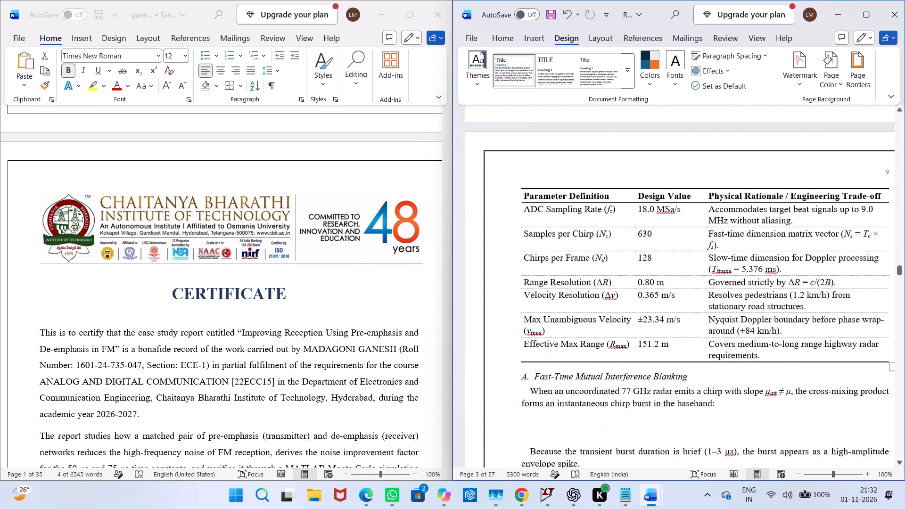
pyautogui.scroll(-6, 611, 256)
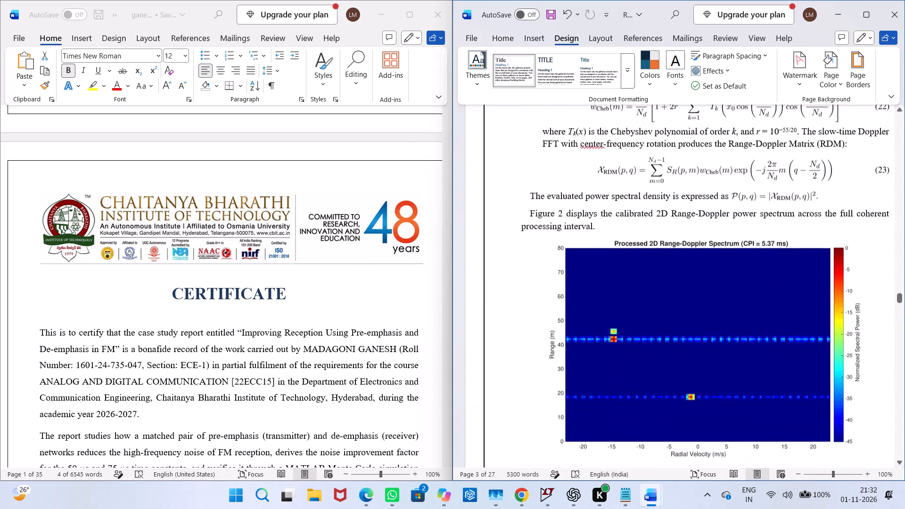
pyautogui.scroll(-11, 611, 256)
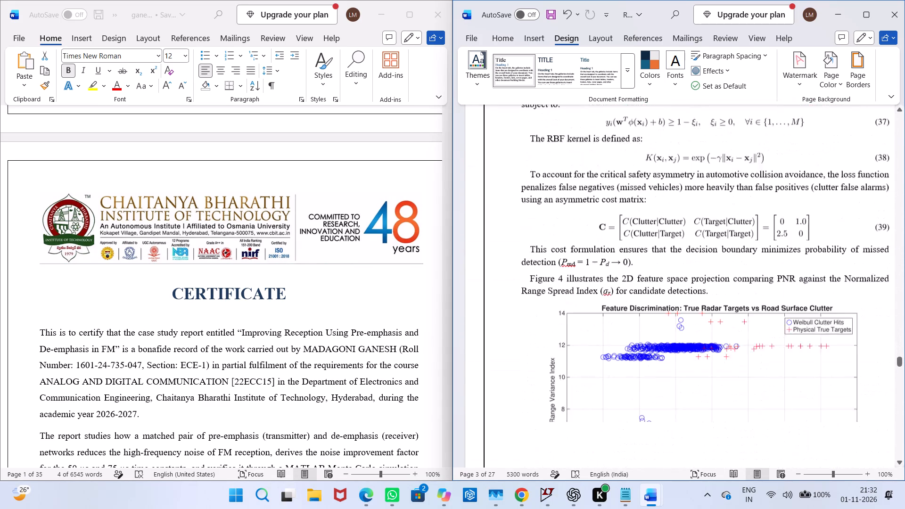
pyautogui.scroll(-5, 611, 256)
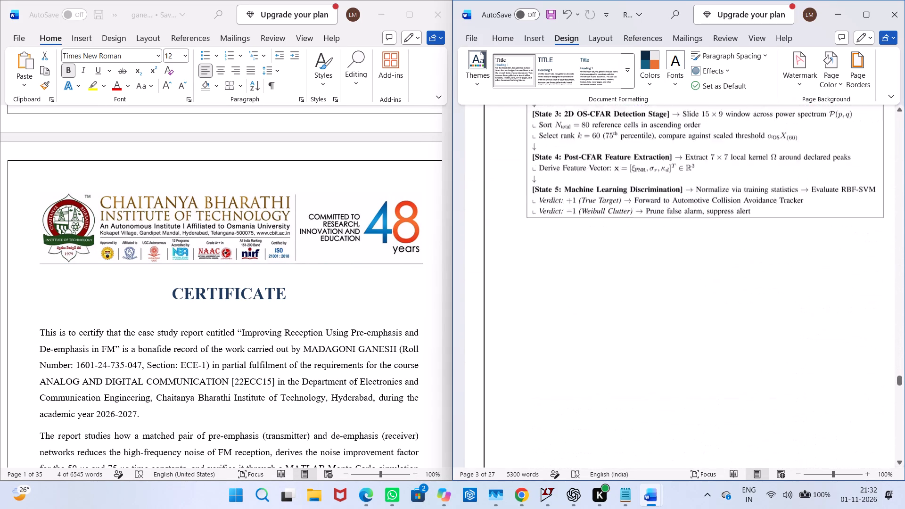
pyautogui.scroll(-5, 611, 256)
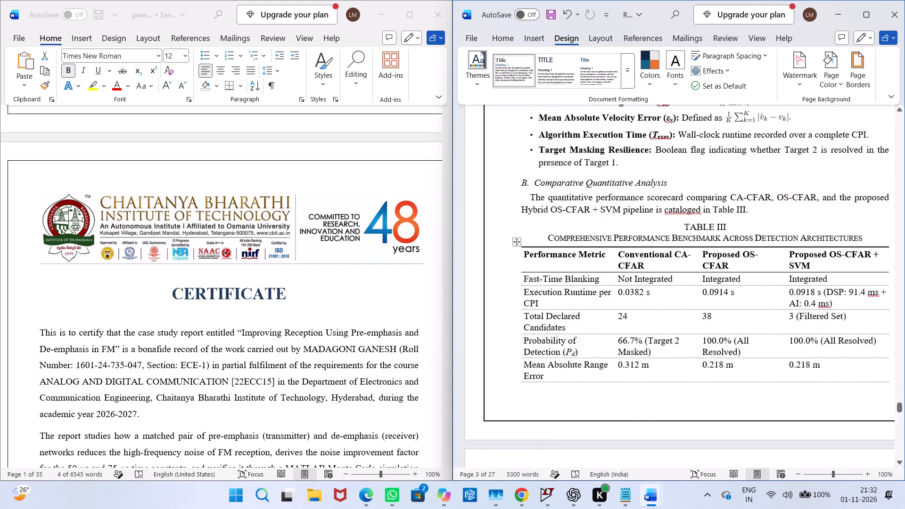
pyautogui.scroll(-3, 611, 256)
pyautogui.scroll(1, 611, 256)
pyautogui.scroll(-1, 611, 256)
pyautogui.scroll(1, 611, 256)
pyautogui.scroll(-1, 611, 256)
pyautogui.scroll(1, 611, 256)
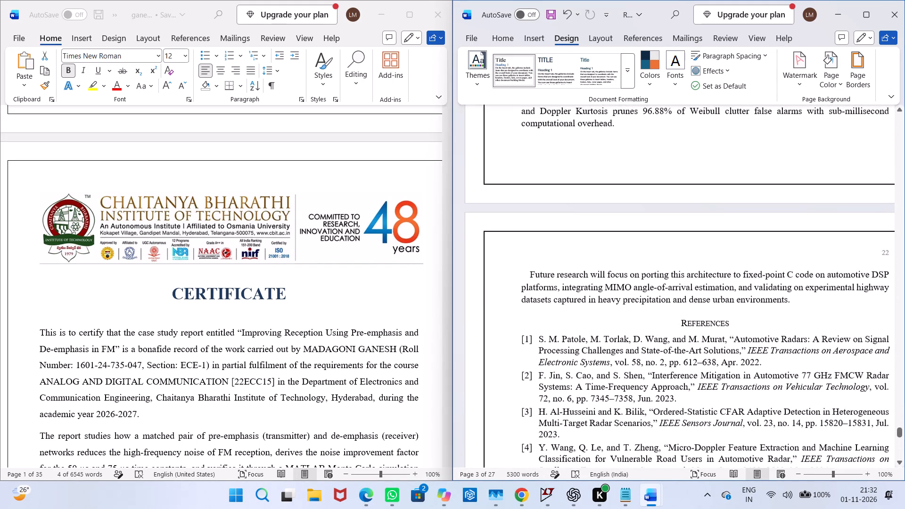
# Make the References heading and the "IX. Conclusion and Future Research Directions" heading bold.
pyautogui.moveTo(740, 321); pyautogui.dragTo(669, 321)
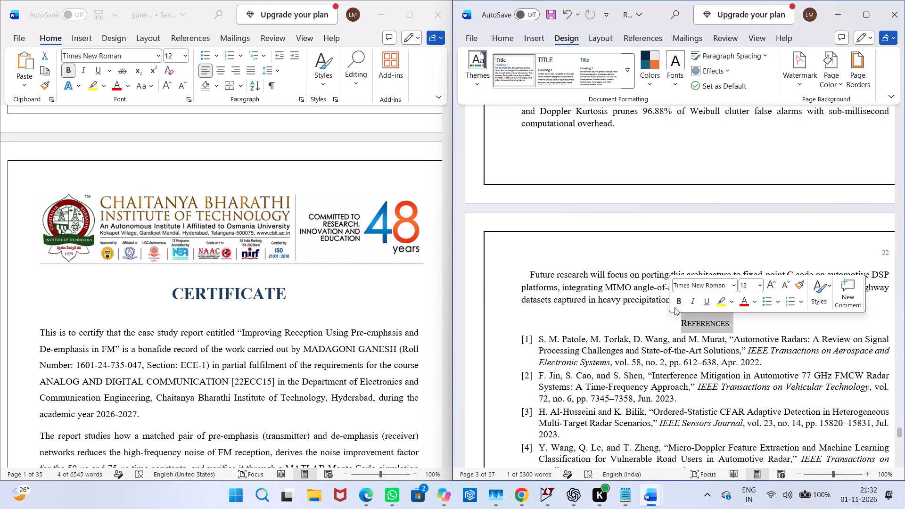
pyautogui.click(674, 301)
pyautogui.scroll(2, 643, 284)
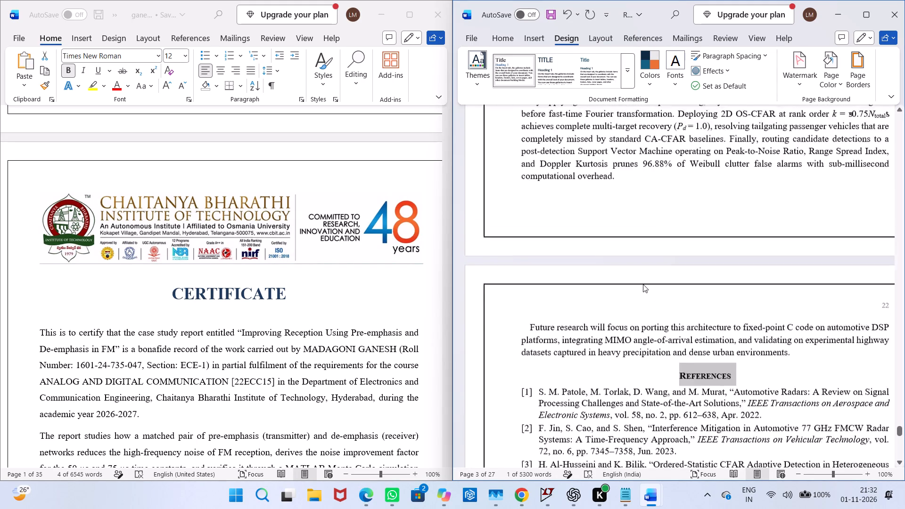
pyautogui.scroll(2, 643, 284)
pyautogui.moveTo(603, 319); pyautogui.dragTo(797, 314)
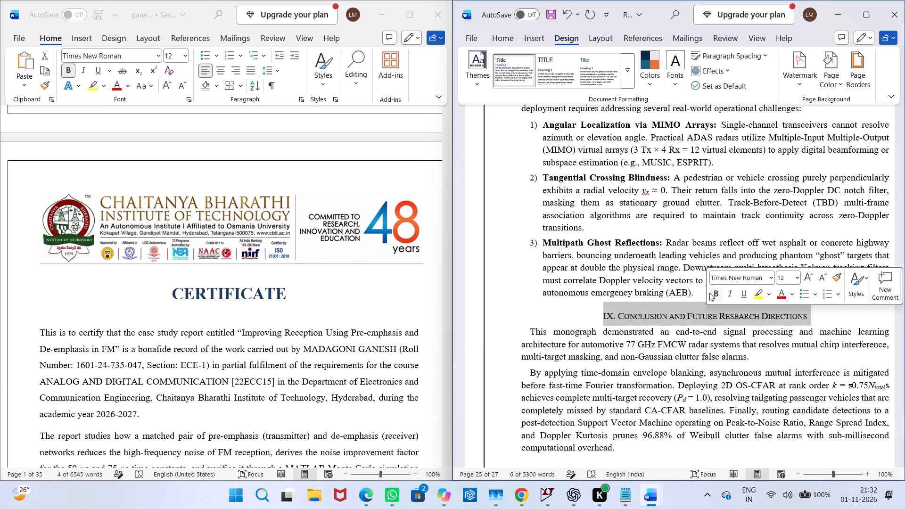
pyautogui.click(715, 294)
# Make the Table III caption title "Comprehensive Performance Benchmark Across Detection Architectures" bold.
pyautogui.scroll(6, 715, 294)
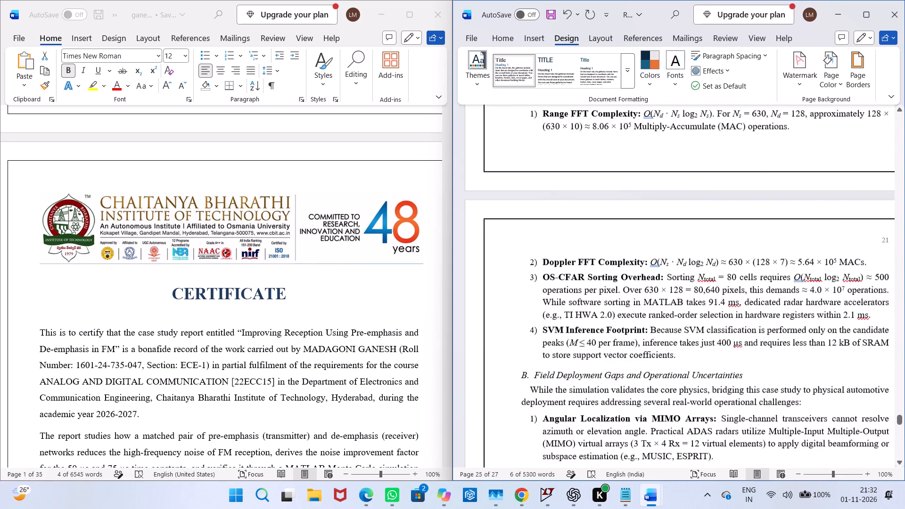
pyautogui.scroll(6, 715, 294)
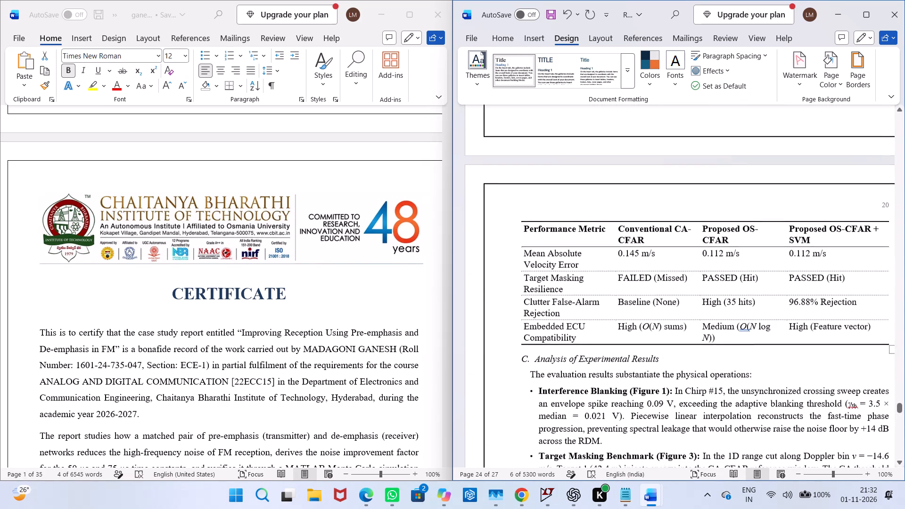
pyautogui.scroll(4, 715, 294)
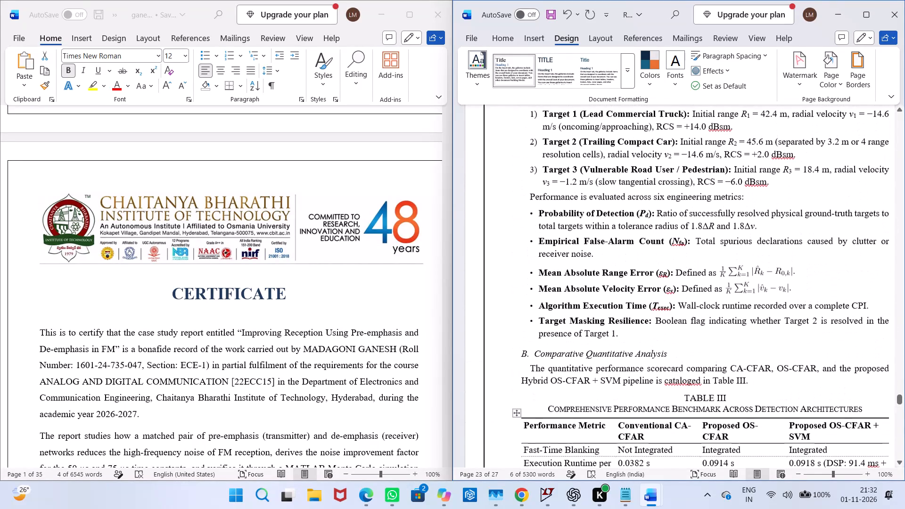
pyautogui.moveTo(547, 406); pyautogui.dragTo(707, 401)
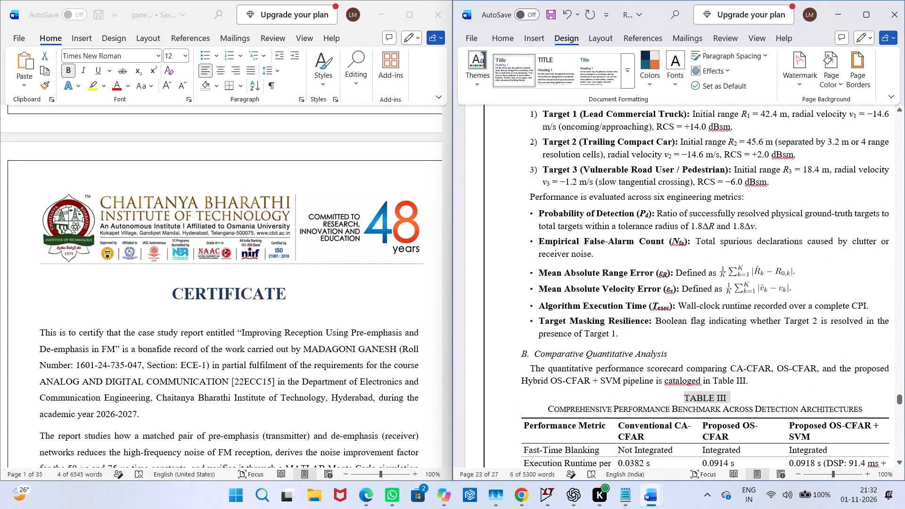
pyautogui.moveTo(707, 401); pyautogui.dragTo(904, 408)
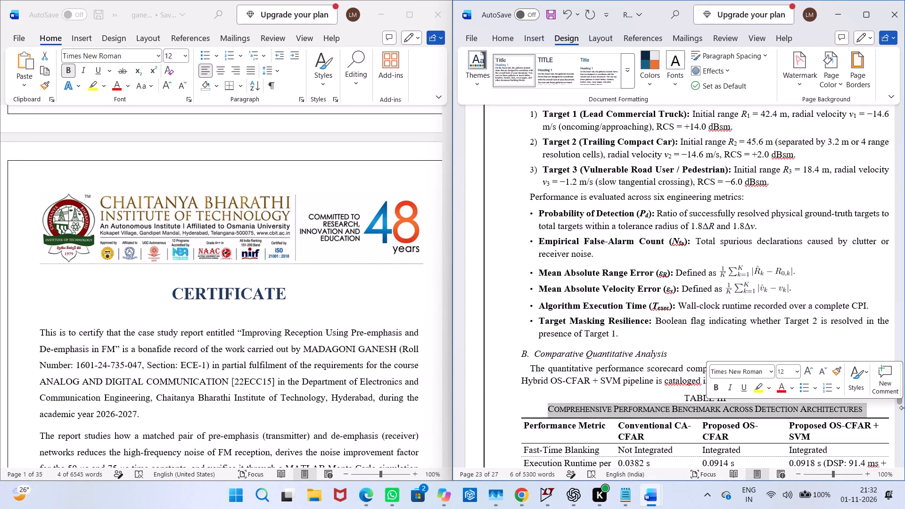
pyautogui.click(716, 385)
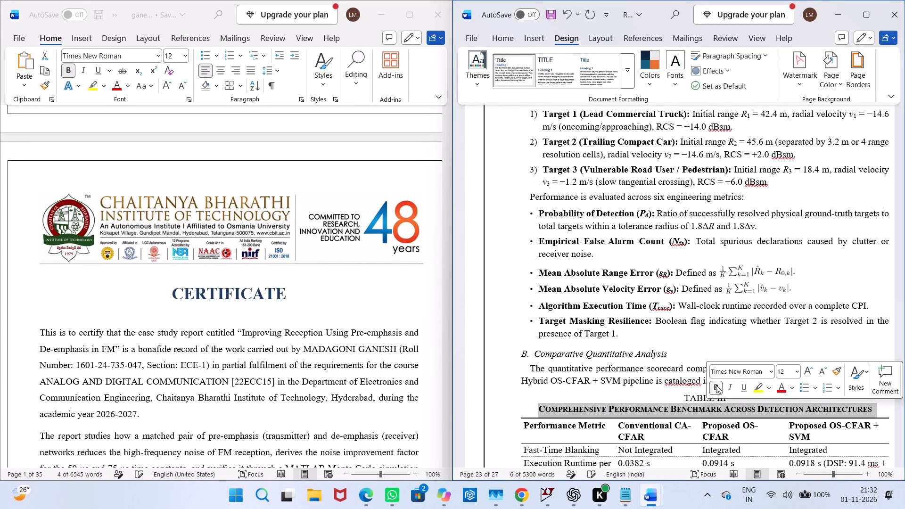
# Make the section heading "VII. Experimental Results and Comparative Benchmarking" bold.
pyautogui.scroll(6, 716, 385)
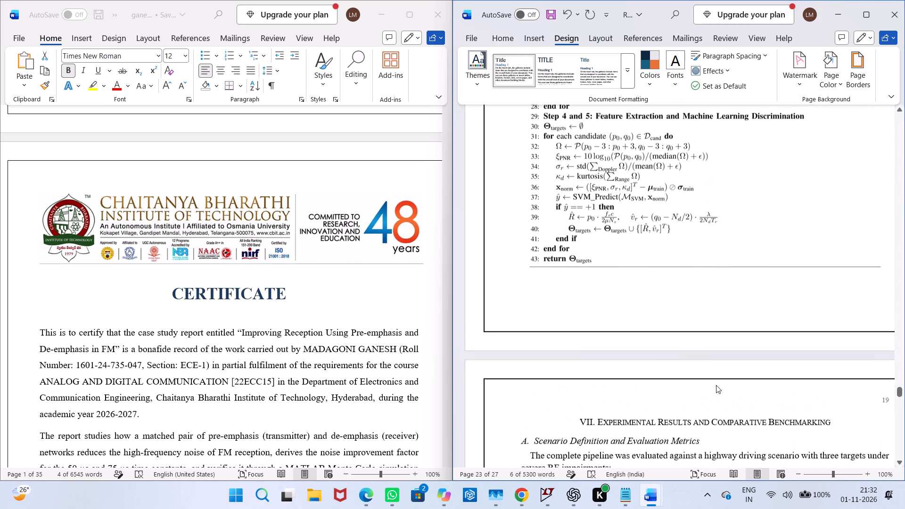
pyautogui.moveTo(578, 425); pyautogui.dragTo(852, 433)
pyautogui.click(718, 415)
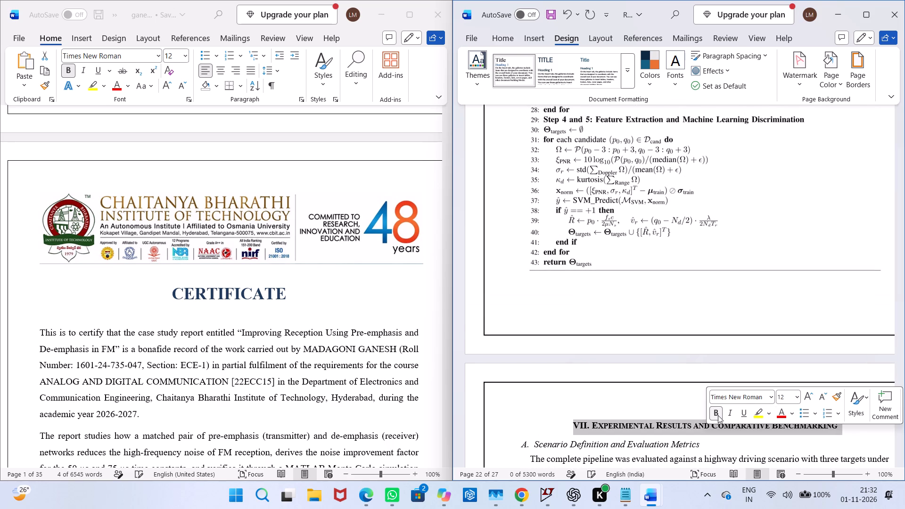
# Make the section heading "VI. Algorithmic Execution Flow, State Machines, and Computational Mapping" bold.
pyautogui.scroll(6, 706, 363)
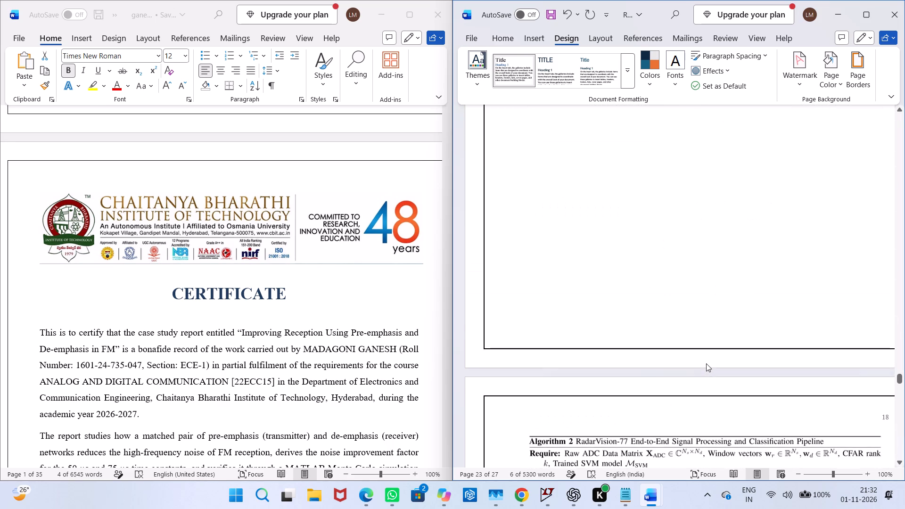
pyautogui.scroll(5, 706, 363)
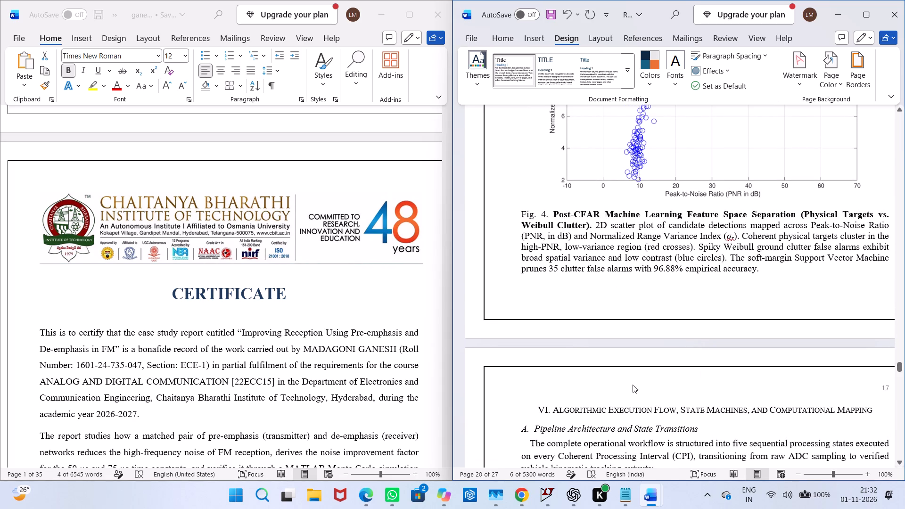
pyautogui.moveTo(536, 405); pyautogui.dragTo(861, 405)
pyautogui.click(712, 386)
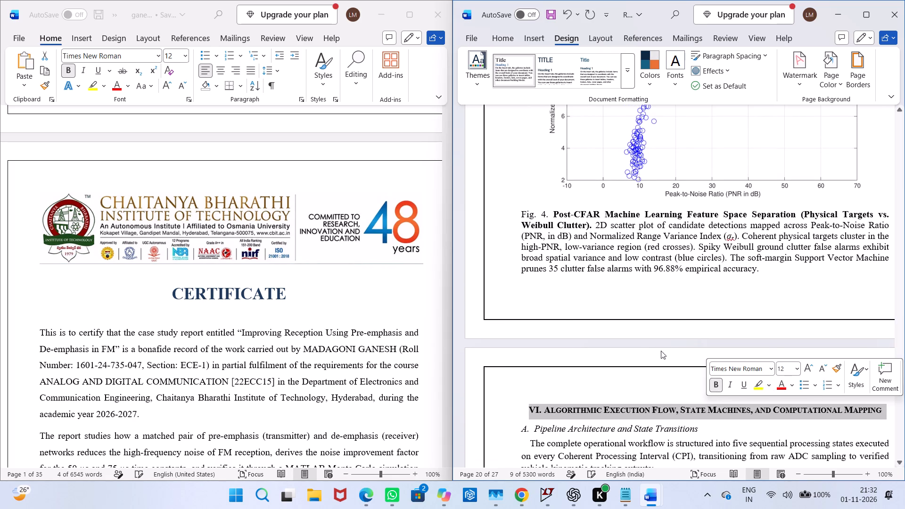
# Make the section heading "IV. Statistical Detection and Target Masking Mitigation: CA-CFAR vs. OS-CFAR" bold.
pyautogui.scroll(7, 653, 346)
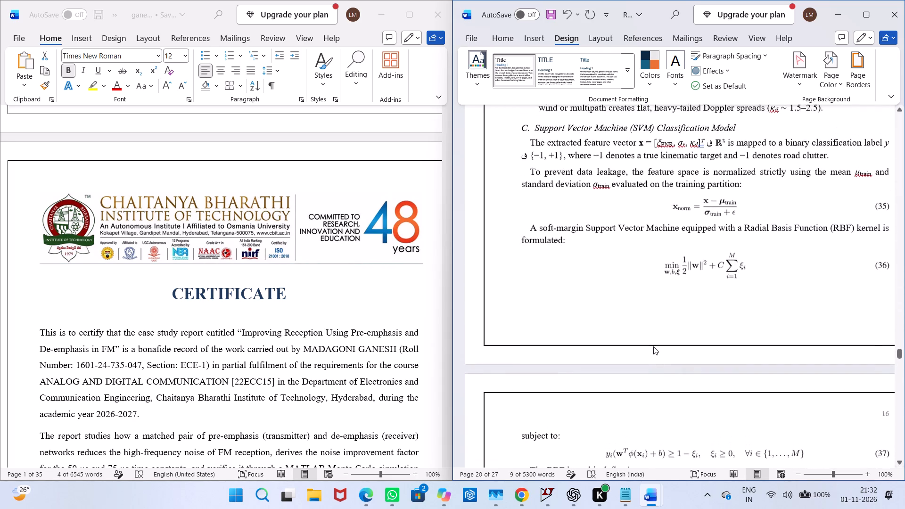
pyautogui.scroll(4, 653, 346)
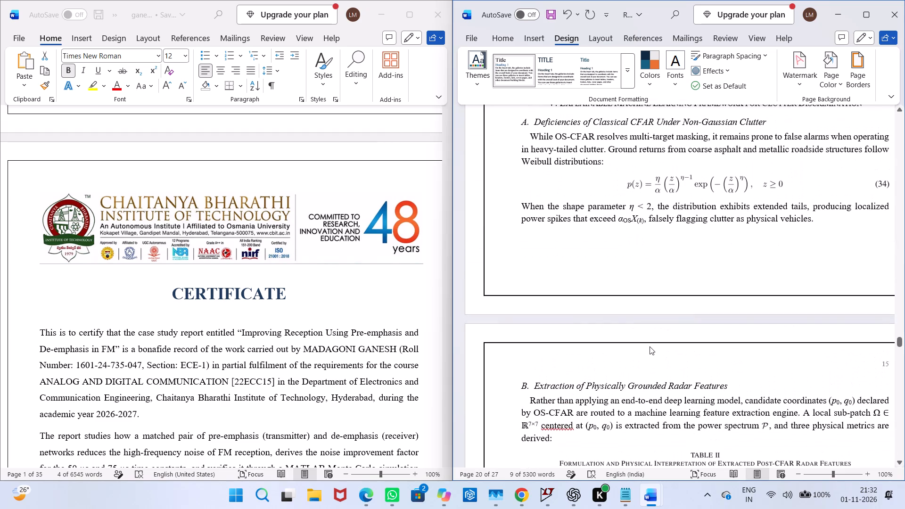
pyautogui.scroll(10, 604, 312)
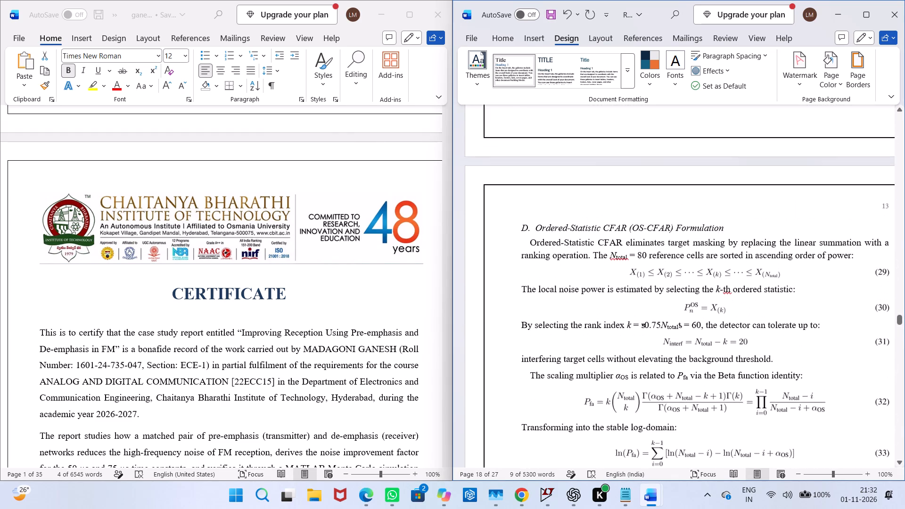
pyautogui.scroll(3, 604, 312)
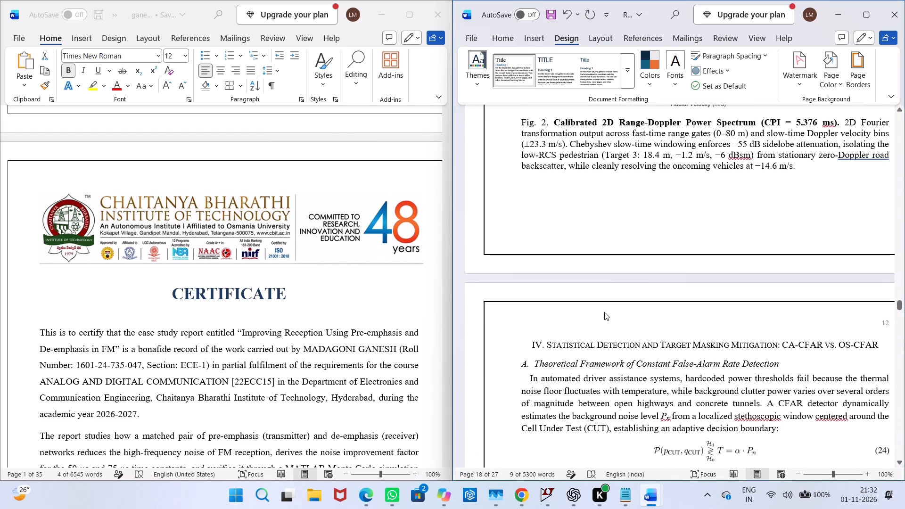
pyautogui.moveTo(527, 341); pyautogui.dragTo(856, 343)
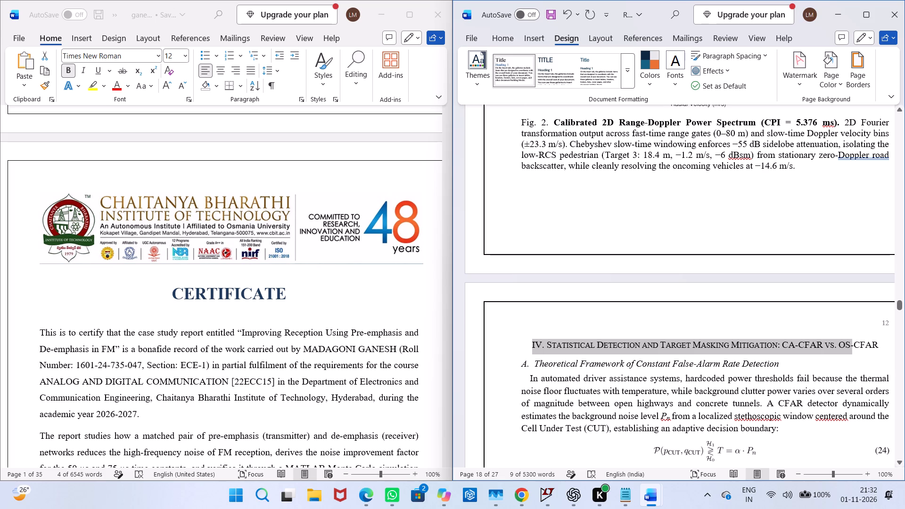
pyautogui.moveTo(856, 343); pyautogui.dragTo(896, 343)
pyautogui.click(714, 322)
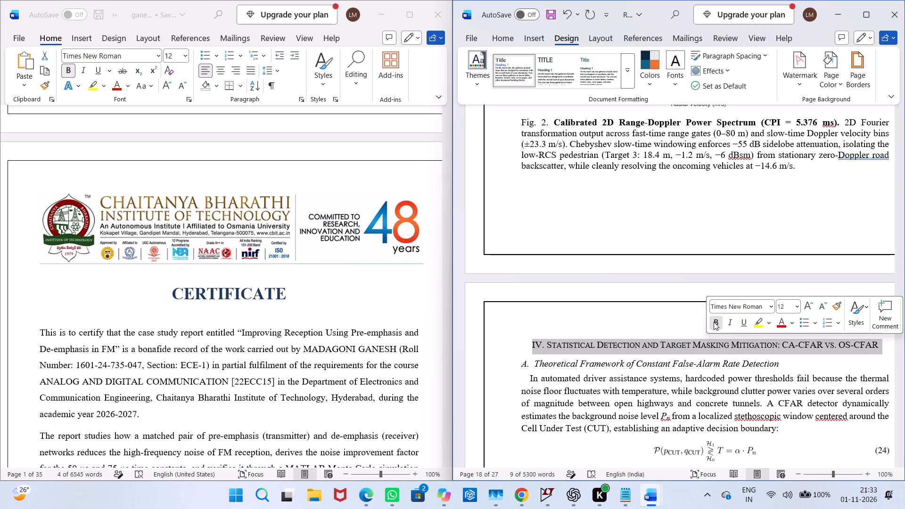
# Make the Table I caption title "Comprehensive FMCW Radar System Parameters" bold.
pyautogui.scroll(6, 588, 246)
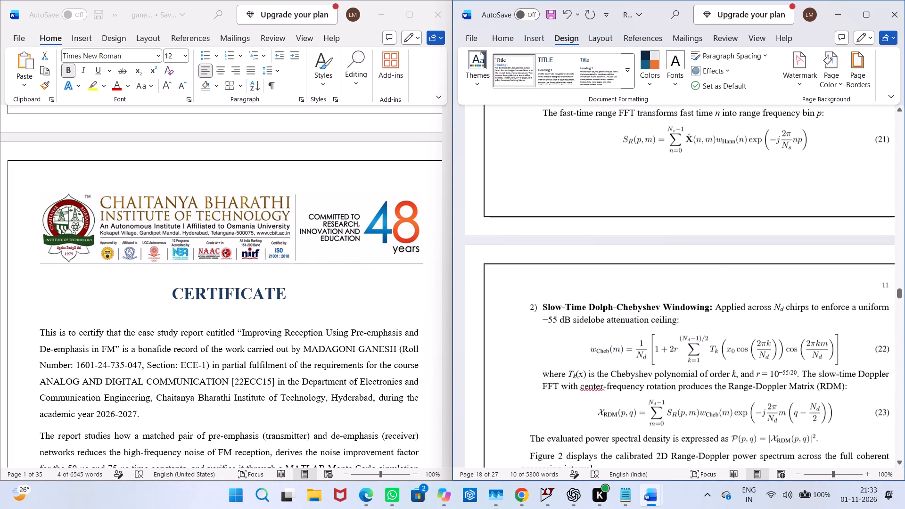
pyautogui.scroll(7, 588, 246)
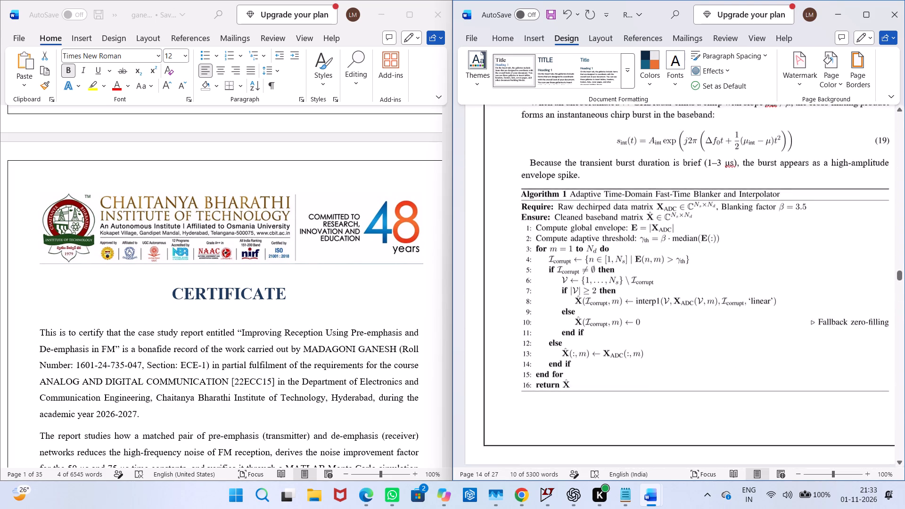
pyautogui.scroll(3, 588, 246)
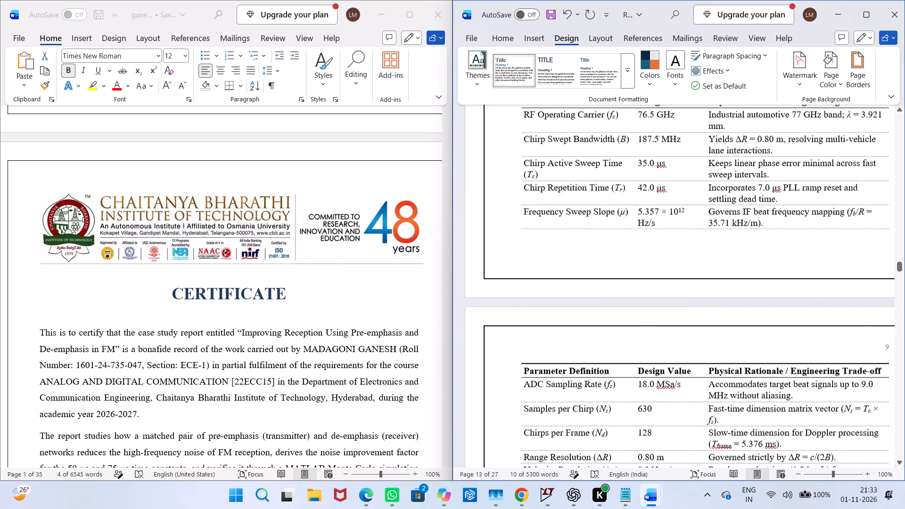
pyautogui.scroll(2, 588, 246)
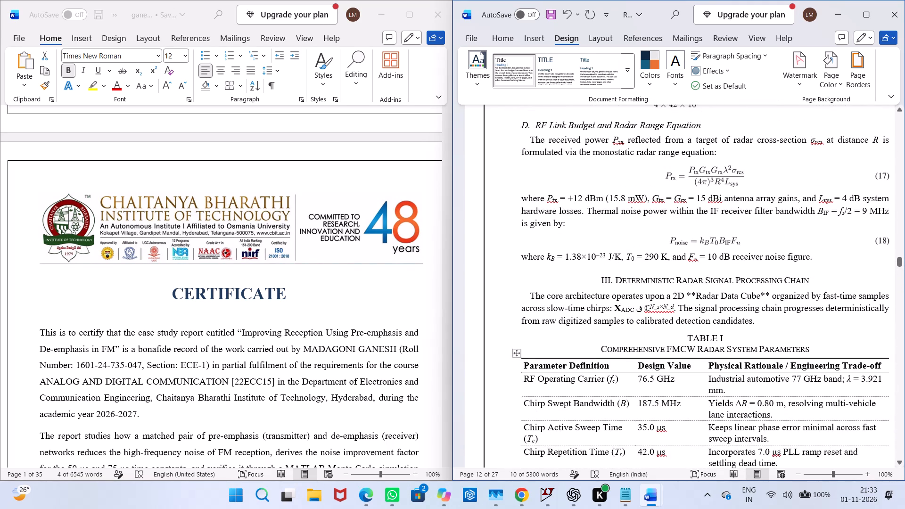
pyautogui.moveTo(597, 344); pyautogui.dragTo(856, 350)
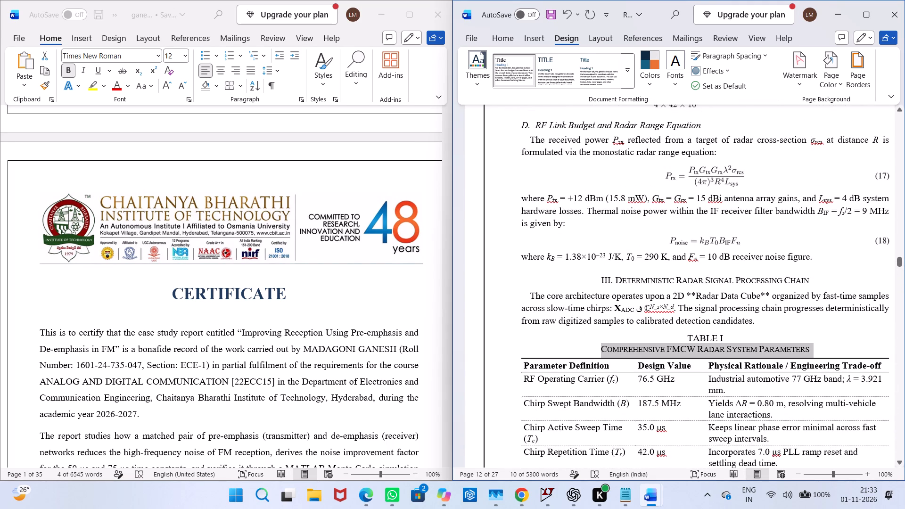
pyautogui.moveTo(856, 350); pyautogui.dragTo(789, 338)
pyautogui.moveTo(820, 348); pyautogui.dragTo(555, 339)
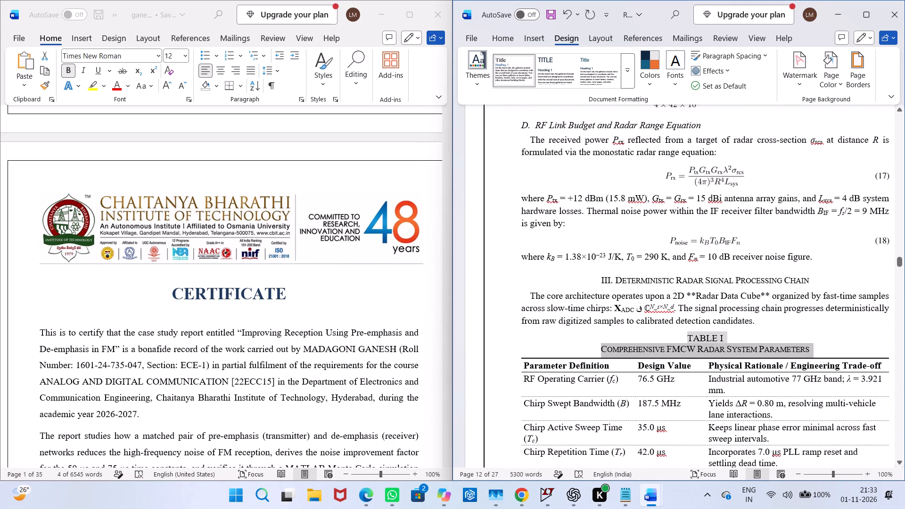
pyautogui.moveTo(555, 339); pyautogui.dragTo(598, 351)
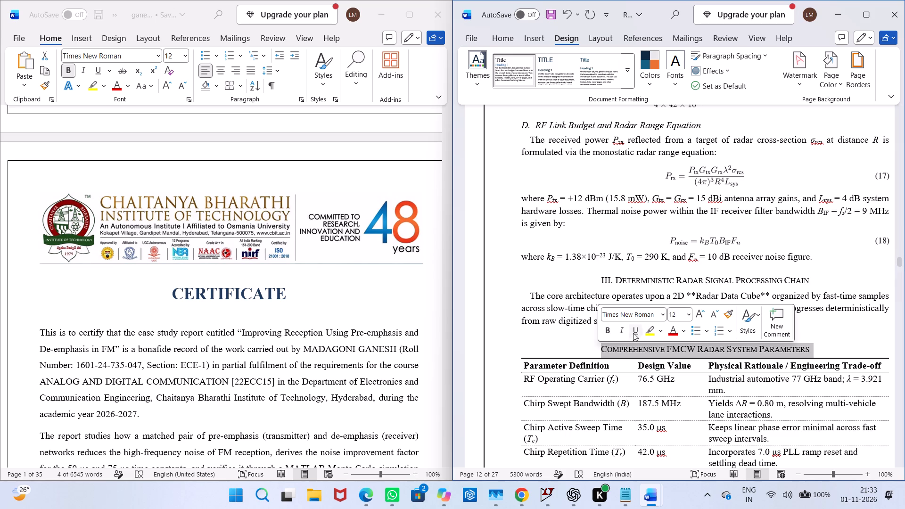
pyautogui.click(609, 331)
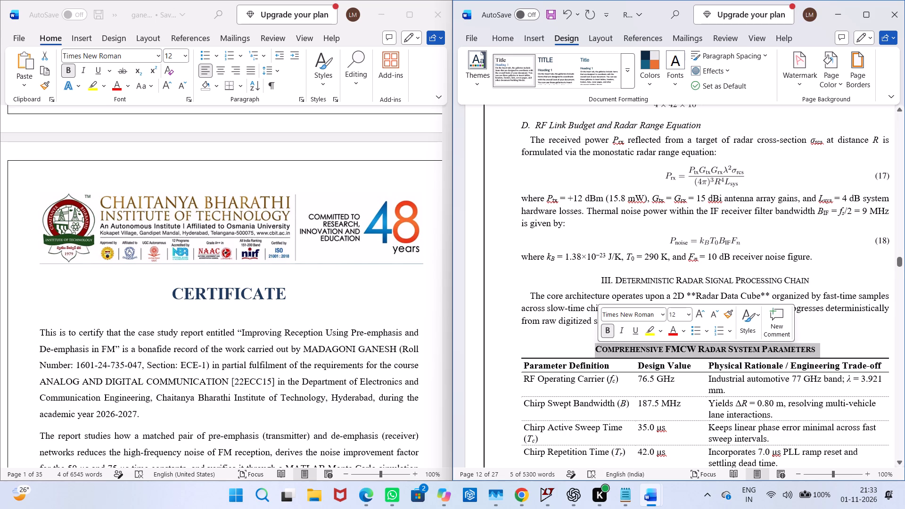
# Make the section heading "II. Physical Principles of FMCW Radar and System Parameterization" bold.
pyautogui.scroll(6, 535, 297)
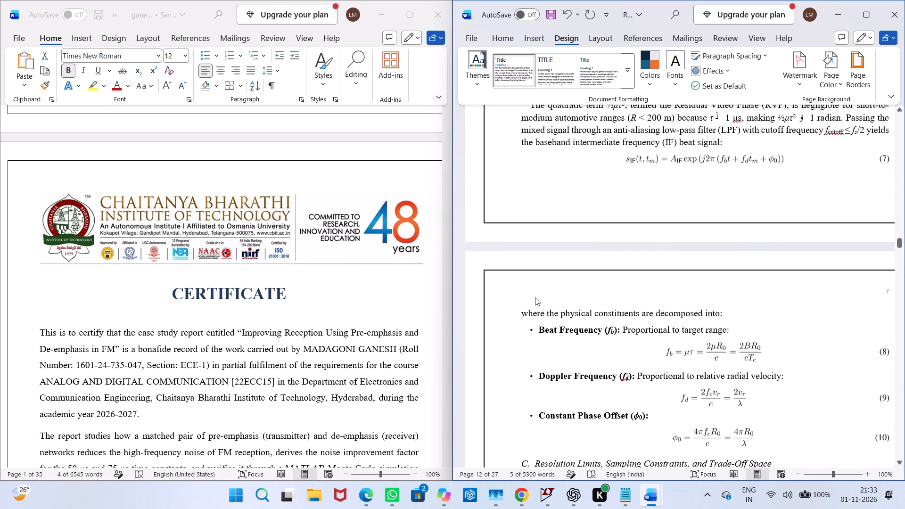
pyautogui.scroll(7, 535, 297)
pyautogui.moveTo(550, 276); pyautogui.dragTo(573, 272)
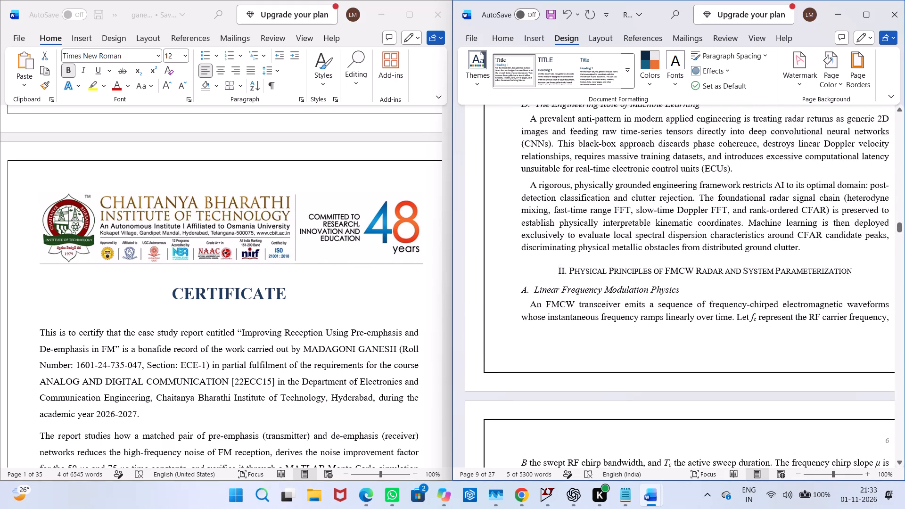
pyautogui.moveTo(573, 272); pyautogui.dragTo(864, 268)
pyautogui.click(715, 248)
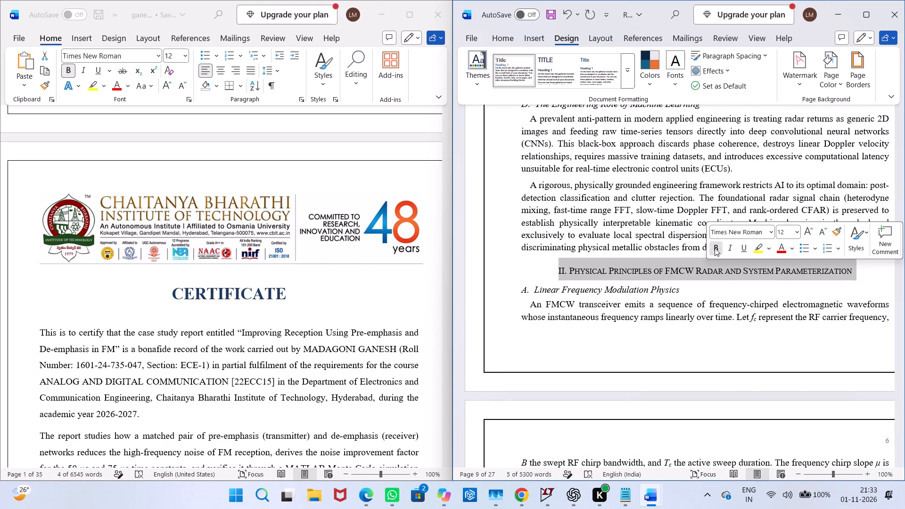
# Make the section heading "I. Introduction and Industrial Problem Statement" bold.
pyautogui.scroll(5, 660, 213)
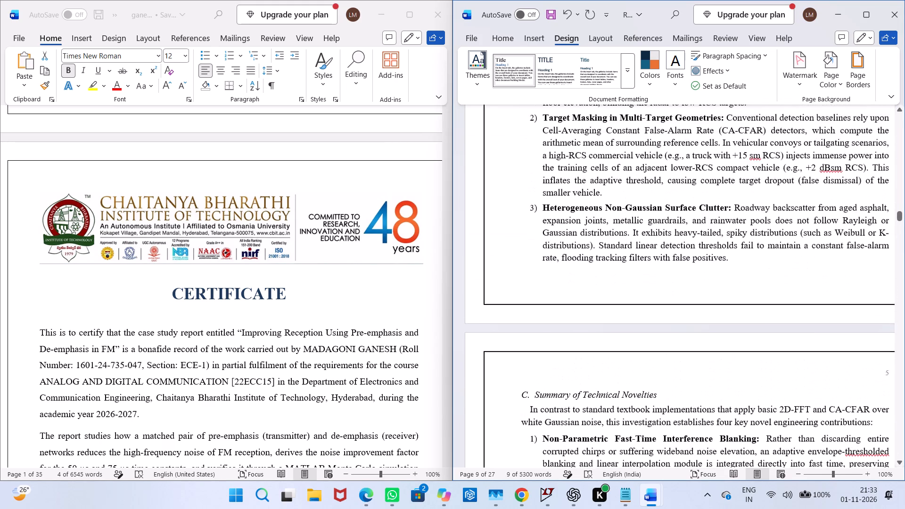
pyautogui.scroll(5, 660, 213)
pyautogui.scroll(-1, 660, 213)
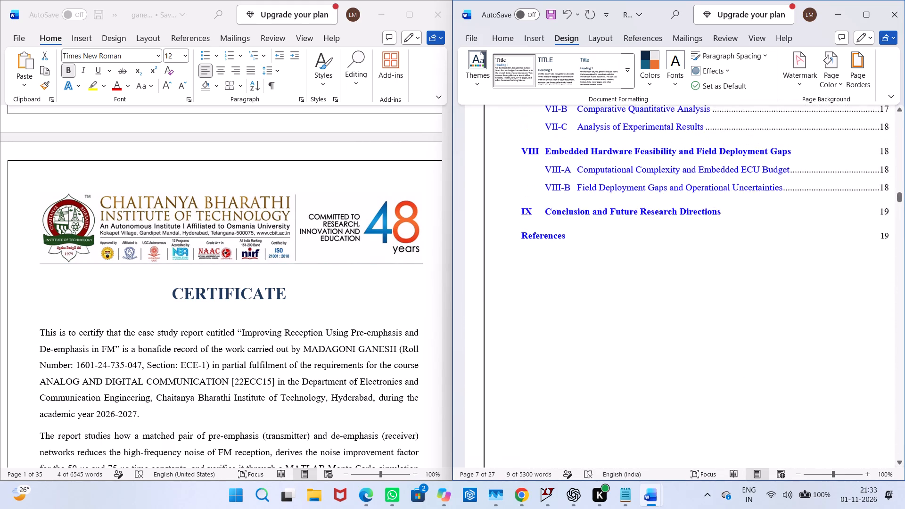
pyautogui.scroll(-2, 660, 213)
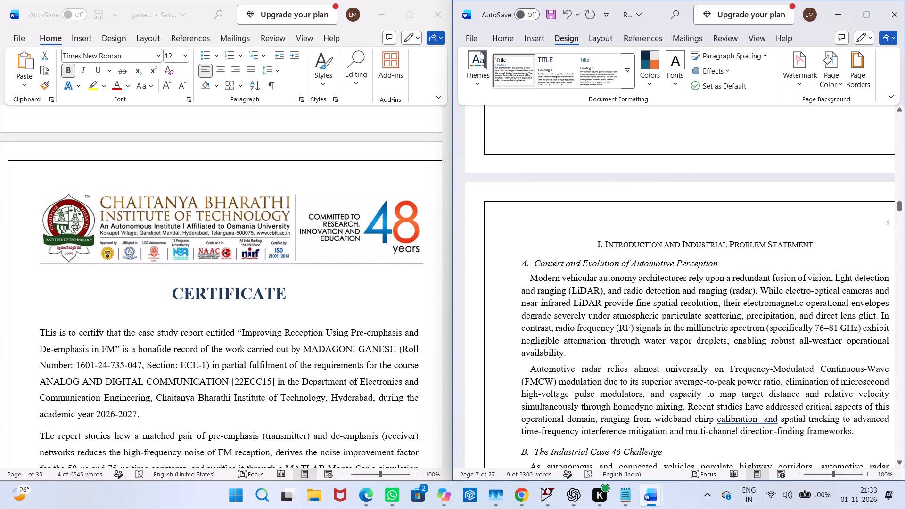
pyautogui.moveTo(589, 242); pyautogui.dragTo(815, 238)
pyautogui.click(717, 220)
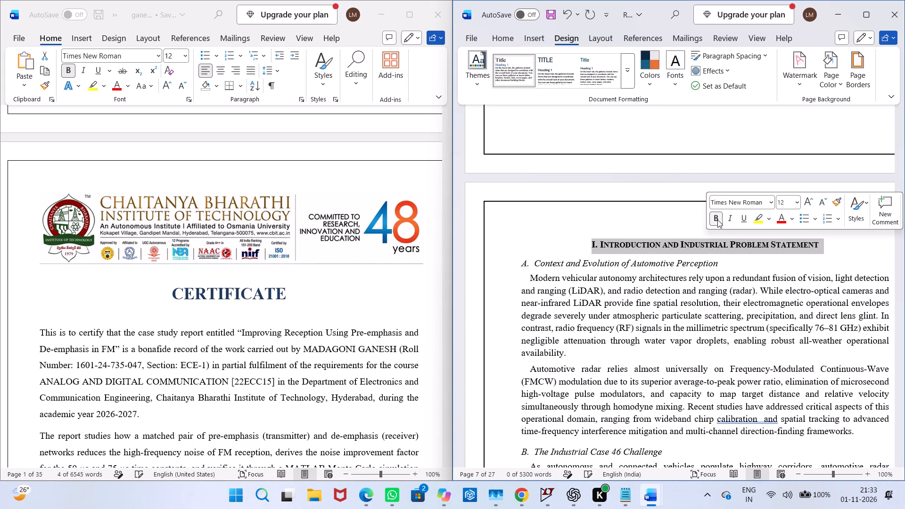
# Recheck the headings and table captions from Section I through Section IV and back to the FMCW principles pages for consistent bold formatting.
pyautogui.scroll(-12, 717, 220)
pyautogui.scroll(-13, 717, 220)
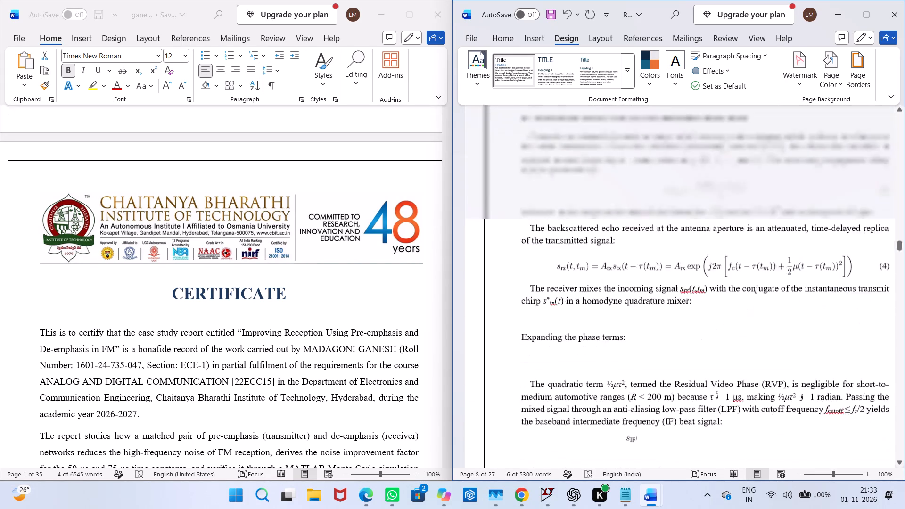
pyautogui.scroll(-5, 717, 220)
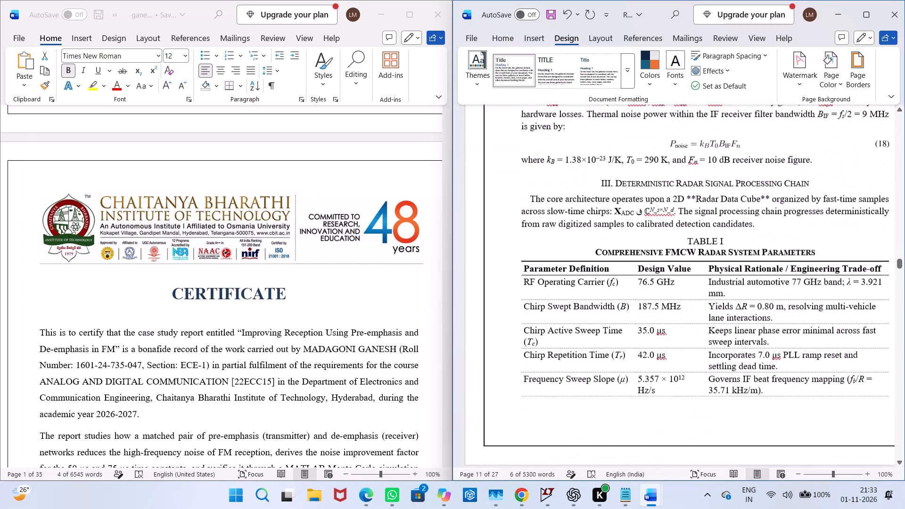
pyautogui.scroll(-8, 717, 220)
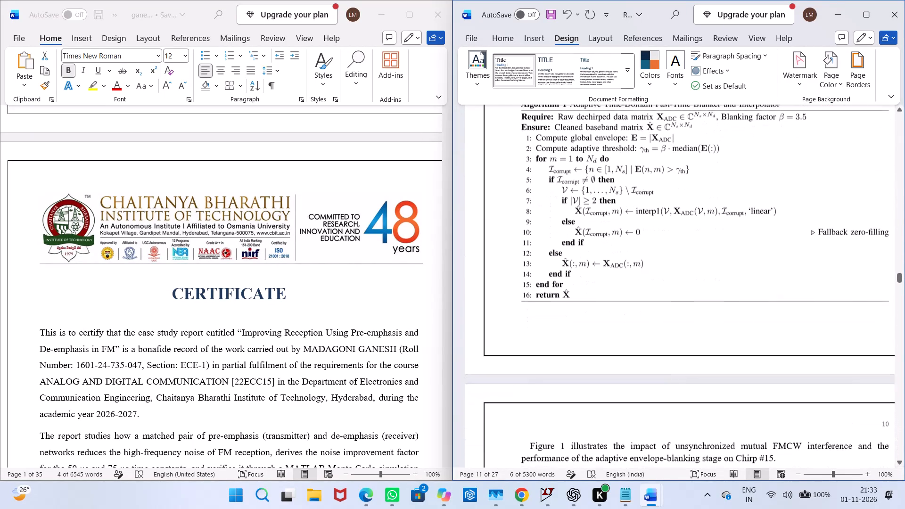
pyautogui.scroll(1, 717, 220)
pyautogui.scroll(-4, 717, 220)
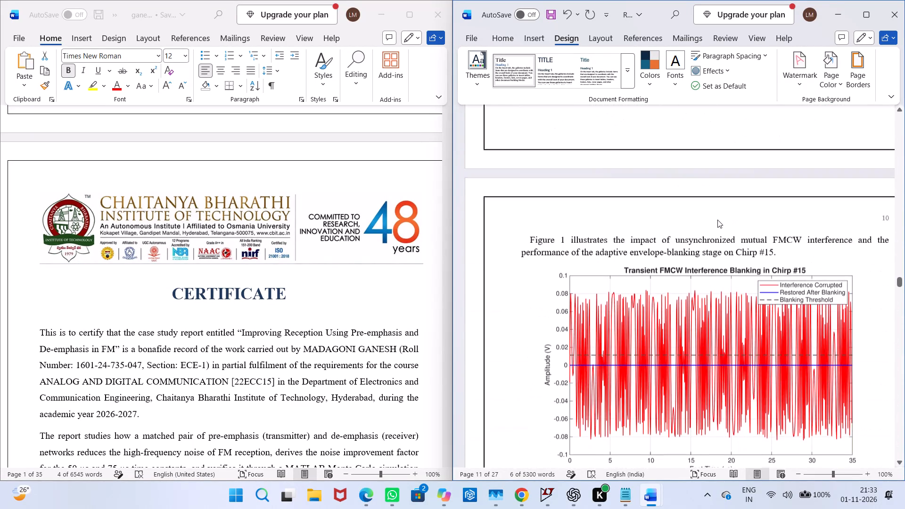
pyautogui.scroll(-5, 717, 220)
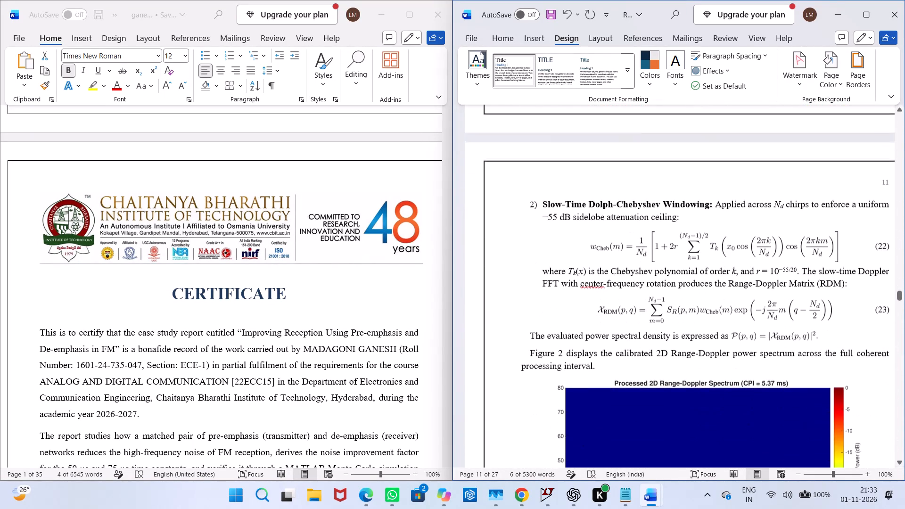
pyautogui.scroll(-3, 717, 220)
pyautogui.scroll(1, 717, 220)
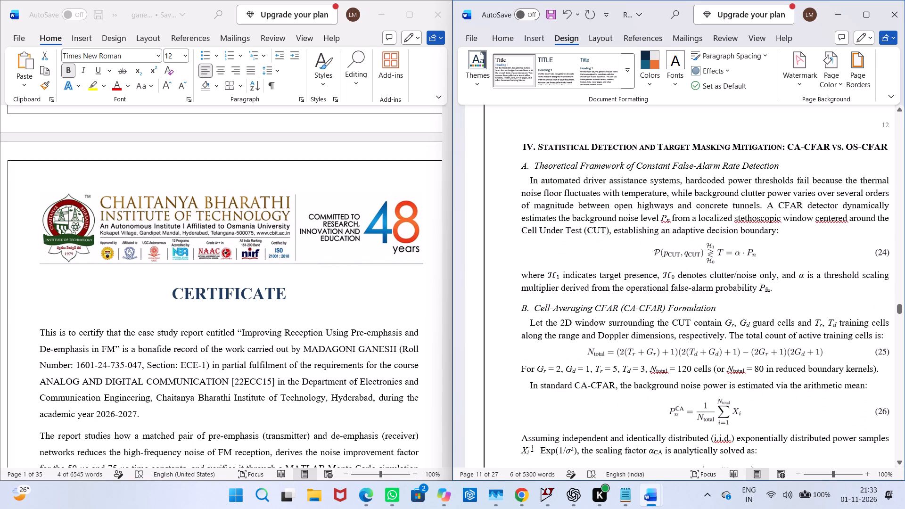
pyautogui.scroll(6, 717, 220)
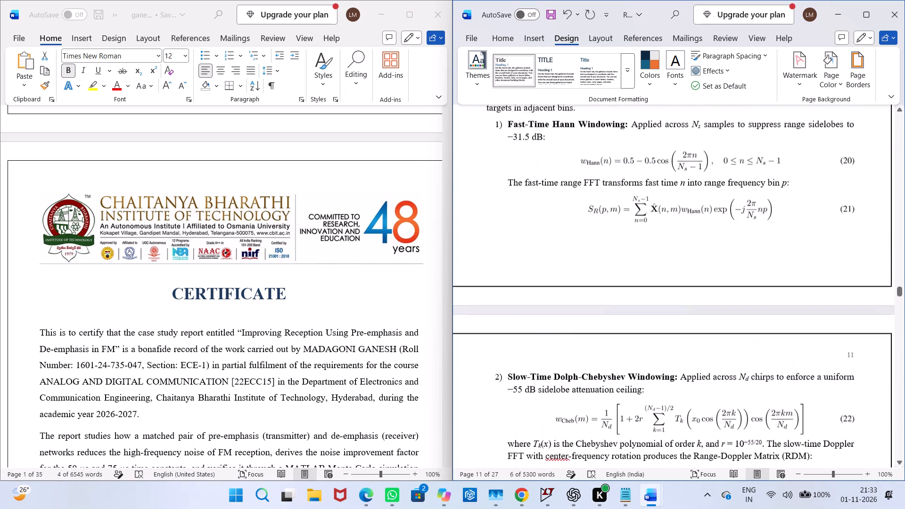
pyautogui.scroll(4, 717, 220)
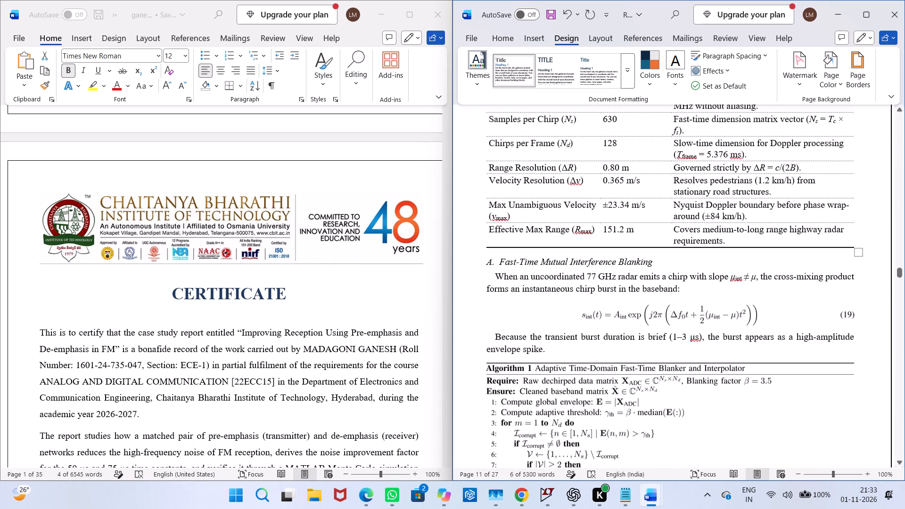
pyautogui.scroll(4, 717, 220)
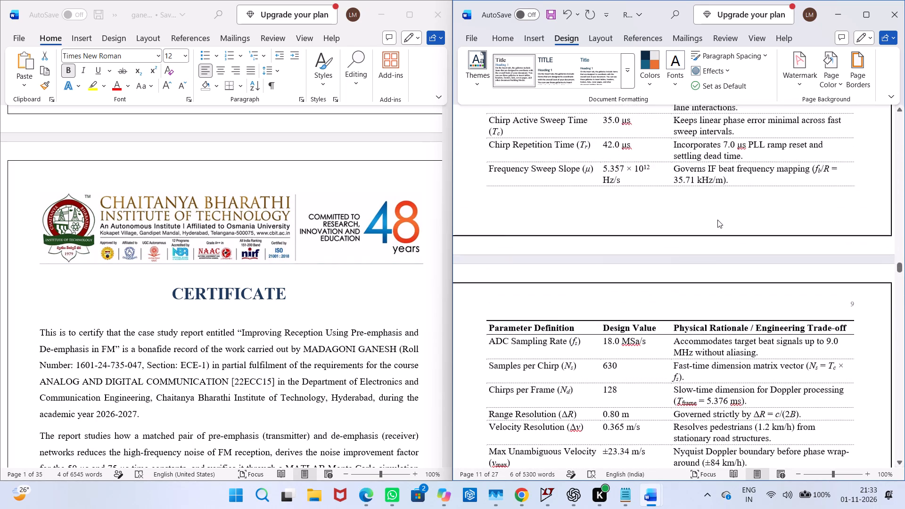
pyautogui.scroll(4, 717, 220)
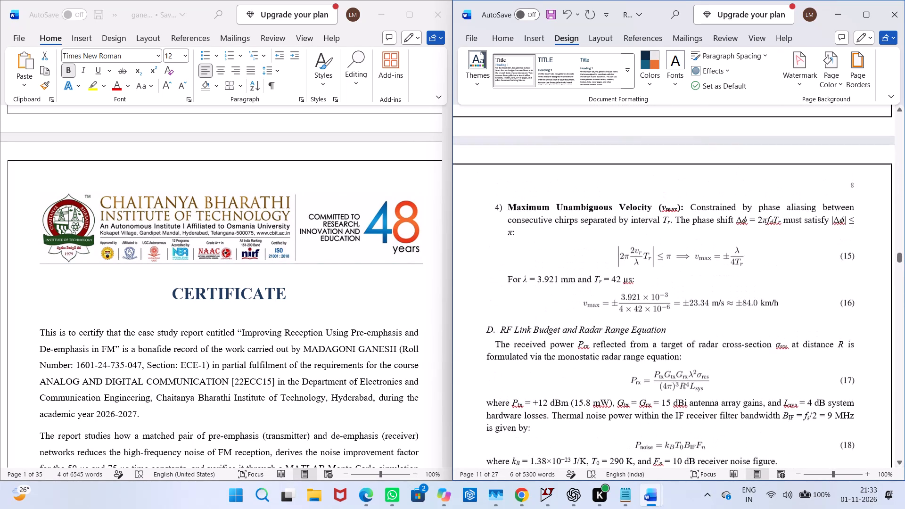
pyautogui.scroll(3, 717, 220)
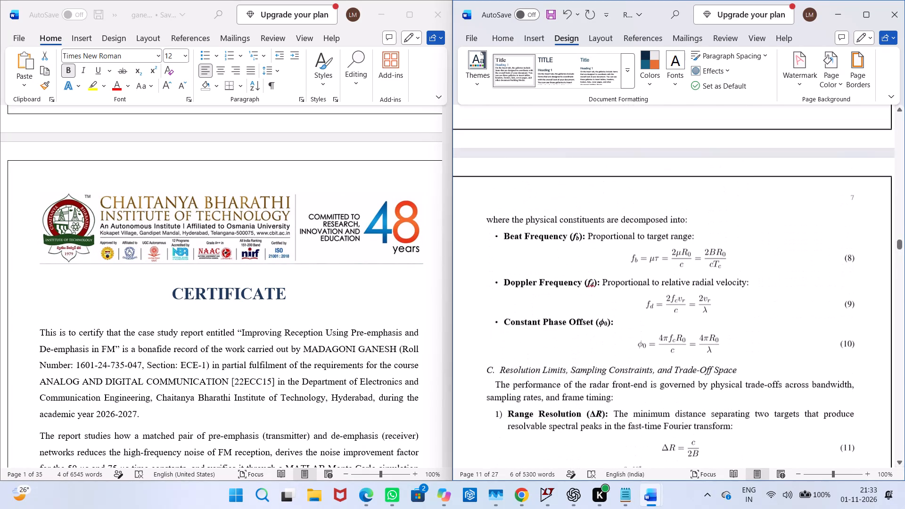
# Make the section heading "III. Deterministic Radar Signal Processing Chain" bold.
pyautogui.scroll(5, 717, 220)
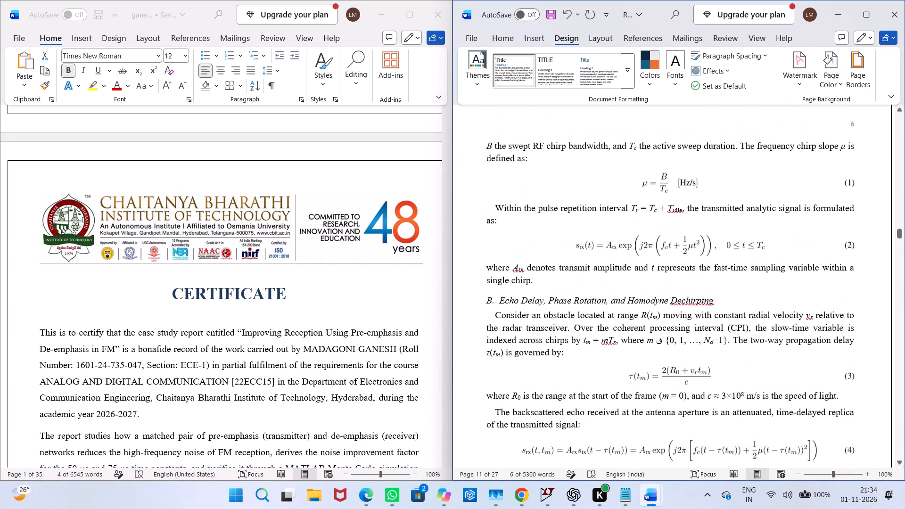
pyautogui.scroll(3, 717, 220)
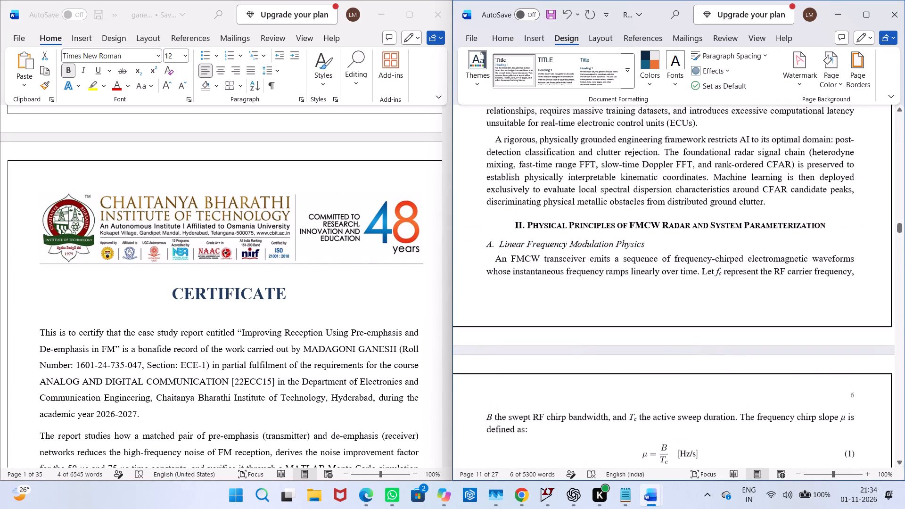
pyautogui.scroll(-6, 717, 220)
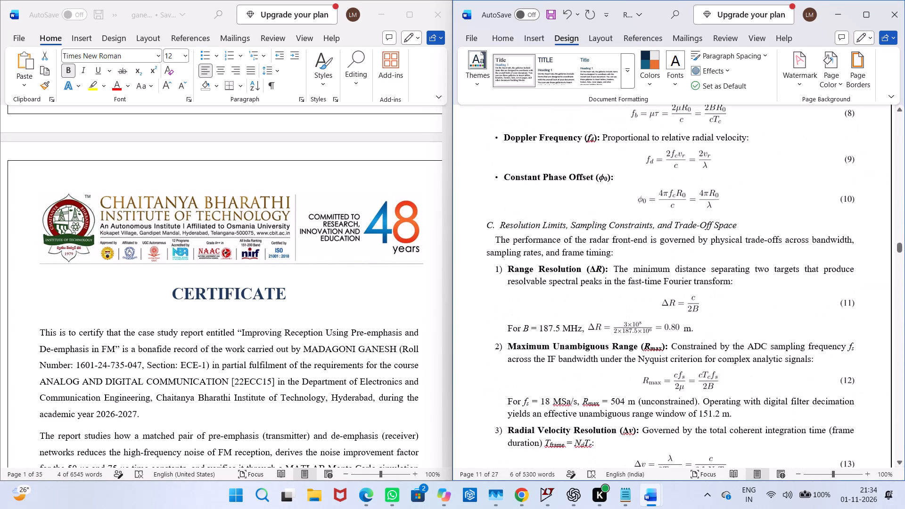
pyautogui.scroll(-4, 717, 220)
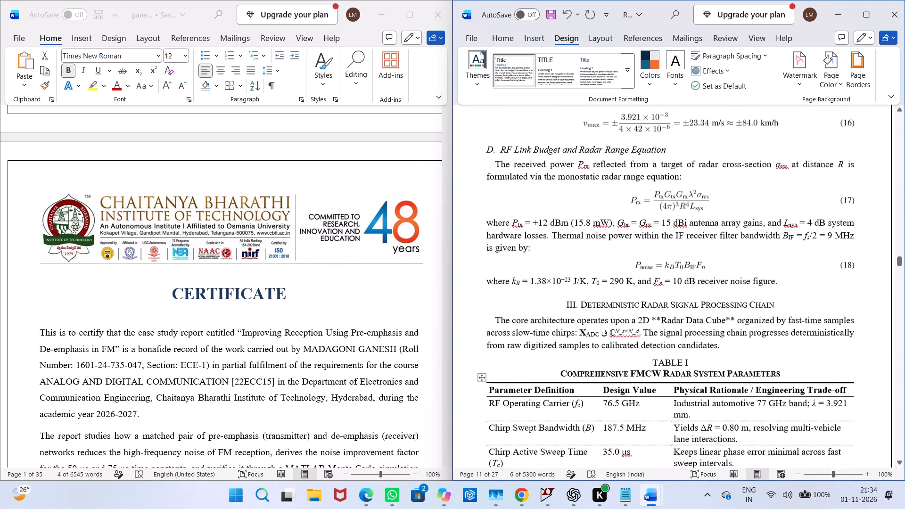
pyautogui.scroll(-2, 717, 220)
pyautogui.scroll(1, 717, 220)
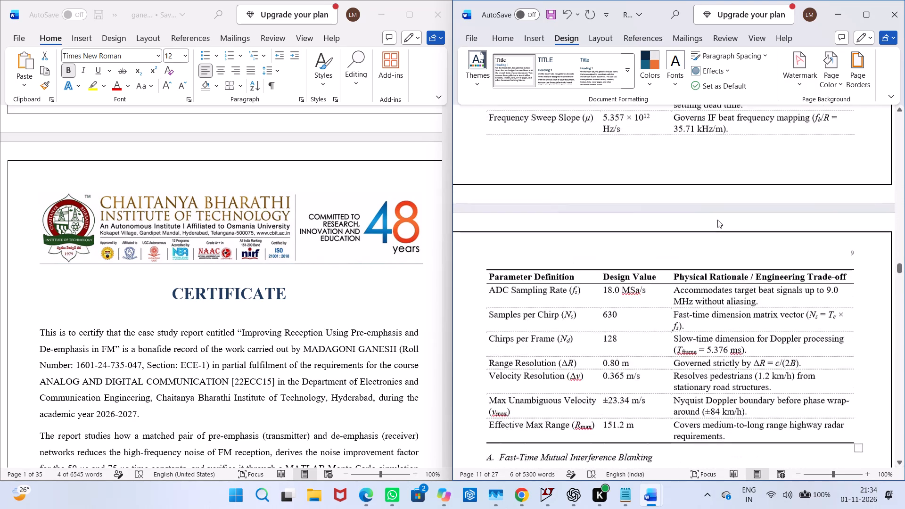
pyautogui.scroll(4, 717, 220)
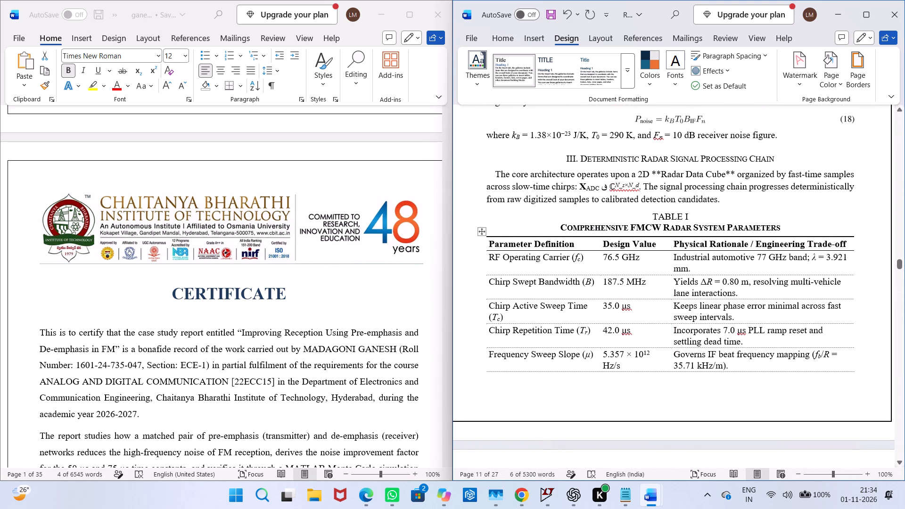
pyautogui.moveTo(563, 155); pyautogui.dragTo(648, 157)
pyautogui.moveTo(648, 157); pyautogui.dragTo(785, 163)
pyautogui.click(718, 144)
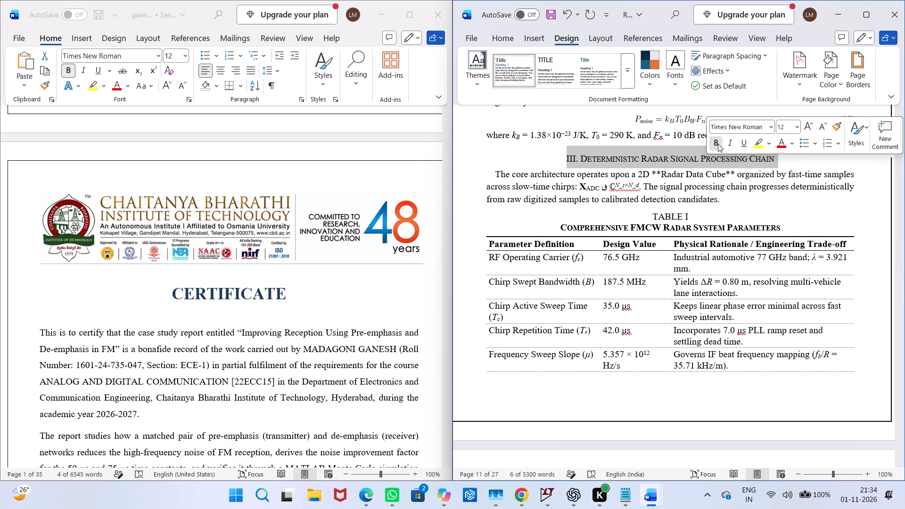
# Pull the paragraph introducing Figure 3 on page 14 back to the preceding page, directly below equation (33).
pyautogui.scroll(-5, 601, 234)
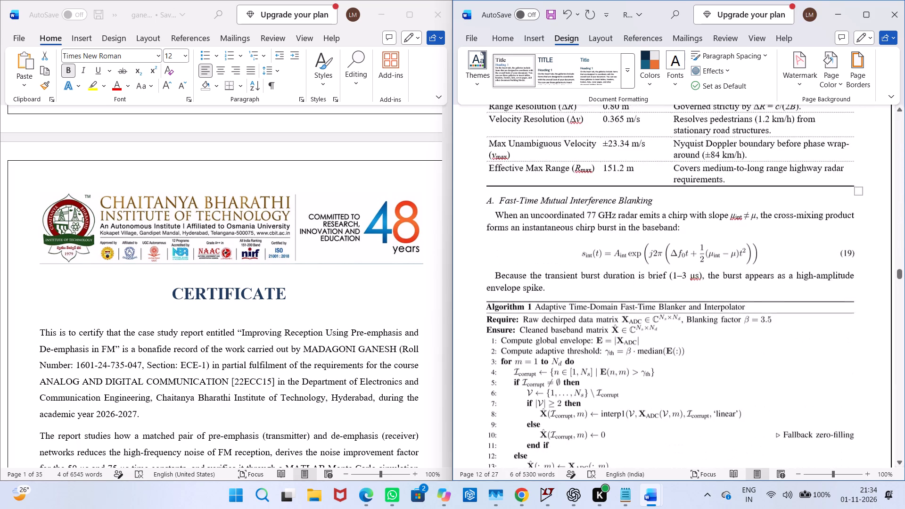
pyautogui.scroll(-4, 601, 234)
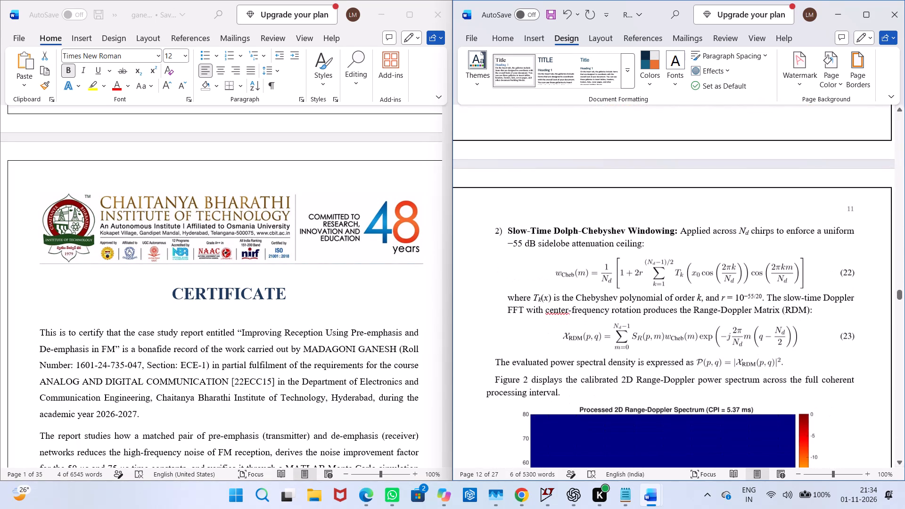
pyautogui.scroll(-3, 601, 234)
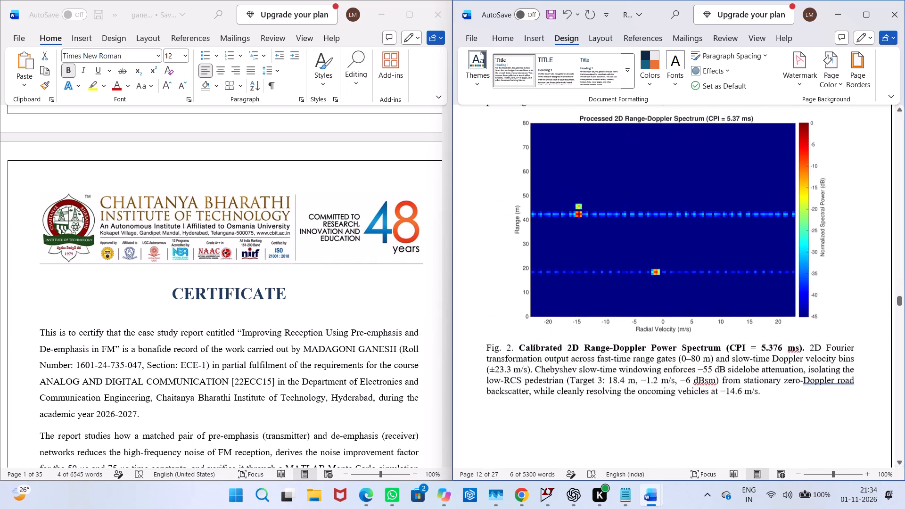
pyautogui.scroll(-4, 601, 234)
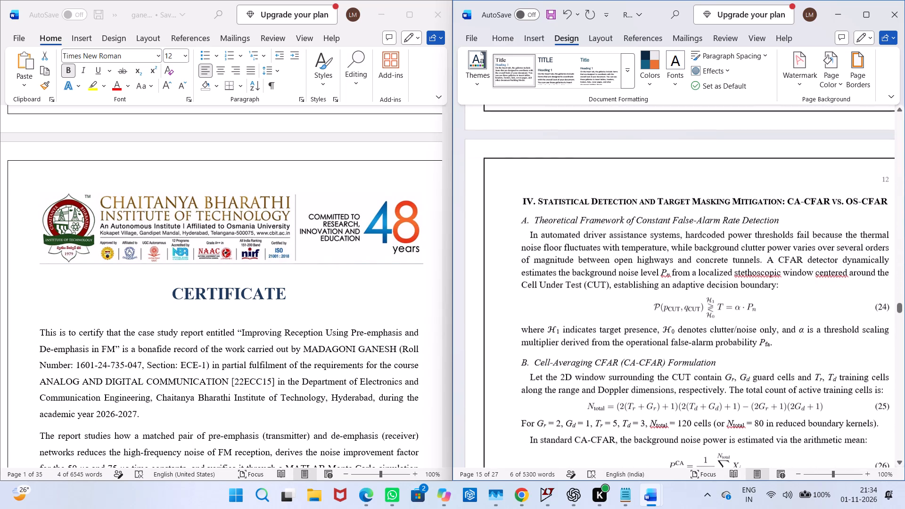
pyautogui.scroll(-5, 601, 234)
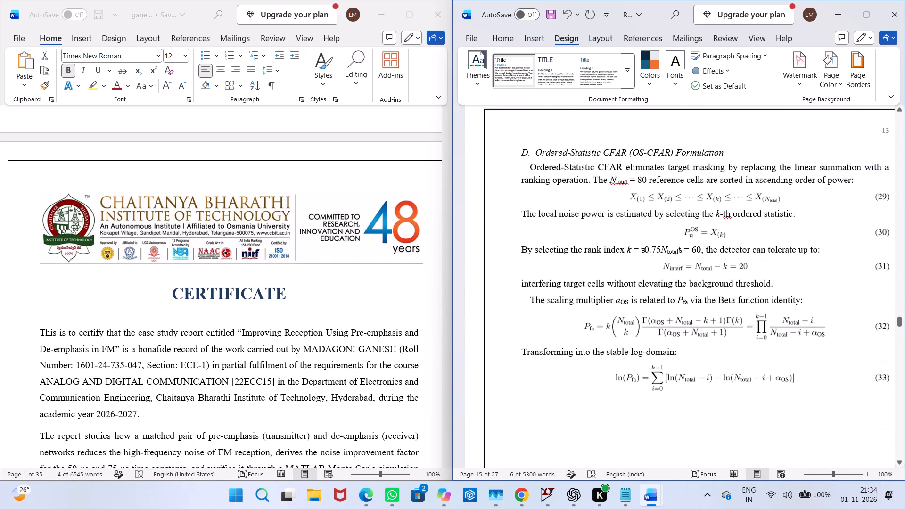
pyautogui.scroll(-5, 601, 234)
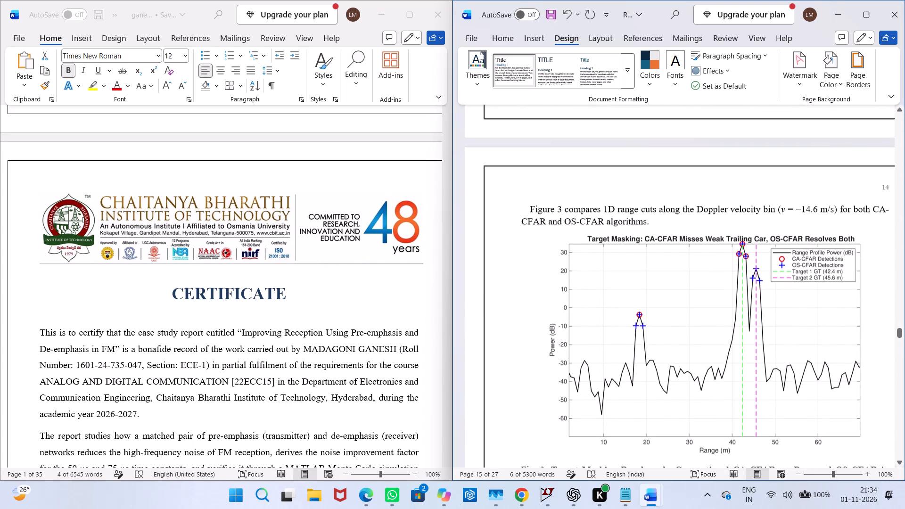
pyautogui.scroll(1, 601, 234)
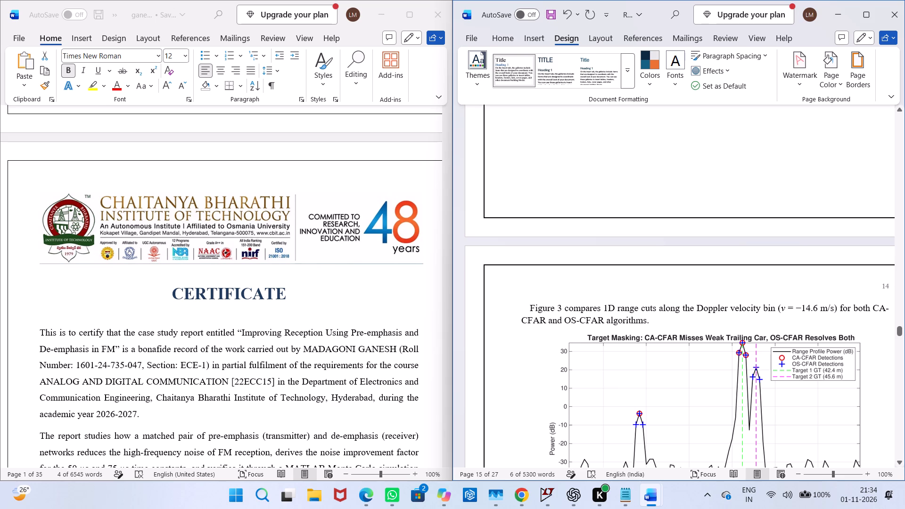
pyautogui.click(527, 306)
pyautogui.press('BackSpace')
pyautogui.press('BackSpace')
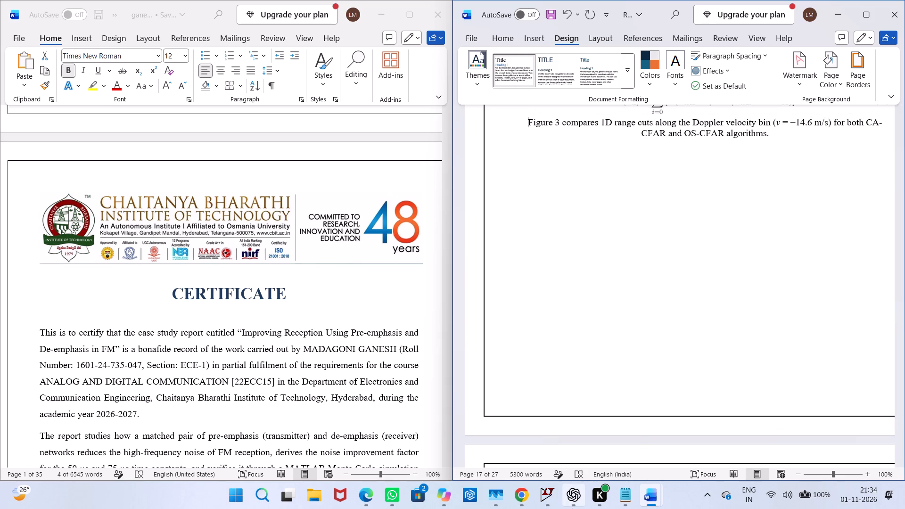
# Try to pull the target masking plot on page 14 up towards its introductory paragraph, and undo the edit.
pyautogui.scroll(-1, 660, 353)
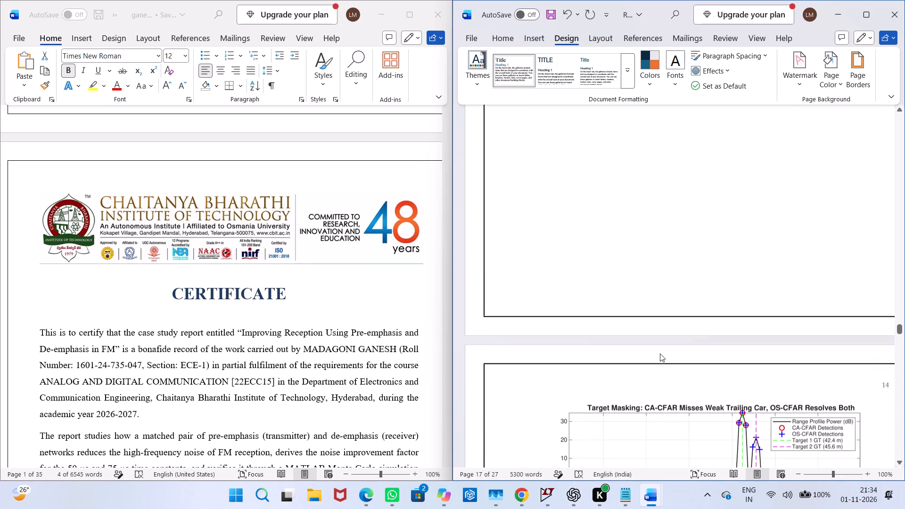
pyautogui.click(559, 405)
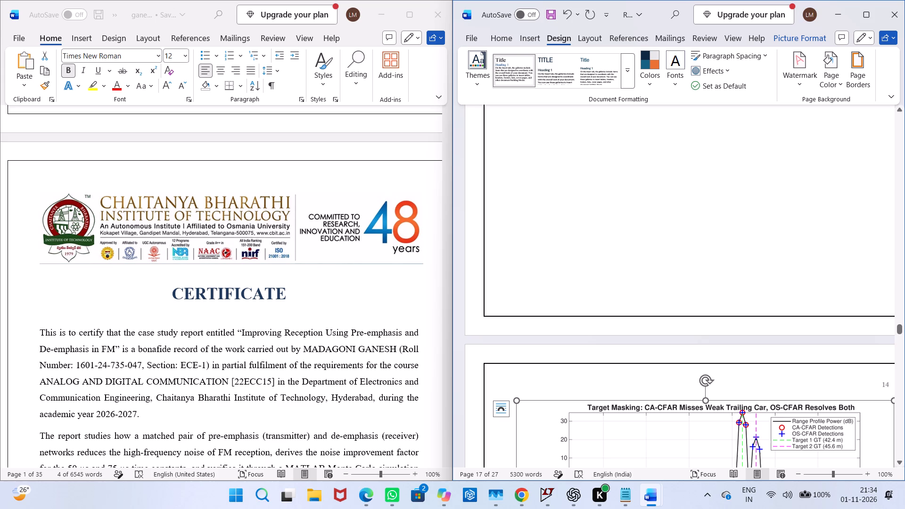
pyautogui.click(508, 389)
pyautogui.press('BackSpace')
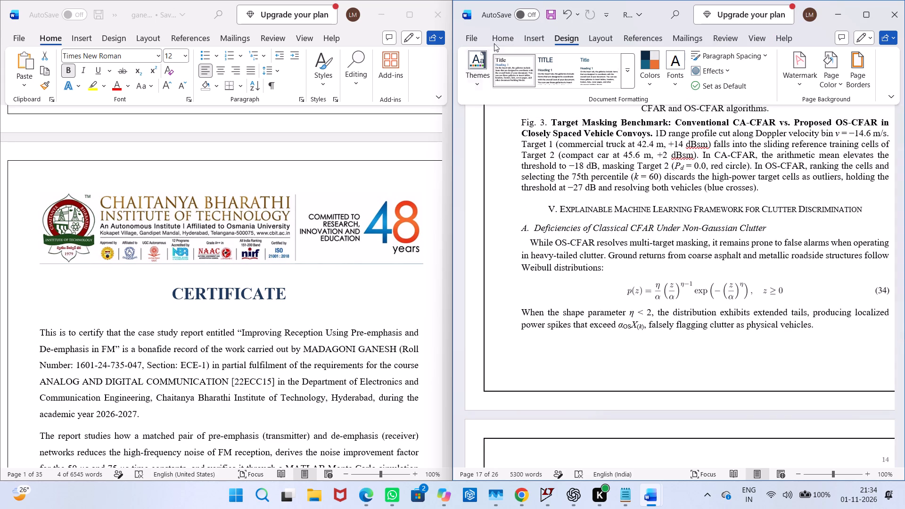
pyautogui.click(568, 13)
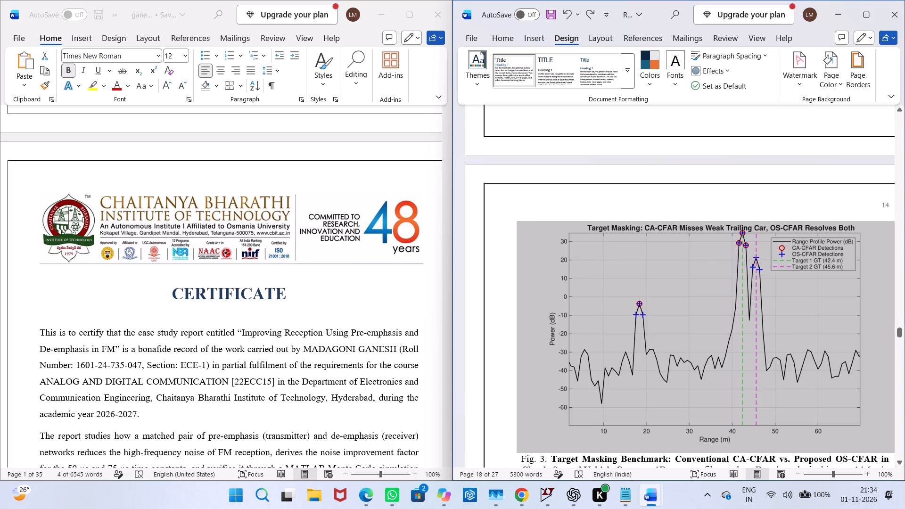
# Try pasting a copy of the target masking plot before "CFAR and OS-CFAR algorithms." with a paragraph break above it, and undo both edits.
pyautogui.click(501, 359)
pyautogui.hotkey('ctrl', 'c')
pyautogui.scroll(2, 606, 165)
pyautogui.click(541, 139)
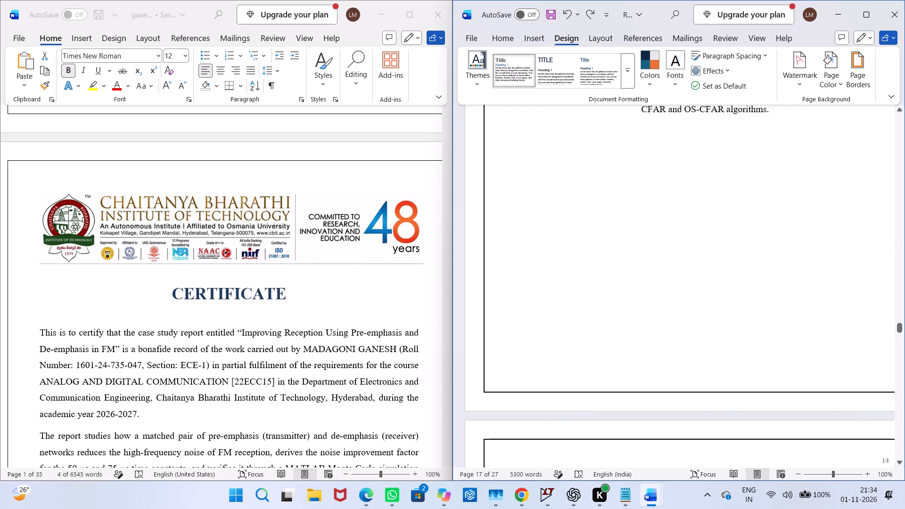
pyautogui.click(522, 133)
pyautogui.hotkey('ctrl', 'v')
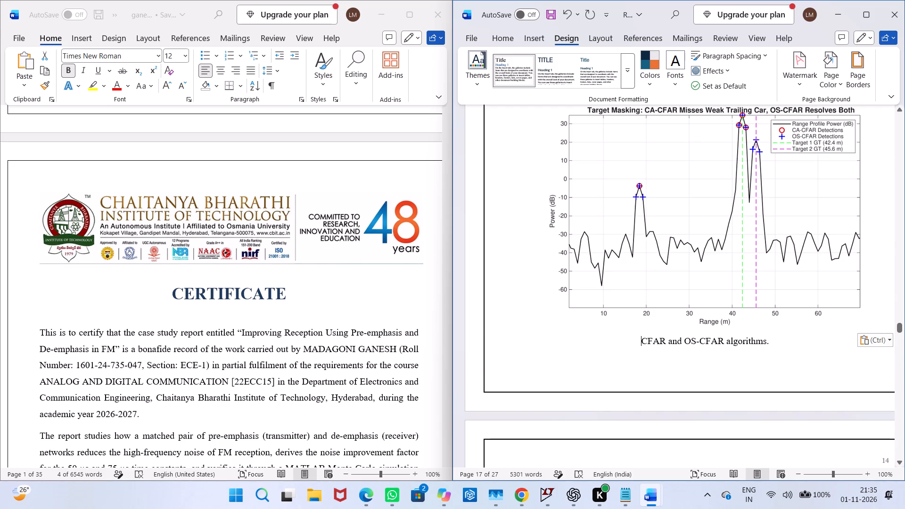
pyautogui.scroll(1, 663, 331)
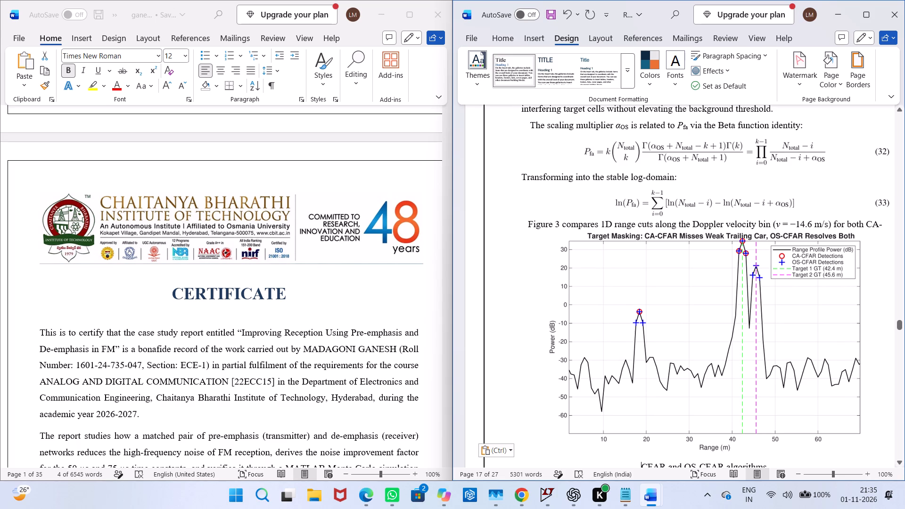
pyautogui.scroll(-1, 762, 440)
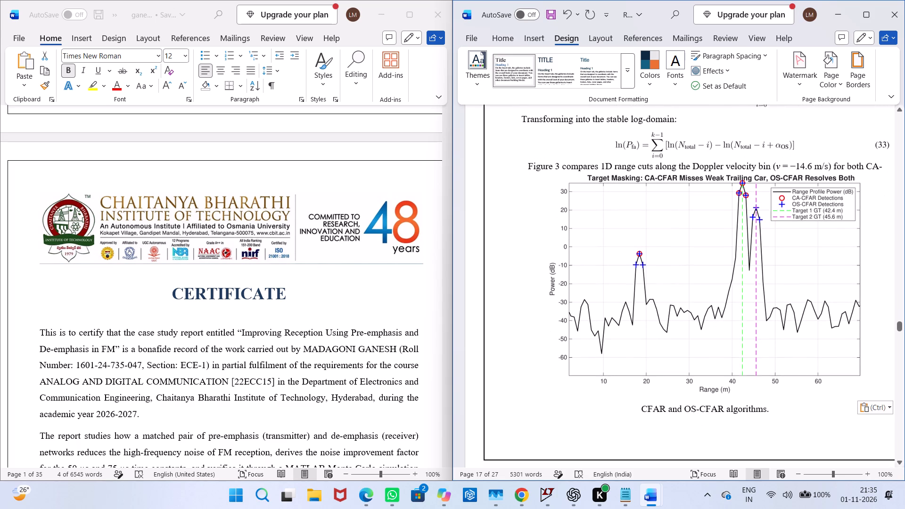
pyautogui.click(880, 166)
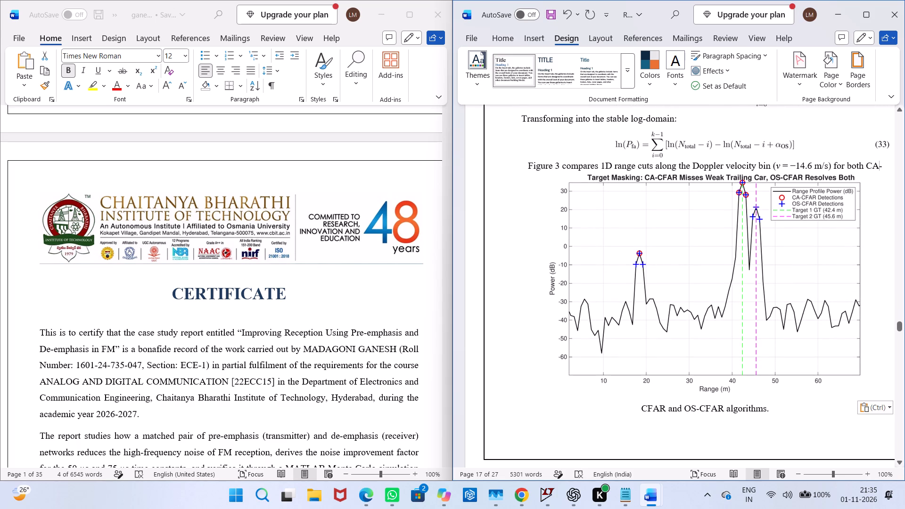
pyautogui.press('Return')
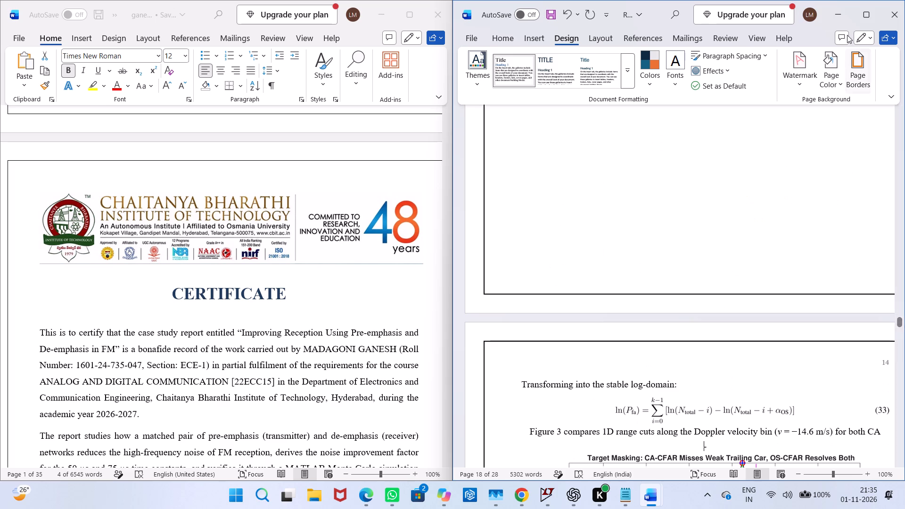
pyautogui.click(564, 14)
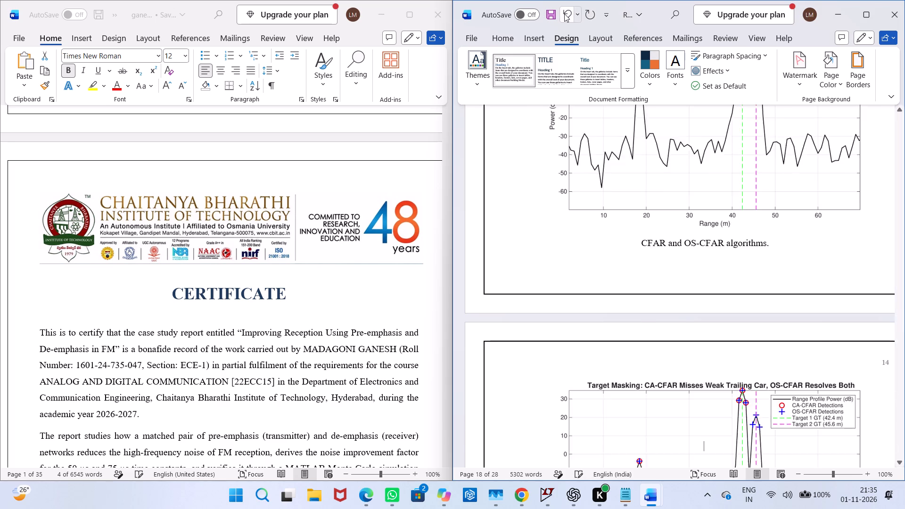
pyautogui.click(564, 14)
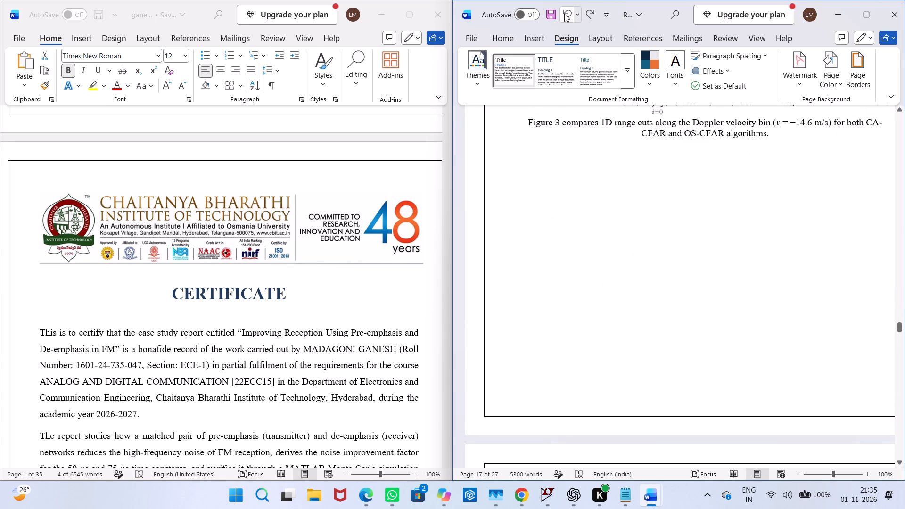
# Copy the target masking plot on page 14 and paste it after "CFAR and OS-CFAR algorithms." at the end of its introductory paragraph.
pyautogui.click(778, 131)
pyautogui.scroll(-2, 675, 438)
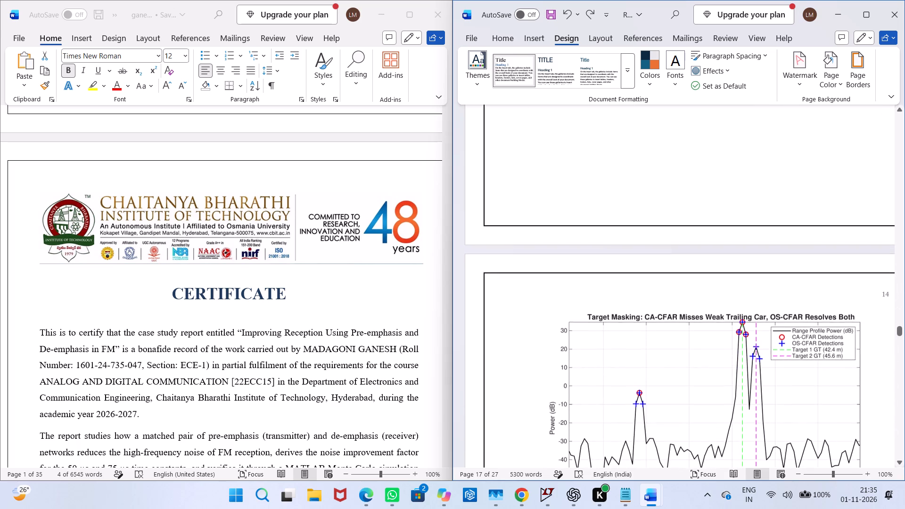
pyautogui.click(655, 396)
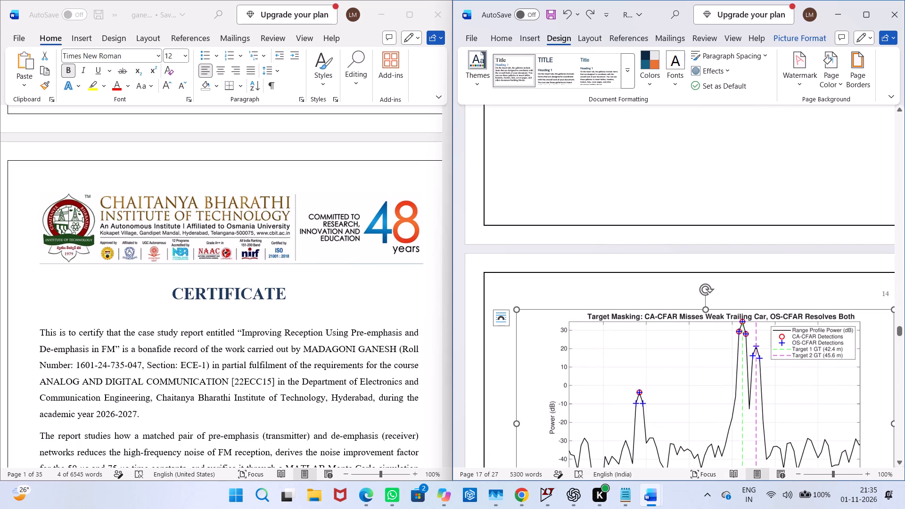
pyautogui.doubleClick(656, 364)
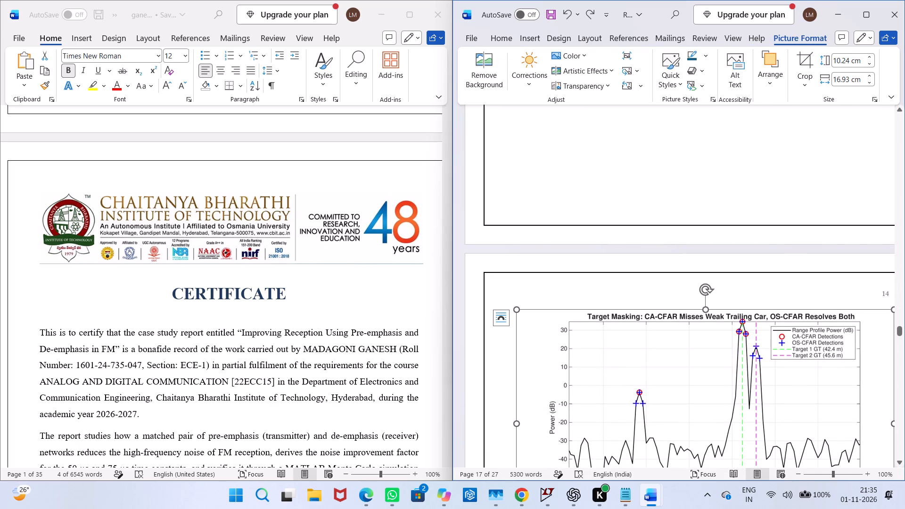
pyautogui.moveTo(539, 320); pyautogui.dragTo(560, 333)
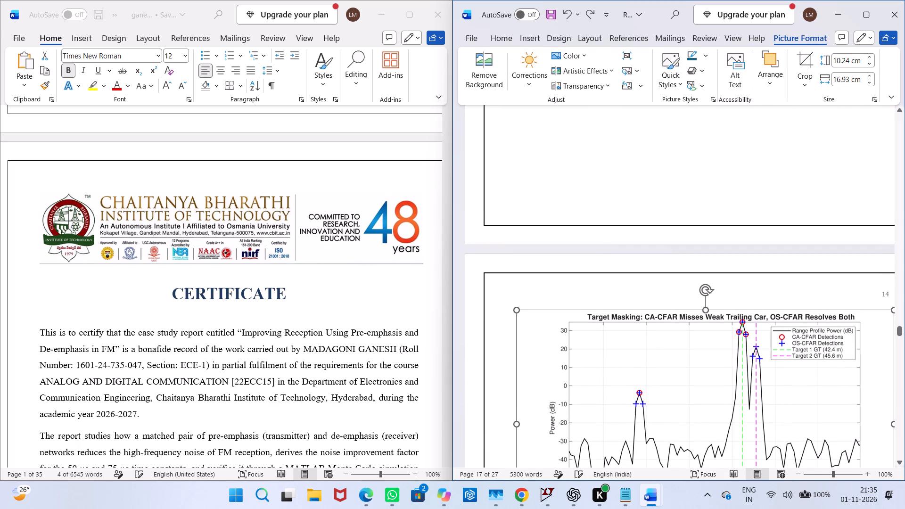
pyautogui.click(624, 349)
pyautogui.hotkey('ctrl', 'c')
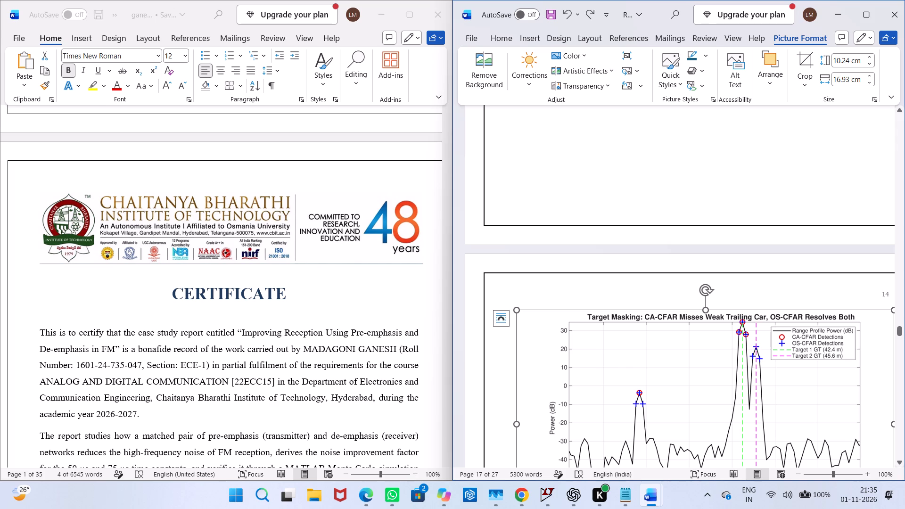
pyautogui.scroll(3, 595, 196)
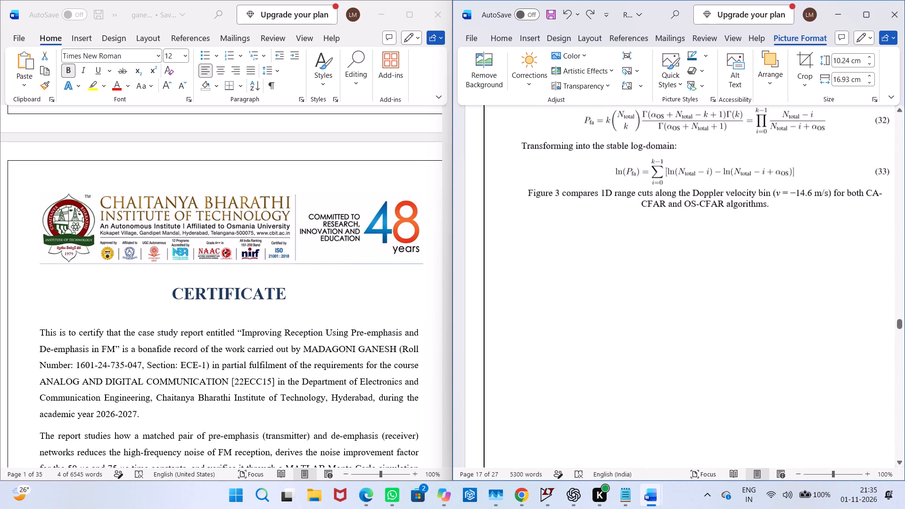
pyautogui.scroll(1, 595, 196)
pyautogui.click(769, 332)
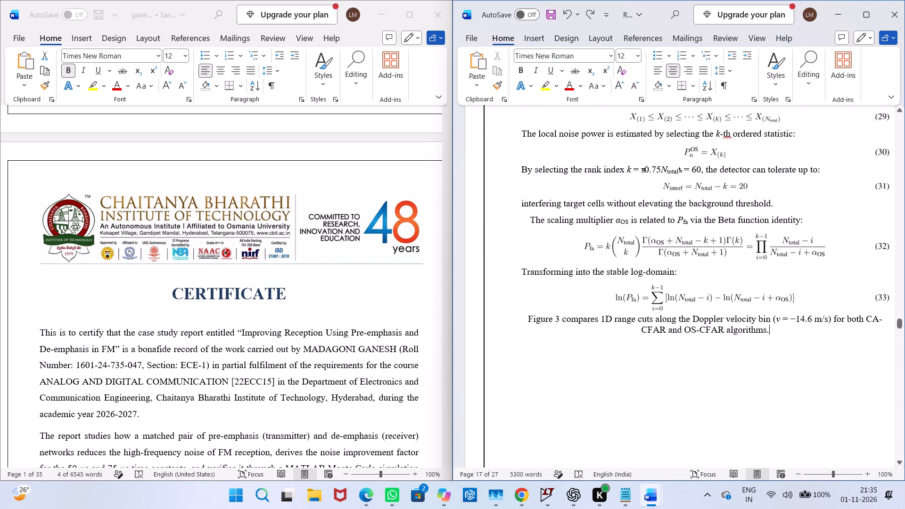
pyautogui.hotkey('ctrl', 'v')
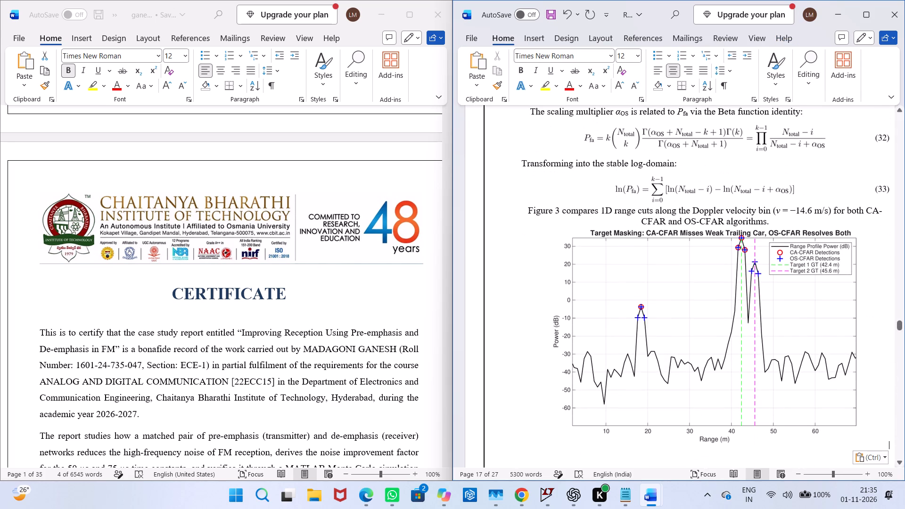
# Delete the original target masking plot above the Fig. 3 caption and remove the blank lines so the caption directly follows the pasted plot.
pyautogui.scroll(-3, 709, 326)
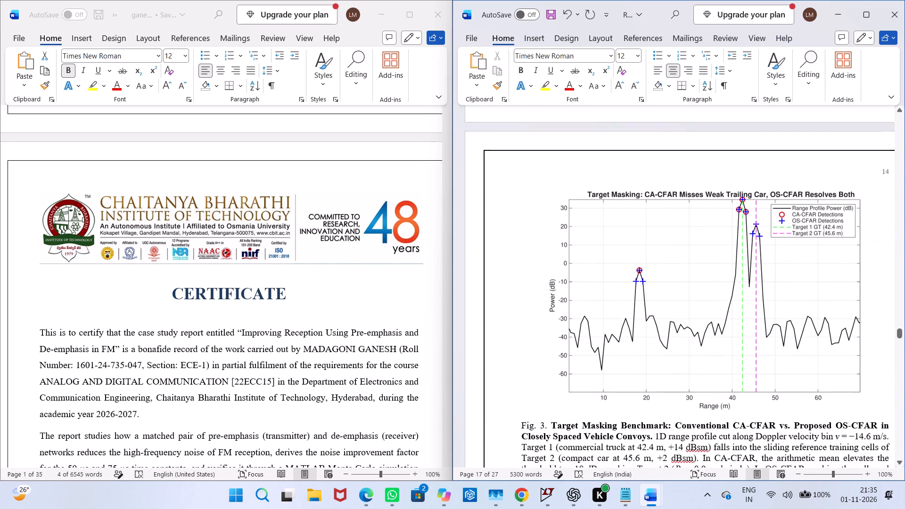
pyautogui.scroll(-1, 709, 326)
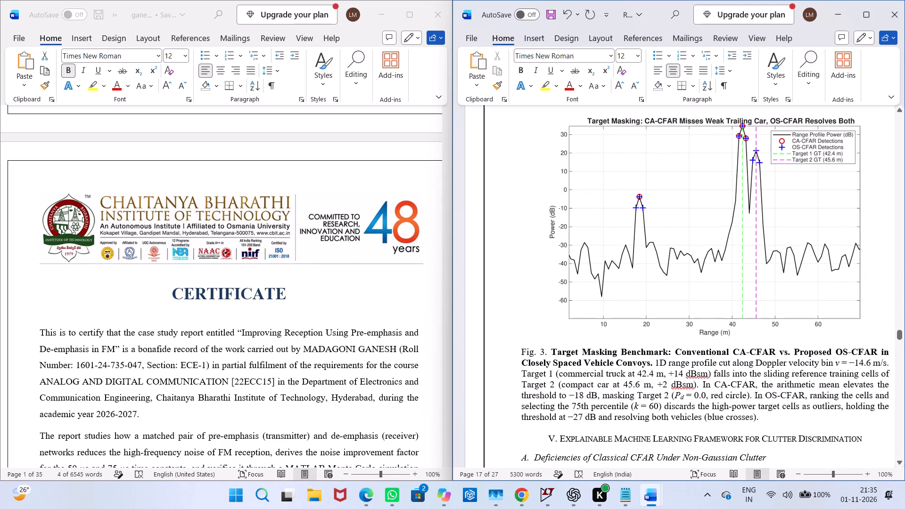
pyautogui.click(692, 295)
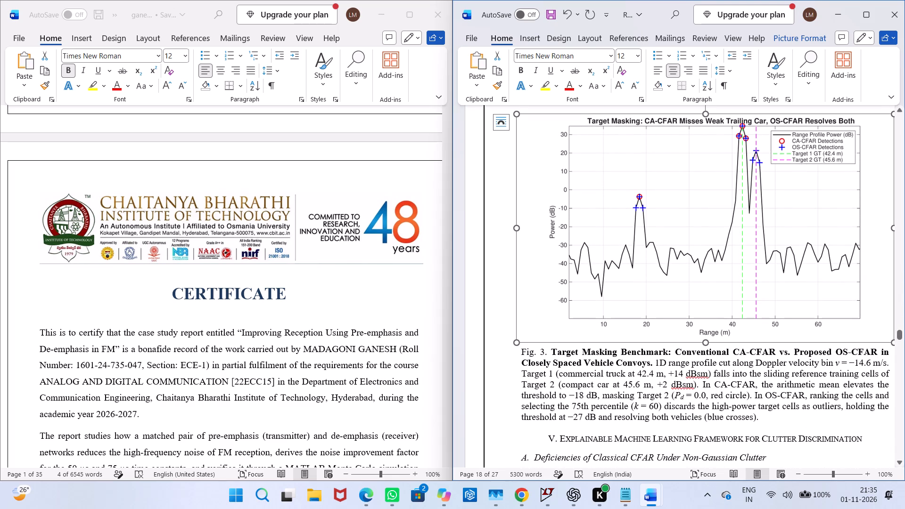
pyautogui.press('BackSpace')
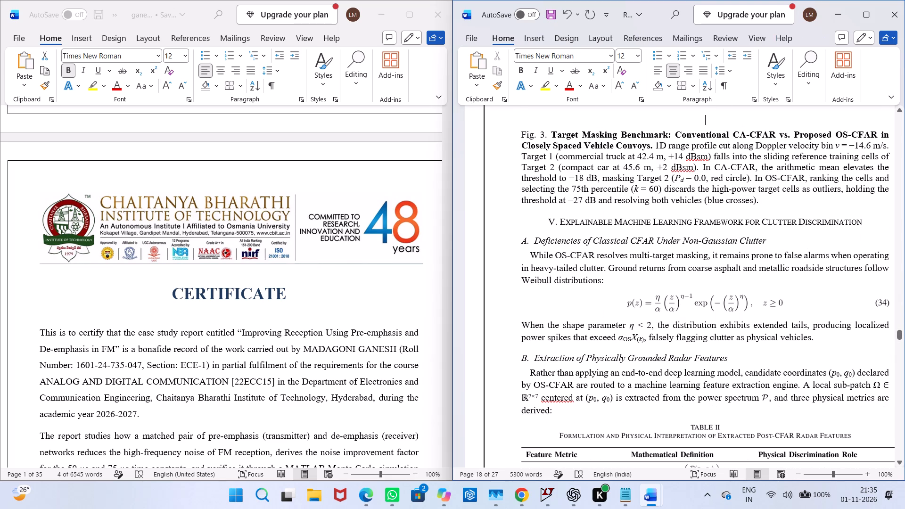
pyautogui.press('BackSpace')
pyautogui.press('BackSpace')
pyautogui.scroll(1, 692, 295)
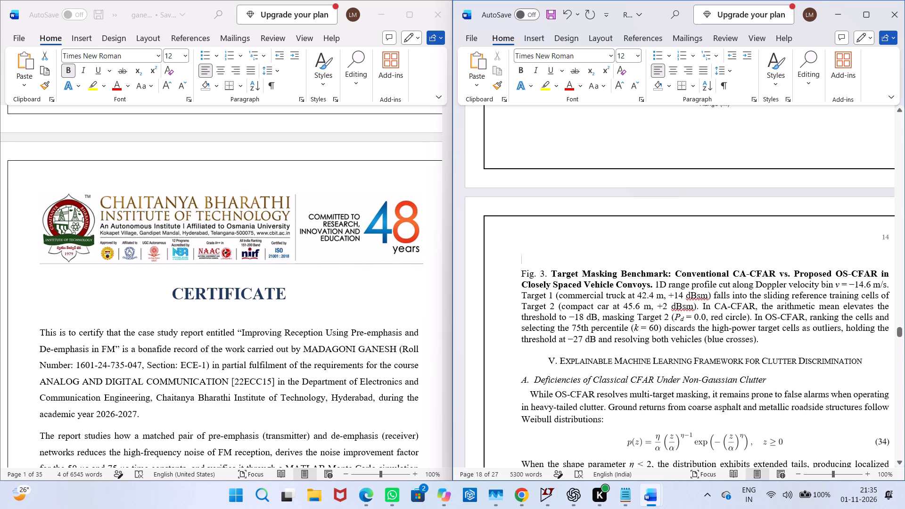
pyautogui.click(516, 276)
pyautogui.press('BackSpace')
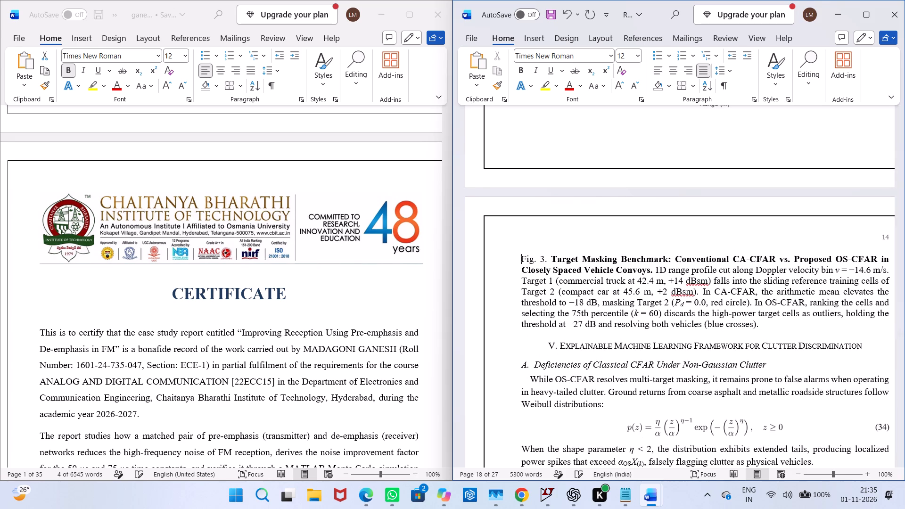
pyautogui.press('BackSpace')
pyautogui.scroll(-1, 516, 276)
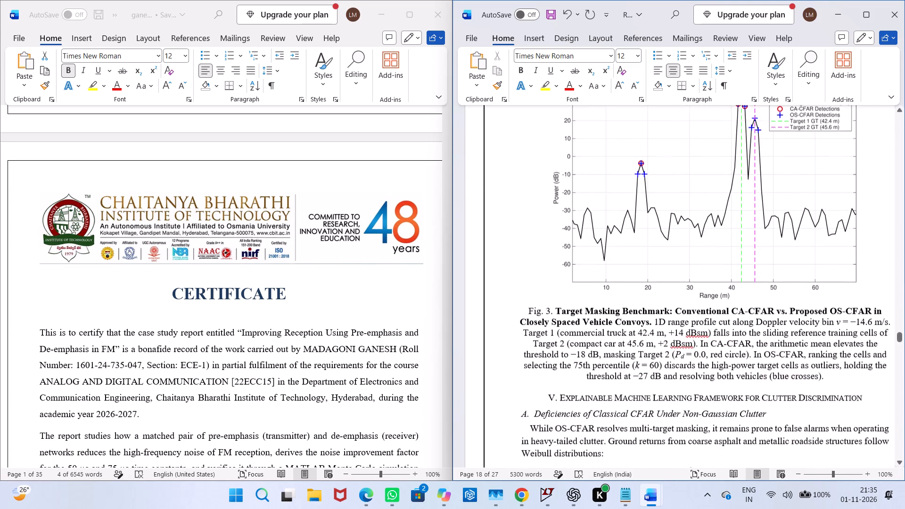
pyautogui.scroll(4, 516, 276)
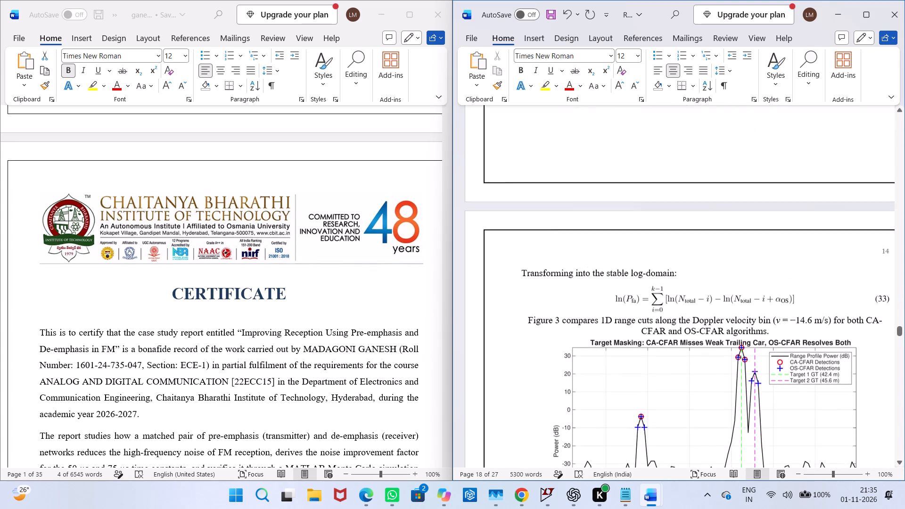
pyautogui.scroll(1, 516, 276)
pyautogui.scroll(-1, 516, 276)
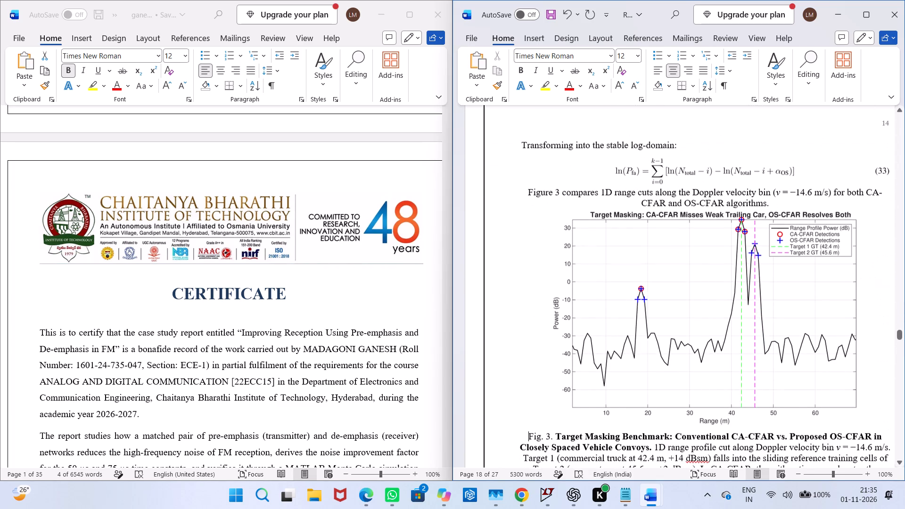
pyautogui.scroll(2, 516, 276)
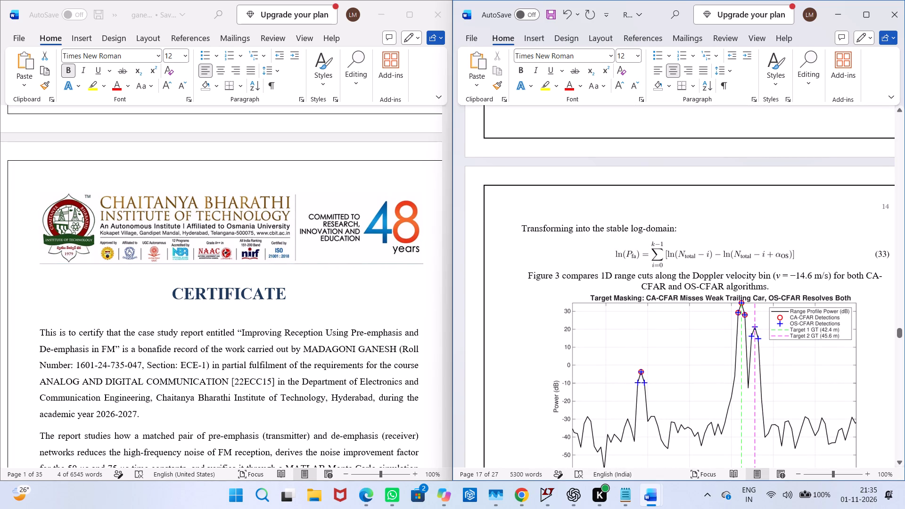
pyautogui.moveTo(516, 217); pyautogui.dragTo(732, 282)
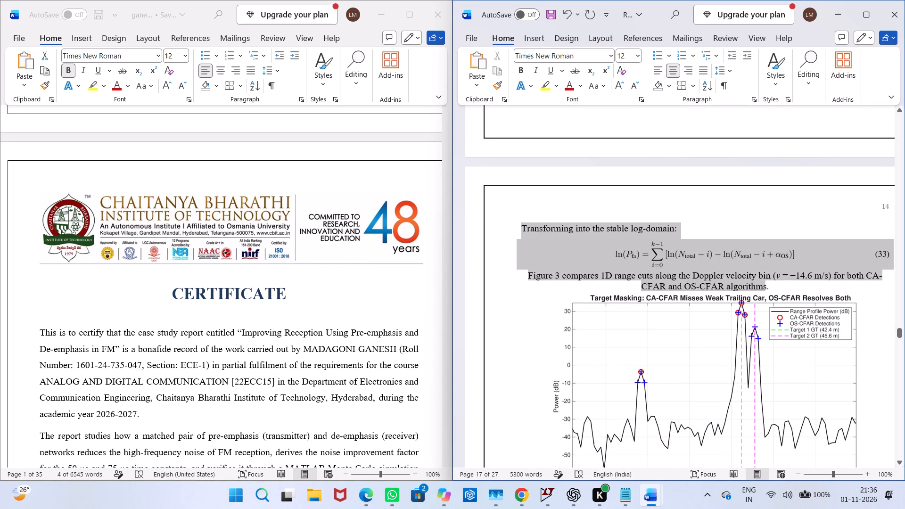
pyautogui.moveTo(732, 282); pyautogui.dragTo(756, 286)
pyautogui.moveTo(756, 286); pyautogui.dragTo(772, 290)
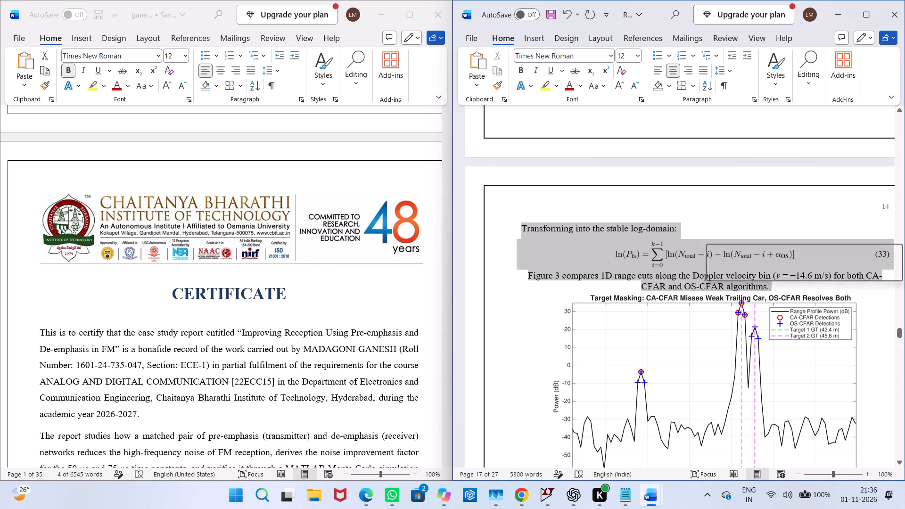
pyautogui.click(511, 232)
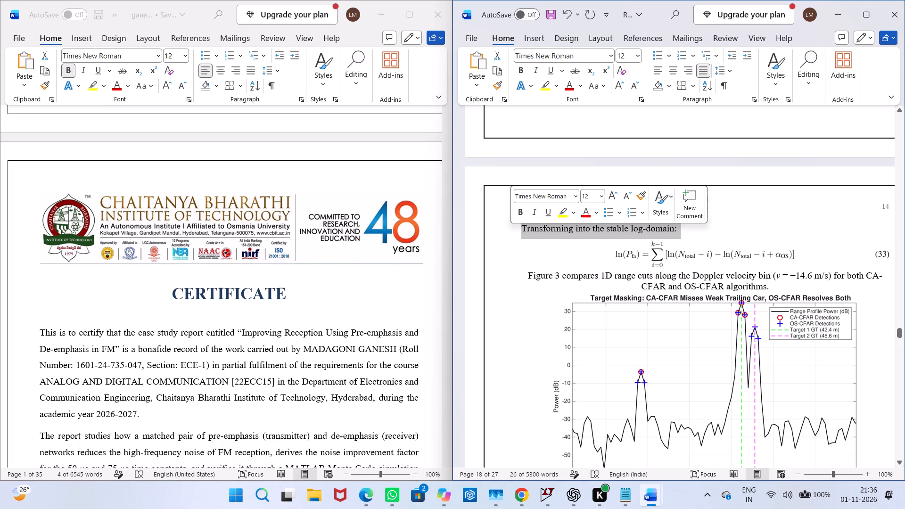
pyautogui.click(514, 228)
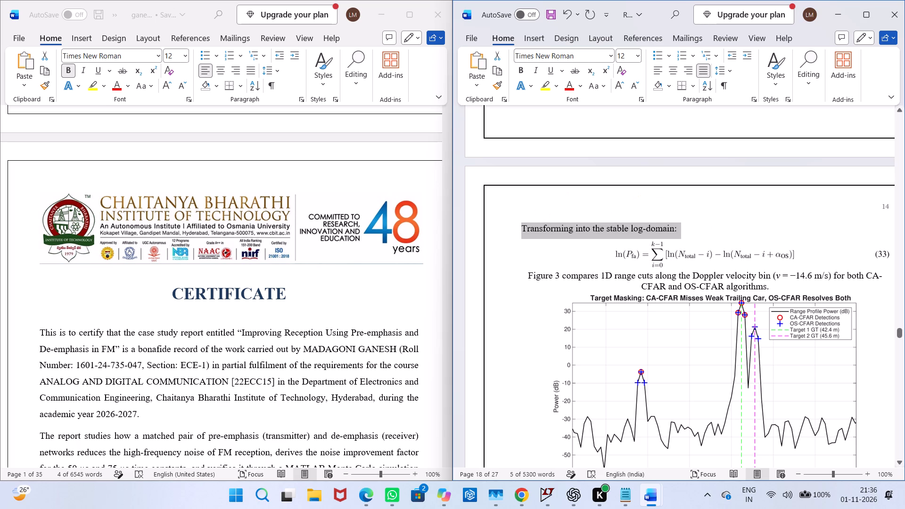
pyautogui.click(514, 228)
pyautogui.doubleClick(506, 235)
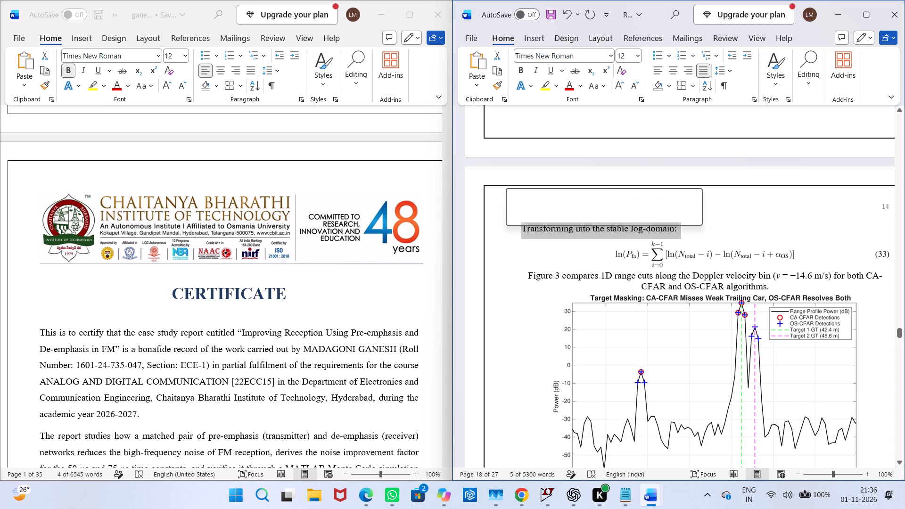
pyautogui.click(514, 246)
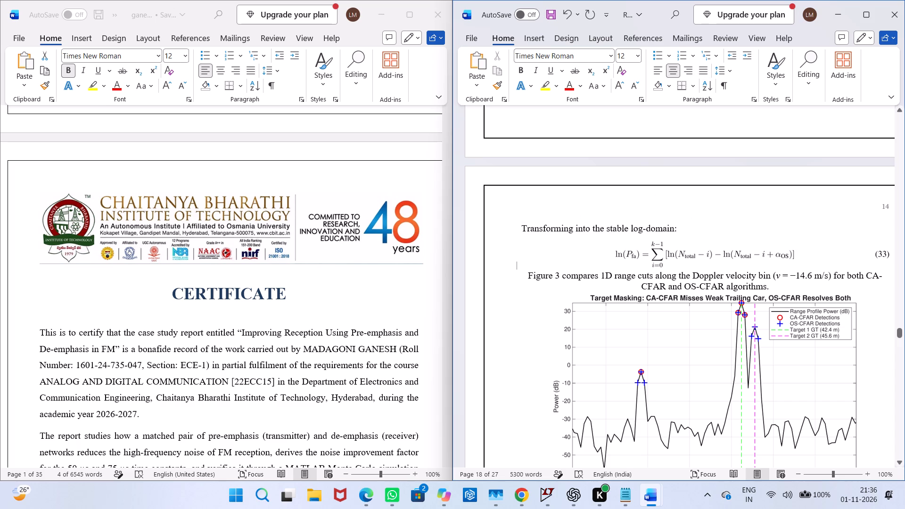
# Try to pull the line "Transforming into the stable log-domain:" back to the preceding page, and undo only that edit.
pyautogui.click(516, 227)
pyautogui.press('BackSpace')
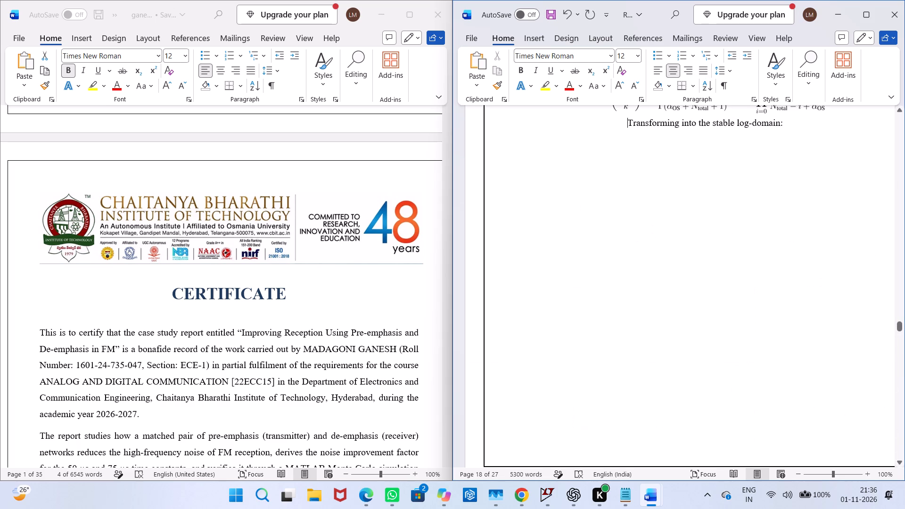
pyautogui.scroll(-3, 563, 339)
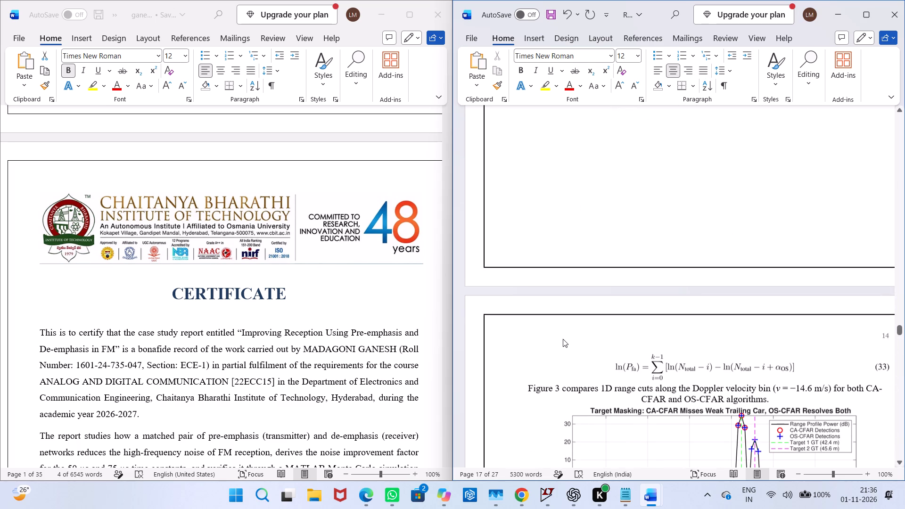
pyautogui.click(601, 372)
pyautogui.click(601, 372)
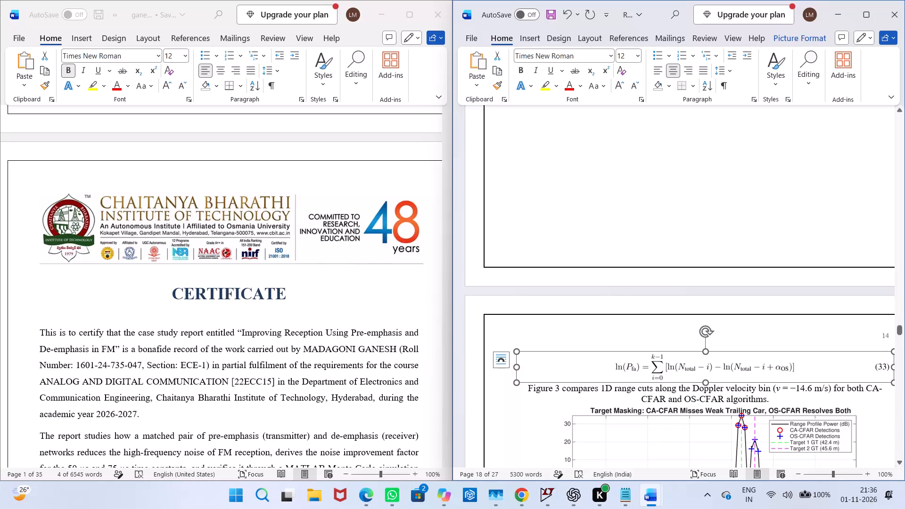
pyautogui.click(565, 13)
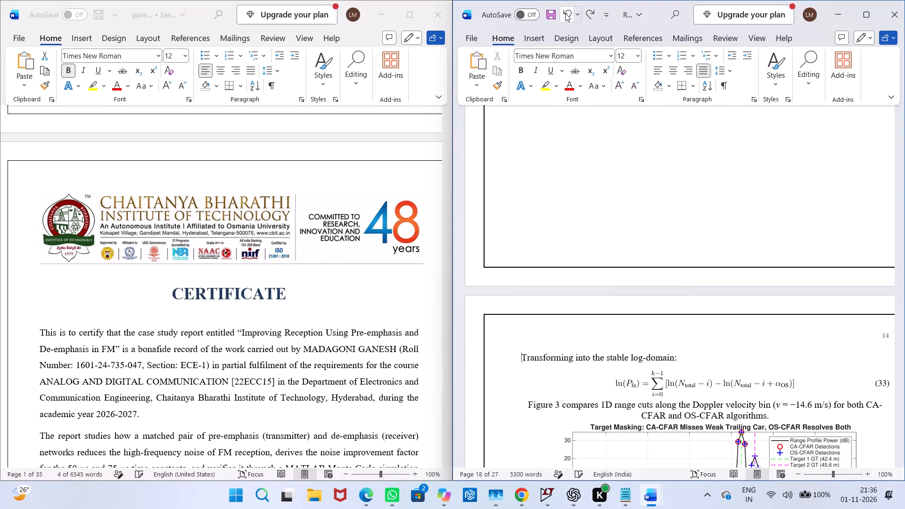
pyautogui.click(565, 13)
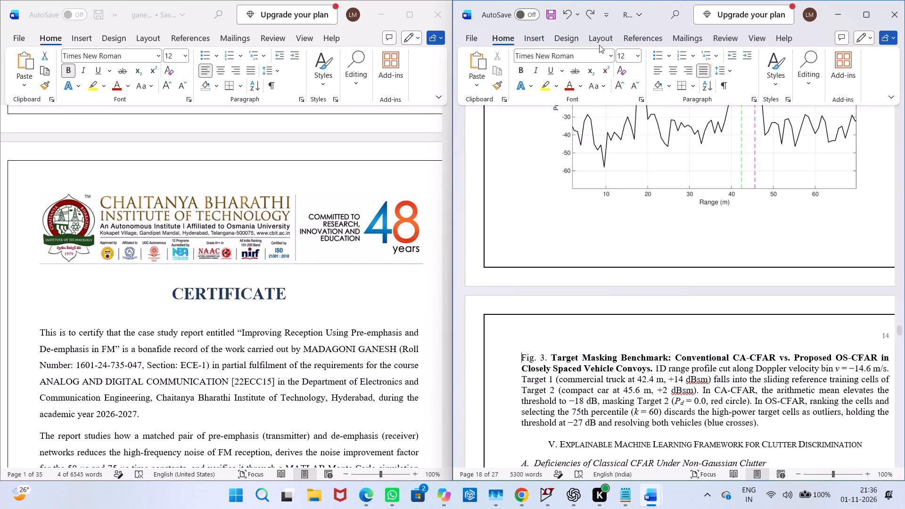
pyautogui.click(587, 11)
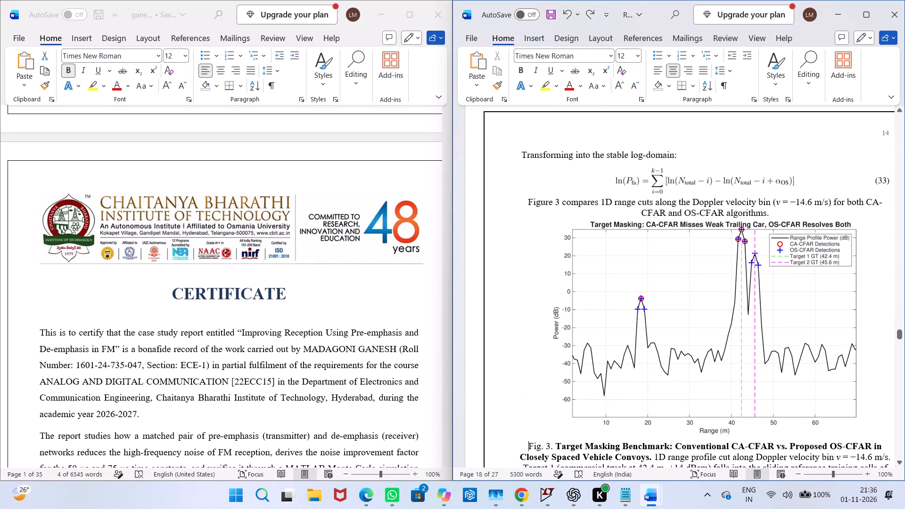
# Make the section V heading "Explainable Machine Learning Framework for Clutter Discrimination" bold.
pyautogui.scroll(-5, 589, 157)
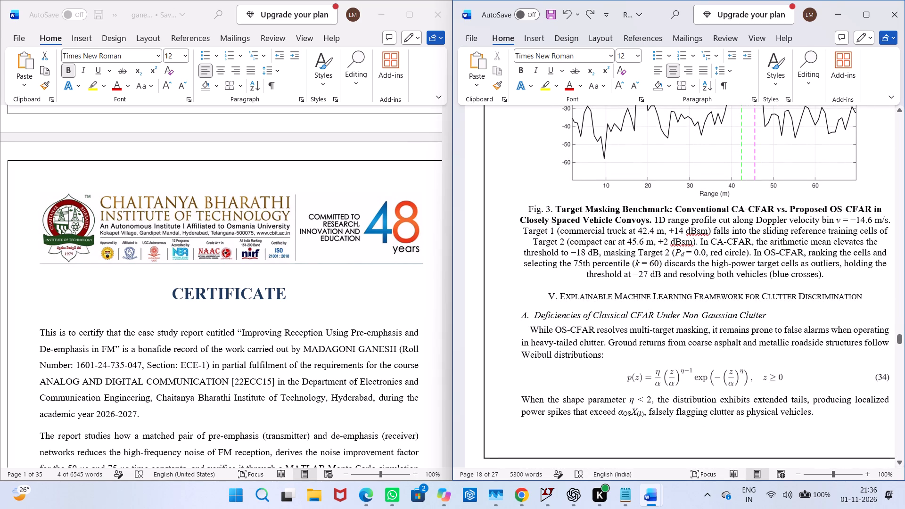
pyautogui.scroll(-1, 723, 278)
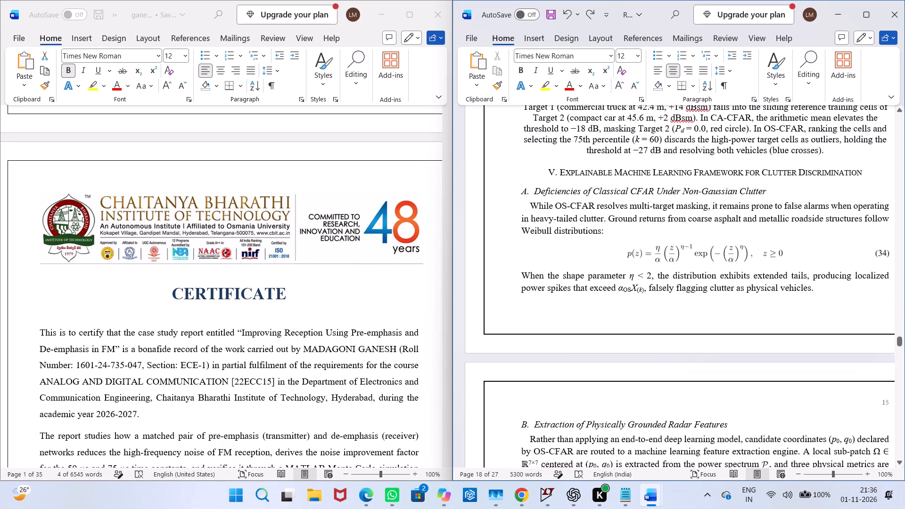
pyautogui.moveTo(864, 160); pyautogui.dragTo(624, 173)
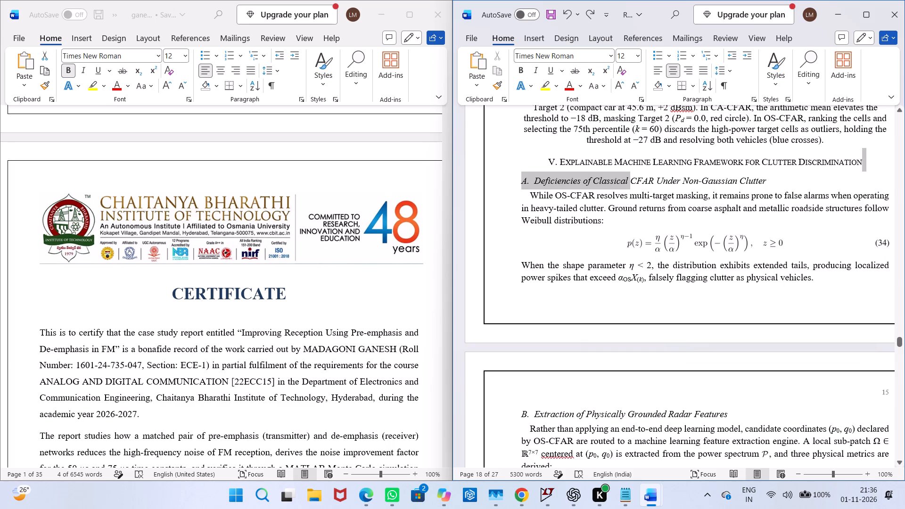
pyautogui.moveTo(624, 173); pyautogui.dragTo(543, 164)
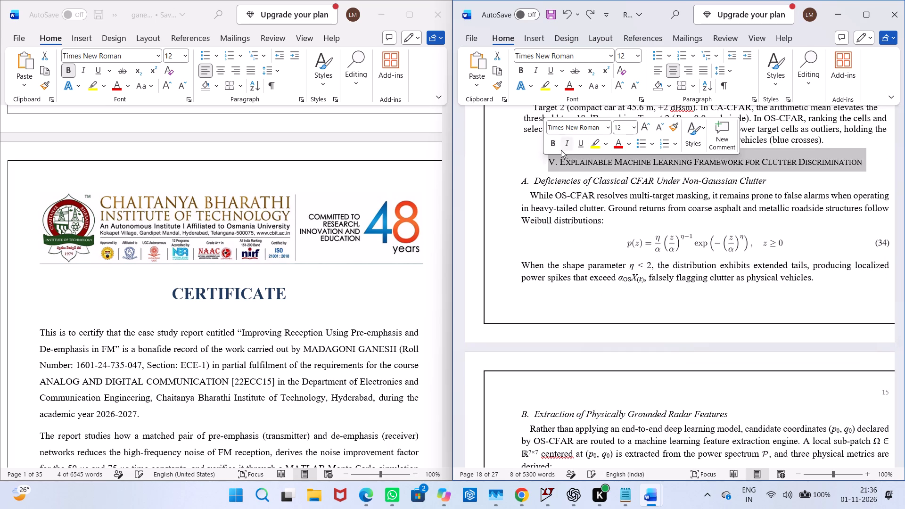
pyautogui.click(550, 148)
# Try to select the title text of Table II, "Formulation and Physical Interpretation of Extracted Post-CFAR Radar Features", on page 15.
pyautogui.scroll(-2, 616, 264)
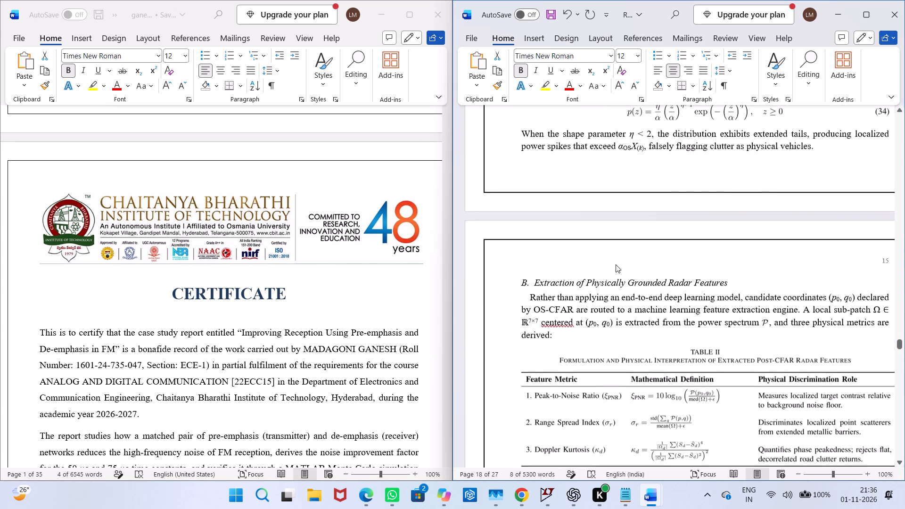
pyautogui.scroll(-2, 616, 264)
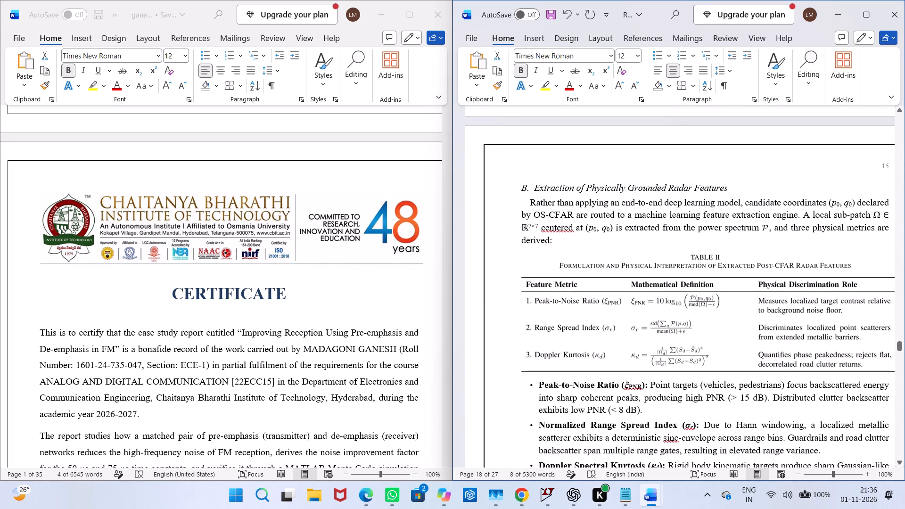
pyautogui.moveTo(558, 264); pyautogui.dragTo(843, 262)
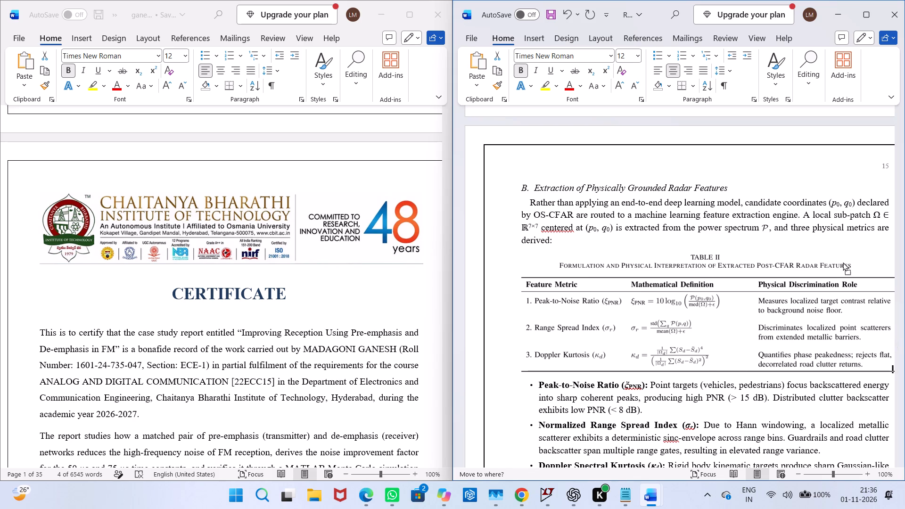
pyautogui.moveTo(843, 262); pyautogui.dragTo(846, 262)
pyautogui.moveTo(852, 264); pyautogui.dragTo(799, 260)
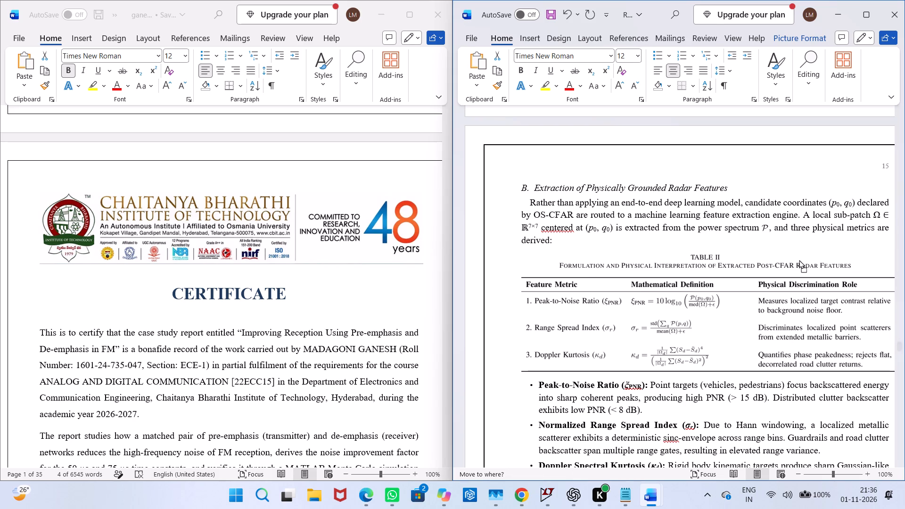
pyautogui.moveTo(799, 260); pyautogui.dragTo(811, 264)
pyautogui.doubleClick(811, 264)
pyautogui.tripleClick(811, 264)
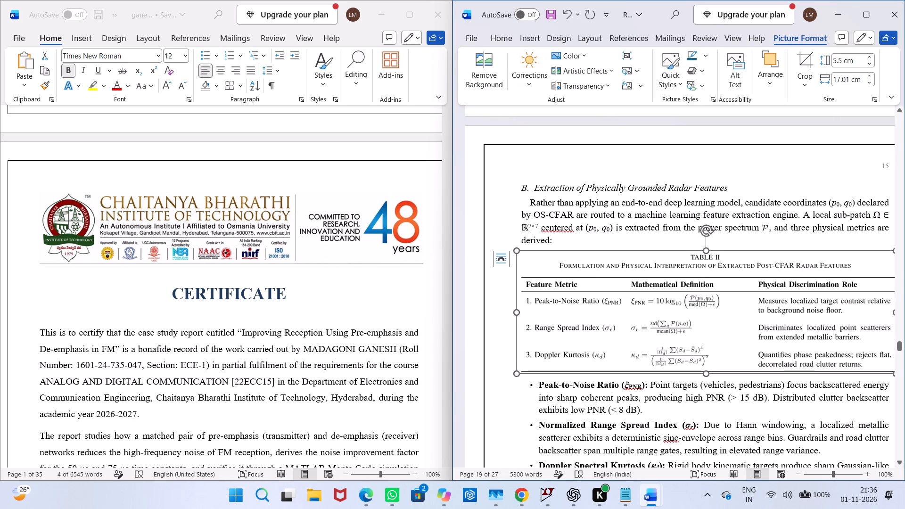
# Find the next section heading that is not bold, VIII "Embedded Hardware Feasibility and Field Deployment Gaps", and make it bold.
pyautogui.scroll(-4, 668, 308)
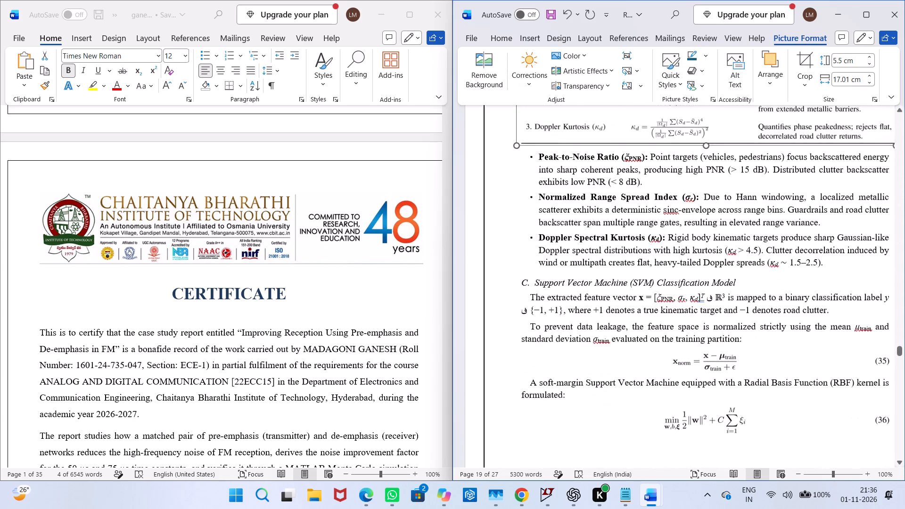
pyautogui.scroll(-6, 668, 308)
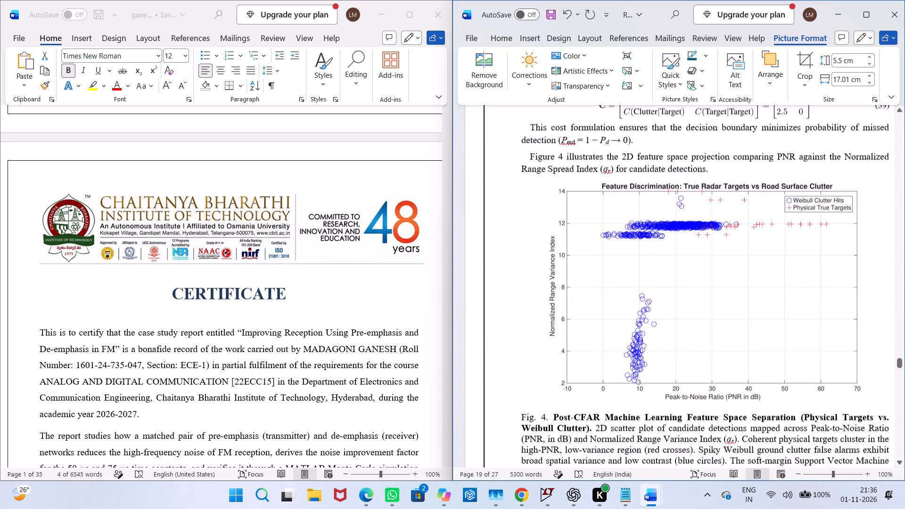
pyautogui.scroll(-3, 668, 308)
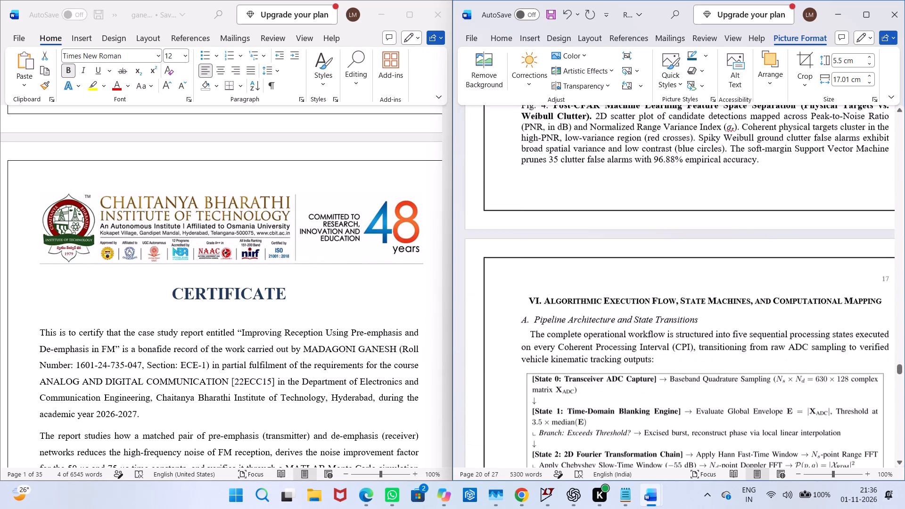
pyautogui.scroll(-3, 668, 308)
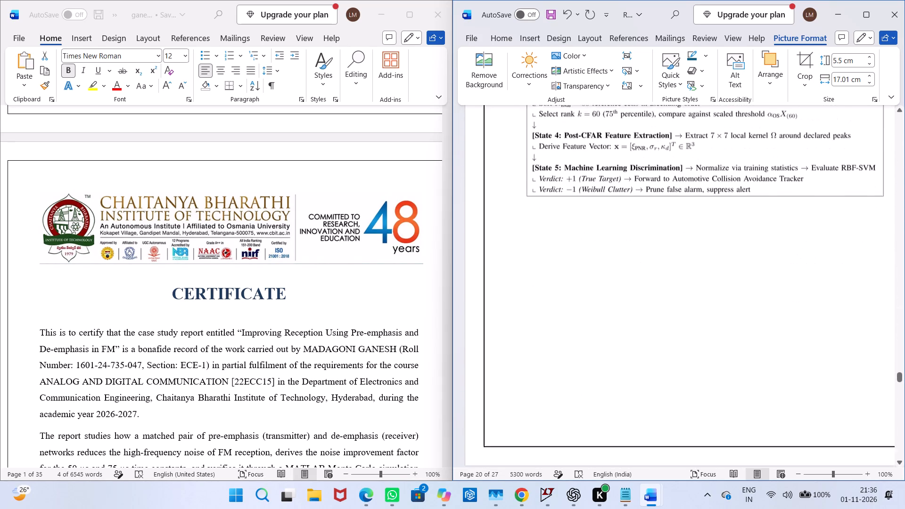
pyautogui.scroll(-4, 668, 308)
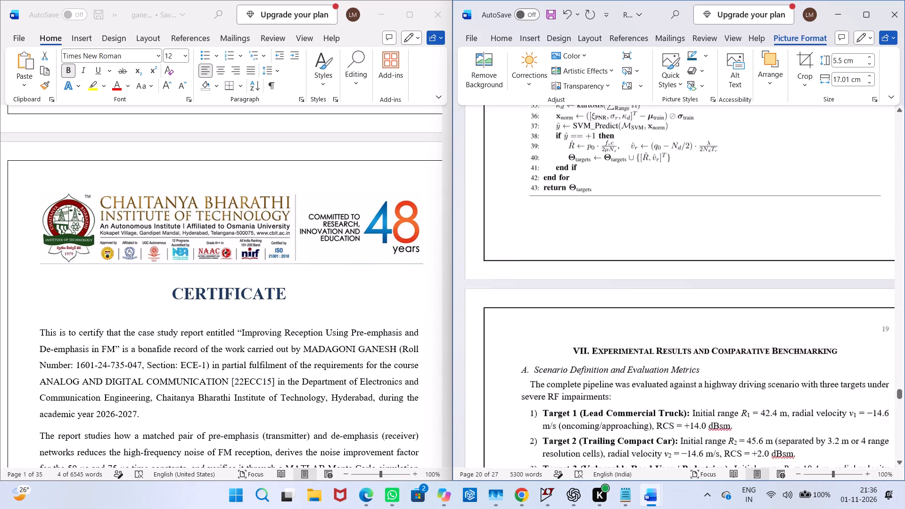
pyautogui.scroll(-3, 668, 308)
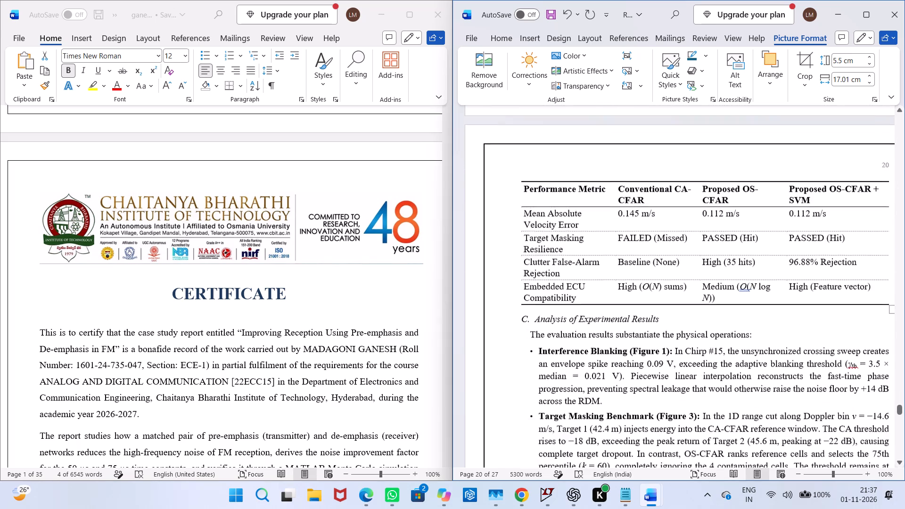
pyautogui.scroll(-3, 668, 308)
pyautogui.scroll(1, 668, 308)
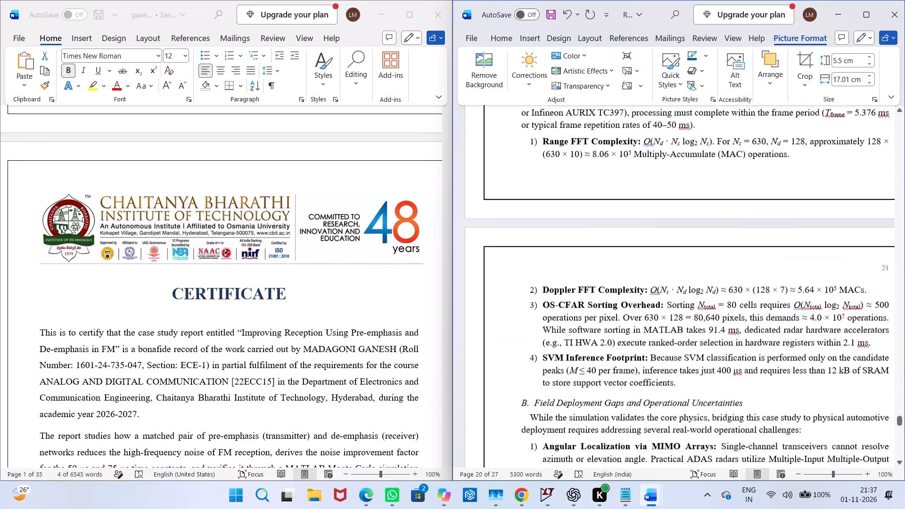
pyautogui.scroll(1, 668, 308)
pyautogui.moveTo(567, 335); pyautogui.dragTo(852, 331)
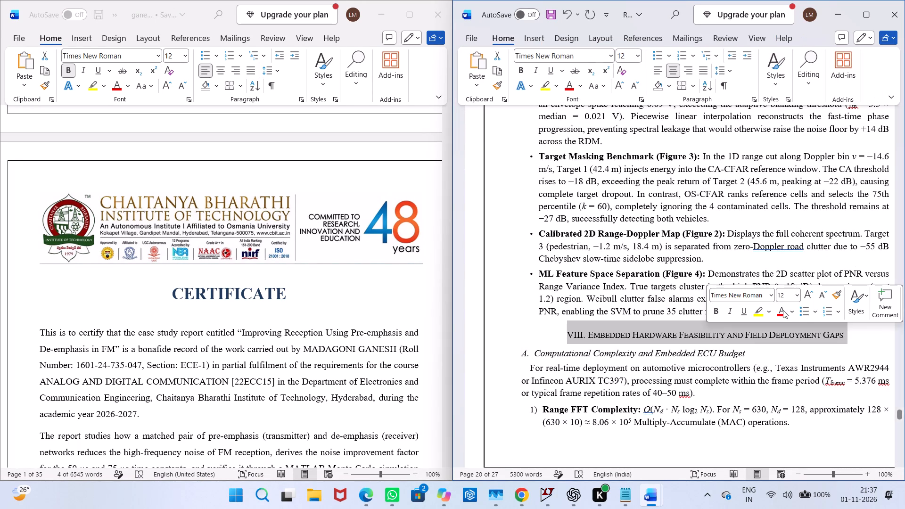
pyautogui.click(708, 310)
pyautogui.click(713, 312)
# Check the remaining headings, from section VIII through the conclusion and References, for consistent bold formatting.
pyautogui.scroll(-5, 631, 340)
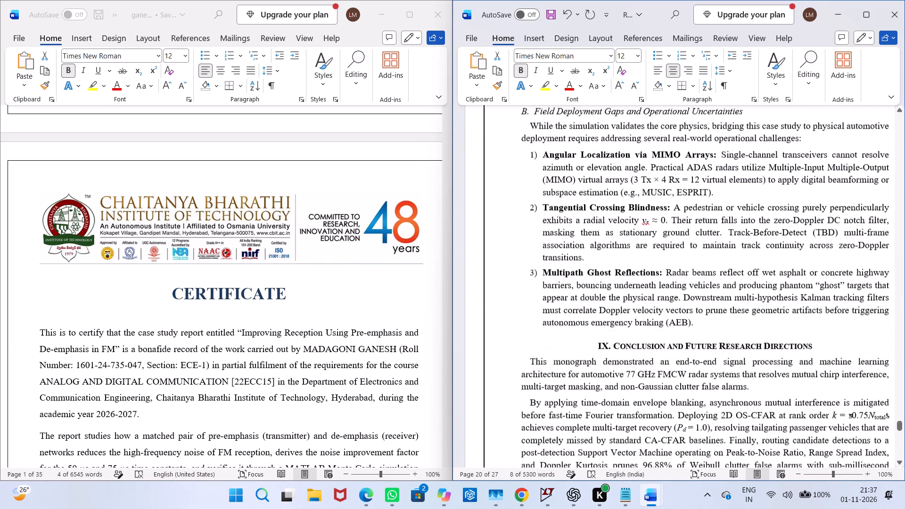
pyautogui.scroll(-5, 631, 340)
pyautogui.scroll(1, 669, 302)
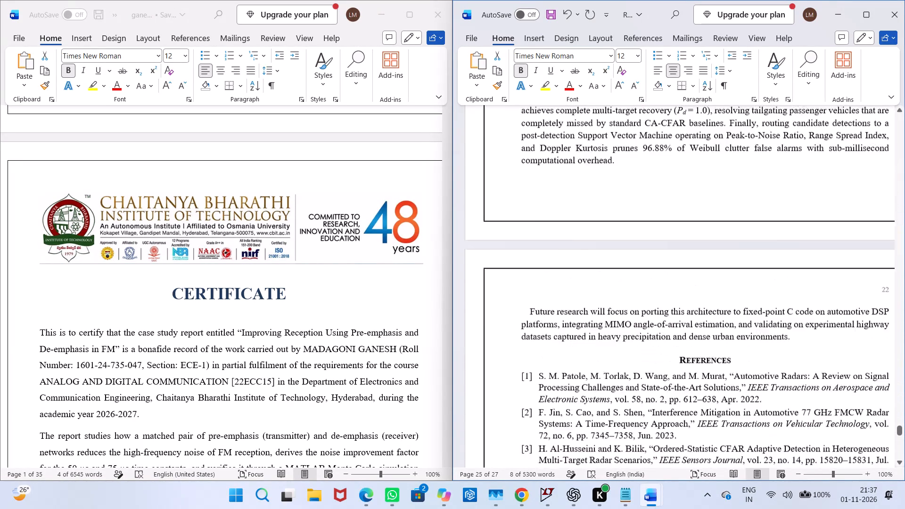
pyautogui.scroll(1, 669, 302)
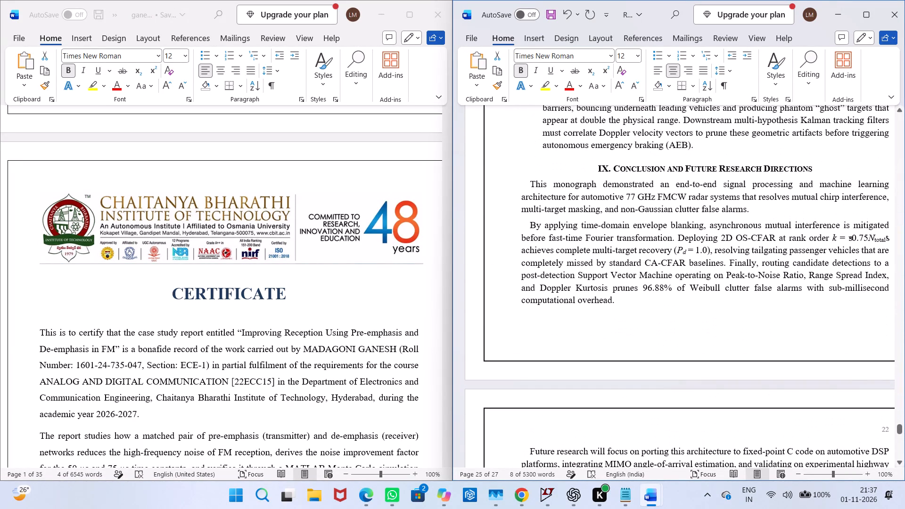
pyautogui.scroll(-3, 669, 302)
# Add the section number X before the References entry in the table of contents, with spaces before and after the numeral.
pyautogui.scroll(20, 669, 302)
pyautogui.scroll(4, 669, 302)
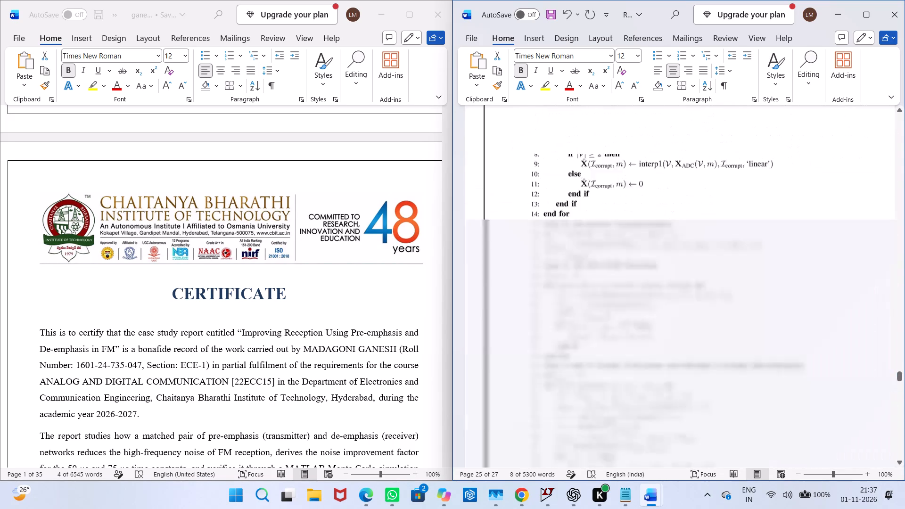
pyautogui.scroll(15, 669, 302)
pyautogui.scroll(-3, 669, 302)
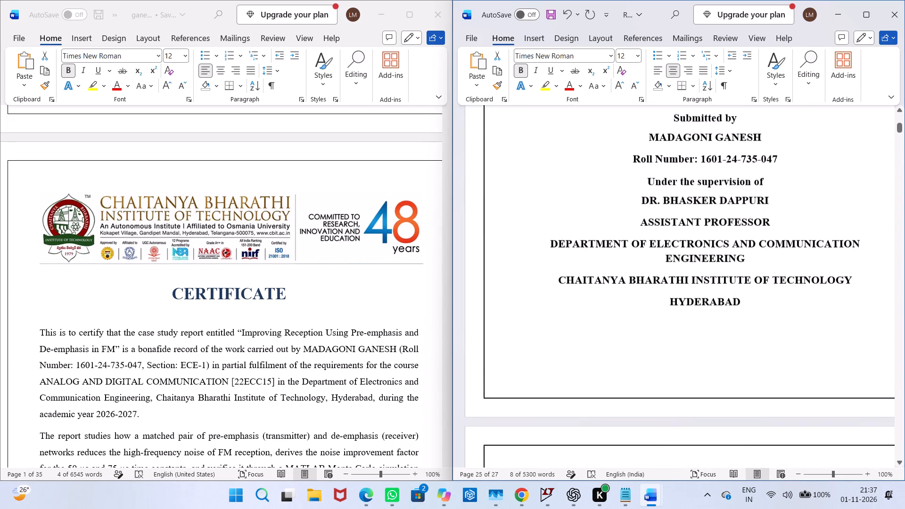
pyautogui.scroll(-7, 669, 302)
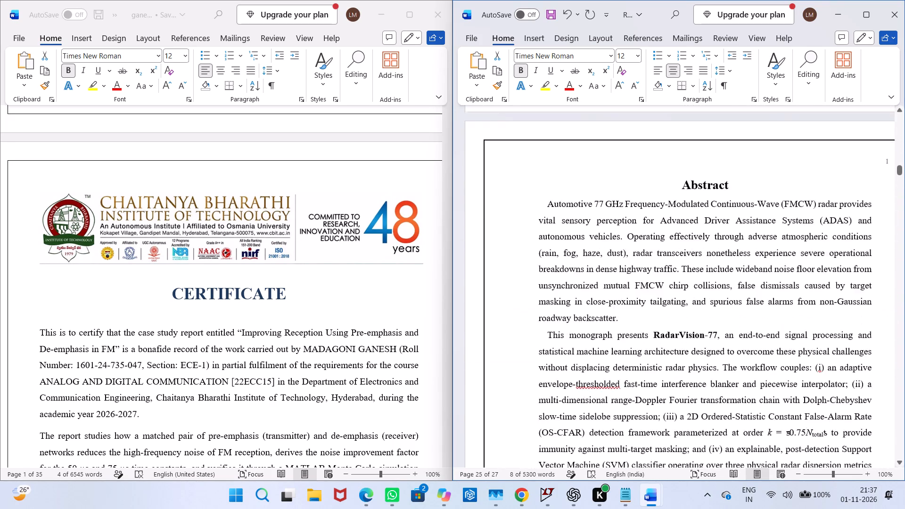
pyautogui.scroll(-8, 669, 302)
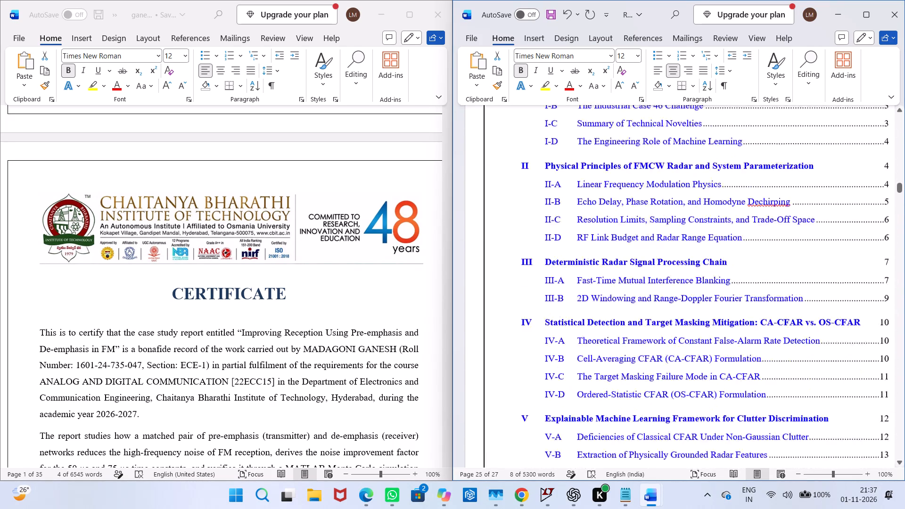
pyautogui.scroll(-3, 669, 302)
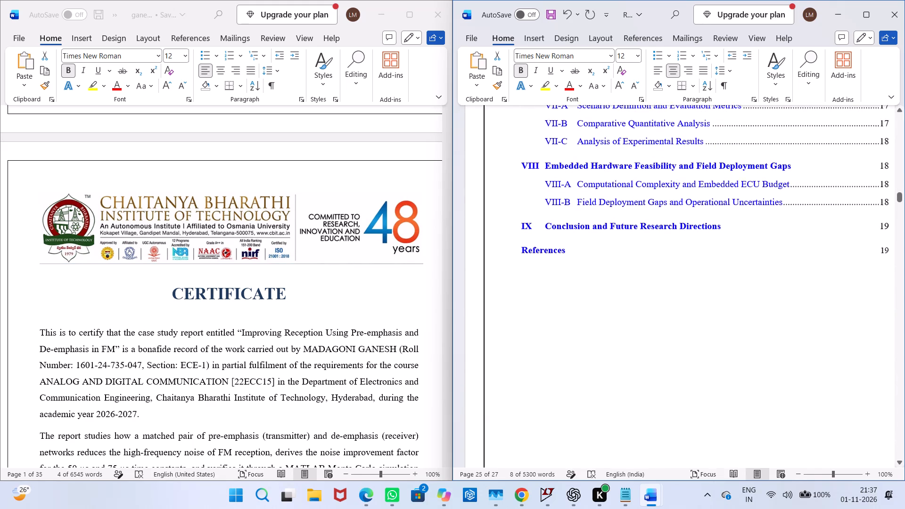
pyautogui.click(515, 254)
pyautogui.press('space')
pyautogui.press('space')
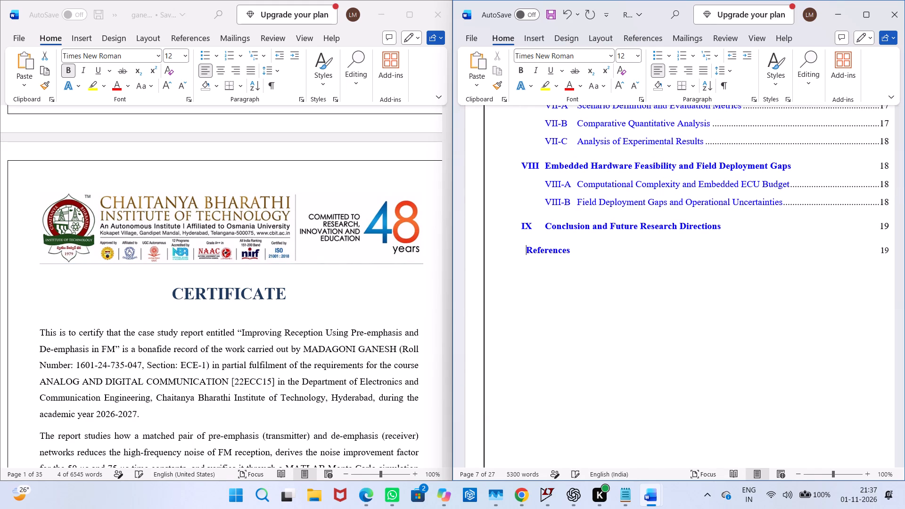
pyautogui.press('x')
pyautogui.press('space')
pyautogui.press('space')
pyautogui.press('space')
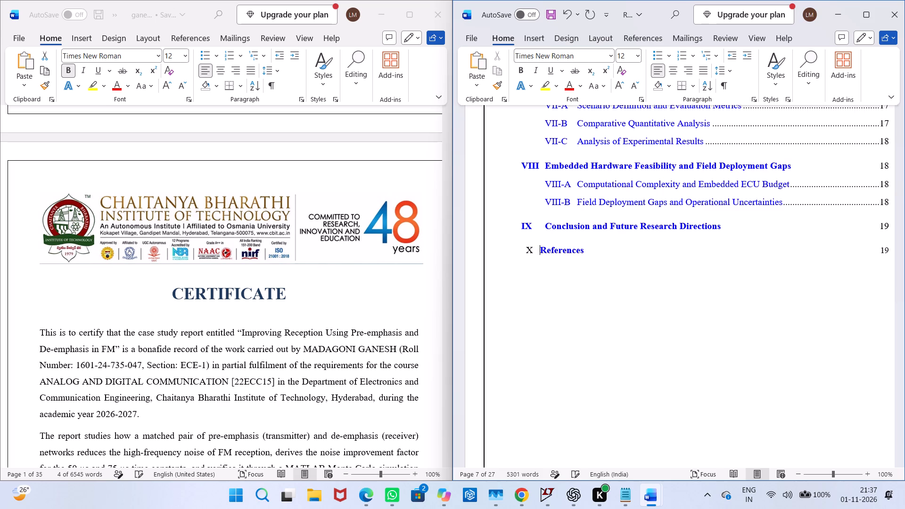
pyautogui.press('space')
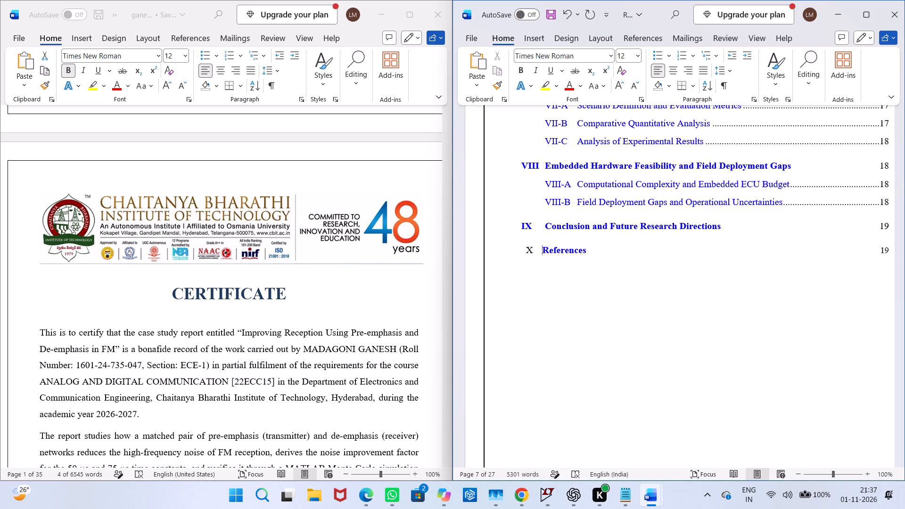
# Adjust the last contents entries' alignment by adding a space before IX, removing one before X, and adding one before References.
pyautogui.scroll(1, 515, 254)
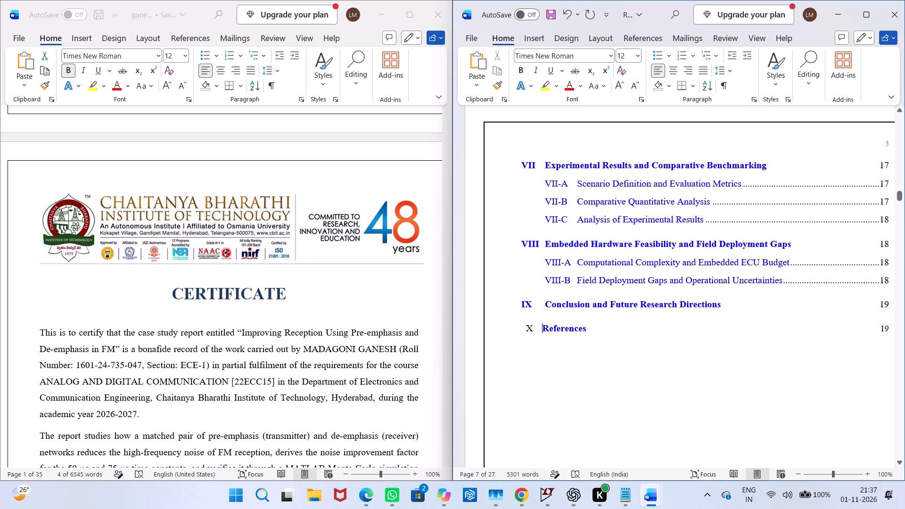
pyautogui.click(518, 305)
pyautogui.press('space')
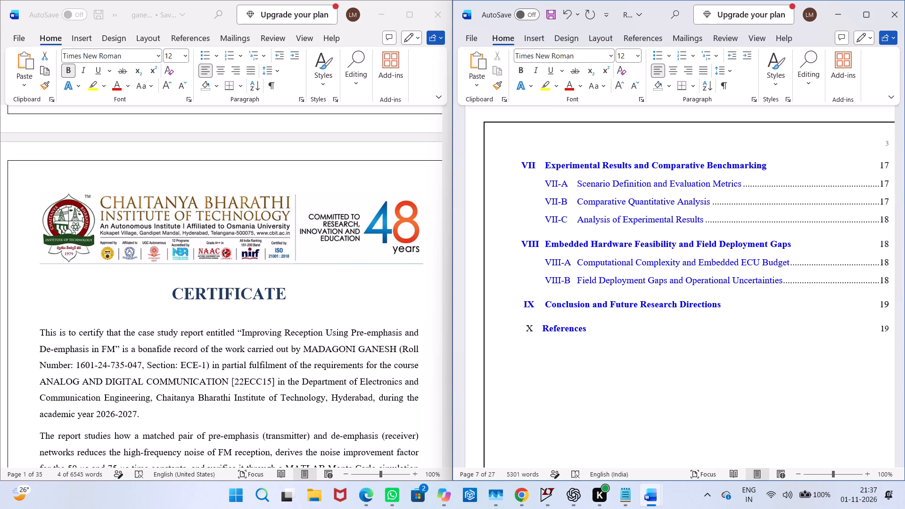
pyautogui.click(526, 329)
pyautogui.press('BackSpace')
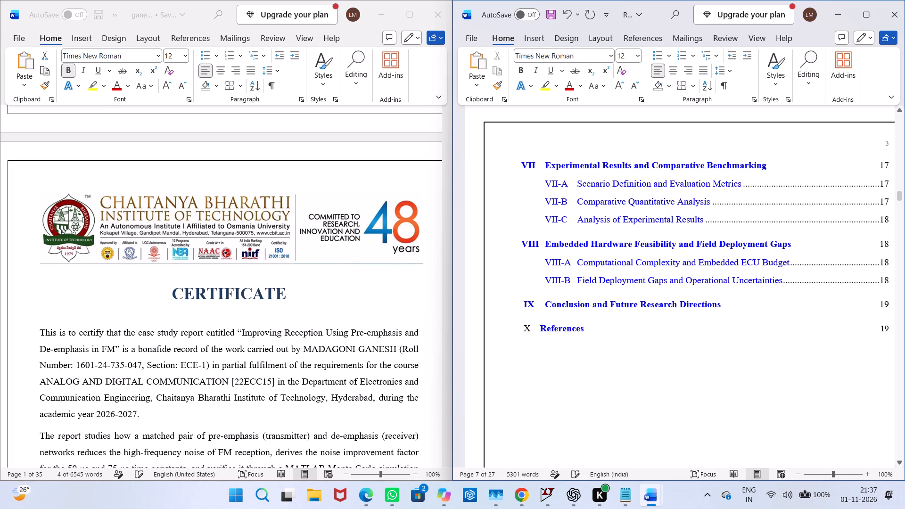
pyautogui.click(541, 328)
pyautogui.press('space')
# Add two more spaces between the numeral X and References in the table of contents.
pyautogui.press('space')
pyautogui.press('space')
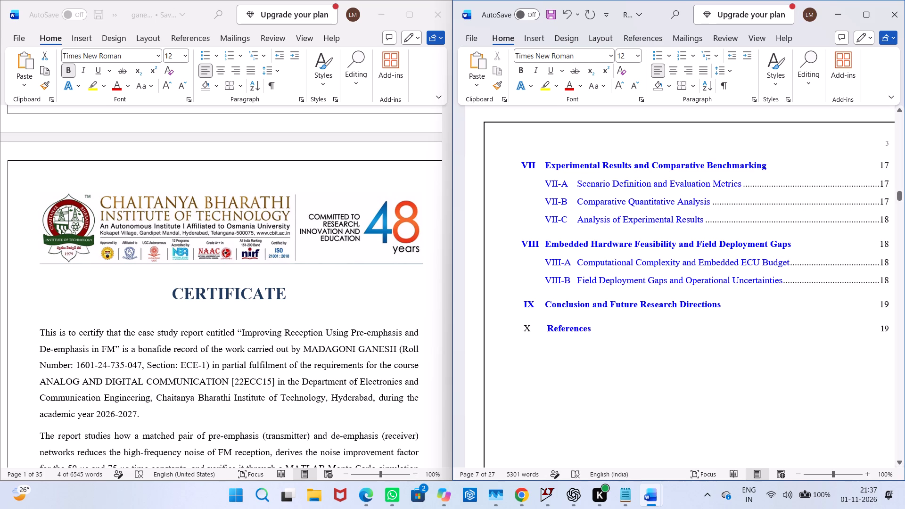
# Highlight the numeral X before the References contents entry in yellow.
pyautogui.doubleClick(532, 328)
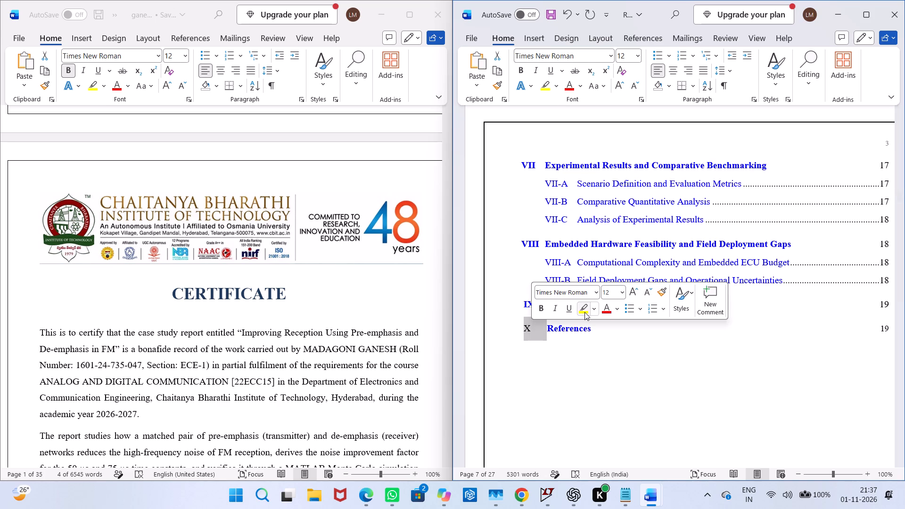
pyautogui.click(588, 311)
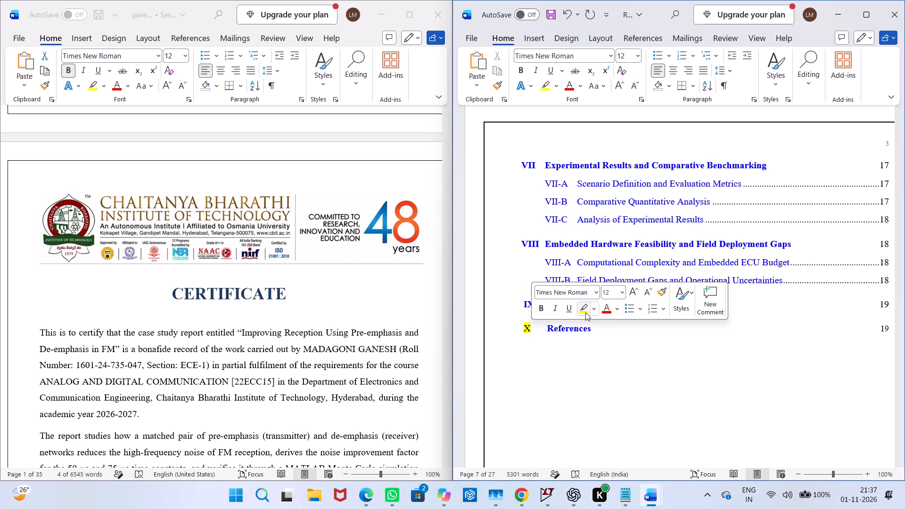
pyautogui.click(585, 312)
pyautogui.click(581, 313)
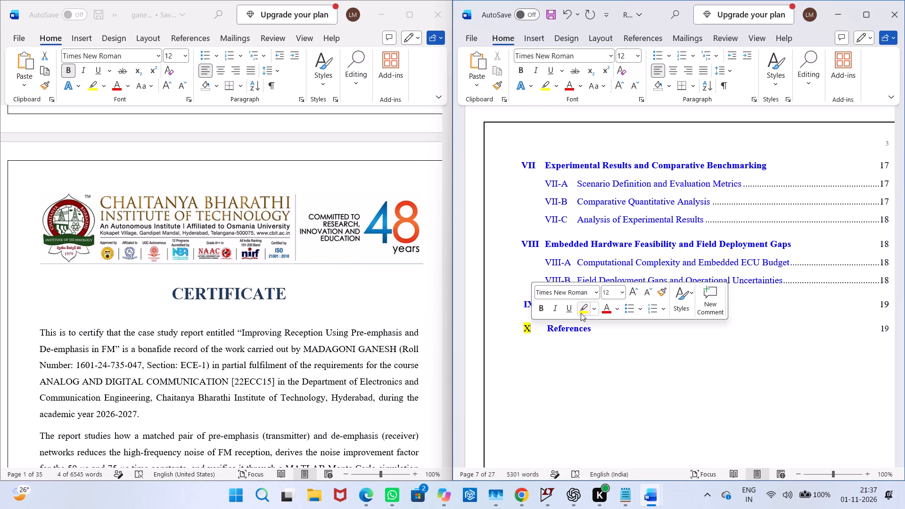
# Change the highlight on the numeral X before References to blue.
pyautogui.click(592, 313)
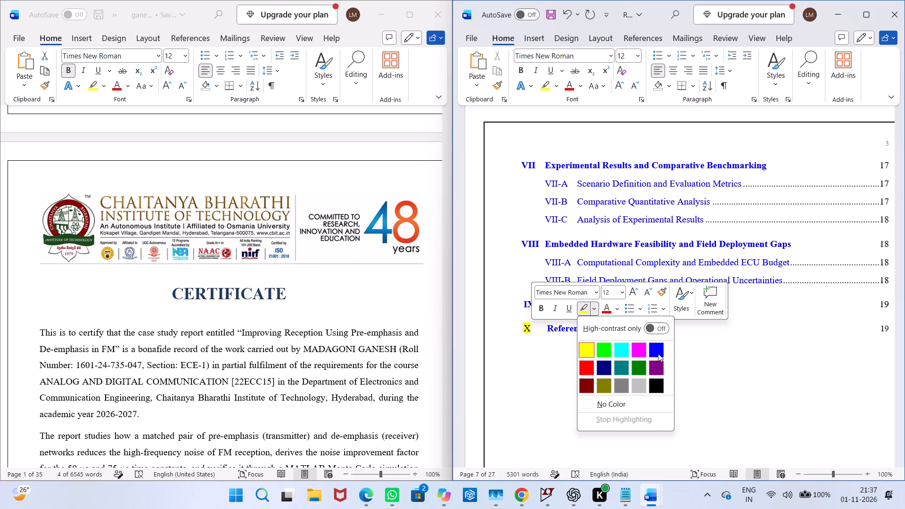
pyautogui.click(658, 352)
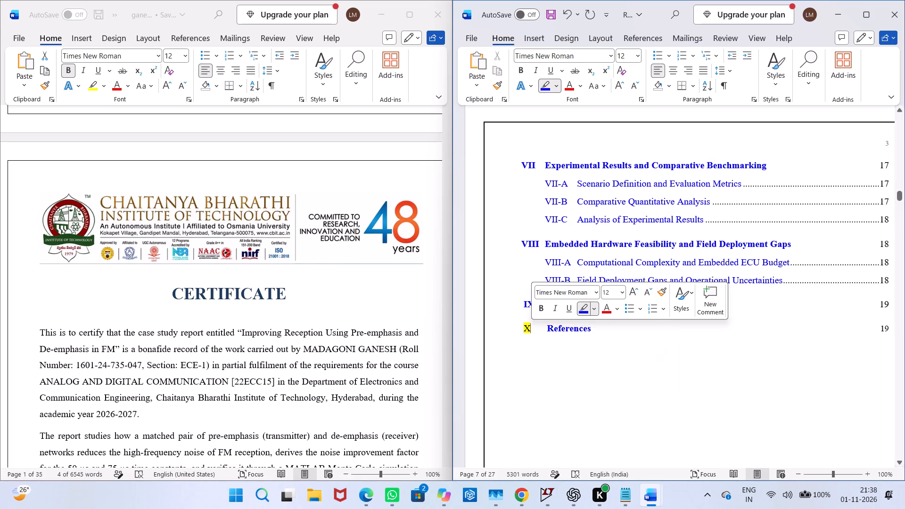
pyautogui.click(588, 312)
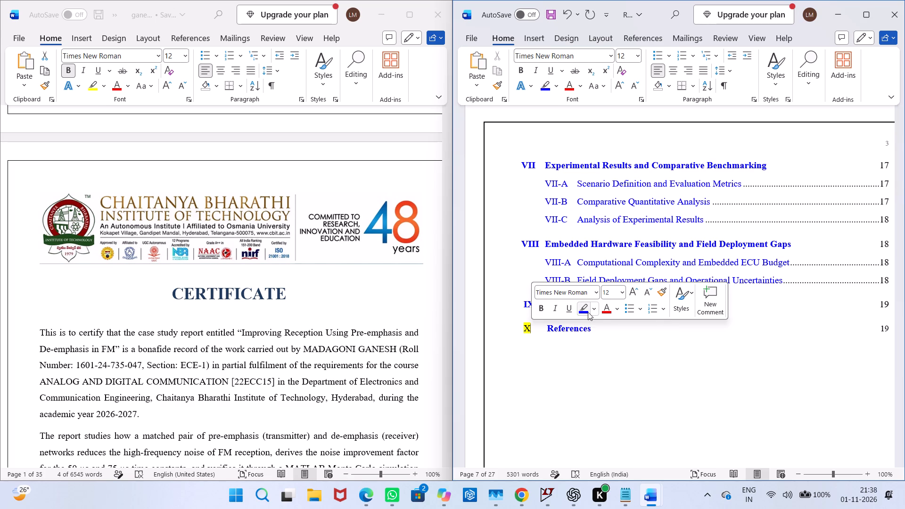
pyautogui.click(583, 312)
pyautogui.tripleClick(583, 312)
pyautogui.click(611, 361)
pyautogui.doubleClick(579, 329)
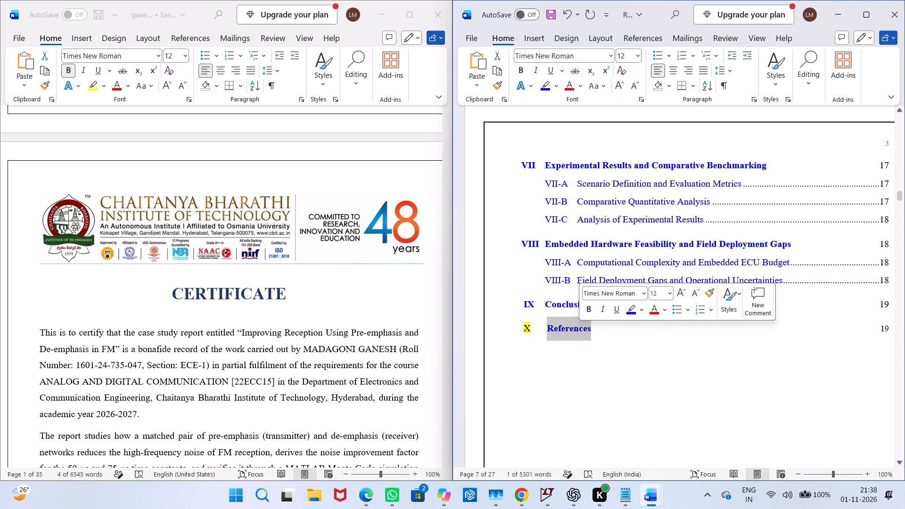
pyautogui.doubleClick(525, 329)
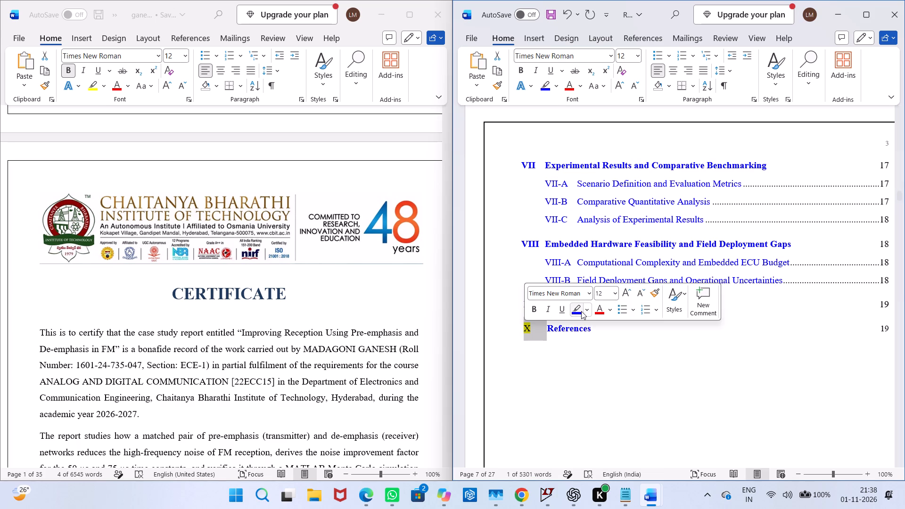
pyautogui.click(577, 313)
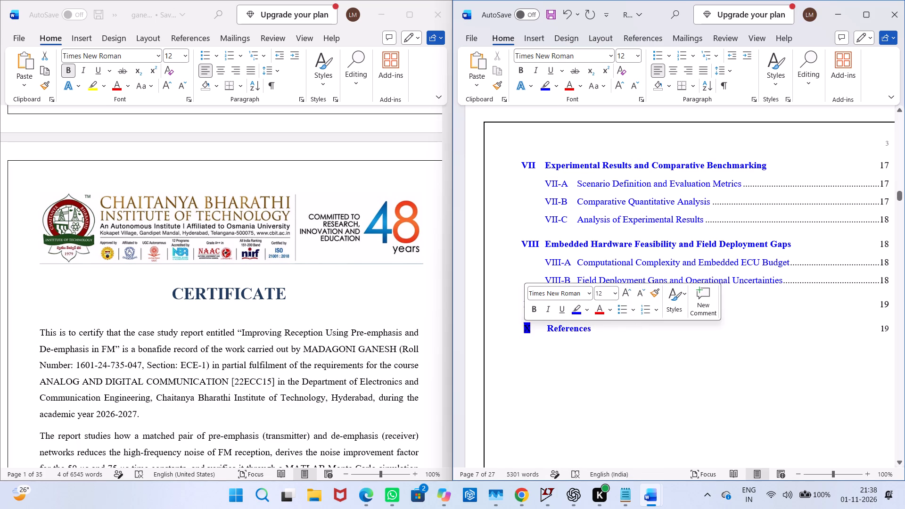
# Delete the highlighted X with its trailing spaces and re-enter a plain X before the References contents entry.
pyautogui.doubleClick(527, 329)
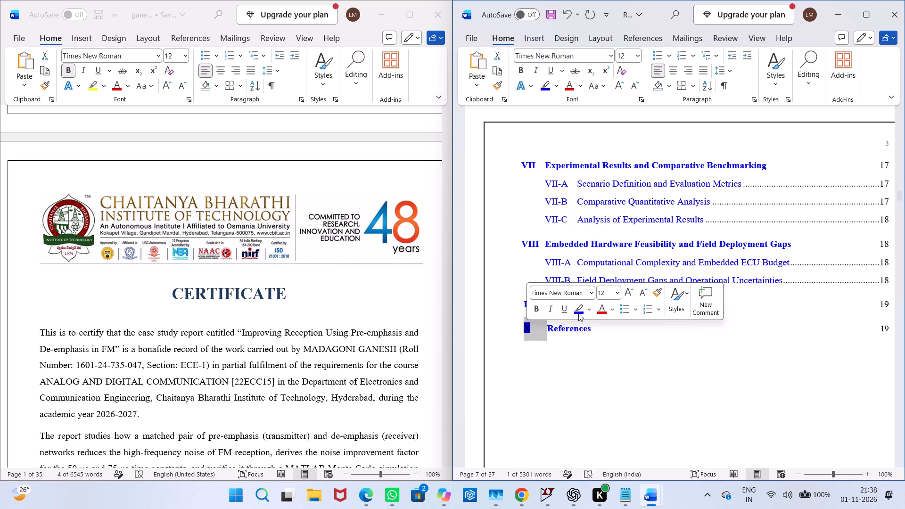
pyautogui.press('BackSpace')
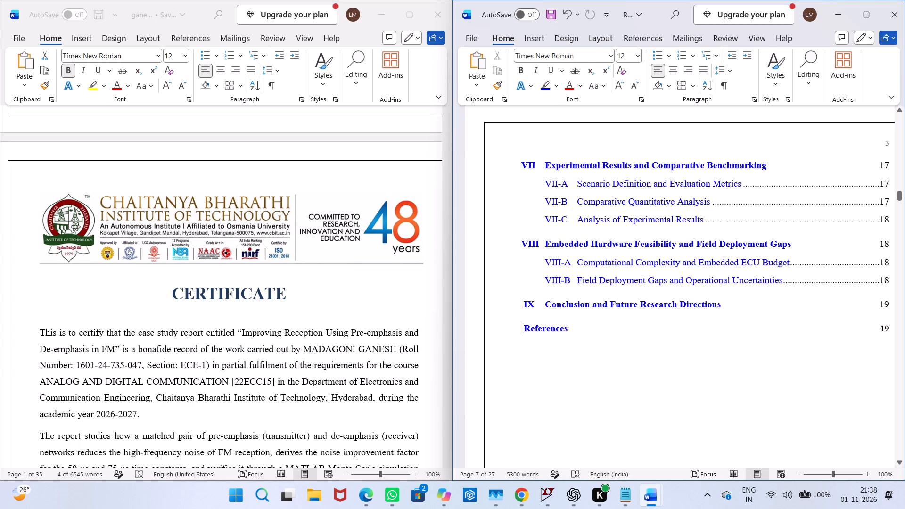
pyautogui.click(521, 328)
pyautogui.press('x')
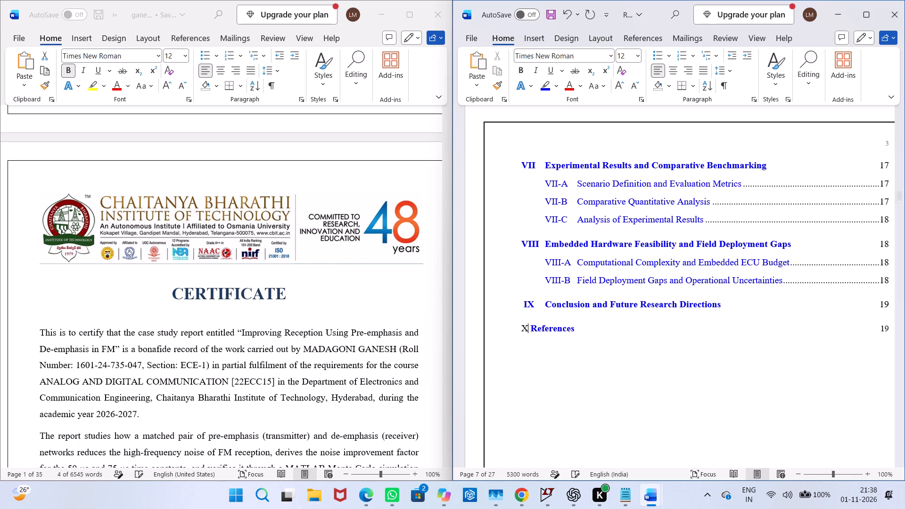
# Set the font colour of the whole X References contents line, including its page number, to red.
pyautogui.click(524, 330)
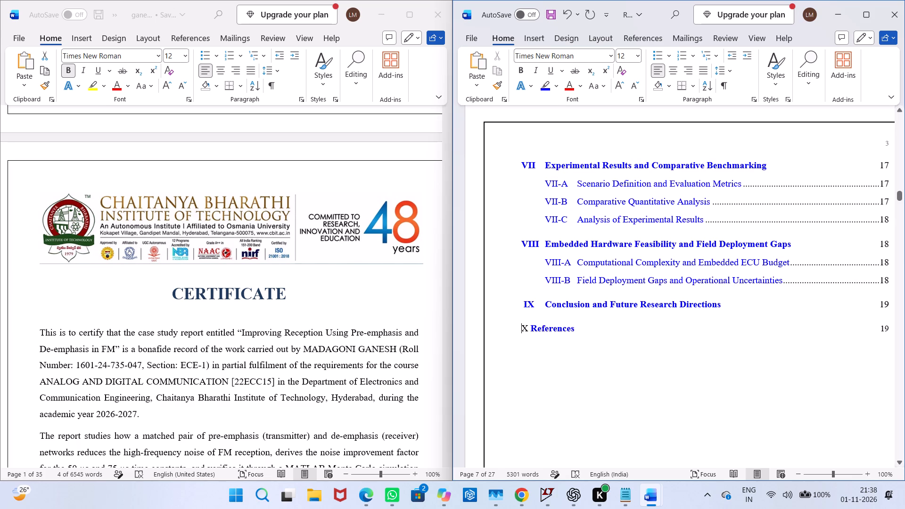
pyautogui.tripleClick(524, 330)
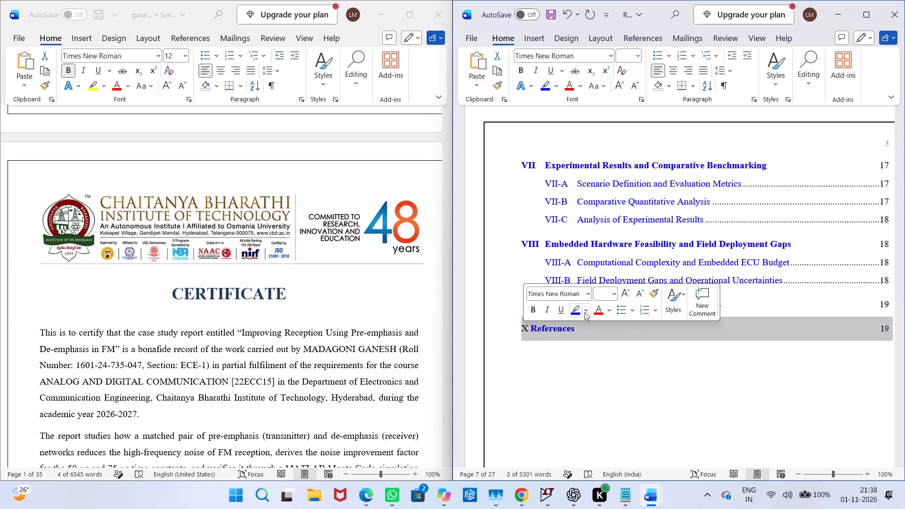
pyautogui.click(599, 313)
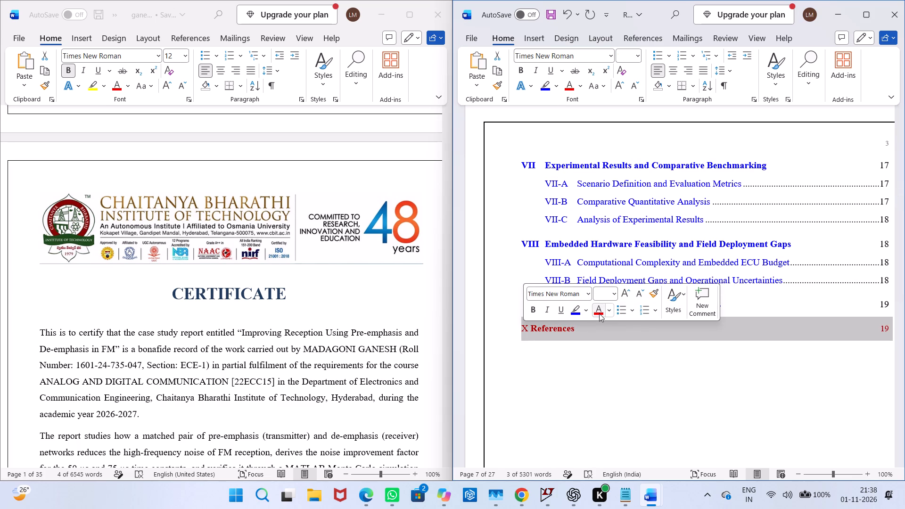
pyautogui.click(599, 313)
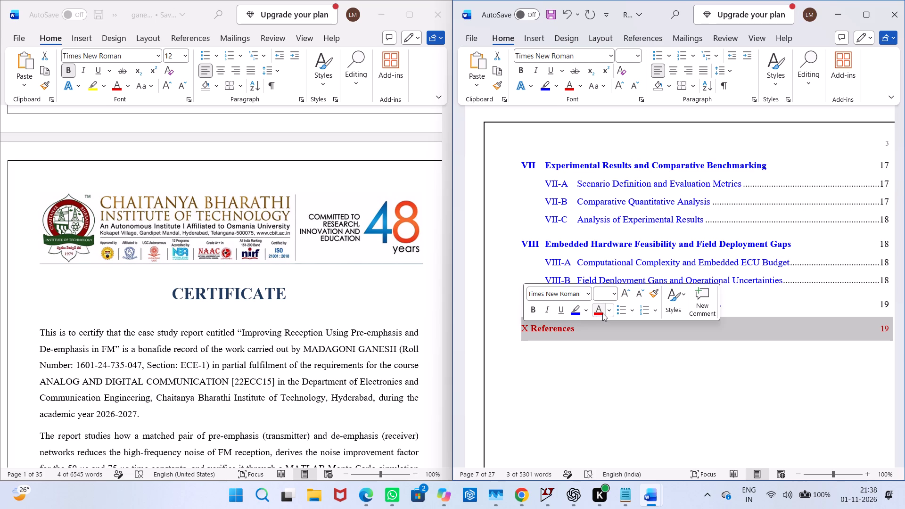
pyautogui.click(607, 312)
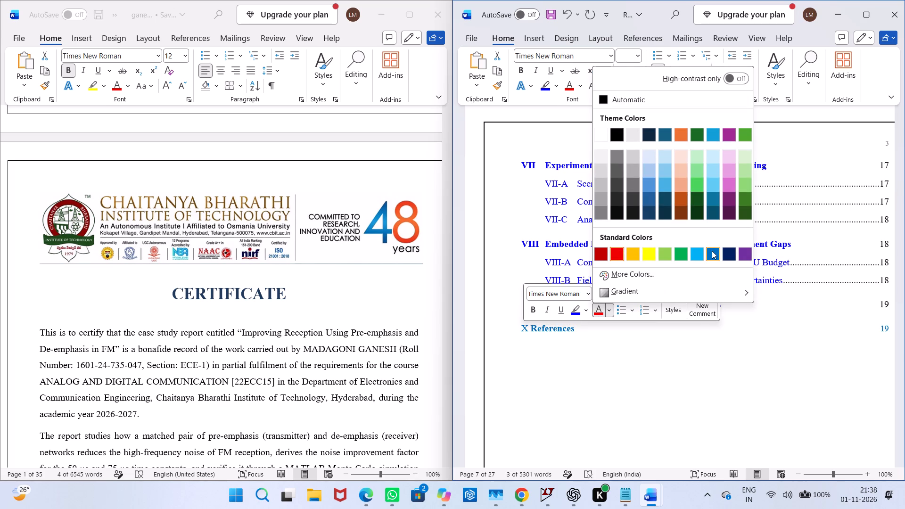
pyautogui.click(593, 378)
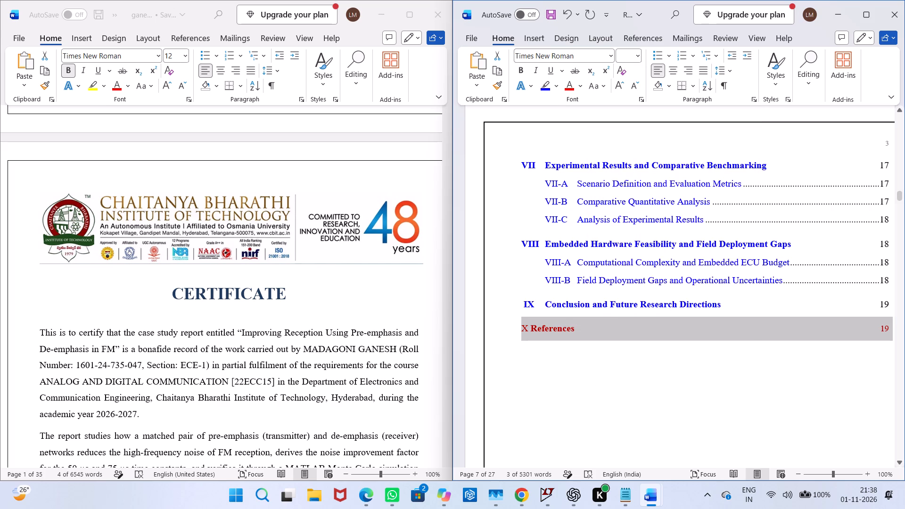
# Check the font colour of the IX Conclusion and Future Research Directions contents entry.
pyautogui.doubleClick(592, 299)
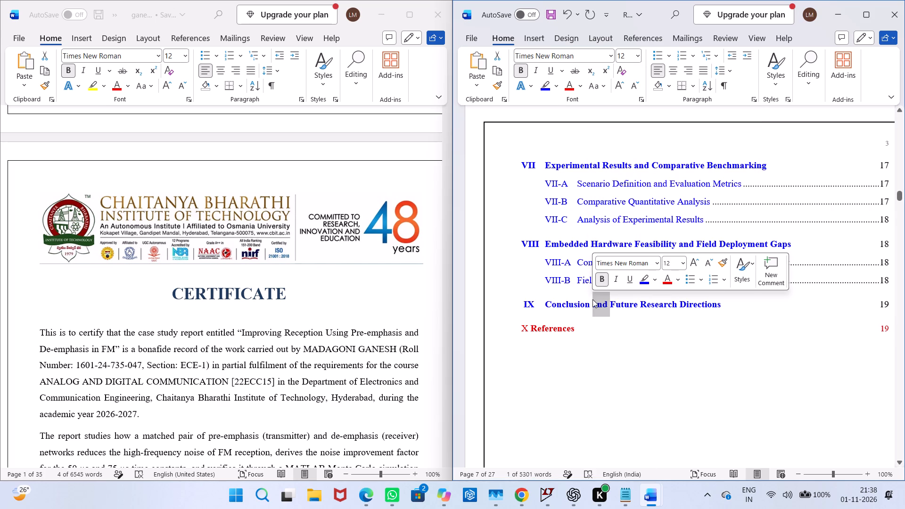
pyautogui.click(678, 281)
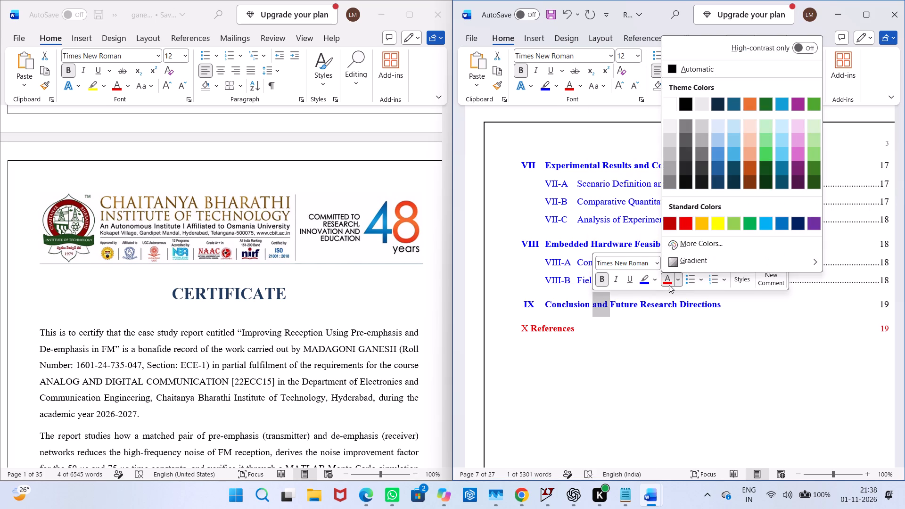
pyautogui.click(627, 326)
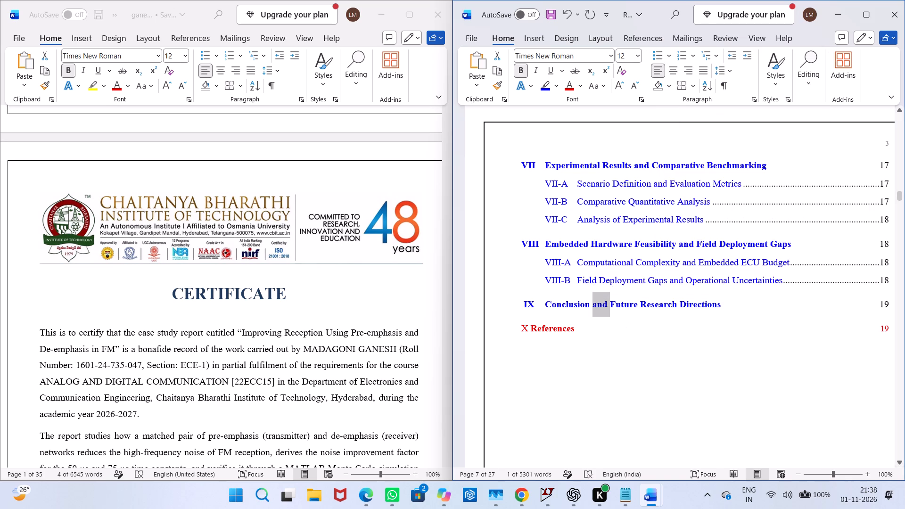
# Align the X References entry with those above by adding six spaces after the numeral X and one before it.
pyautogui.click(522, 331)
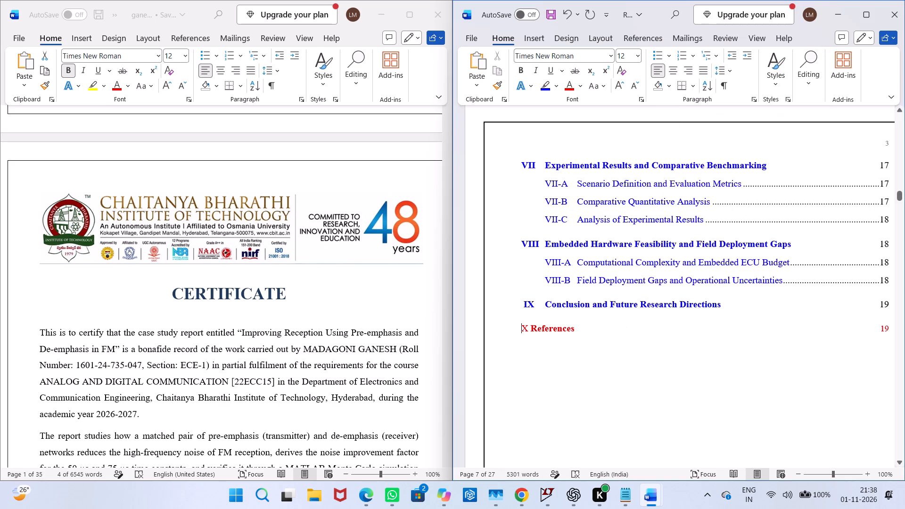
pyautogui.click(527, 328)
pyautogui.press('space')
pyautogui.press('space')
pyautogui.press('space')
pyautogui.press('space')
pyautogui.press('space')
pyautogui.press('space')
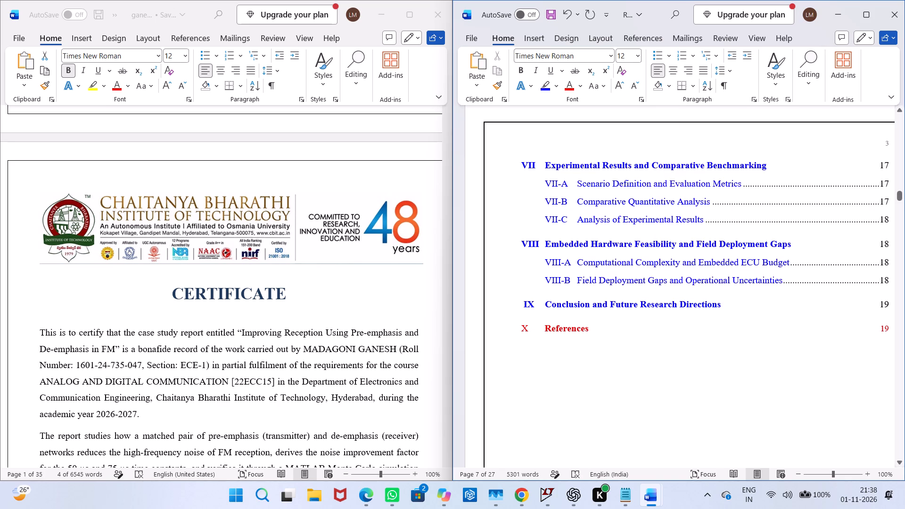
pyautogui.click(518, 325)
pyautogui.press('space')
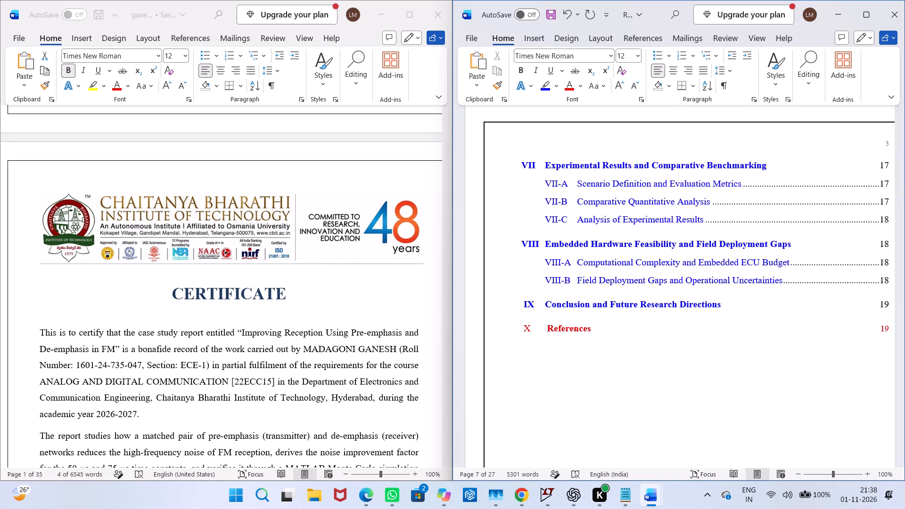
# Set the font colour of the X References text, without its page number, to the standard Blue.
pyautogui.moveTo(521, 327); pyautogui.dragTo(583, 328)
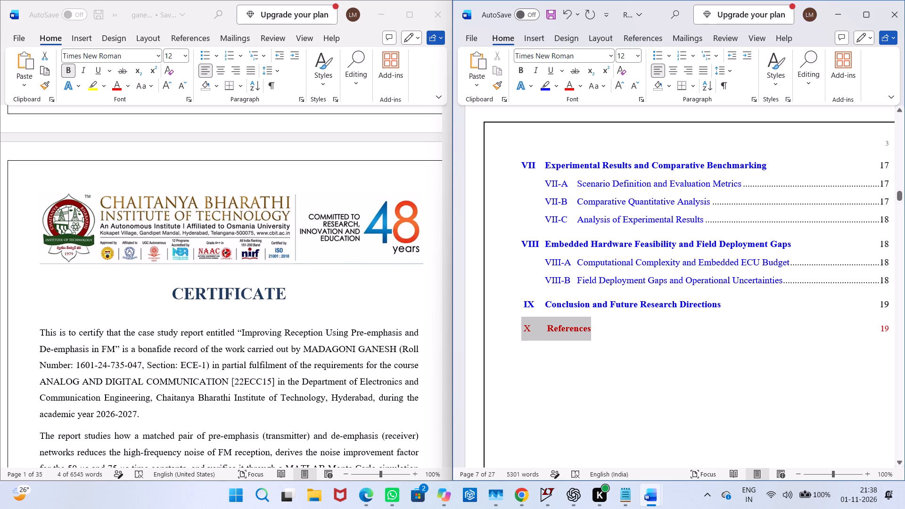
pyautogui.moveTo(583, 328); pyautogui.dragTo(591, 326)
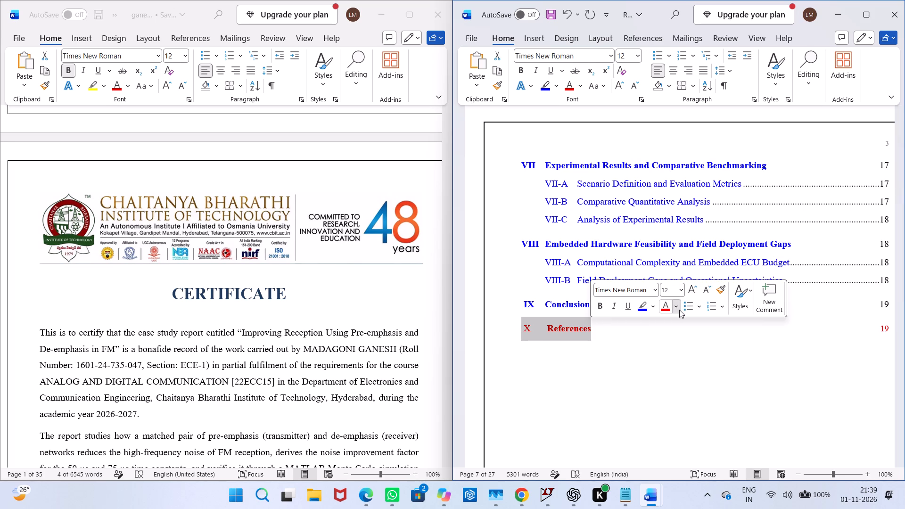
pyautogui.click(679, 310)
pyautogui.scroll(-1, 702, 197)
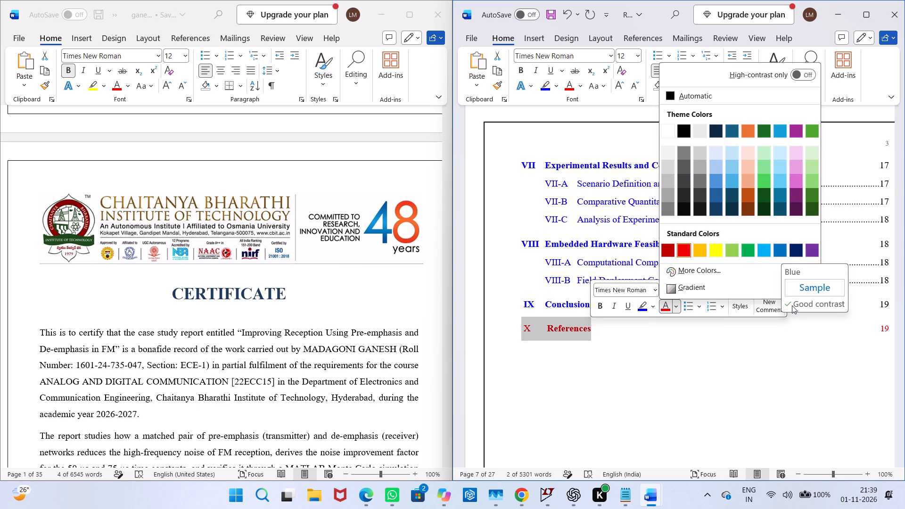
pyautogui.click(792, 305)
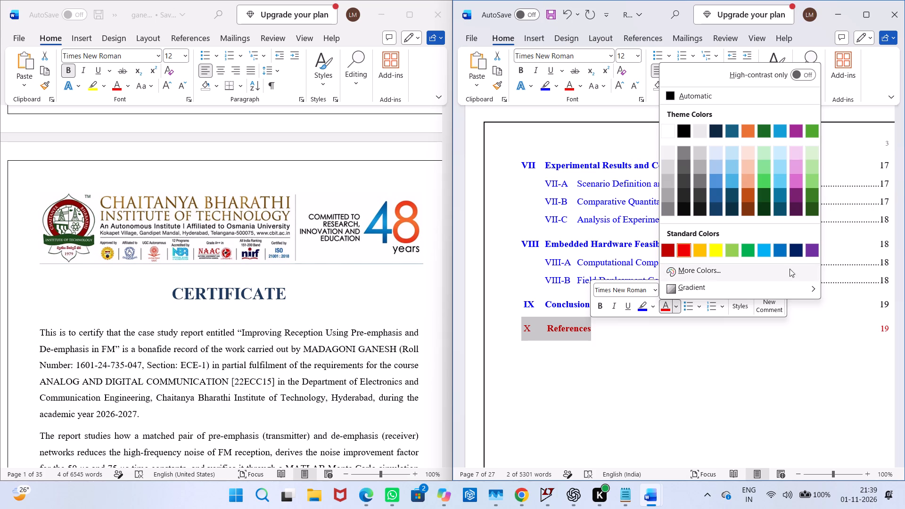
pyautogui.click(780, 250)
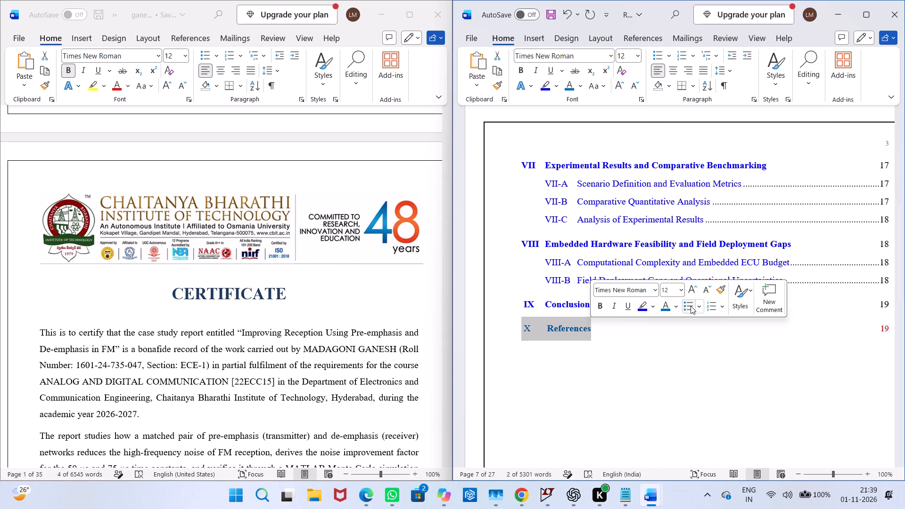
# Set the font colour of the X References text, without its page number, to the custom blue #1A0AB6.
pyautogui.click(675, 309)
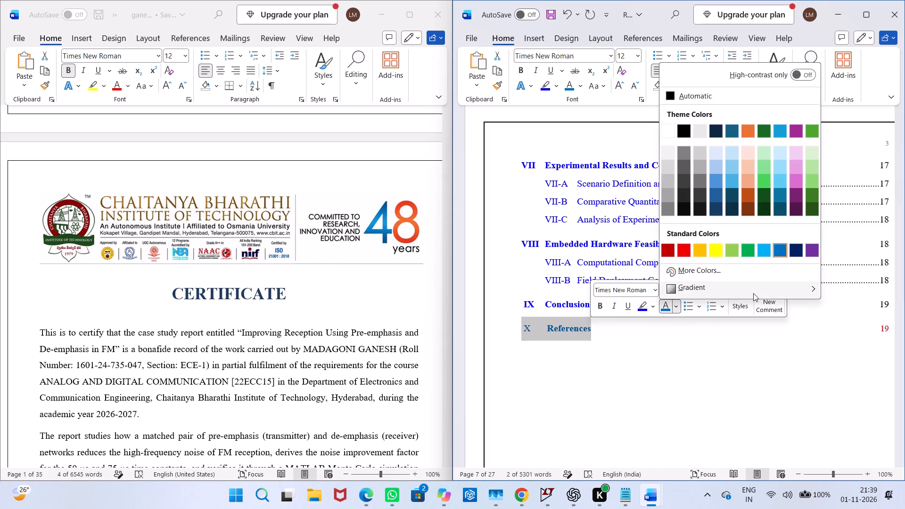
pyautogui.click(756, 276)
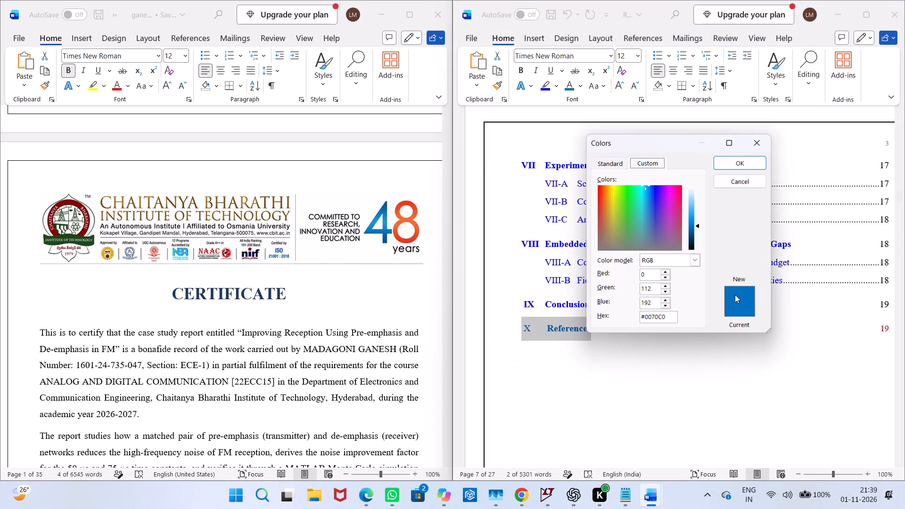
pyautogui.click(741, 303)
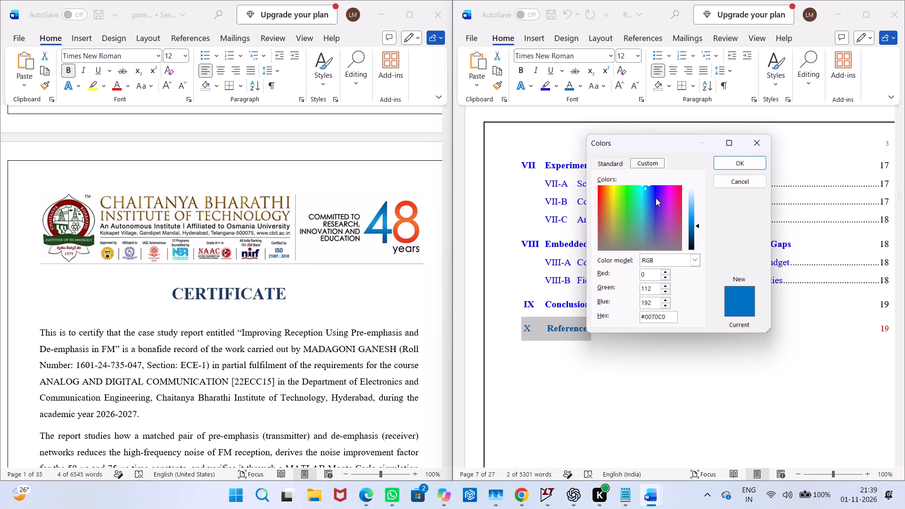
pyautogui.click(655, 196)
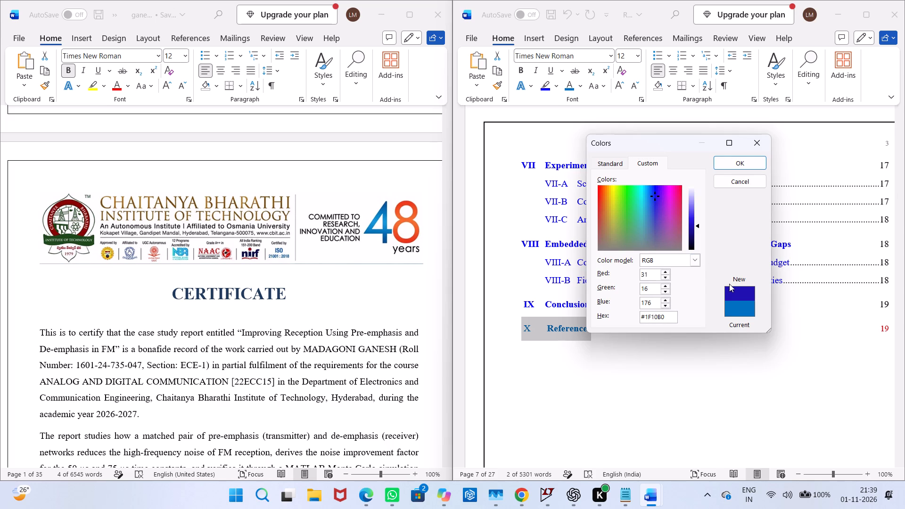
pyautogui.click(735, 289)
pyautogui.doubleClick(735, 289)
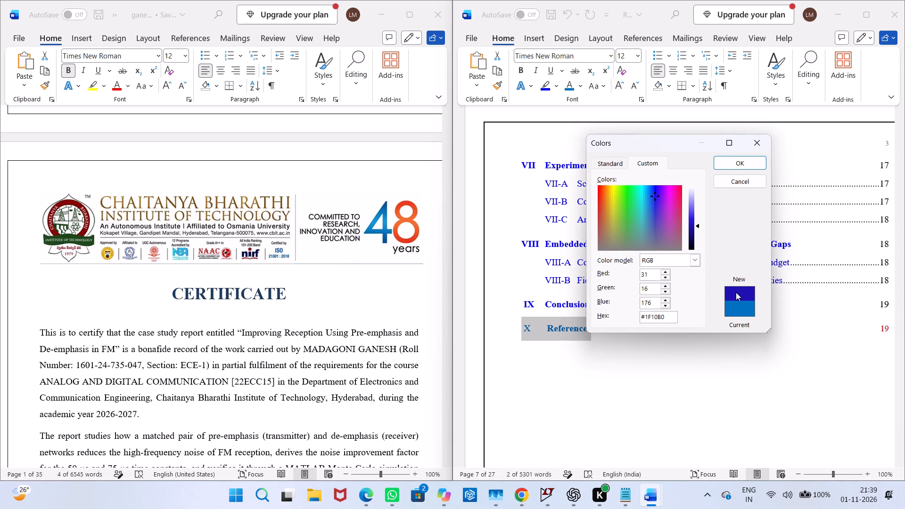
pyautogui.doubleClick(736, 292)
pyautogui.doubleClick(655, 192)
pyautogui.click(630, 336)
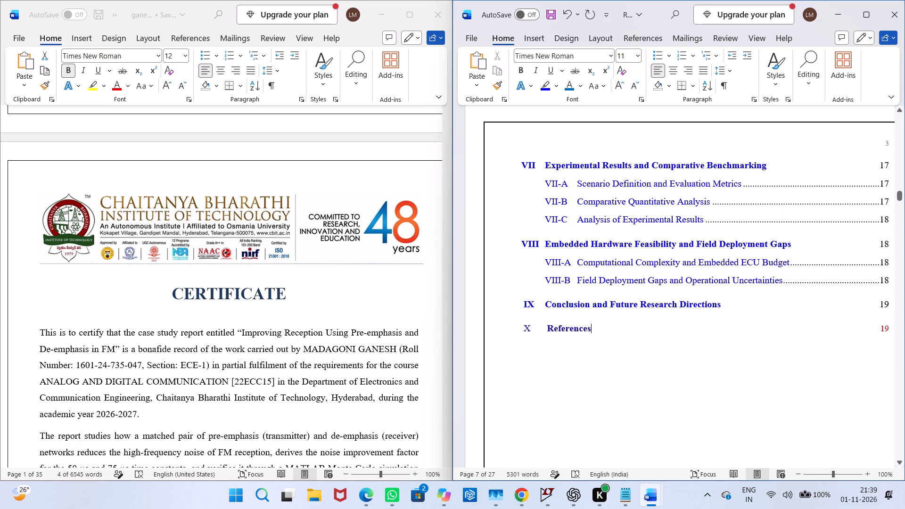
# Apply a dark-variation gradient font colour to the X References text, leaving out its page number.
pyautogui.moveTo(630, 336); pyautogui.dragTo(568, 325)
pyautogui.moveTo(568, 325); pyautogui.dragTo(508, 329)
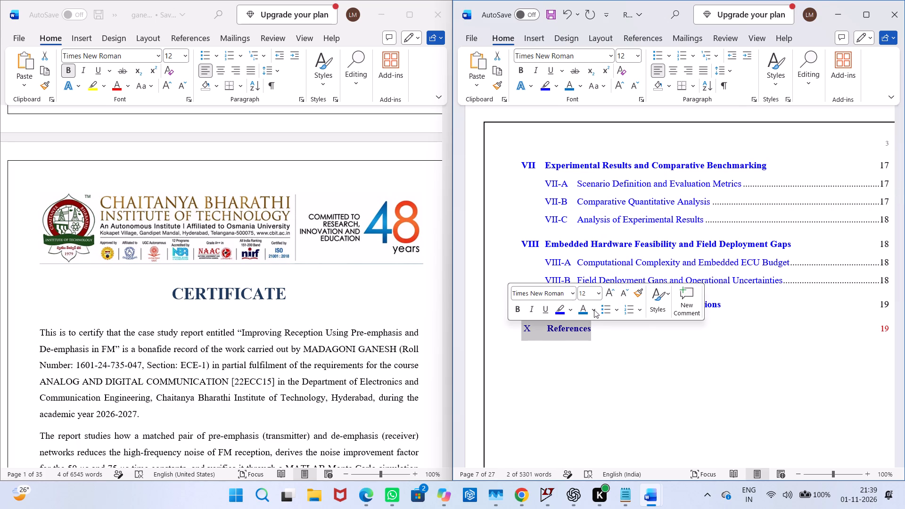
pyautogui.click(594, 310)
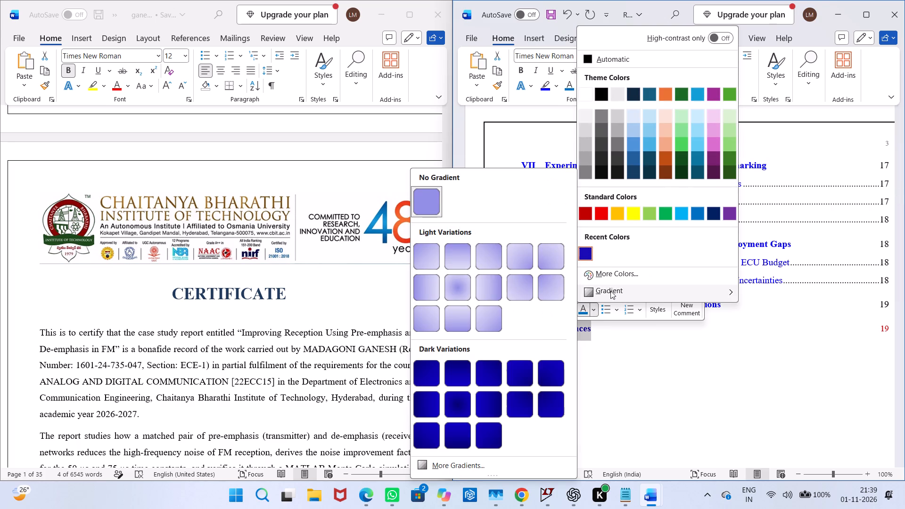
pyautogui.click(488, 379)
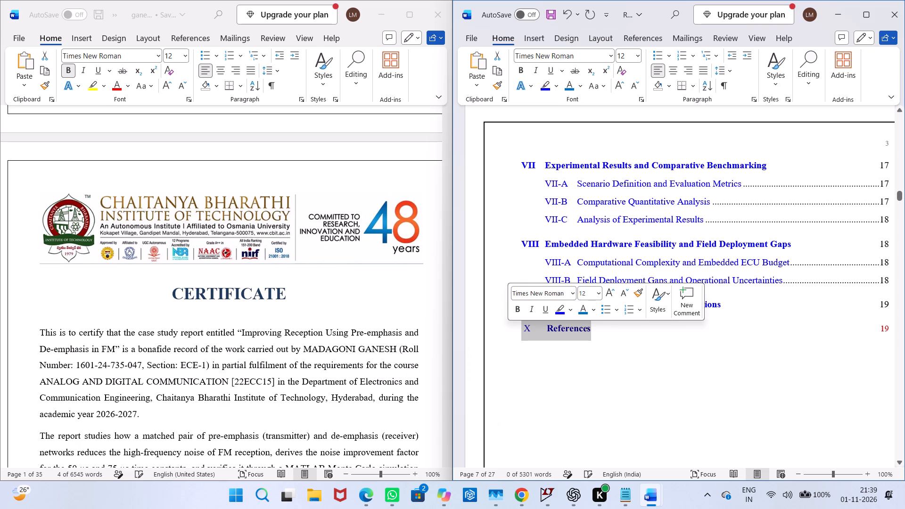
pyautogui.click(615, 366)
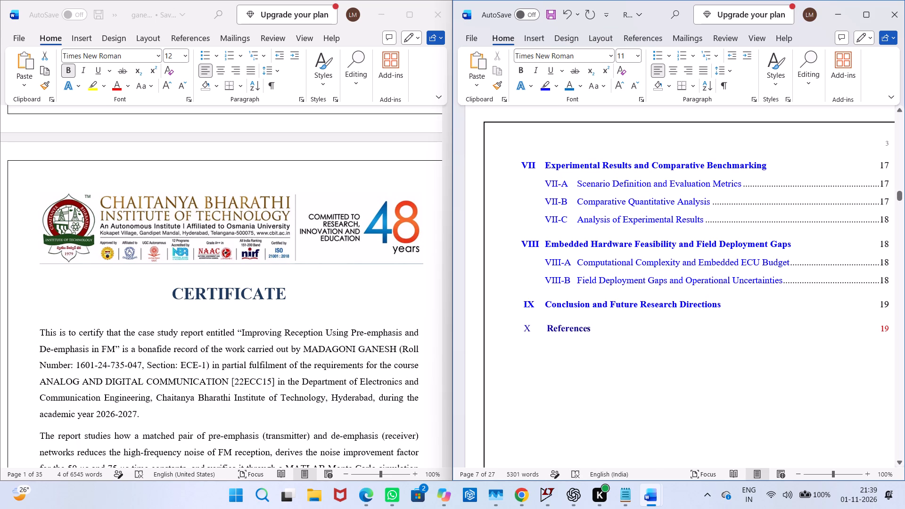
# Check the font colour of the word Conclusion in the IX contents entry.
pyautogui.doubleClick(573, 304)
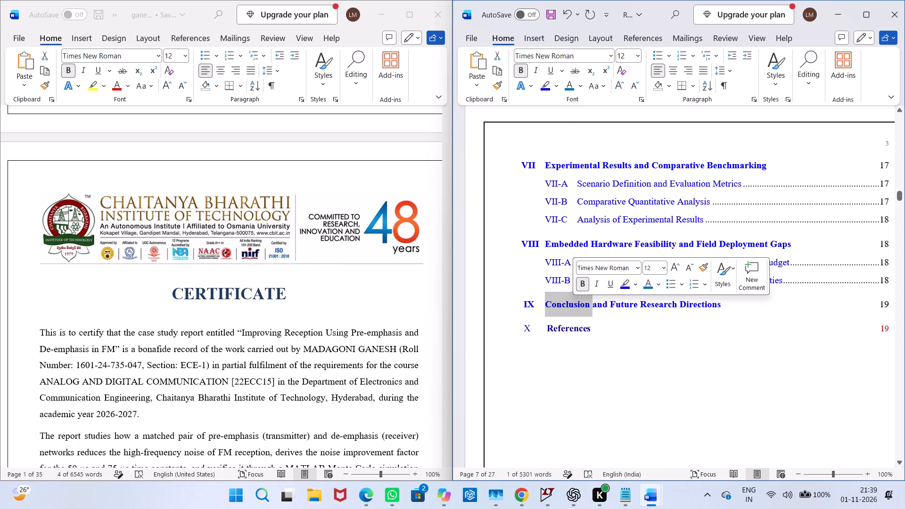
pyautogui.click(657, 284)
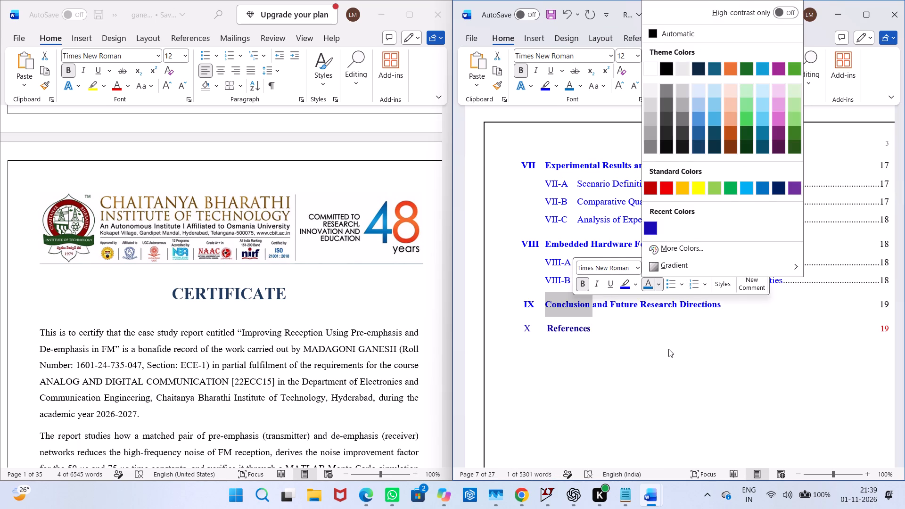
pyautogui.click(668, 349)
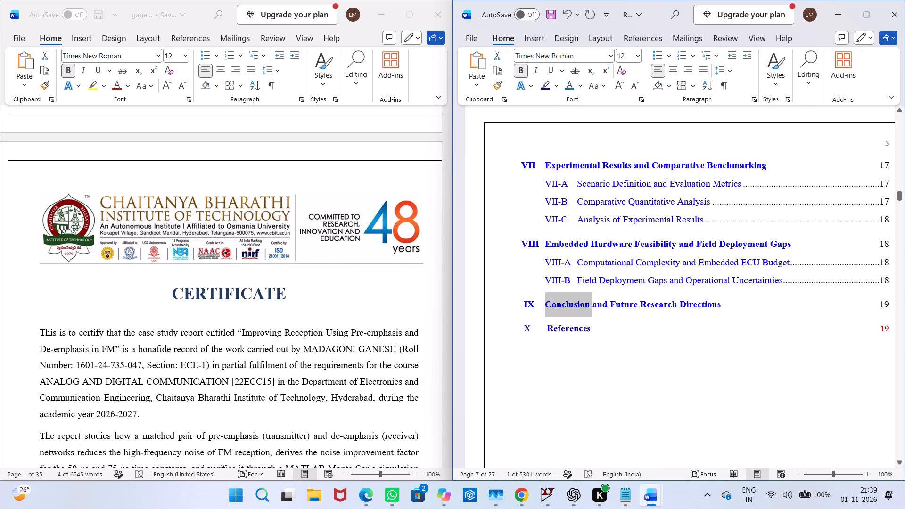
# Undo the References contents entry's colour, spacing and numeral edits, continuing back through the bolding of the section VIII heading.
pyautogui.tripleClick(563, 14)
pyautogui.tripleClick(563, 14)
pyautogui.doubleClick(563, 14)
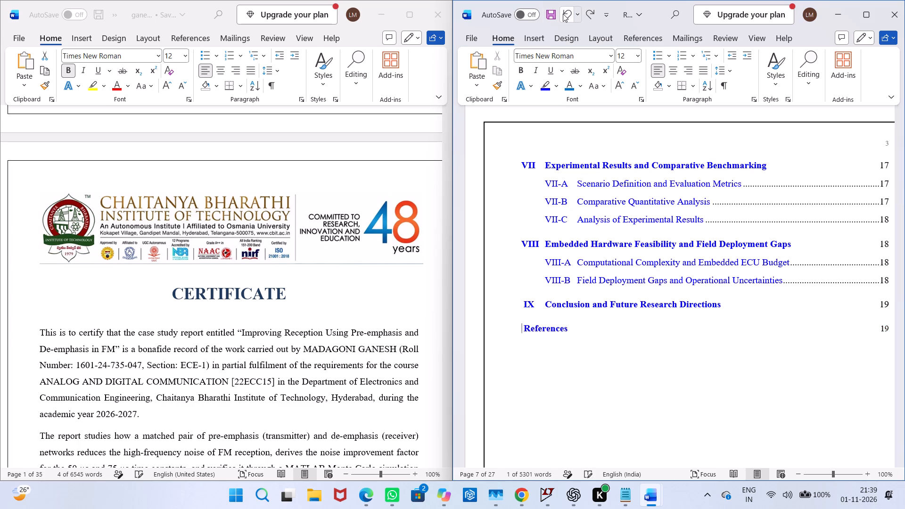
pyautogui.doubleClick(563, 14)
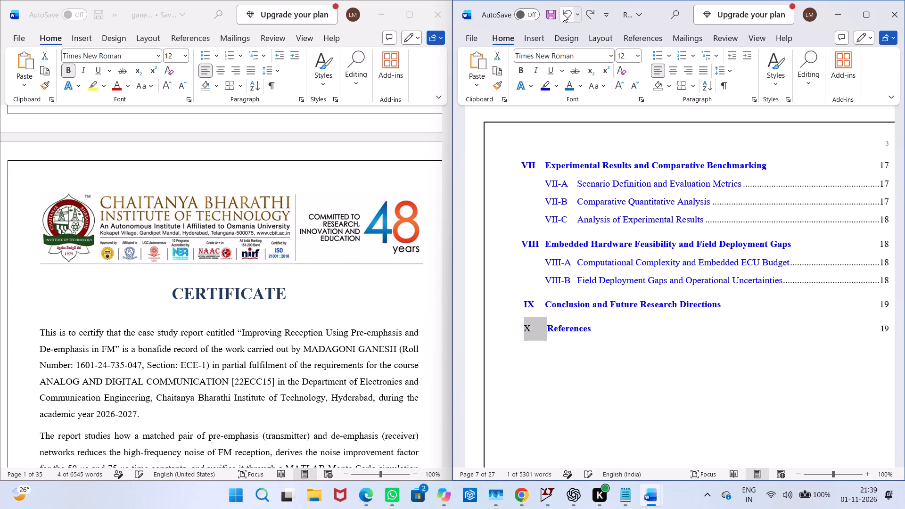
pyautogui.click(563, 14)
pyautogui.click(563, 14)
pyautogui.click(563, 14)
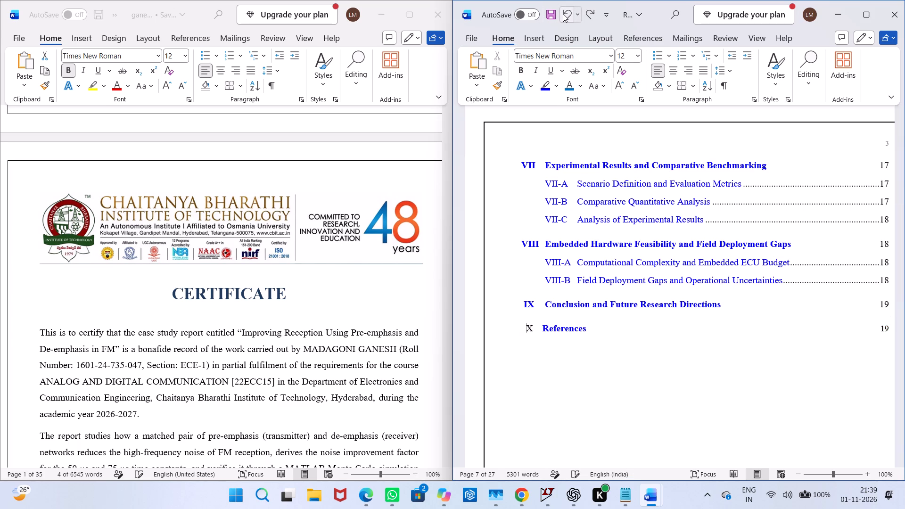
pyautogui.click(563, 14)
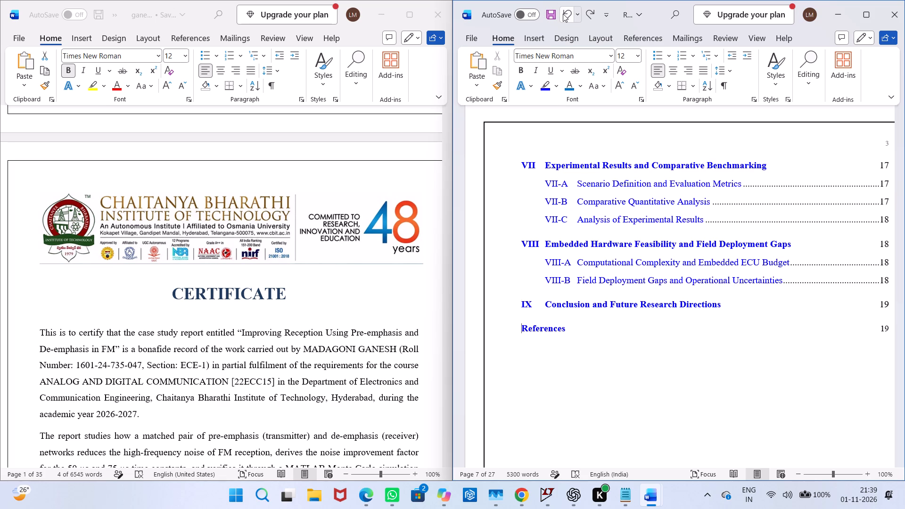
pyautogui.click(563, 14)
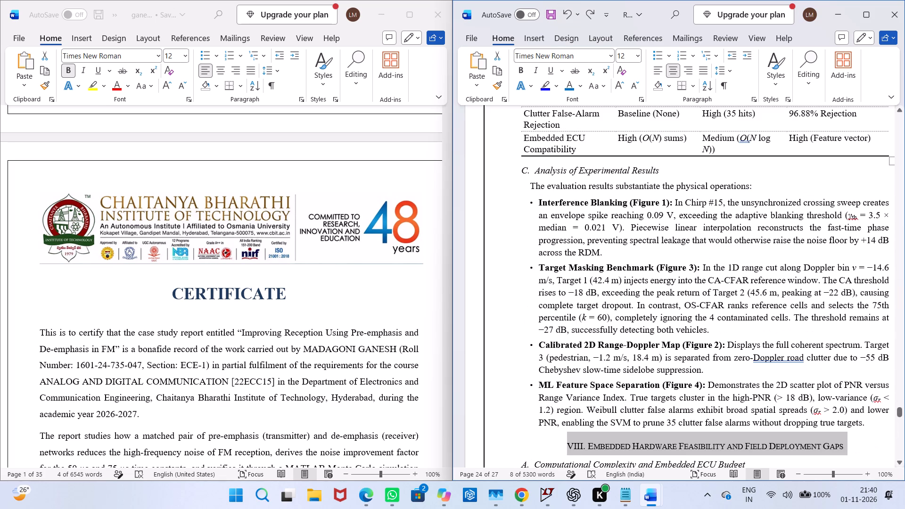
# Make the section heading VIII. Embedded Hardware Feasibility and Field Deployment Gaps bold again.
pyautogui.click(500, 38)
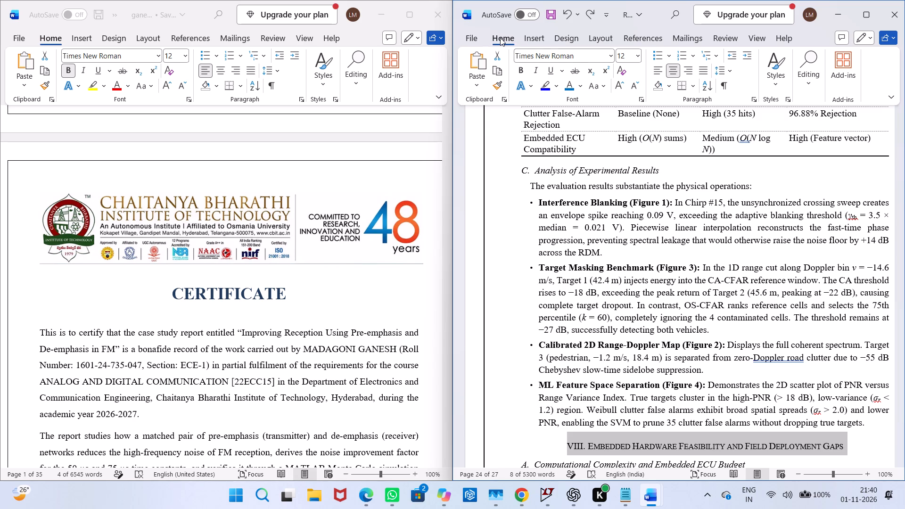
pyautogui.click(518, 69)
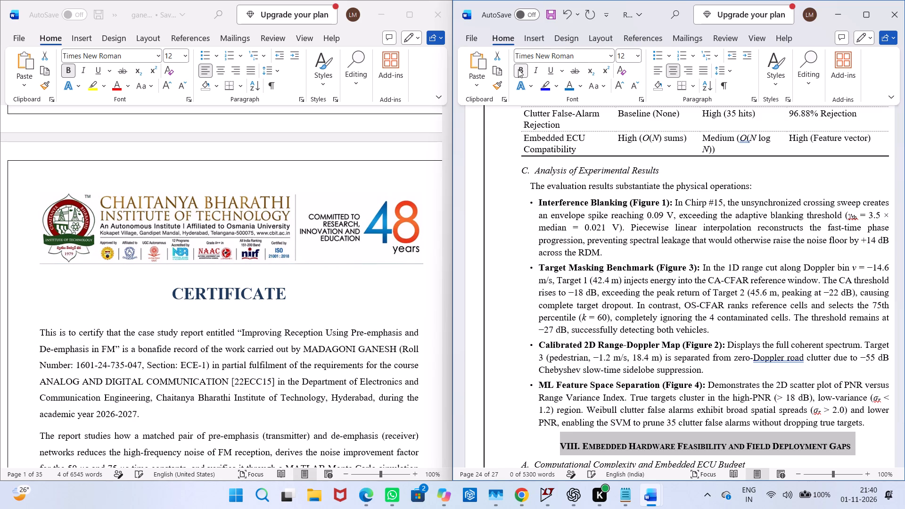
pyautogui.click(585, 12)
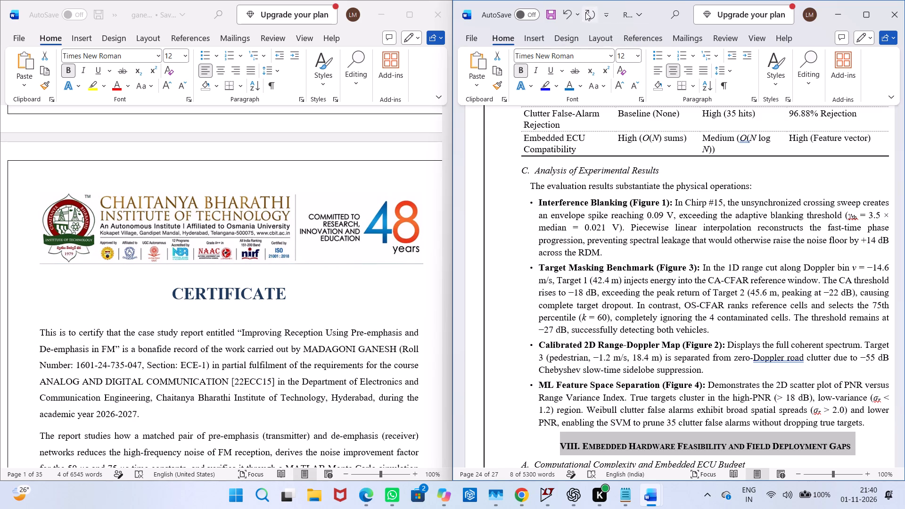
pyautogui.click(585, 12)
pyautogui.click(590, 14)
pyautogui.click(590, 14)
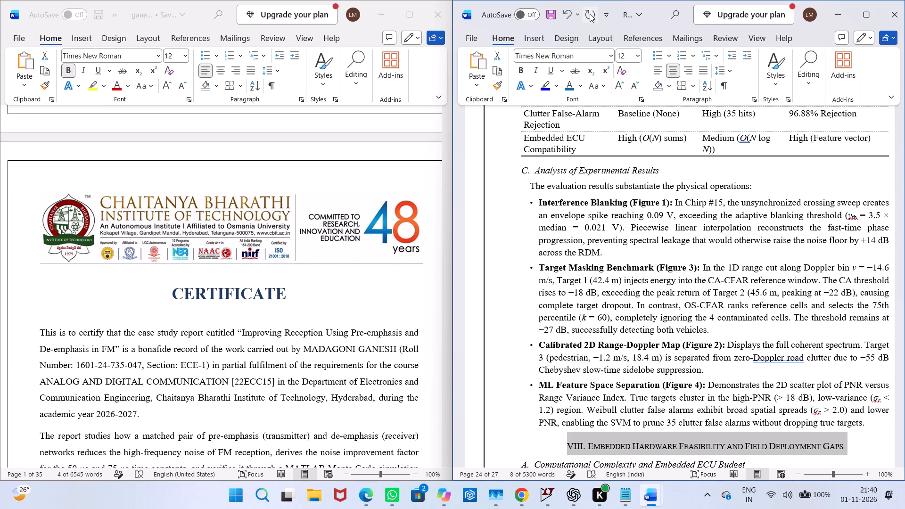
# Return to the end of the contents list to review the References entry and save the report.
pyautogui.scroll(14, 574, 128)
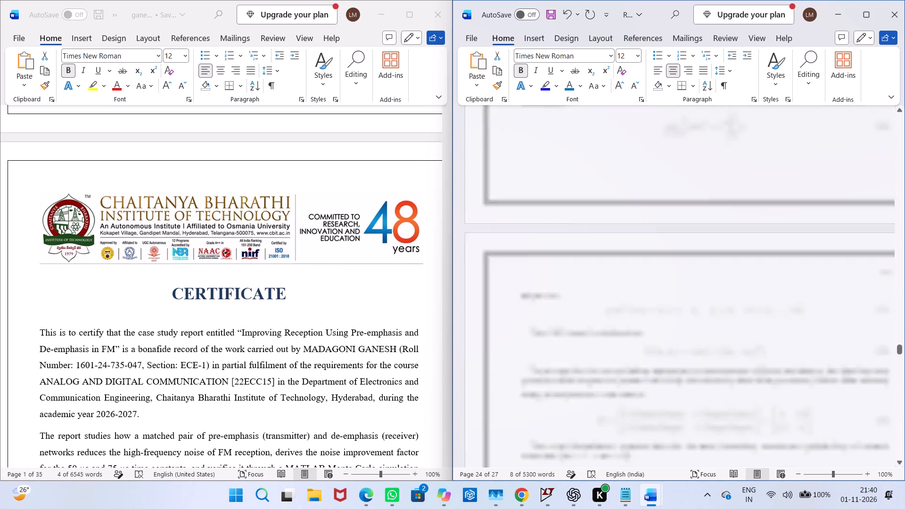
pyautogui.scroll(4, 574, 128)
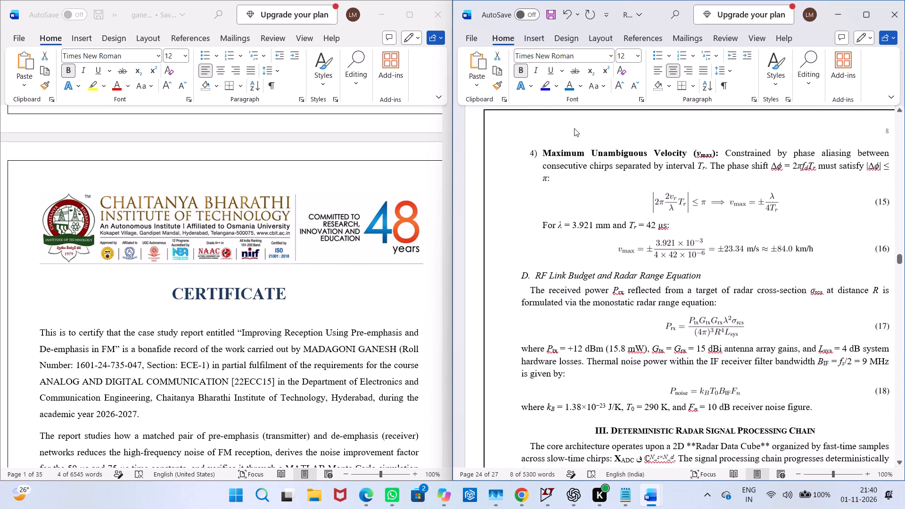
pyautogui.scroll(9, 574, 128)
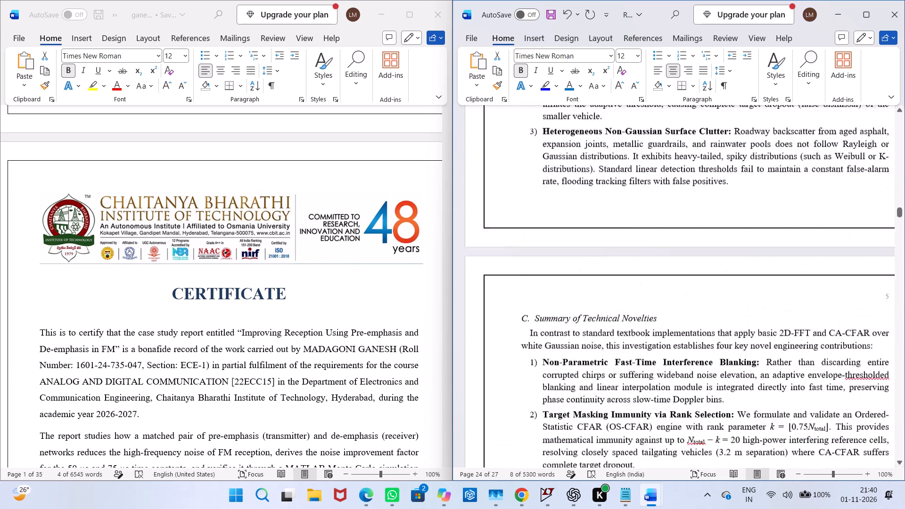
pyautogui.scroll(3, 574, 128)
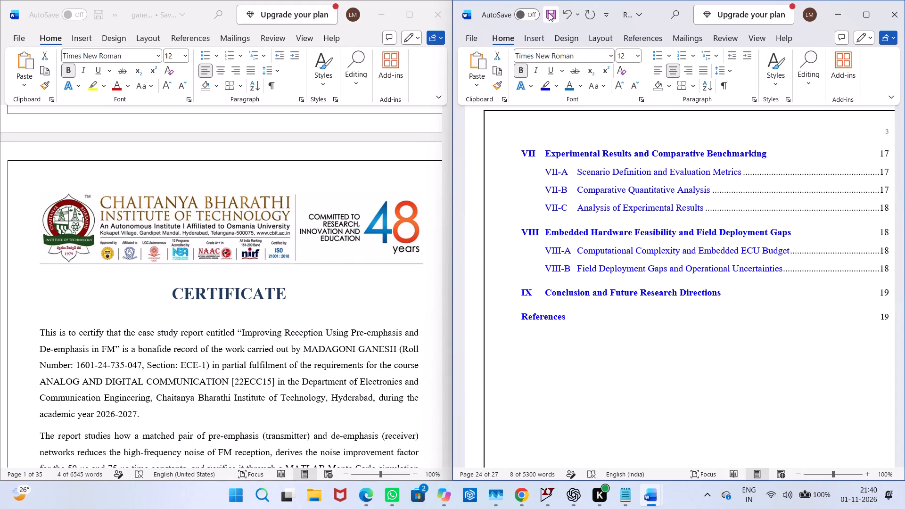
pyautogui.hotkey('ctrl', 's')
# Save the report to the Downloads folder as a Word Document named RadarVision-77_DSP_Case_Study_CBIT.
pyautogui.click(462, 16)
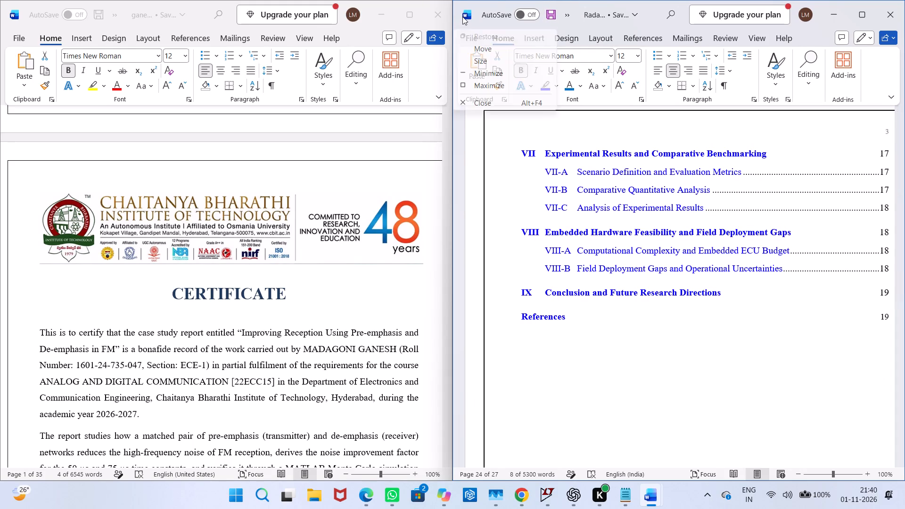
pyautogui.click(482, 167)
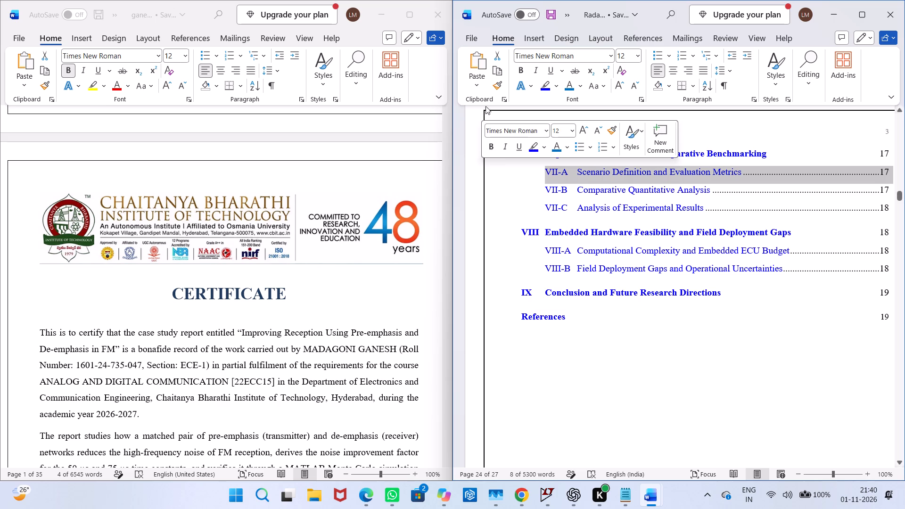
pyautogui.click(474, 45)
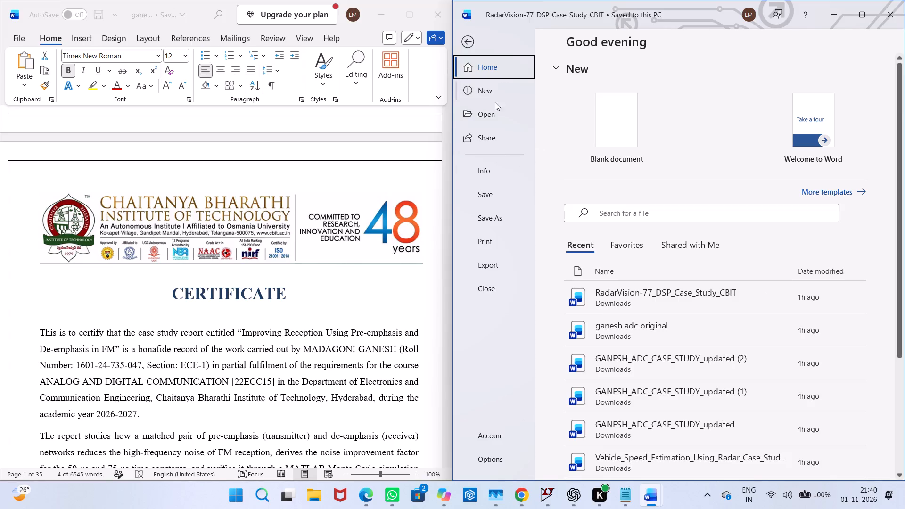
pyautogui.click(486, 219)
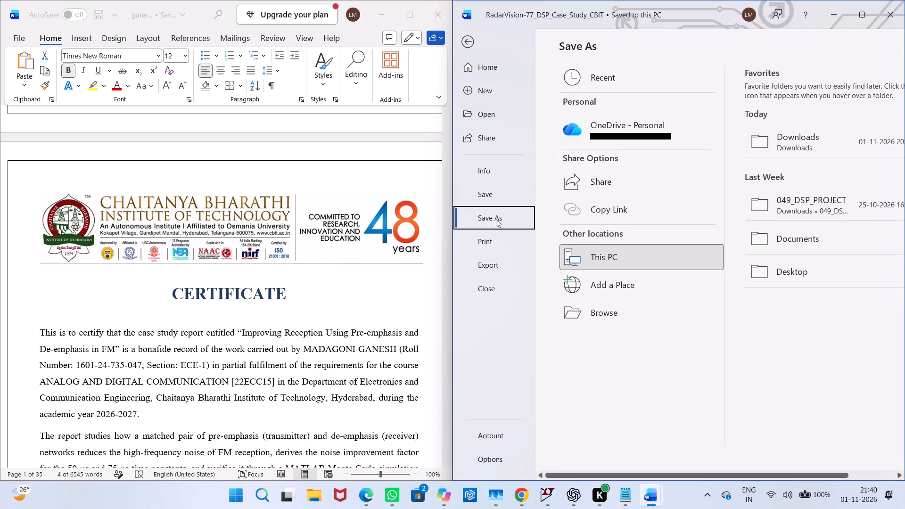
pyautogui.click(604, 265)
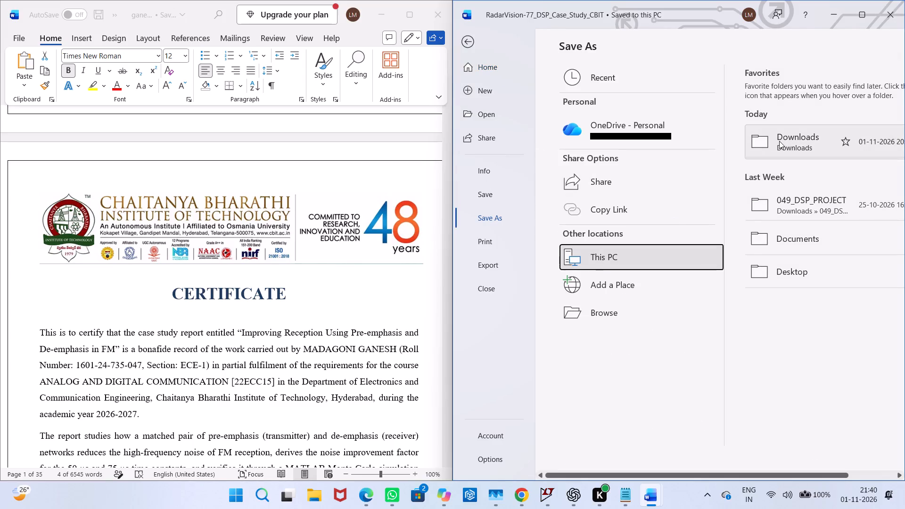
pyautogui.click(779, 141)
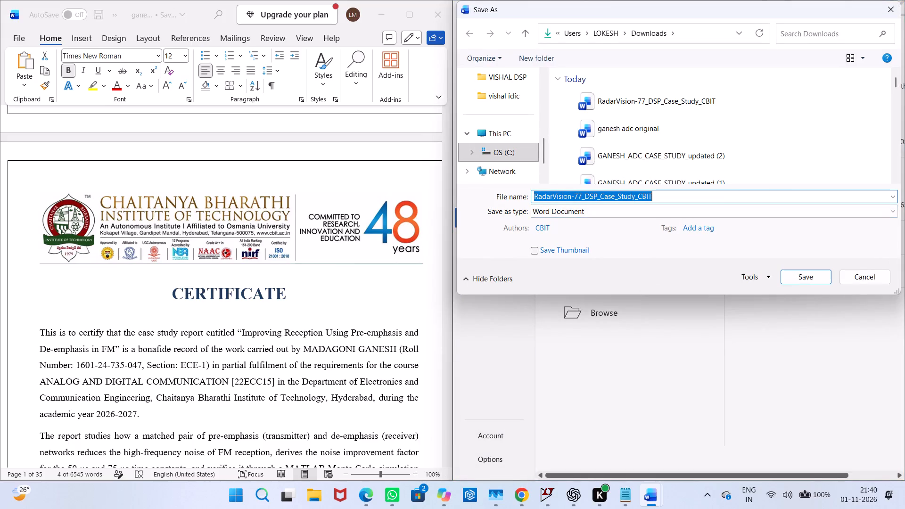
pyautogui.click(798, 280)
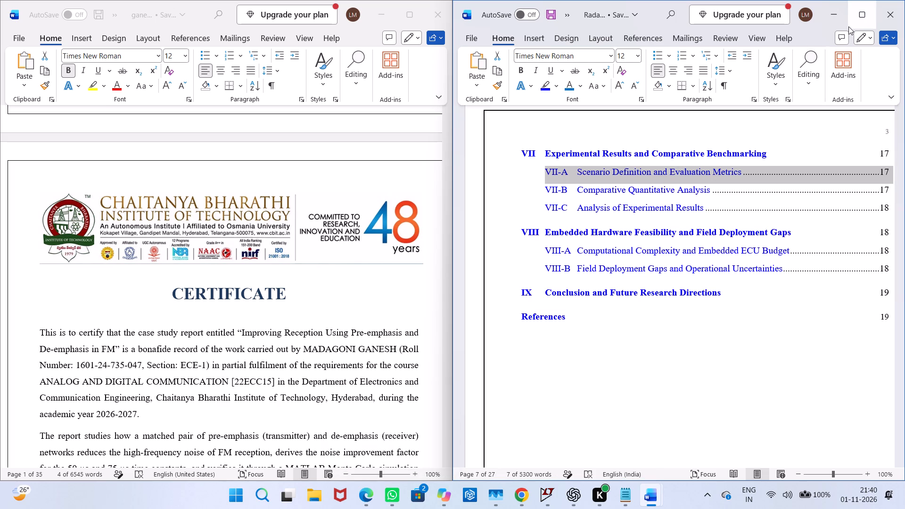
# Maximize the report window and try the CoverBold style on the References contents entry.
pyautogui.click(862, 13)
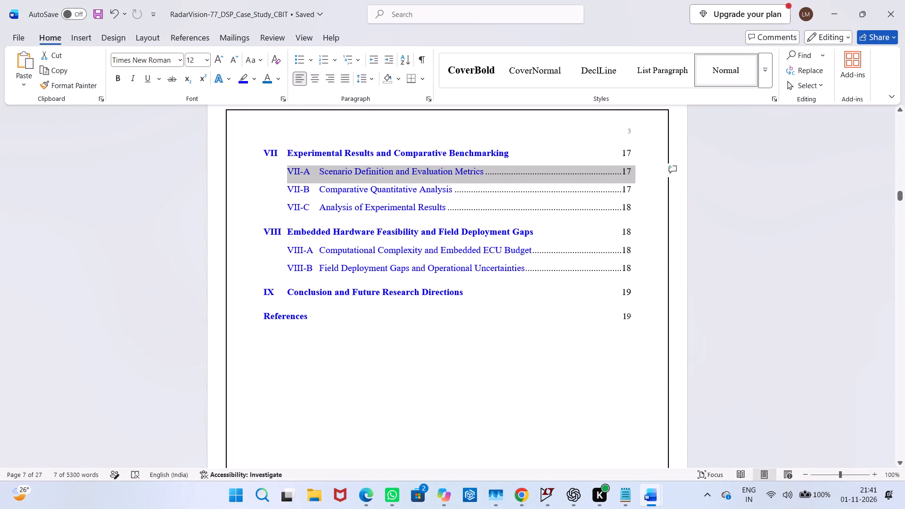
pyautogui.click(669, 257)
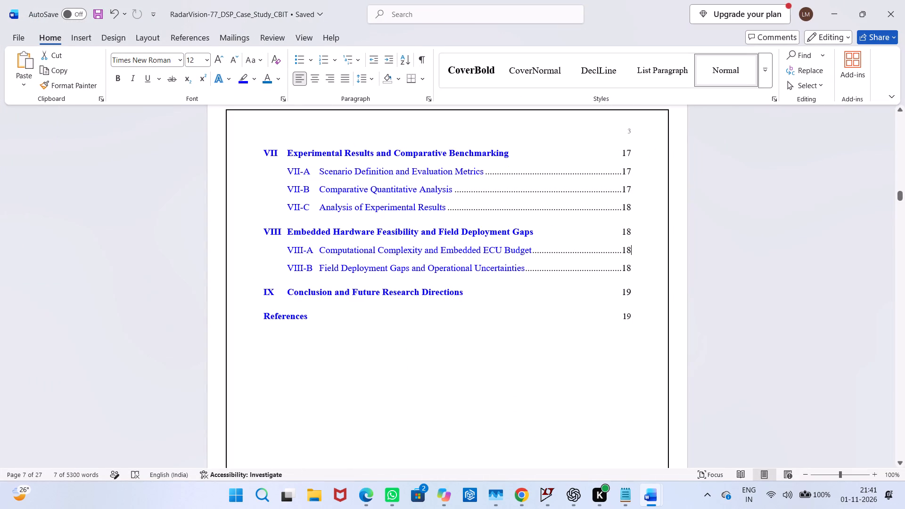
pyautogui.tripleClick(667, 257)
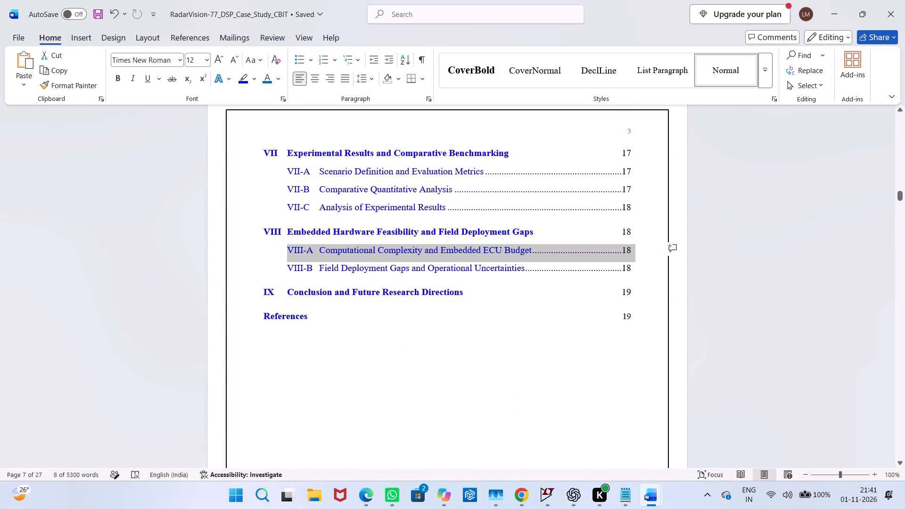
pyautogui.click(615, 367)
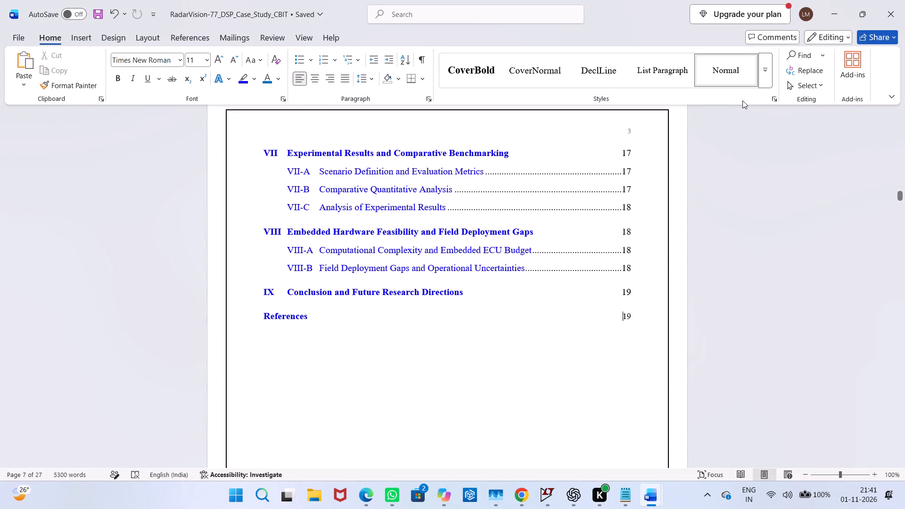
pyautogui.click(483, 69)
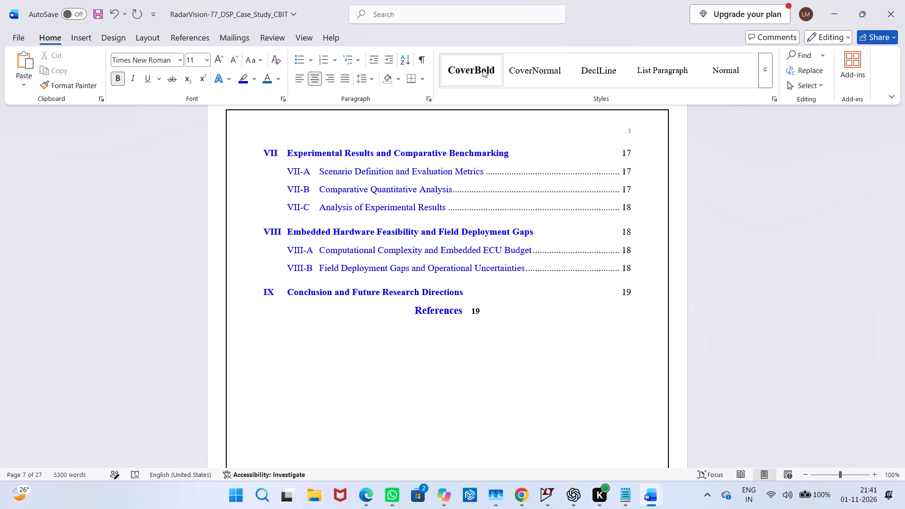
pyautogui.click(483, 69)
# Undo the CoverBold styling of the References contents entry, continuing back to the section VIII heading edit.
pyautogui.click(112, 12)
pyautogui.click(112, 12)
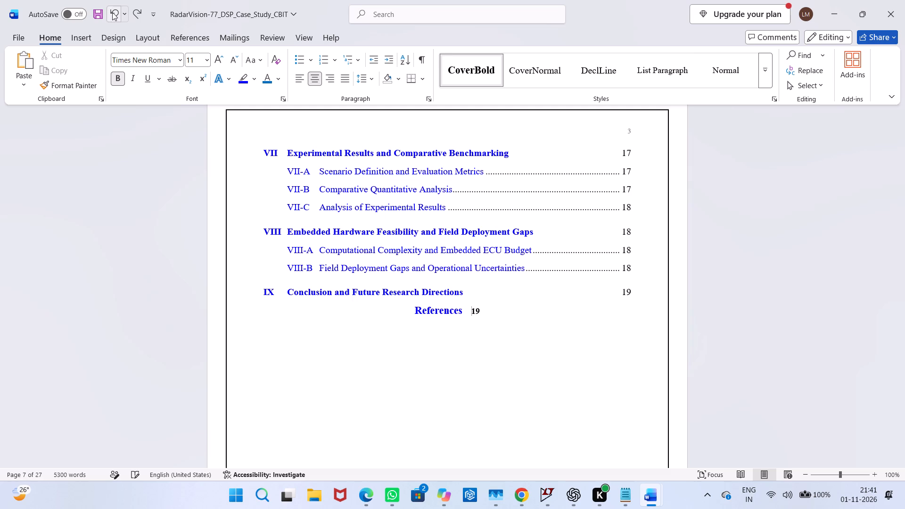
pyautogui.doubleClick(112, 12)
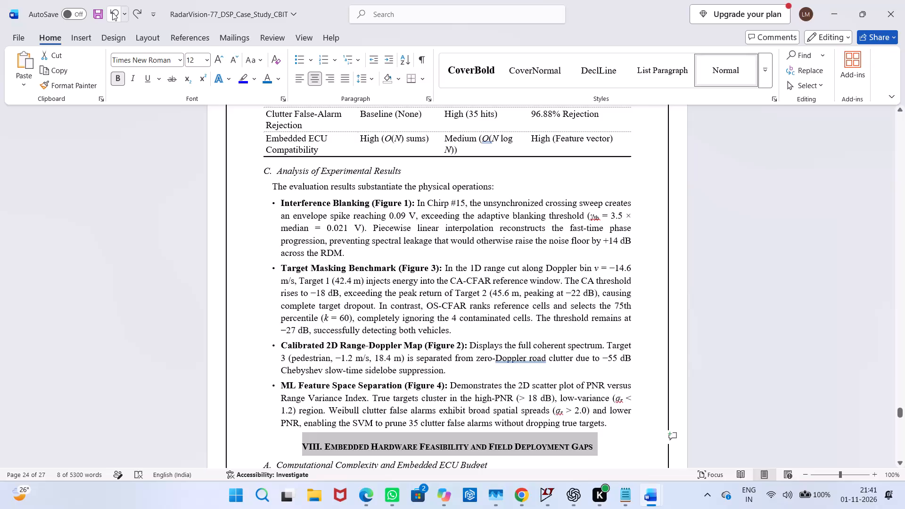
# Return to the cover page and examine the college banner's placement inside the page border.
pyautogui.scroll(12, 346, 318)
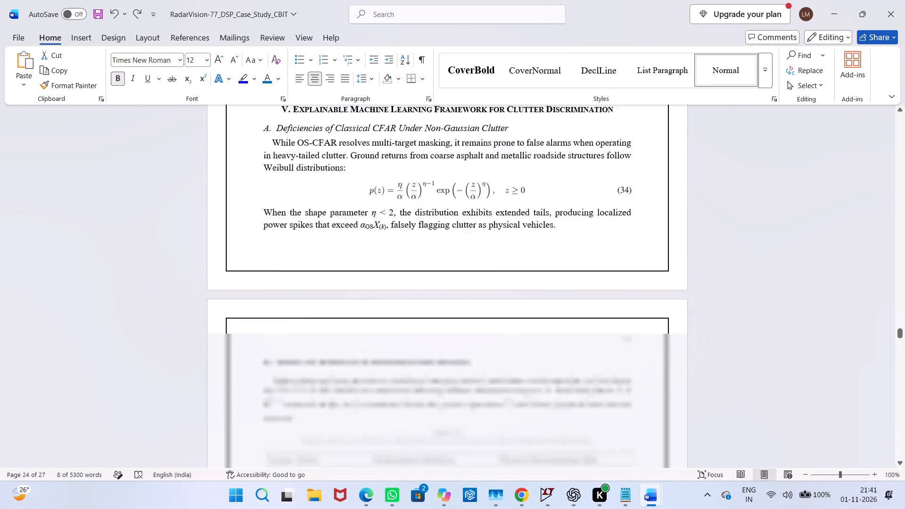
pyautogui.scroll(19, 346, 318)
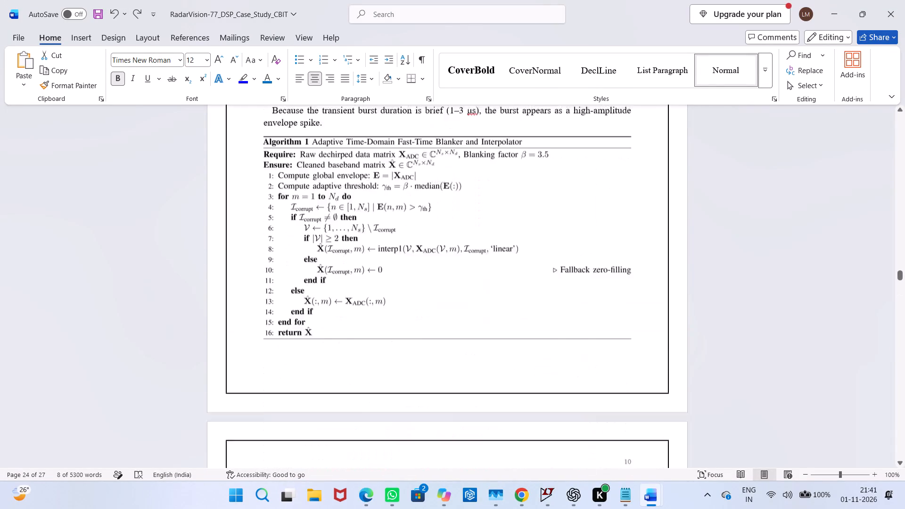
pyautogui.scroll(16, 346, 318)
pyautogui.rightClick(346, 318)
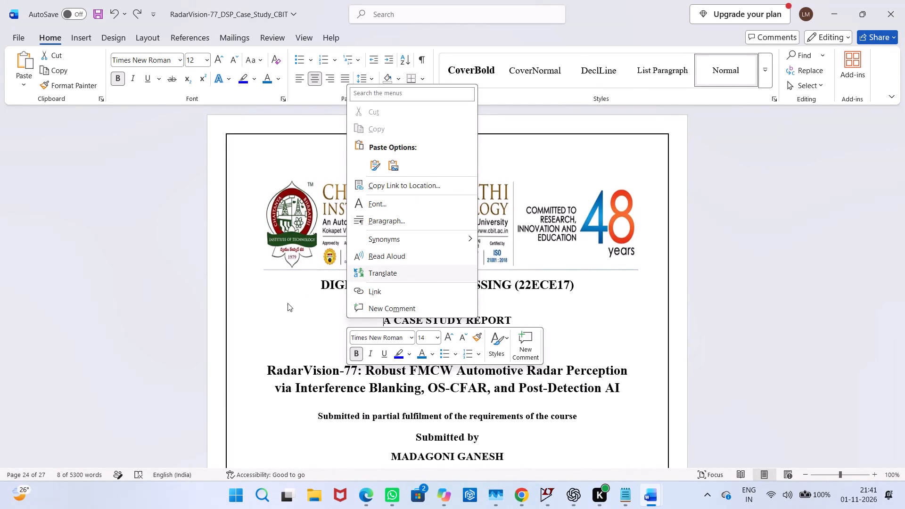
pyautogui.click(281, 329)
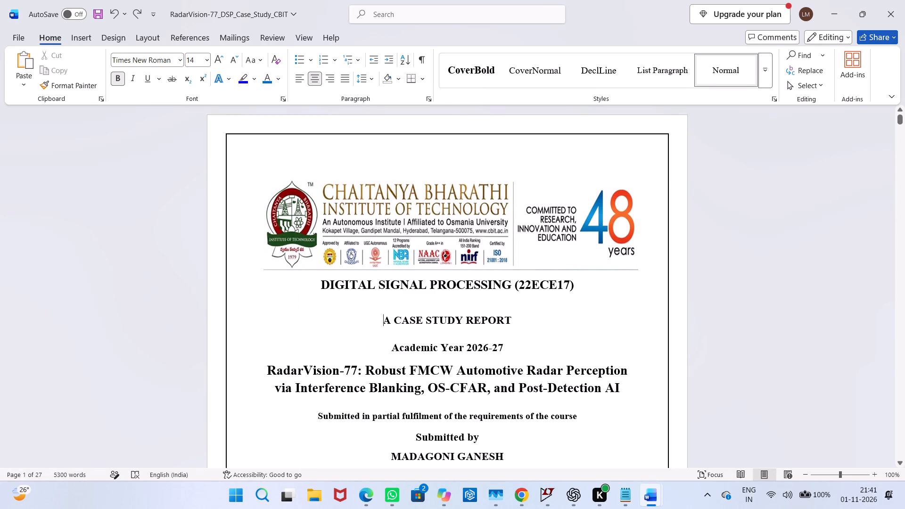
pyautogui.click(229, 164)
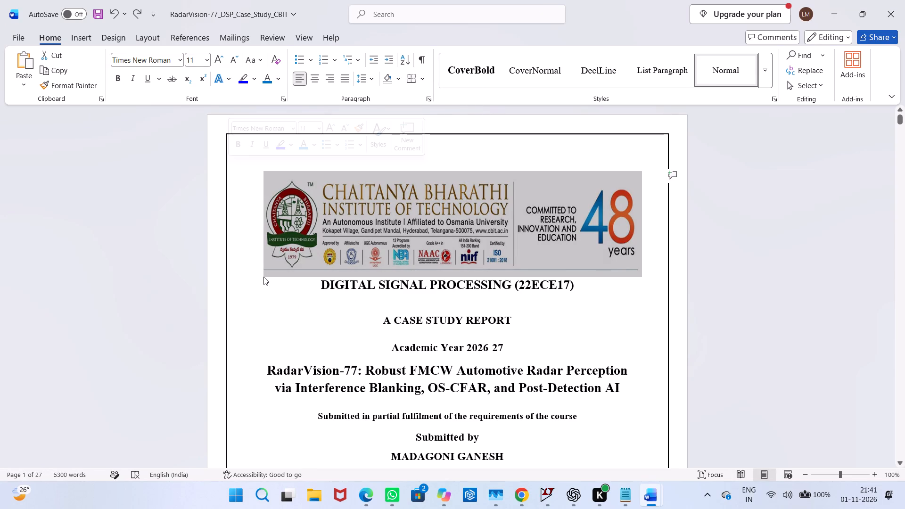
pyautogui.click(263, 277)
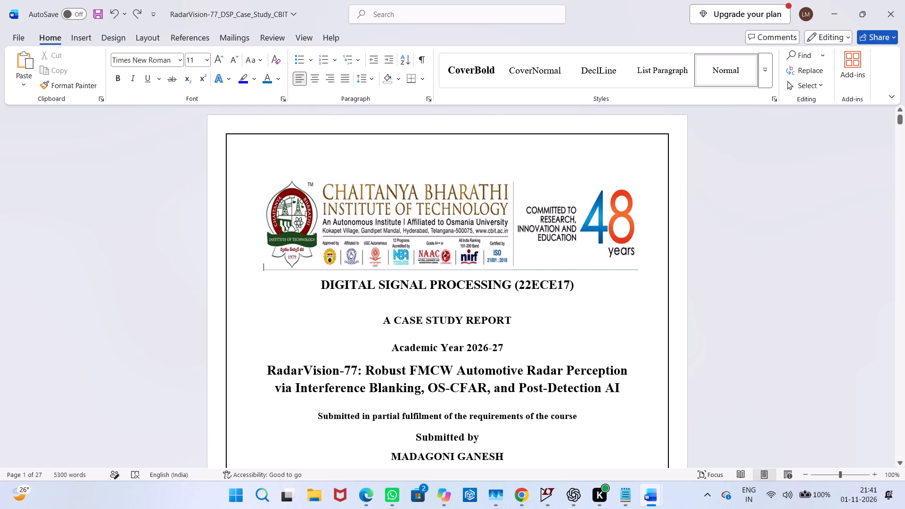
# Review the report's page border and paragraph border settings, and close them without applying anything.
pyautogui.click(79, 39)
pyautogui.click(125, 38)
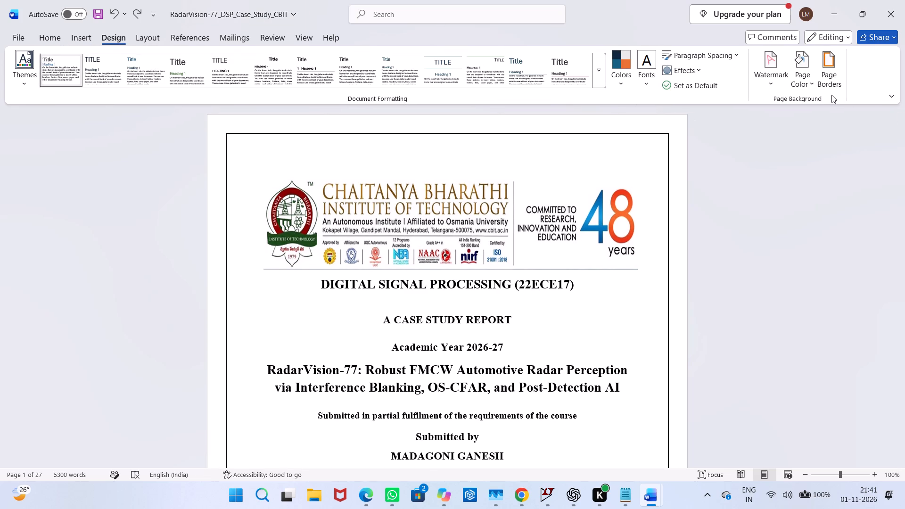
pyautogui.click(831, 95)
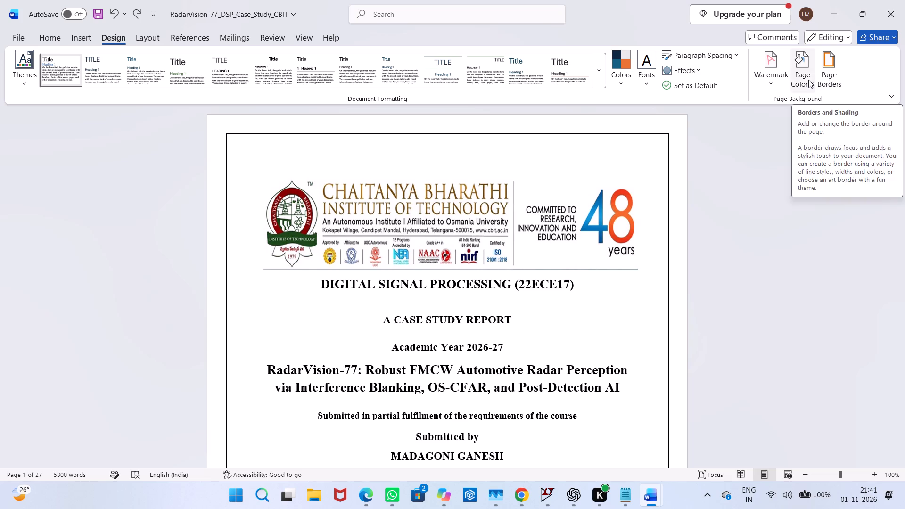
pyautogui.click(835, 85)
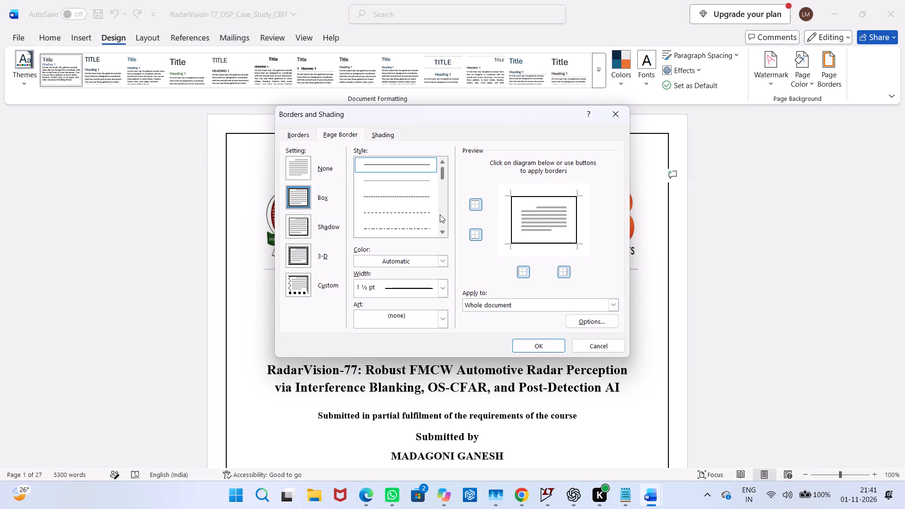
pyautogui.click(296, 133)
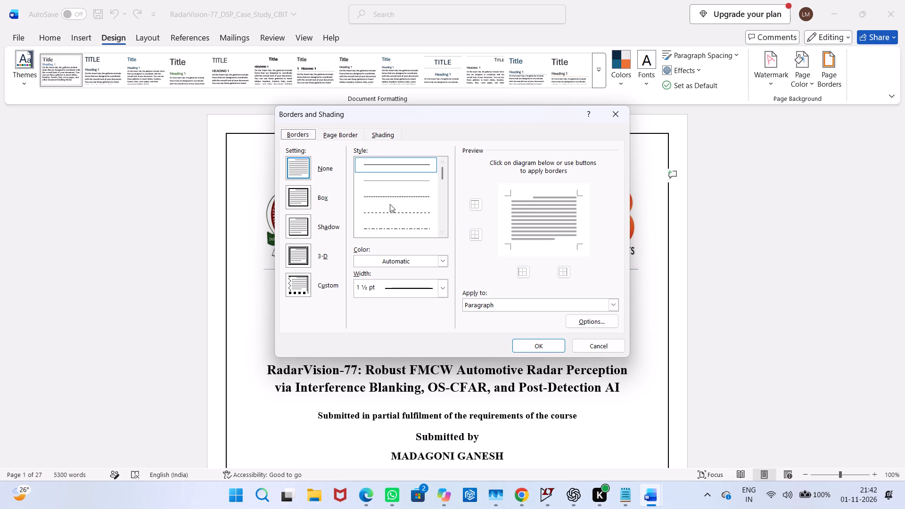
pyautogui.click(341, 134)
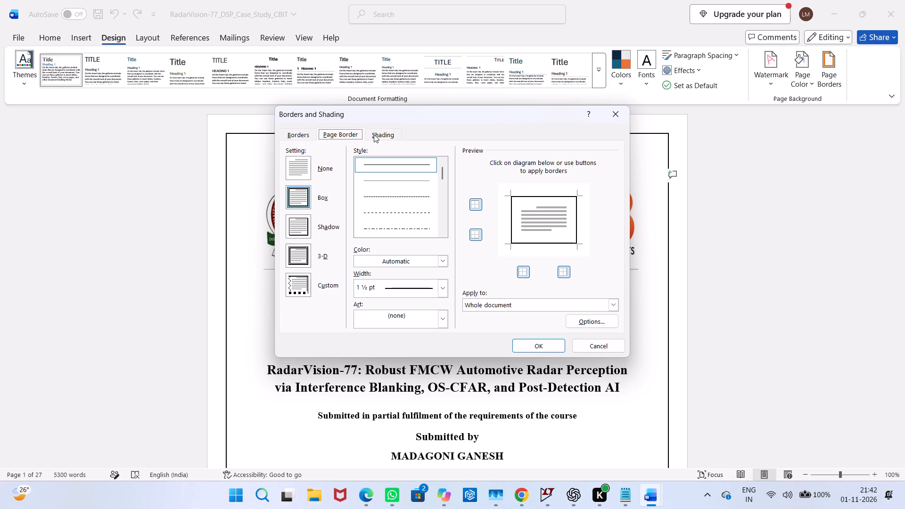
pyautogui.click(235, 204)
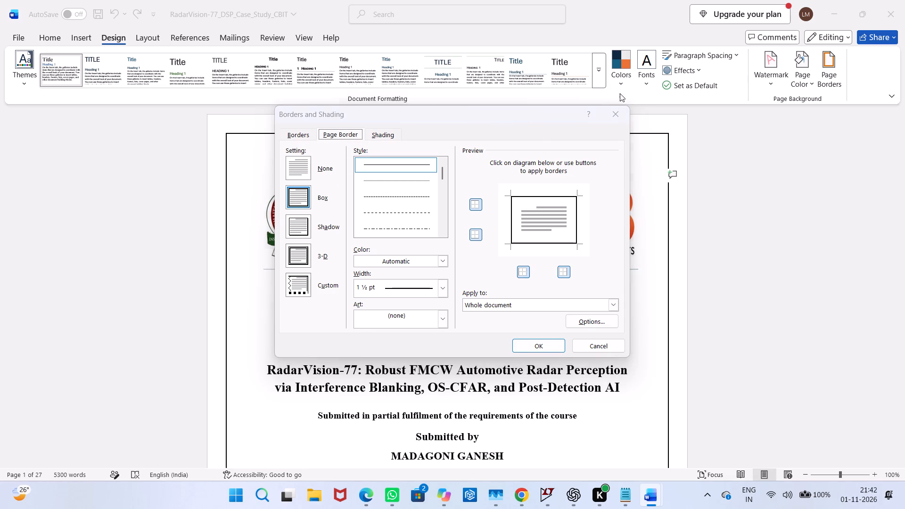
pyautogui.click(617, 108)
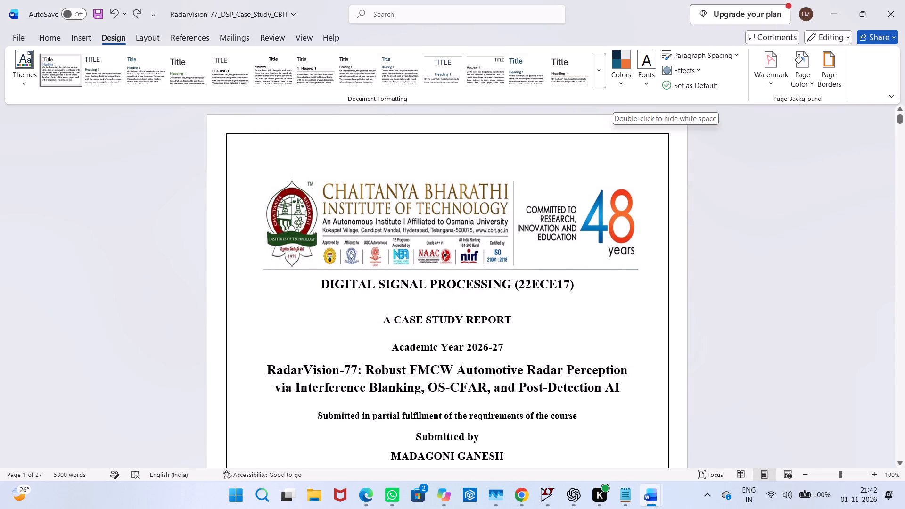
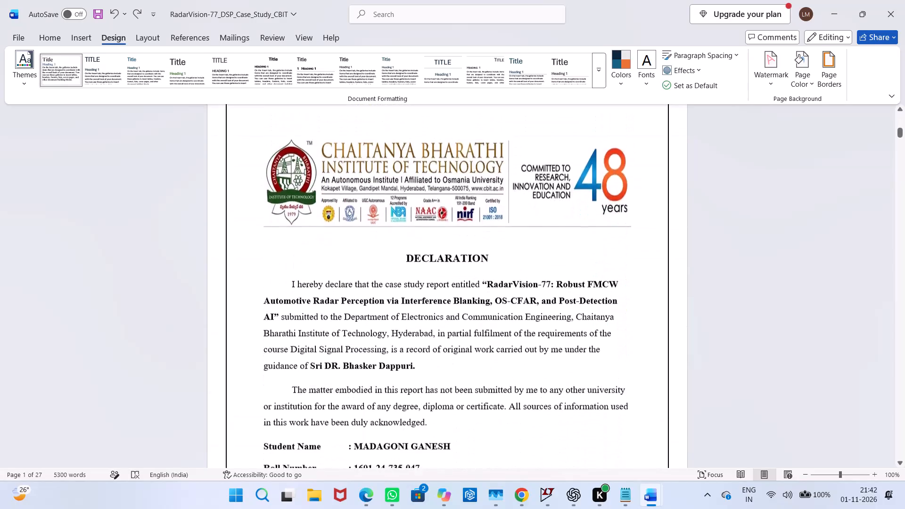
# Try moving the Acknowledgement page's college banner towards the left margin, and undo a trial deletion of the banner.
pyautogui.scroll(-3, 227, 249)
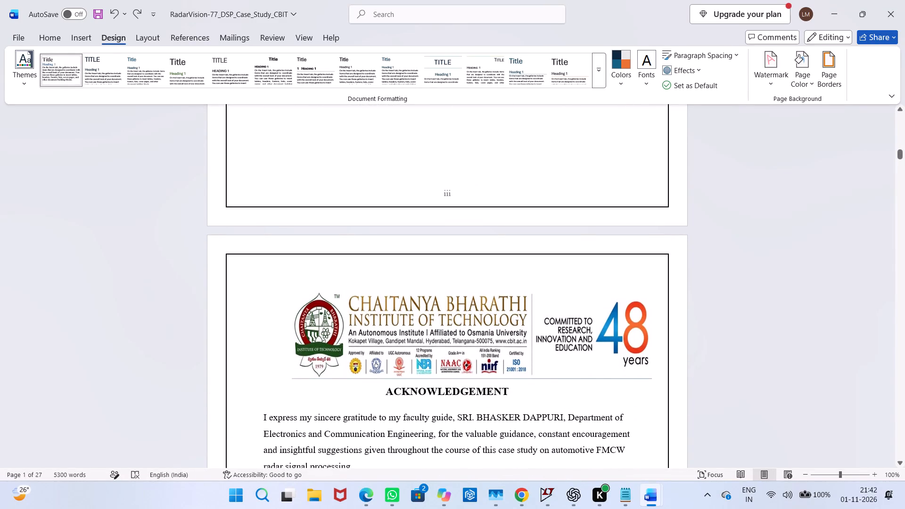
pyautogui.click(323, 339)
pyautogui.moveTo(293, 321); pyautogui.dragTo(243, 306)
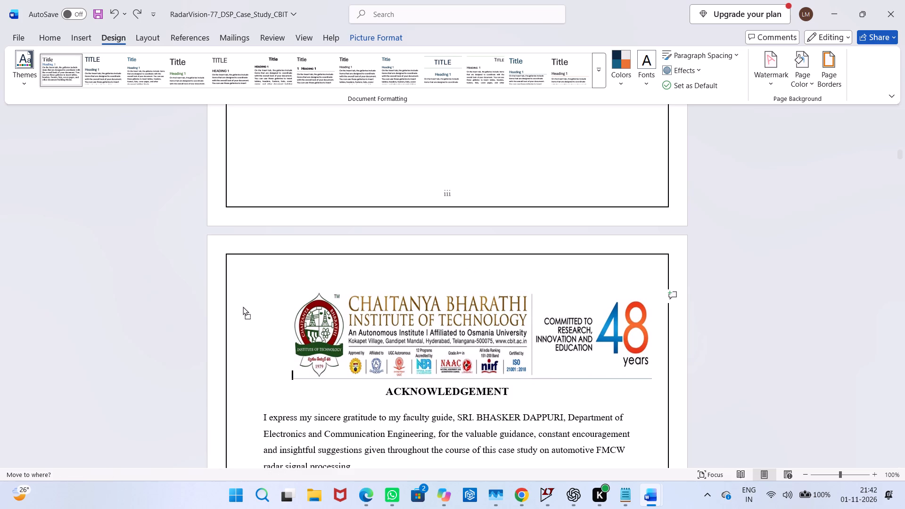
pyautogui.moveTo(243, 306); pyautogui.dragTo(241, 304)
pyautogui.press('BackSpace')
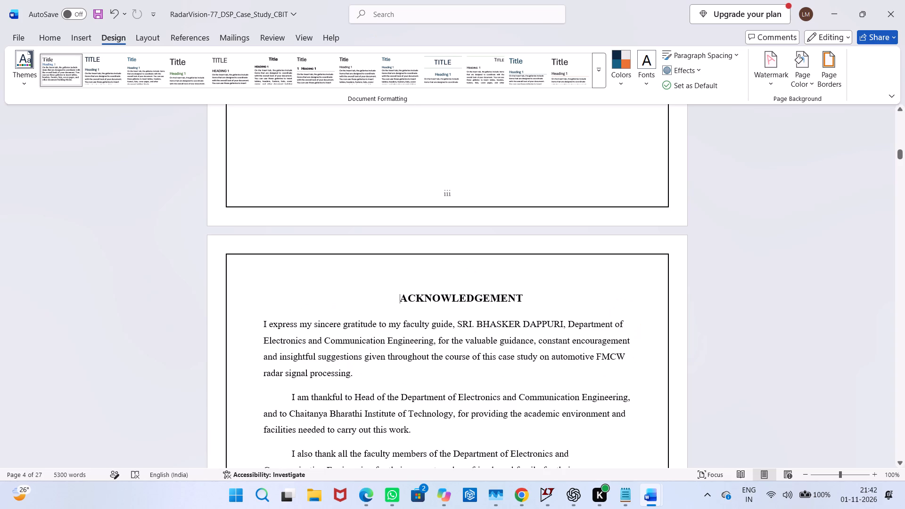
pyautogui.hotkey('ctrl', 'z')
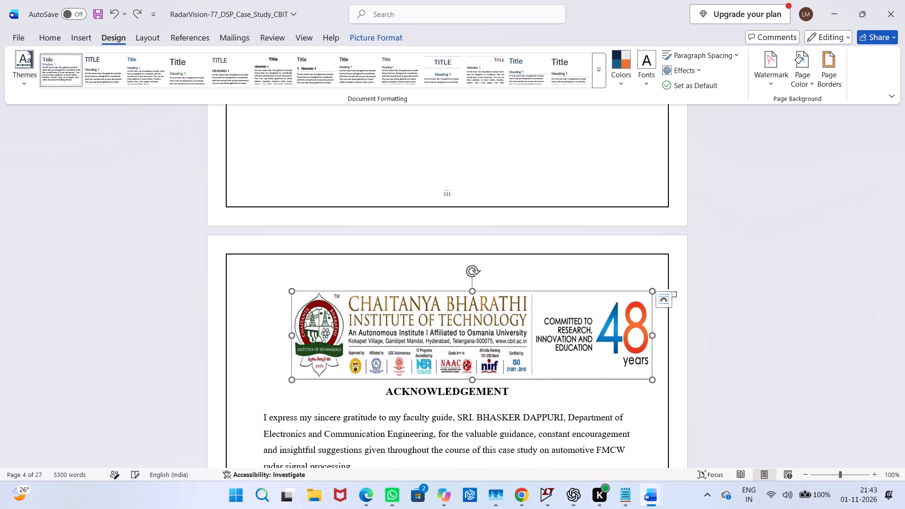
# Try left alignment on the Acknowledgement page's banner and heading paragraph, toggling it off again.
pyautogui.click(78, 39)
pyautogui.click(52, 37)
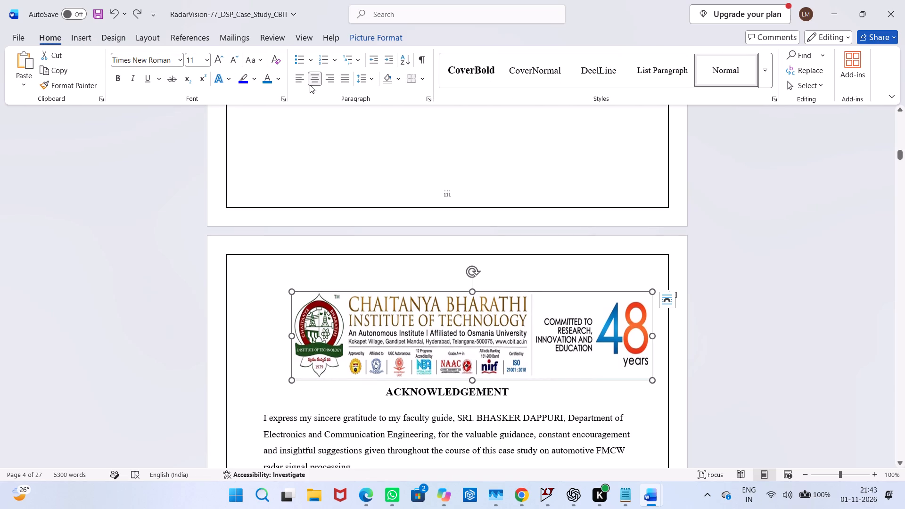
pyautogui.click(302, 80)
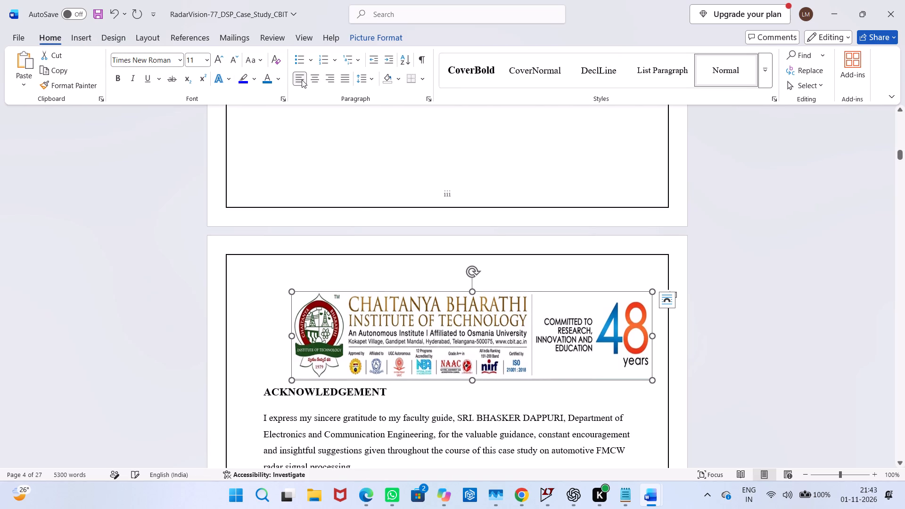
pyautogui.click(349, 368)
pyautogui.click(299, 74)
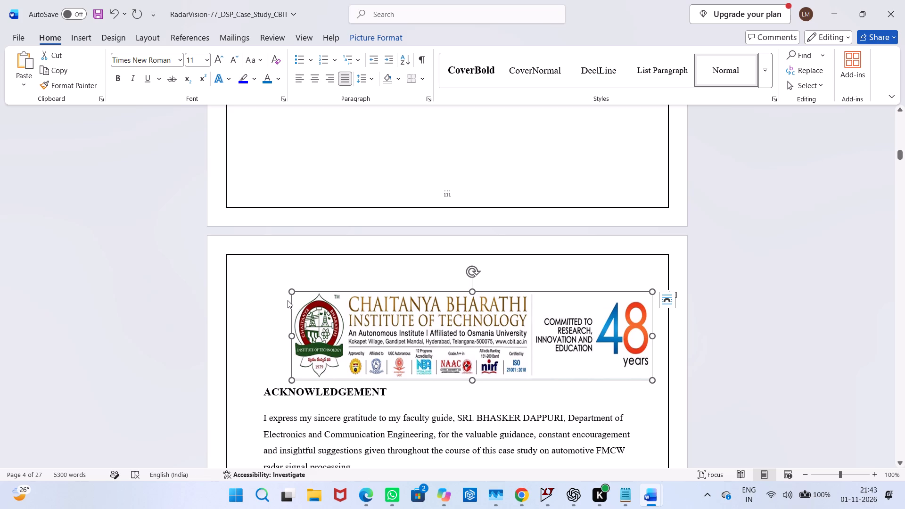
# Delete the off-centre college banner above the ACKNOWLEDGEMENT heading.
pyautogui.click(288, 300)
pyautogui.doubleClick(288, 300)
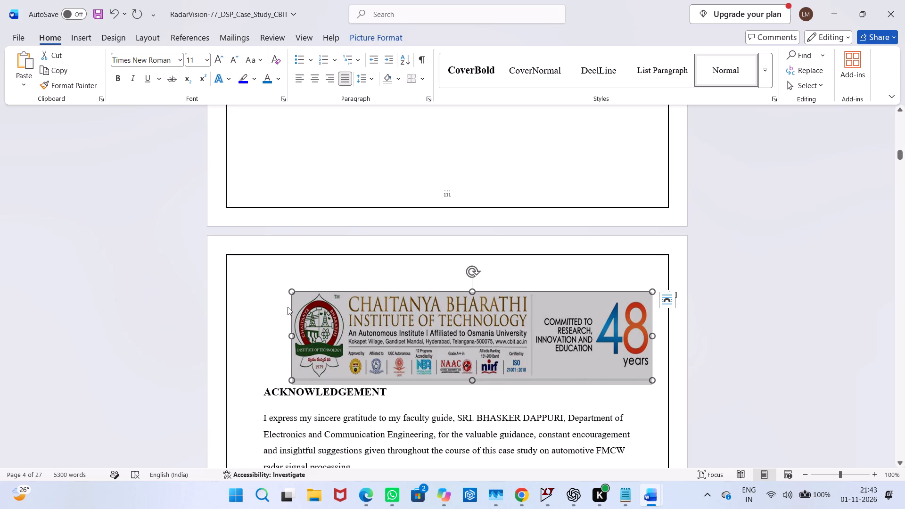
pyautogui.click(253, 346)
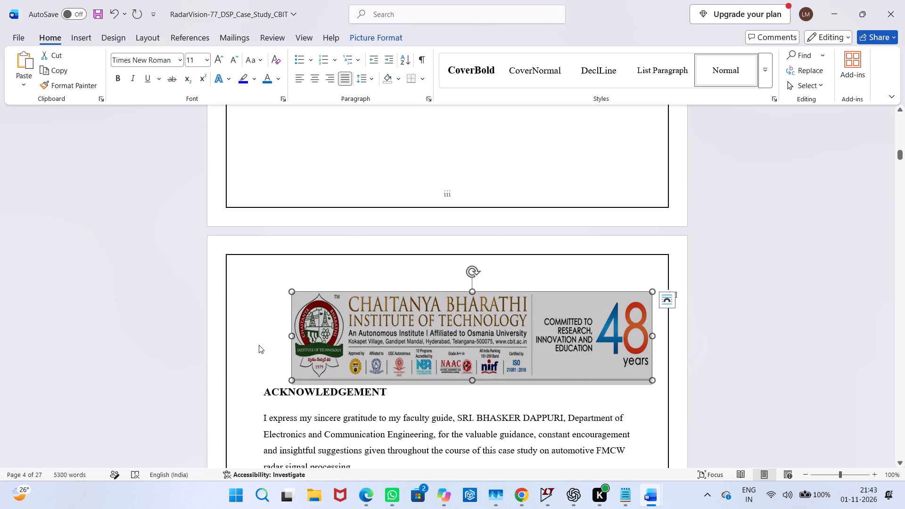
pyautogui.click(256, 342)
pyautogui.doubleClick(256, 342)
pyautogui.press('BackSpace')
pyautogui.press('BackSpace')
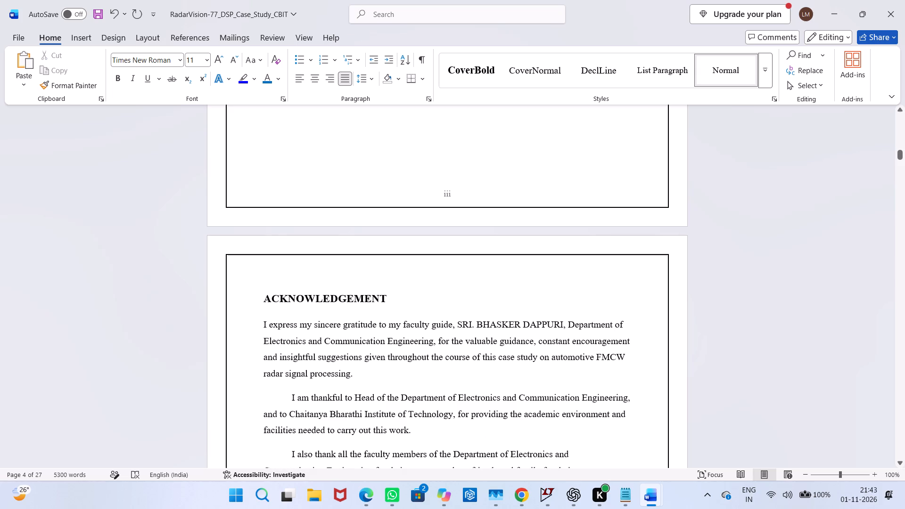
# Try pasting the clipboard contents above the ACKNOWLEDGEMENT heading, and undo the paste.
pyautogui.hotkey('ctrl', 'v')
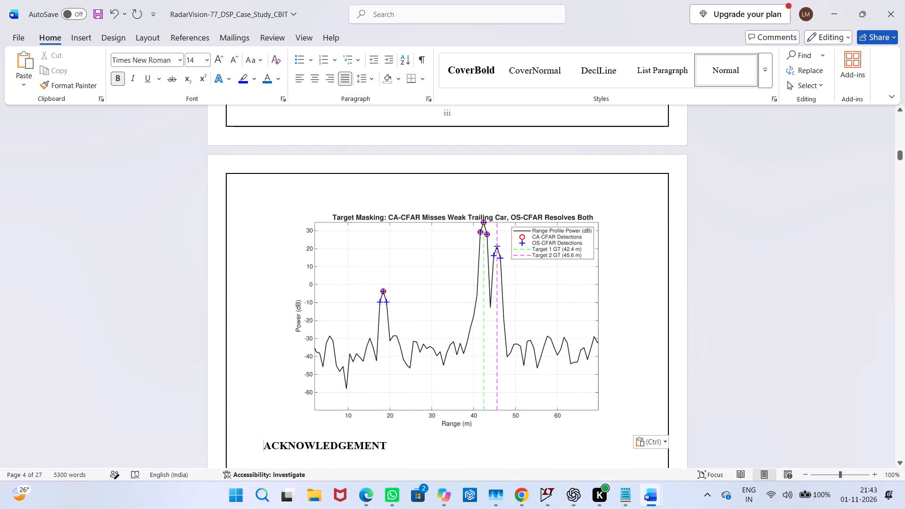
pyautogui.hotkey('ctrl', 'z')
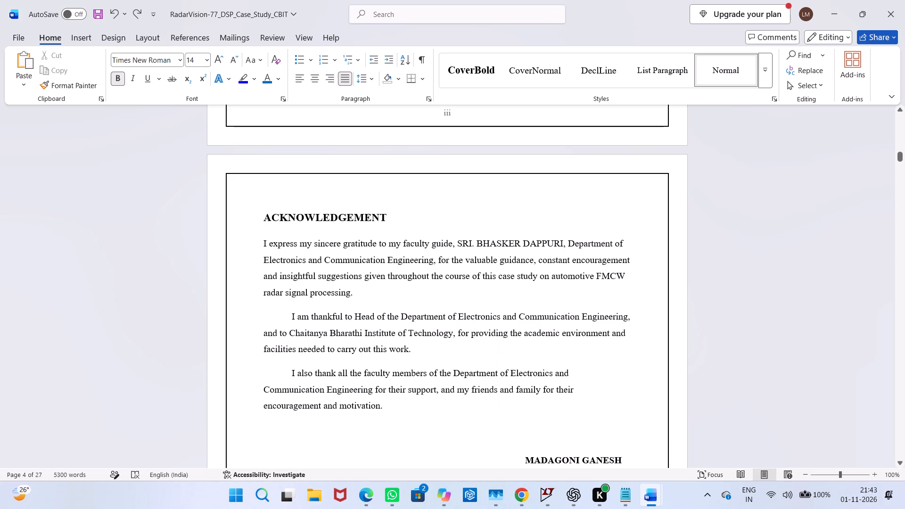
# Copy the college banner from the Certificate page and paste it directly before the ACKNOWLEDGEMENT heading.
pyautogui.scroll(5, 337, 315)
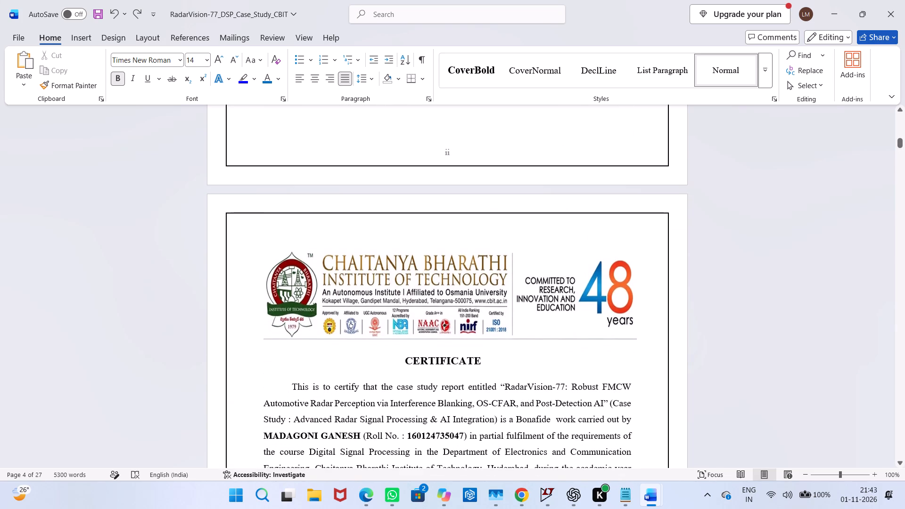
pyautogui.click(316, 278)
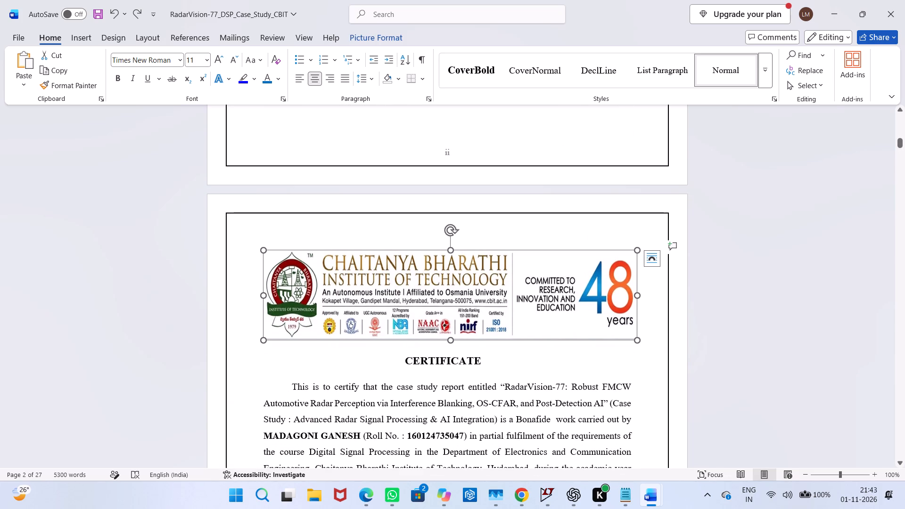
pyautogui.hotkey('ctrl', 'c')
pyautogui.scroll(-1, 316, 278)
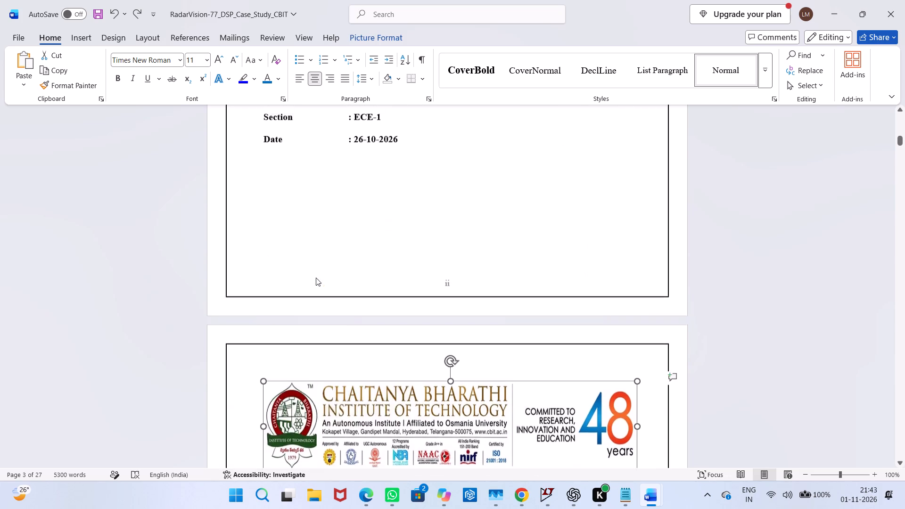
pyautogui.scroll(-6, 316, 278)
pyautogui.scroll(1, 316, 278)
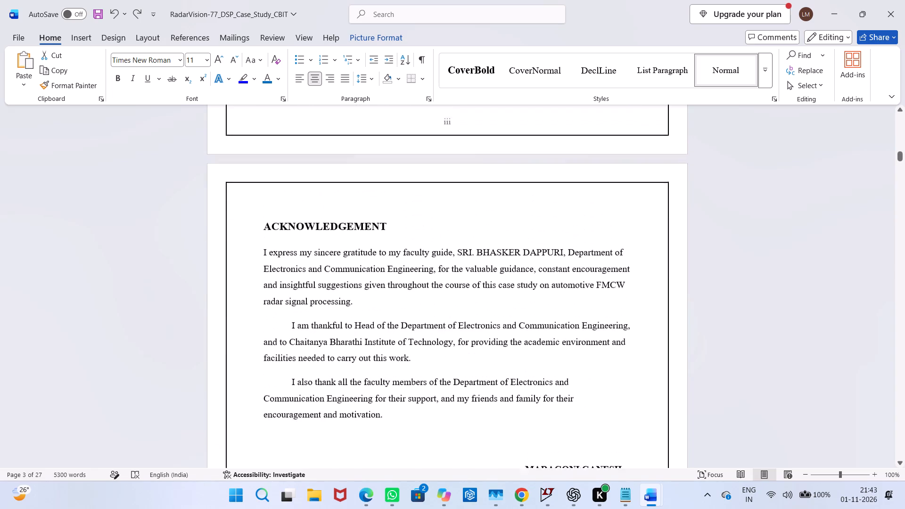
pyautogui.scroll(1, 316, 278)
pyautogui.click(264, 243)
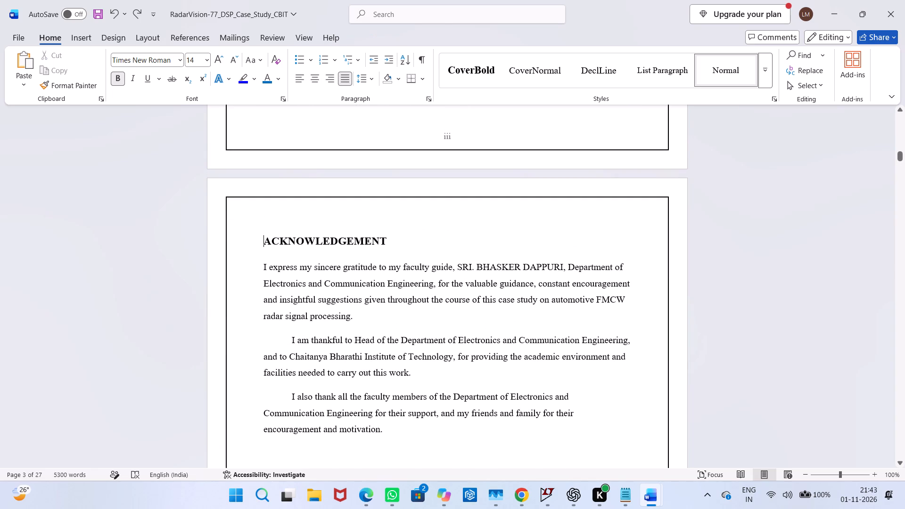
pyautogui.keyDown('ctrl'); pyautogui.click(264, 243); pyautogui.keyUp('ctrl')
pyautogui.hotkey('ctrl', 'v')
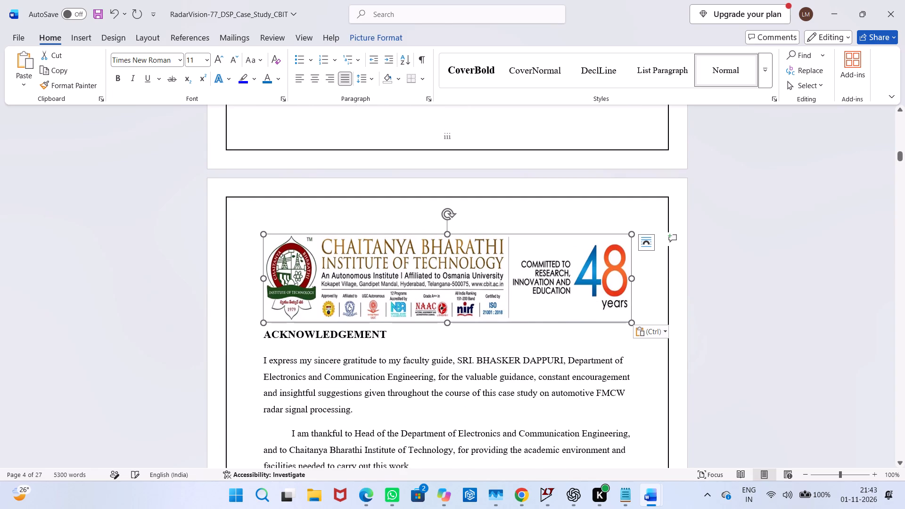
pyautogui.click(744, 323)
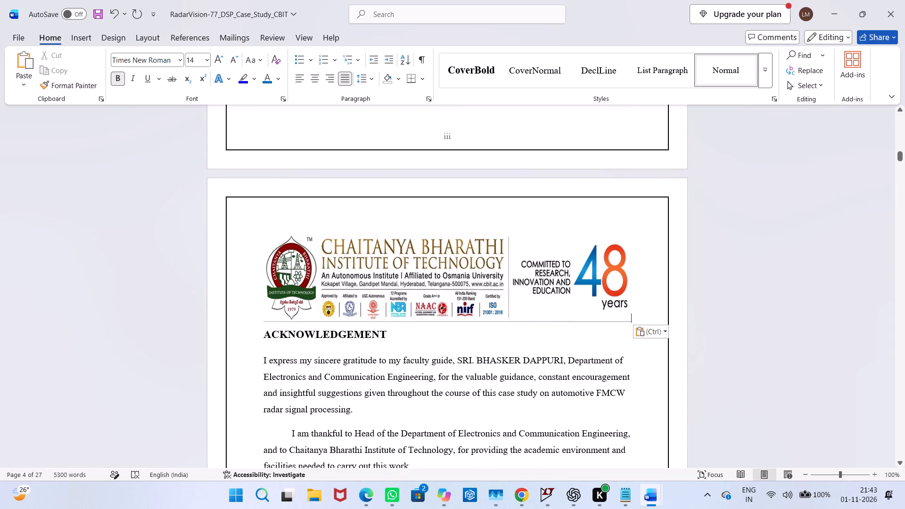
# Centre the ACKNOWLEDGEMENT heading paragraph beneath the pasted college banner.
pyautogui.click(260, 340)
pyautogui.click(319, 77)
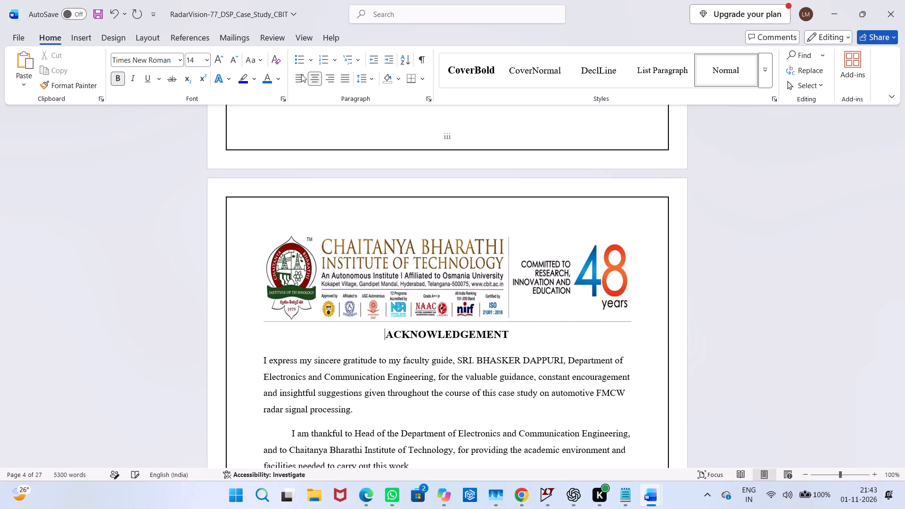
# Review the page border sides and width options plus the paragraph border and shading settings, closing them without applying anything.
pyautogui.click(85, 37)
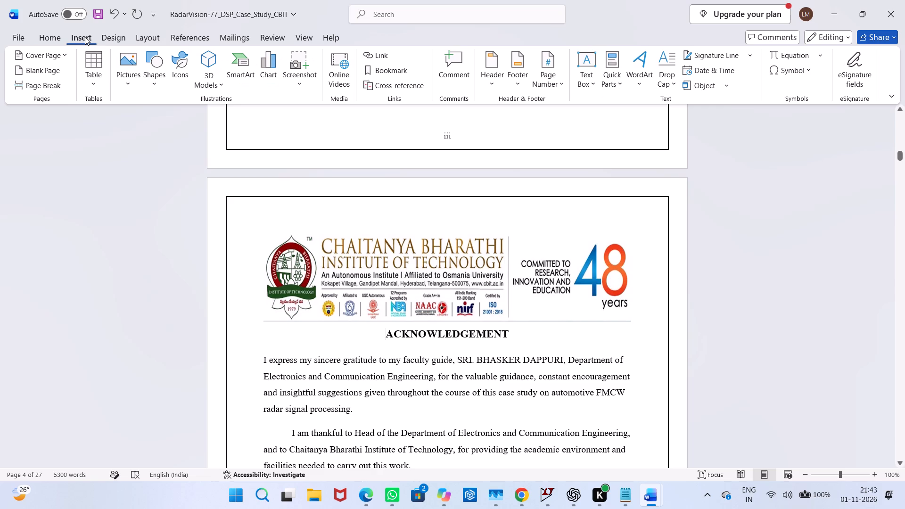
pyautogui.click(125, 39)
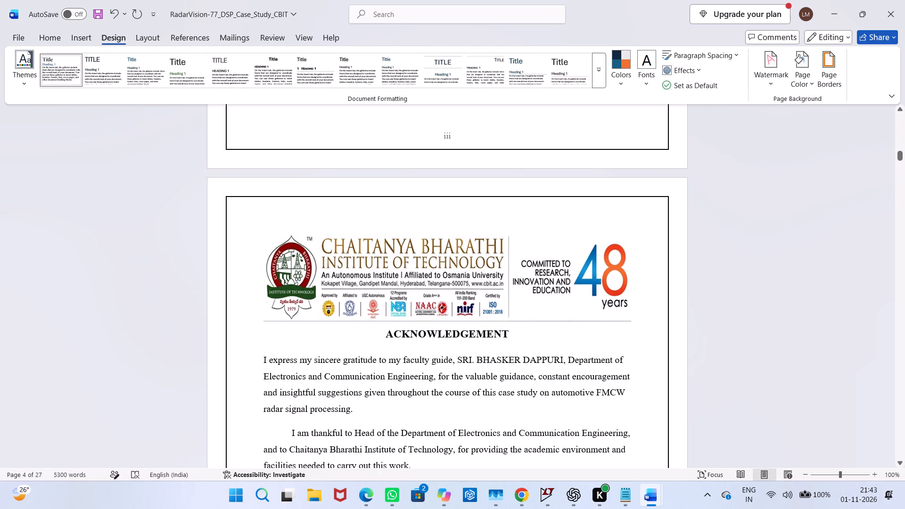
pyautogui.click(833, 72)
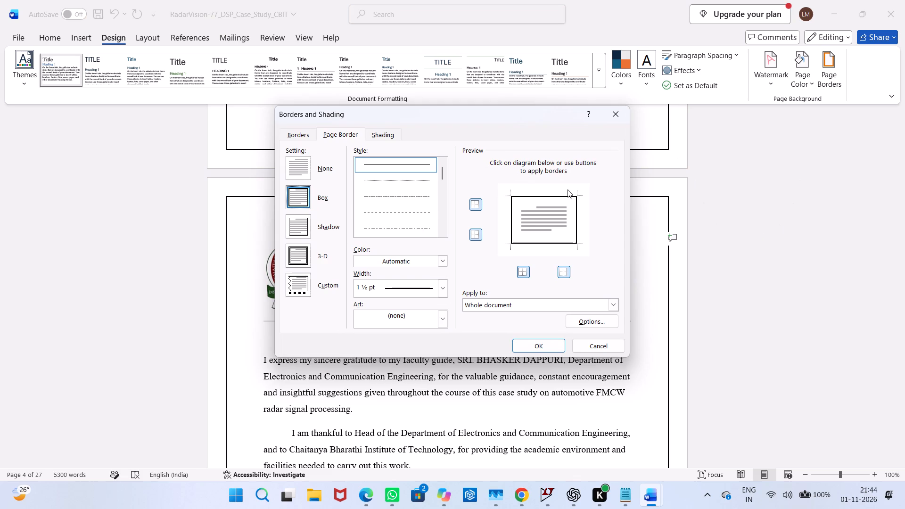
pyautogui.click(523, 270)
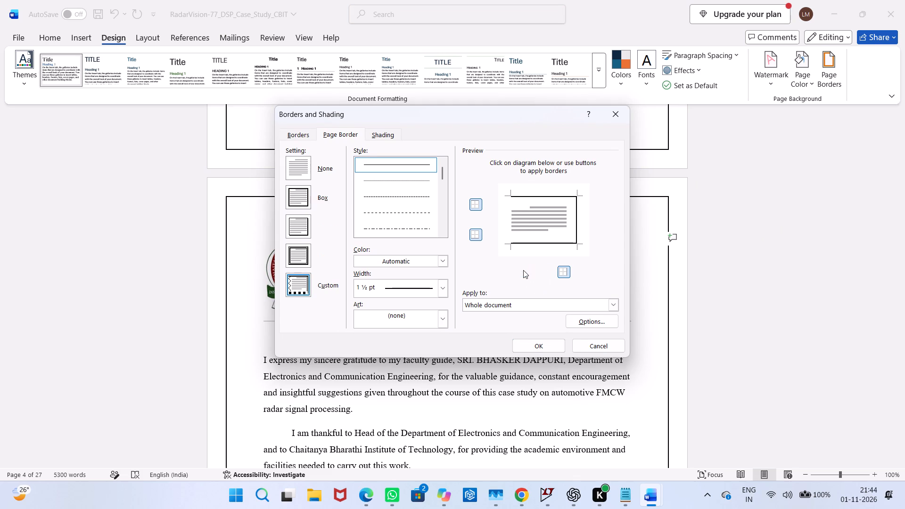
pyautogui.click(523, 270)
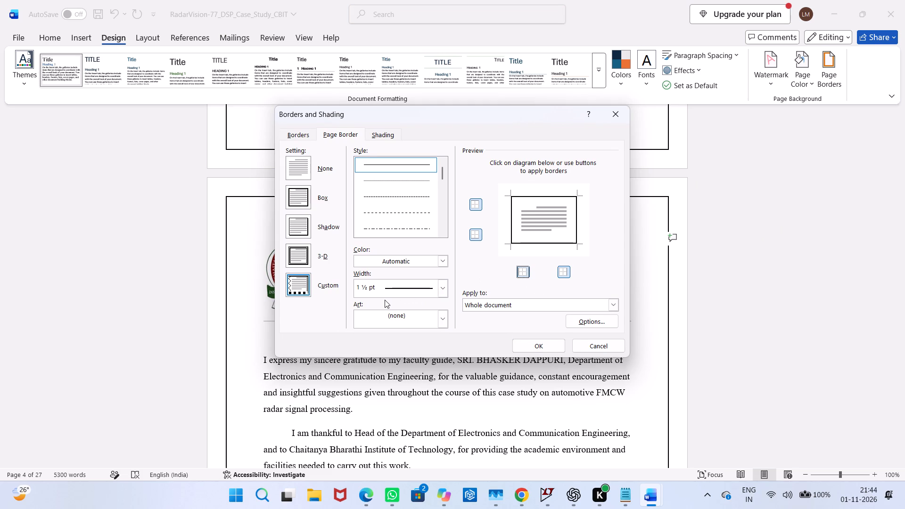
pyautogui.scroll(-2, 312, 308)
pyautogui.click(447, 286)
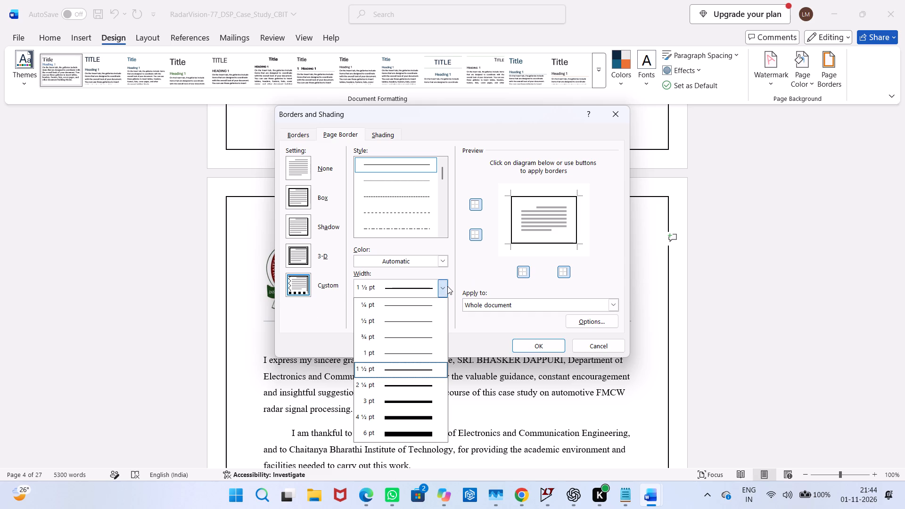
pyautogui.click(485, 265)
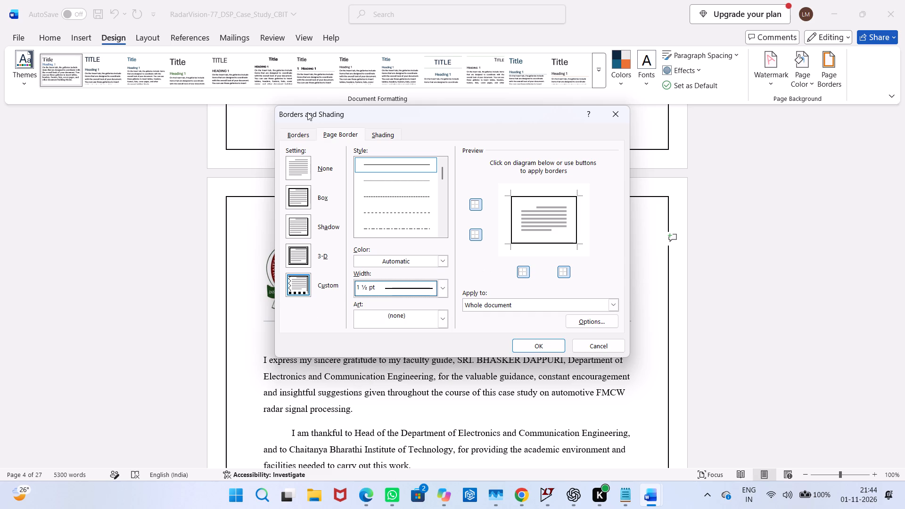
pyautogui.click(295, 138)
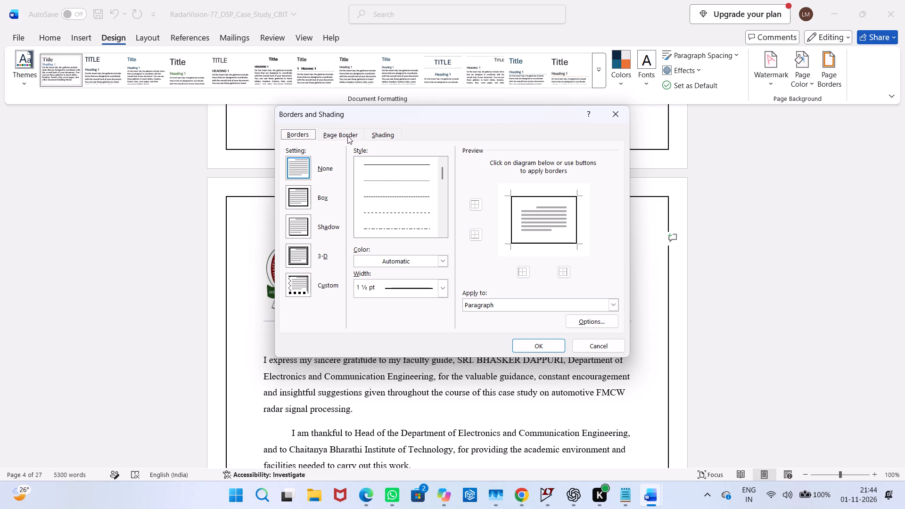
pyautogui.click(388, 133)
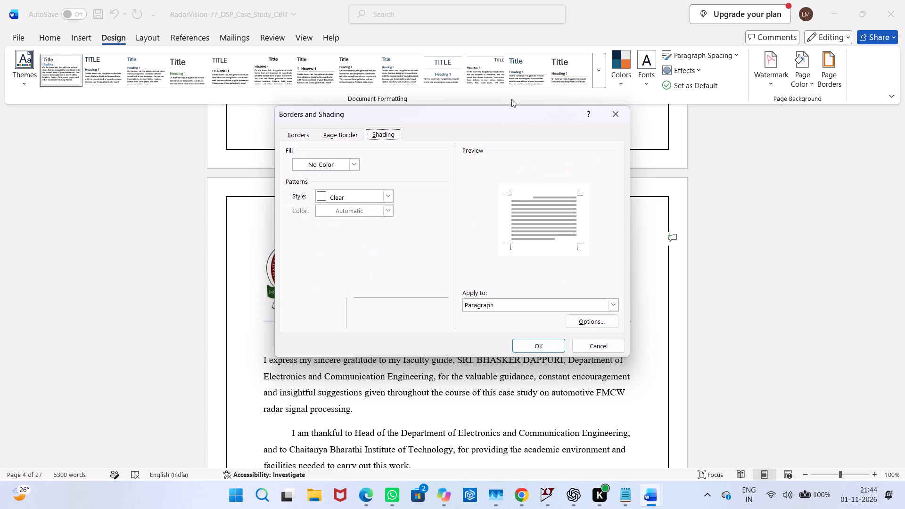
pyautogui.click(616, 114)
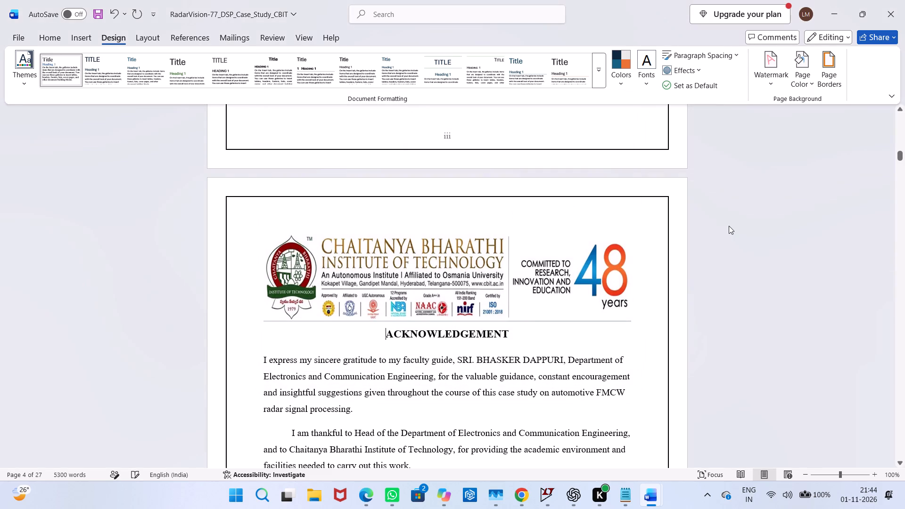
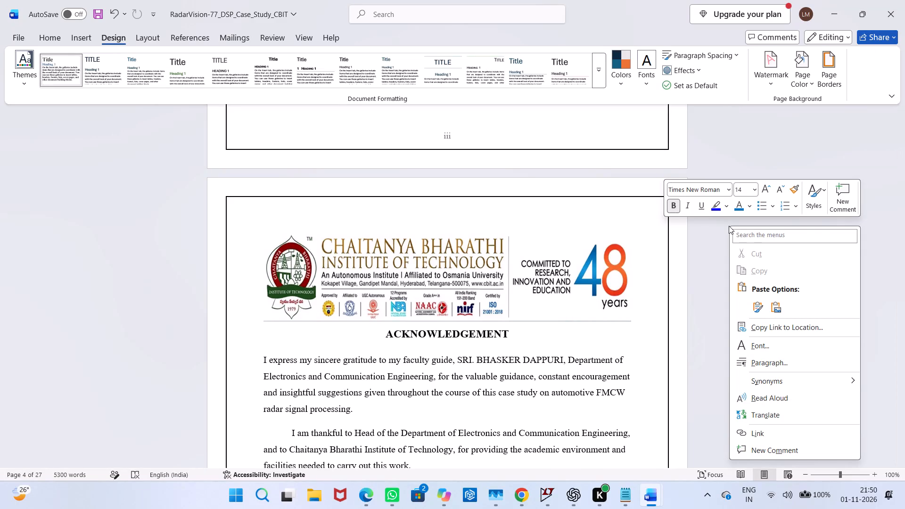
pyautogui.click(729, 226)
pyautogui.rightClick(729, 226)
# Save the report to the Downloads folder as a Word Document under the name RadarVision-77_DSP_Case_Study_CBIT.
pyautogui.click(16, 34)
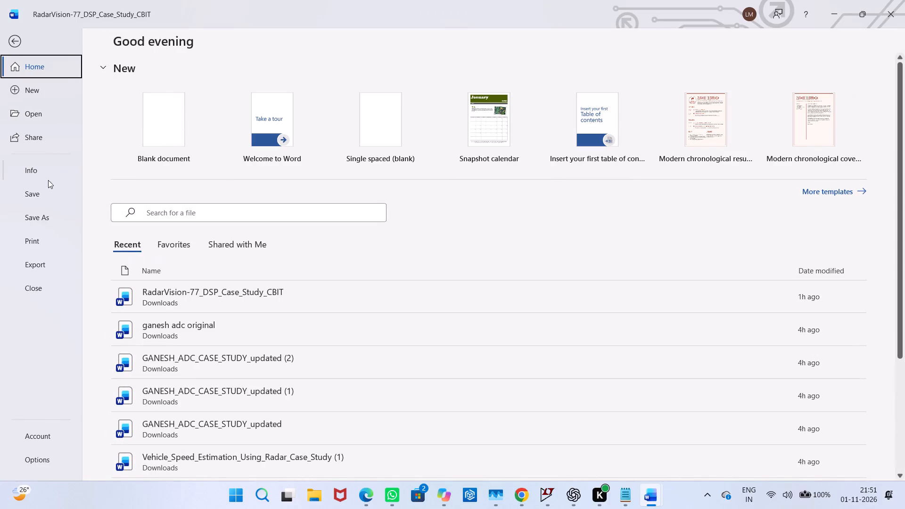
pyautogui.click(30, 212)
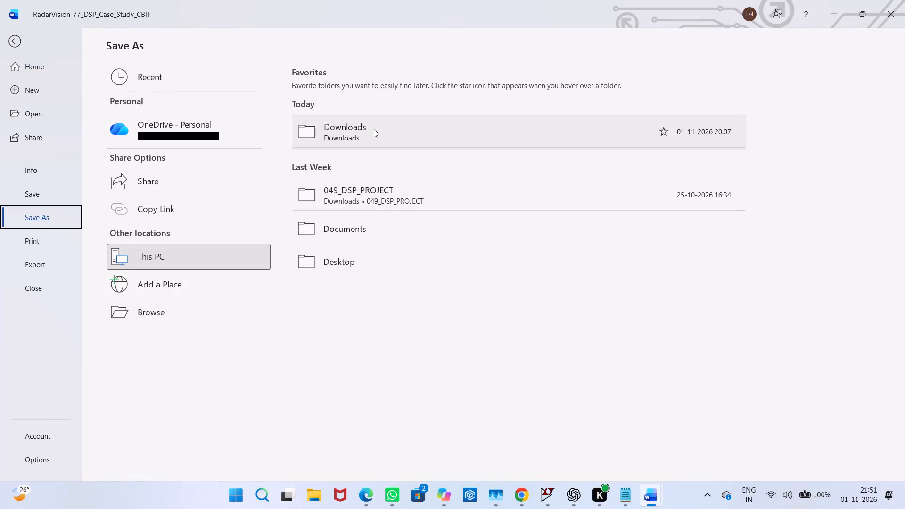
pyautogui.click(373, 128)
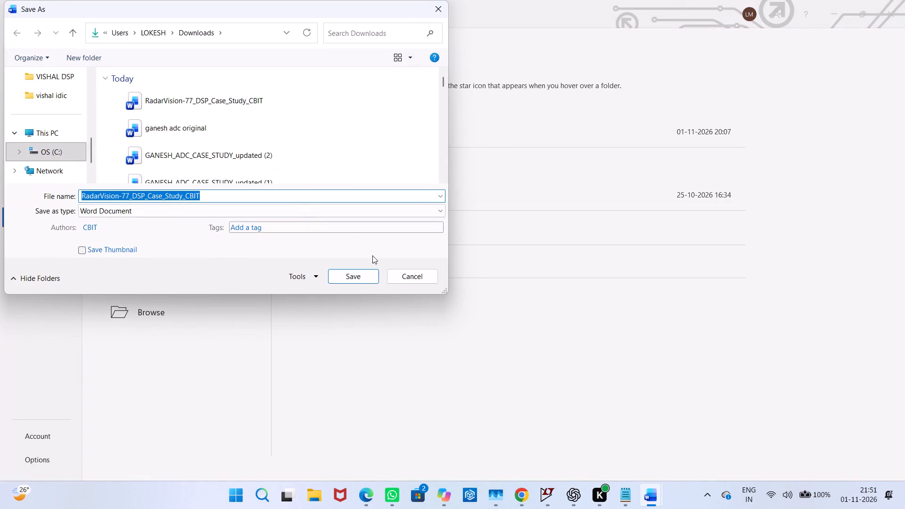
pyautogui.click(351, 277)
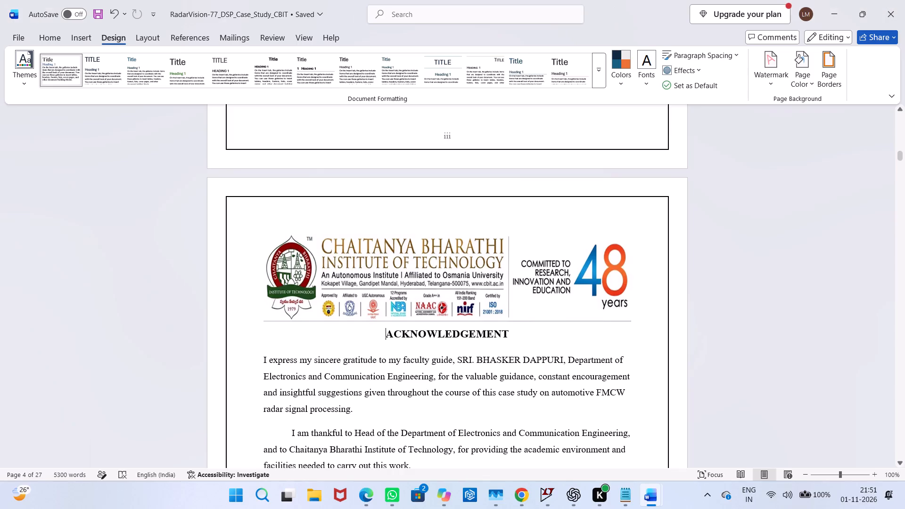
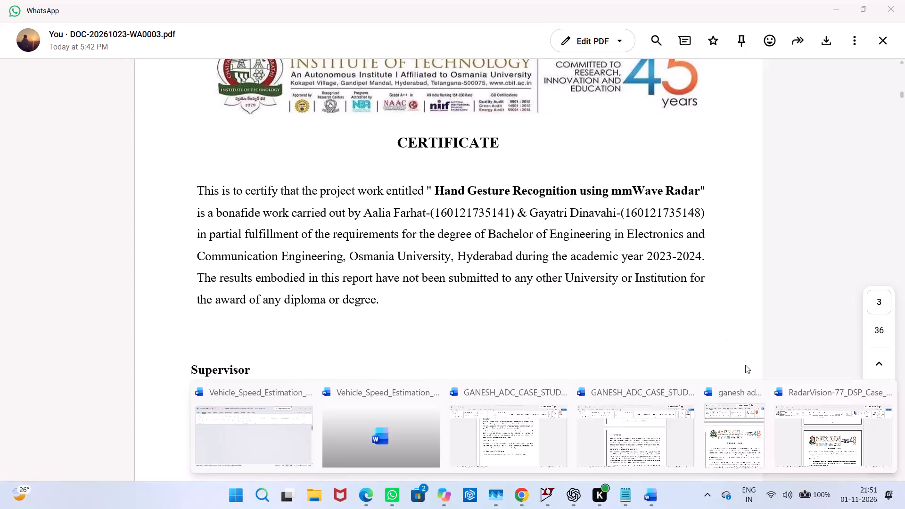
# Switch to the radar report in Word and export it as a PDF named RadarVision-77_DSP_Case_Study_CBIT in the Downloads folder.
pyautogui.click(825, 440)
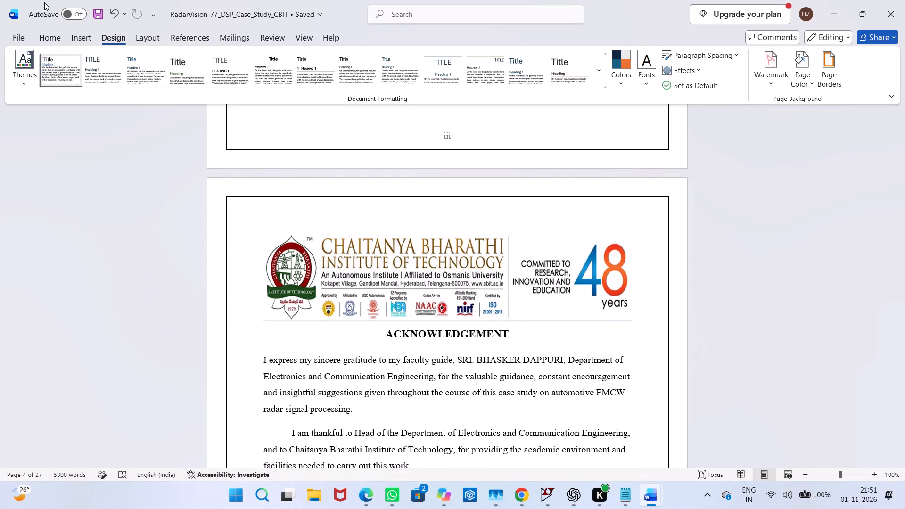
pyautogui.click(17, 39)
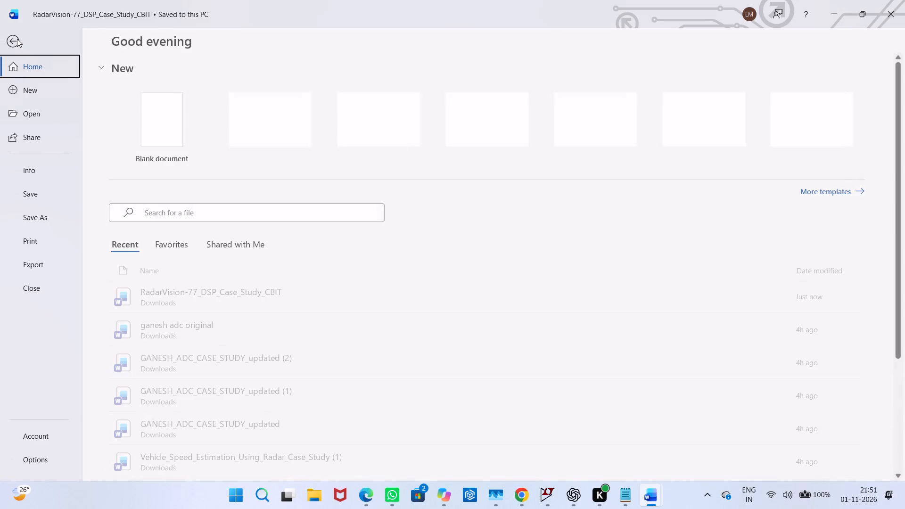
pyautogui.click(42, 270)
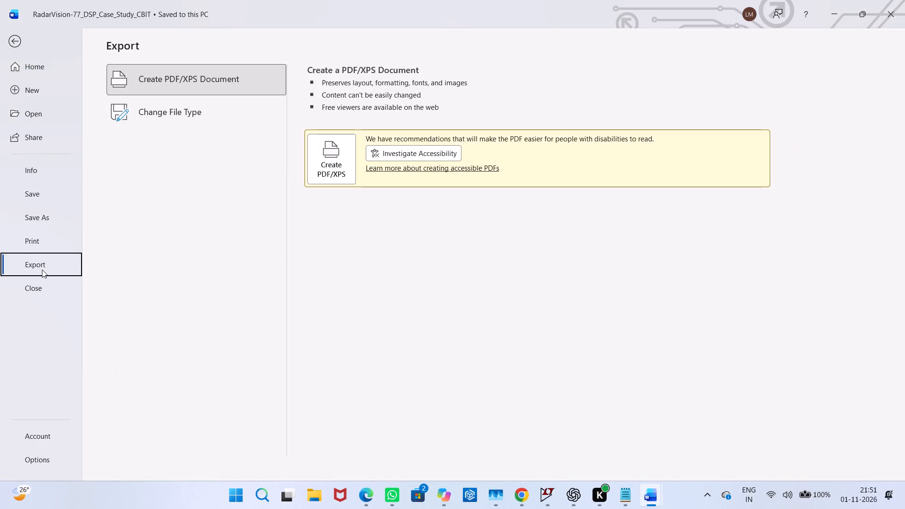
pyautogui.click(336, 153)
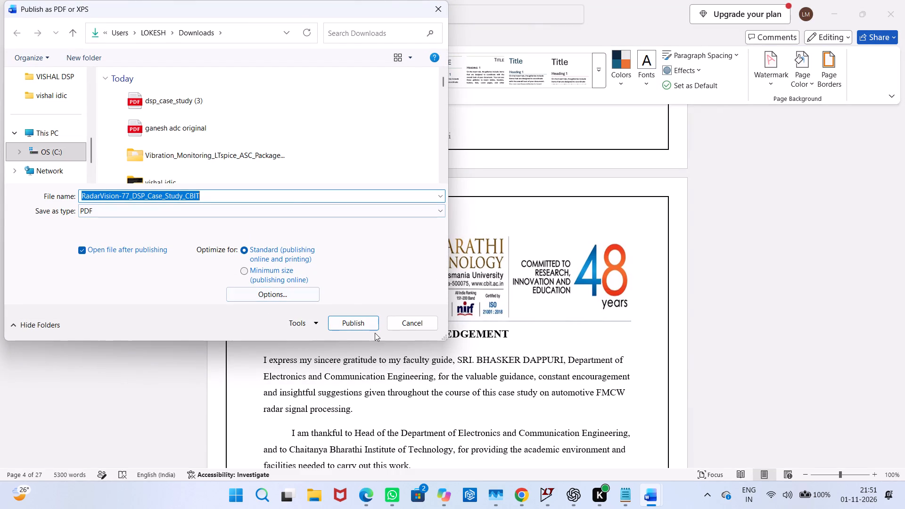
pyautogui.click(351, 322)
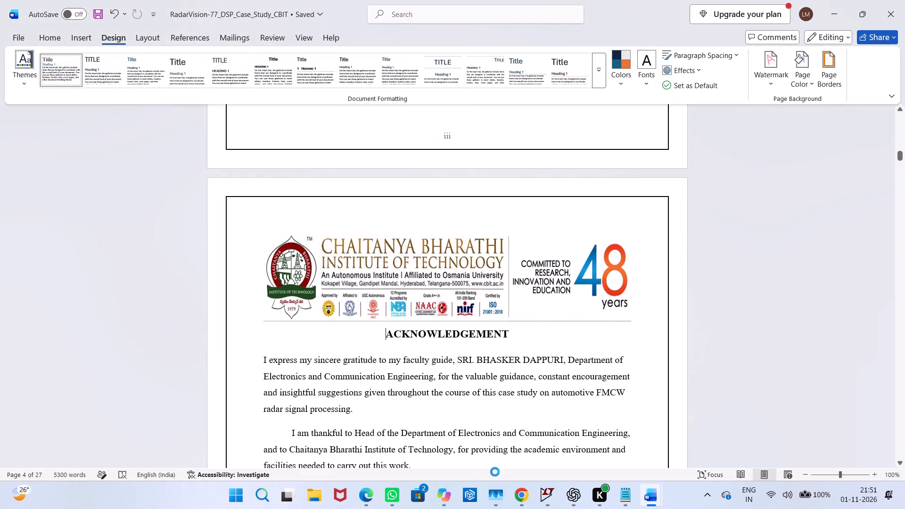
# Switch to WhatsApp.
pyautogui.click(399, 503)
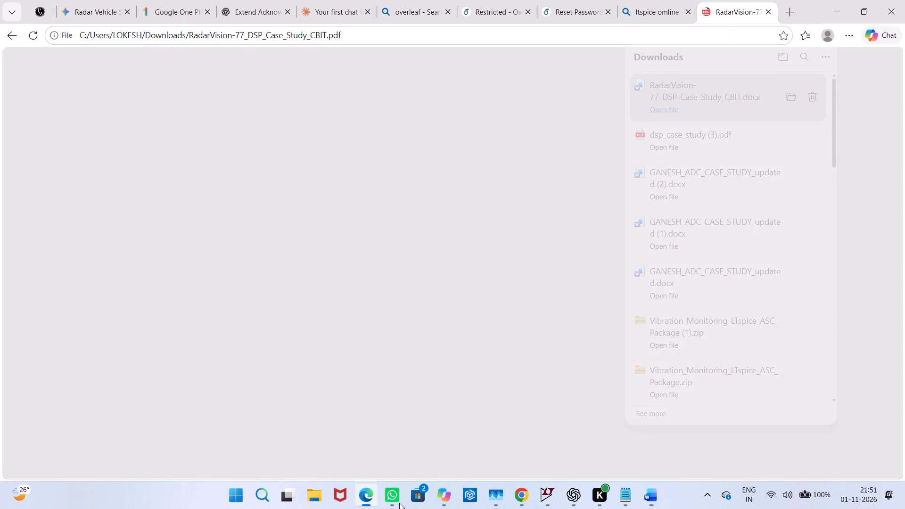